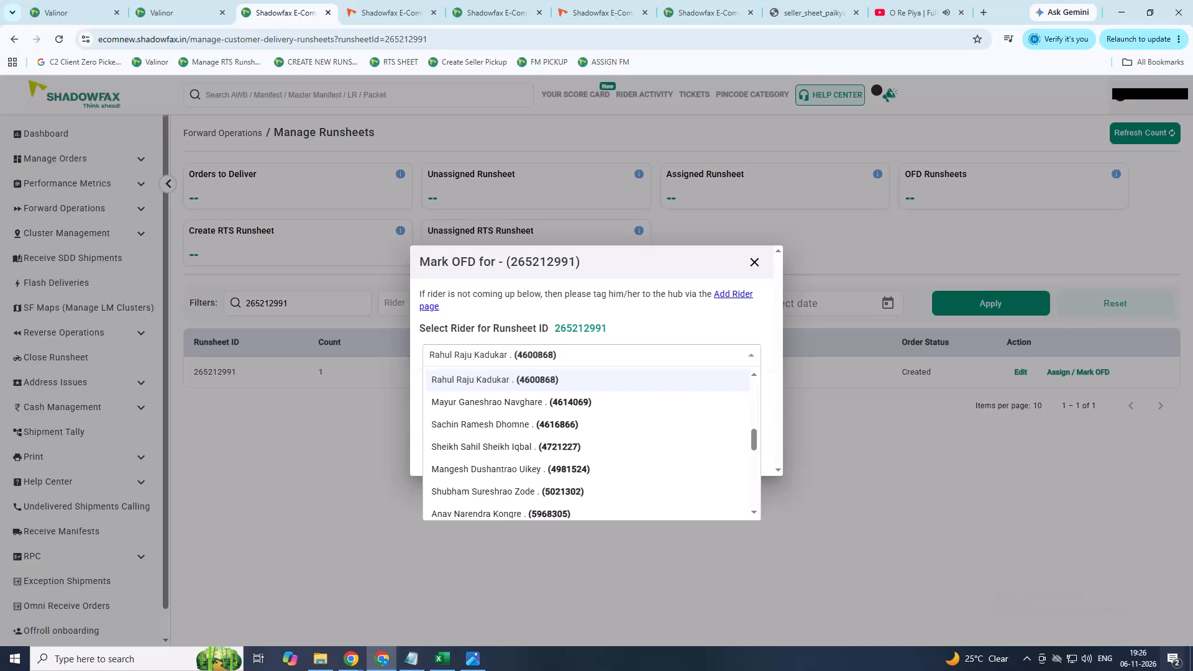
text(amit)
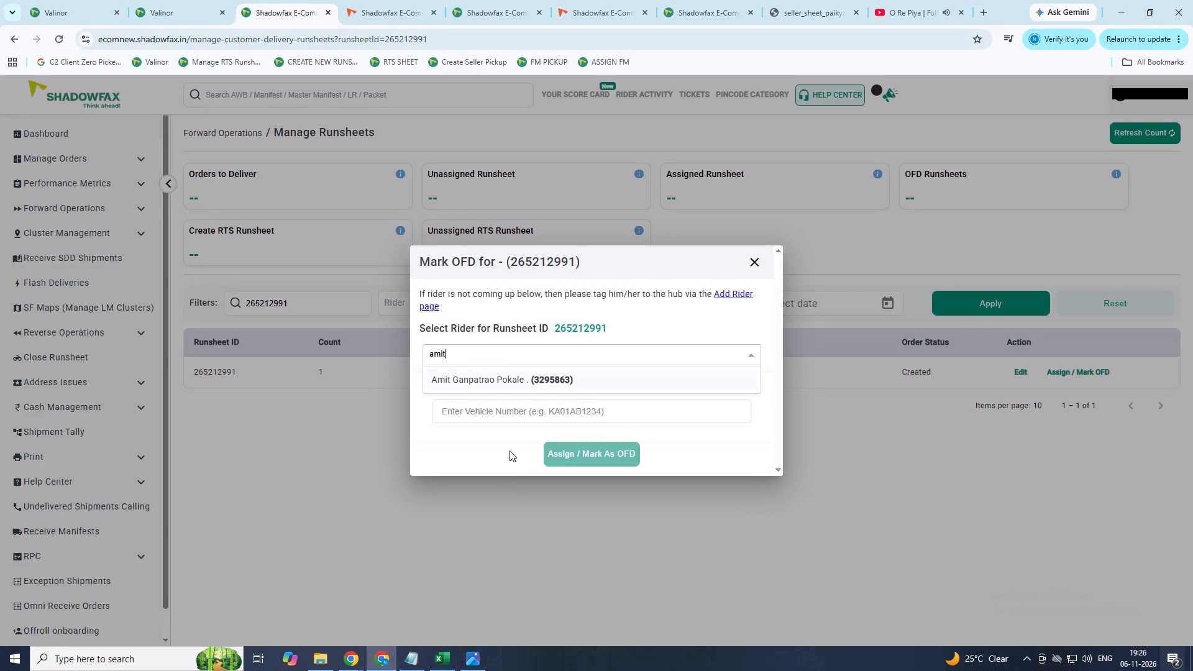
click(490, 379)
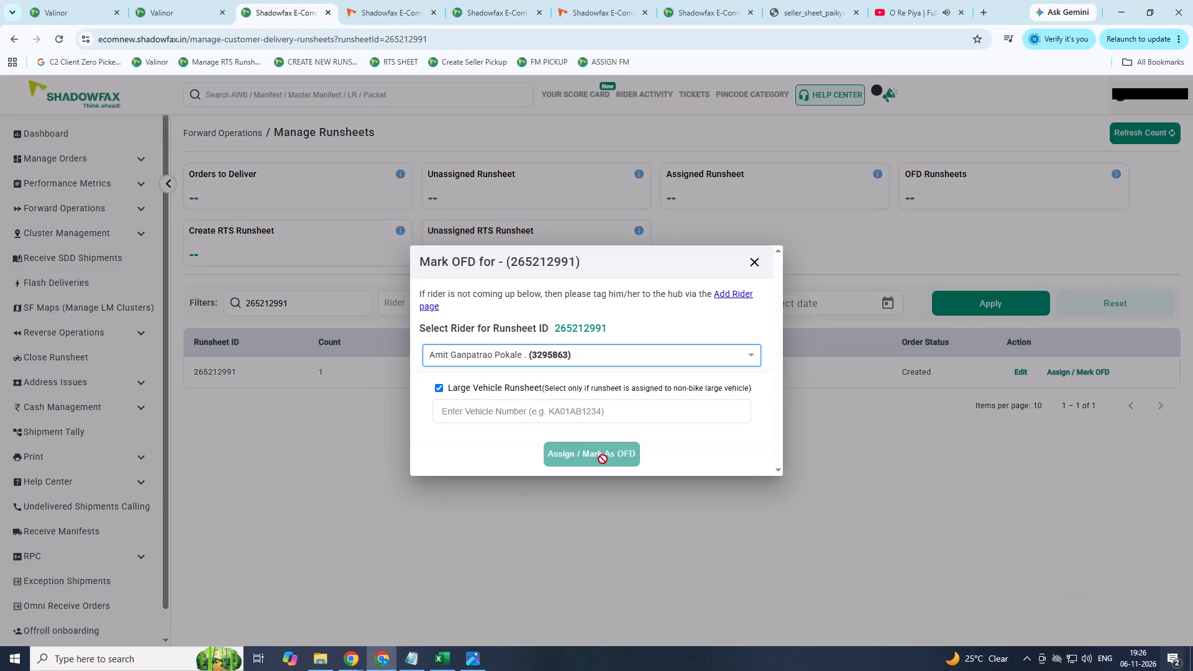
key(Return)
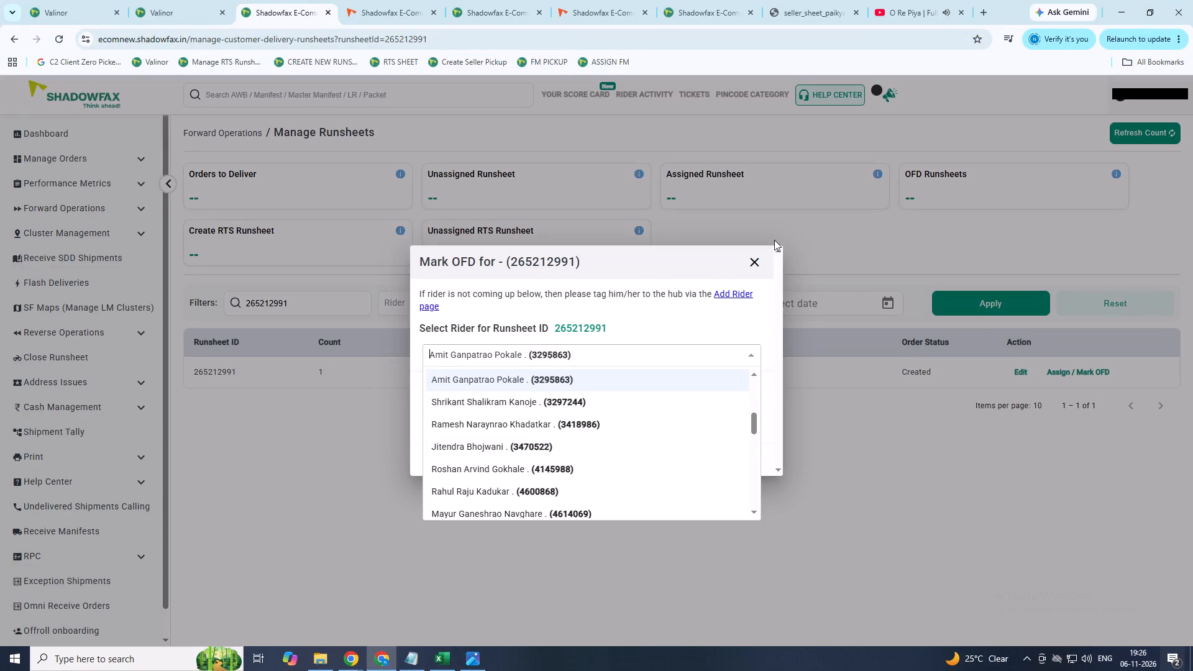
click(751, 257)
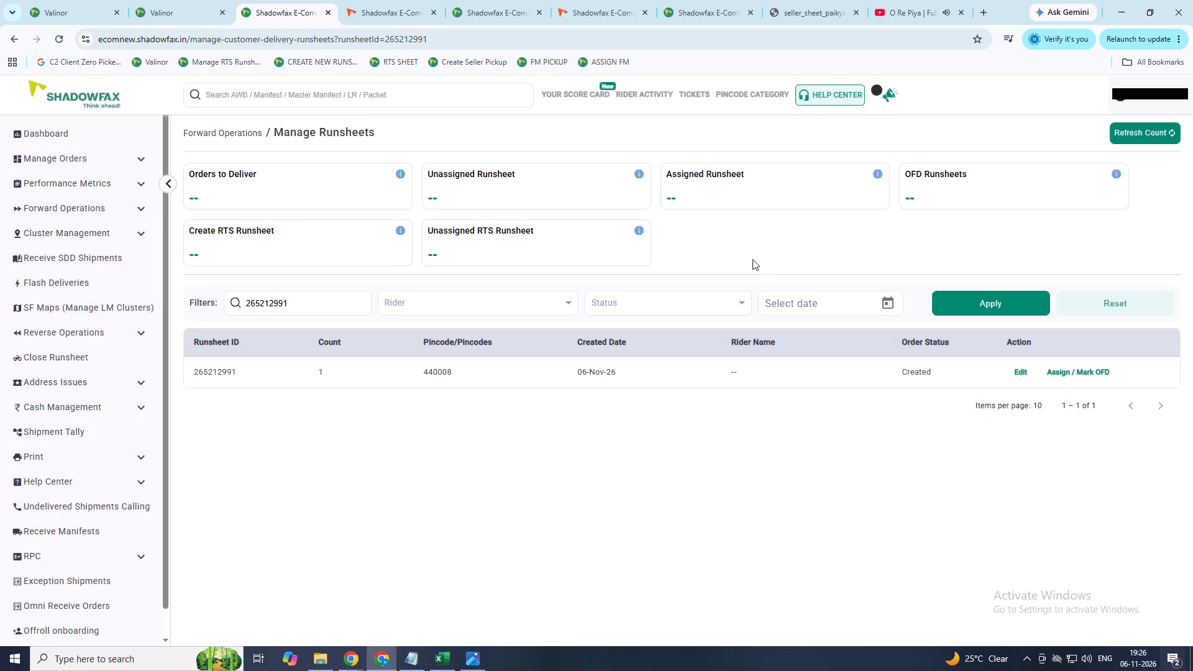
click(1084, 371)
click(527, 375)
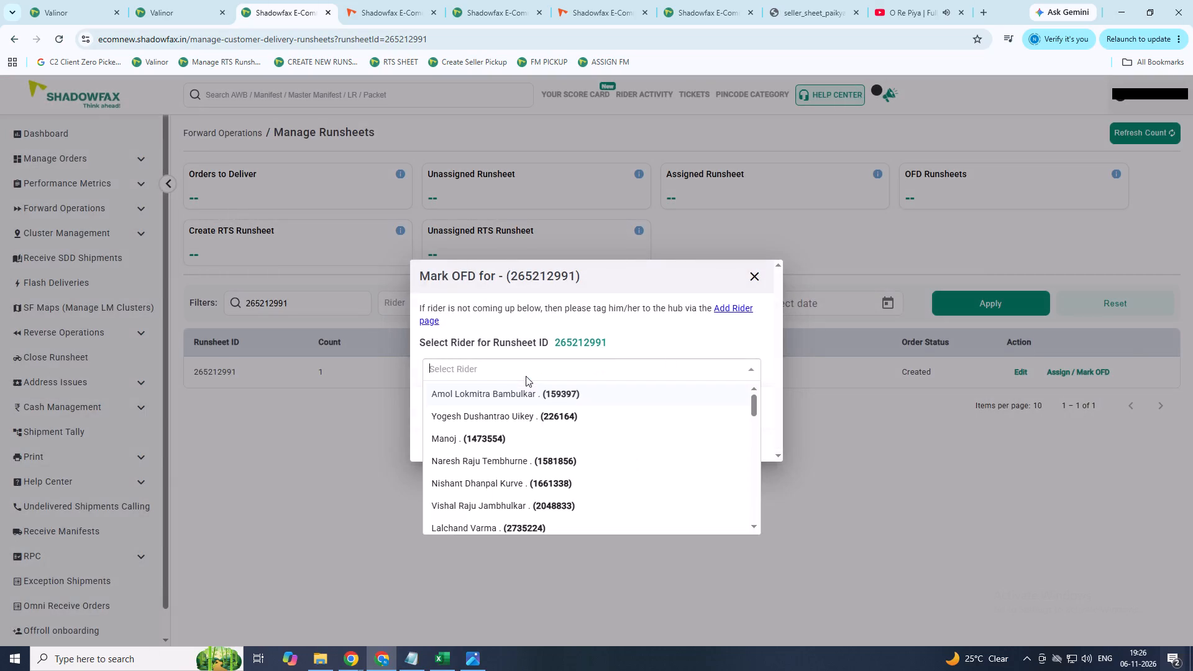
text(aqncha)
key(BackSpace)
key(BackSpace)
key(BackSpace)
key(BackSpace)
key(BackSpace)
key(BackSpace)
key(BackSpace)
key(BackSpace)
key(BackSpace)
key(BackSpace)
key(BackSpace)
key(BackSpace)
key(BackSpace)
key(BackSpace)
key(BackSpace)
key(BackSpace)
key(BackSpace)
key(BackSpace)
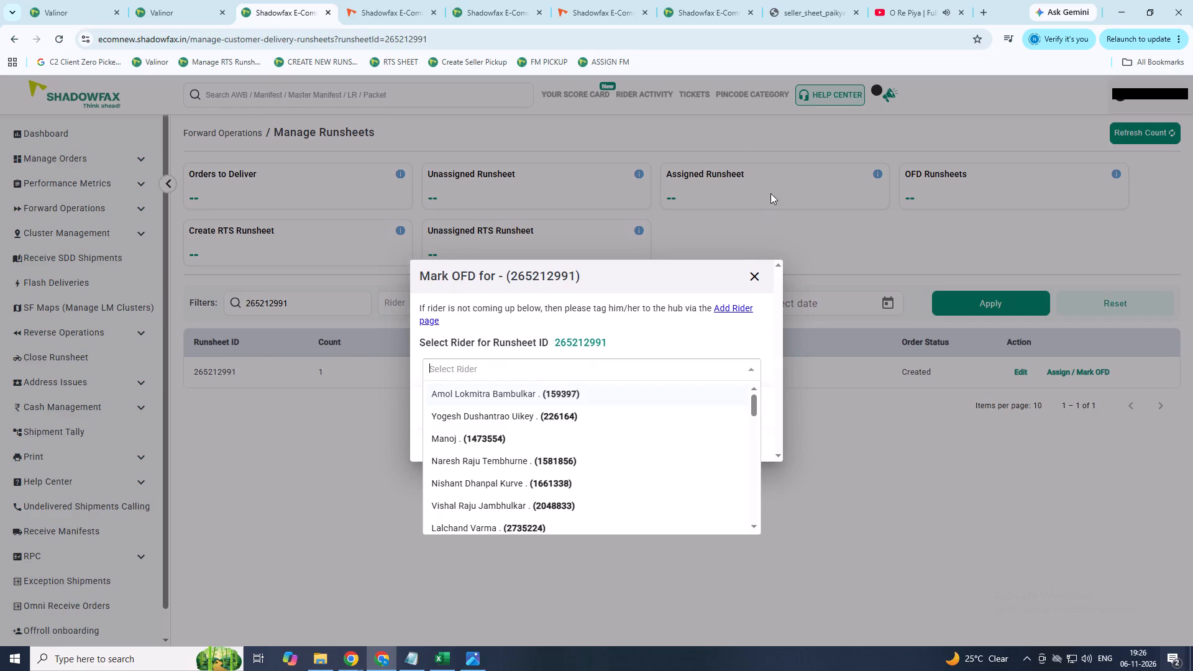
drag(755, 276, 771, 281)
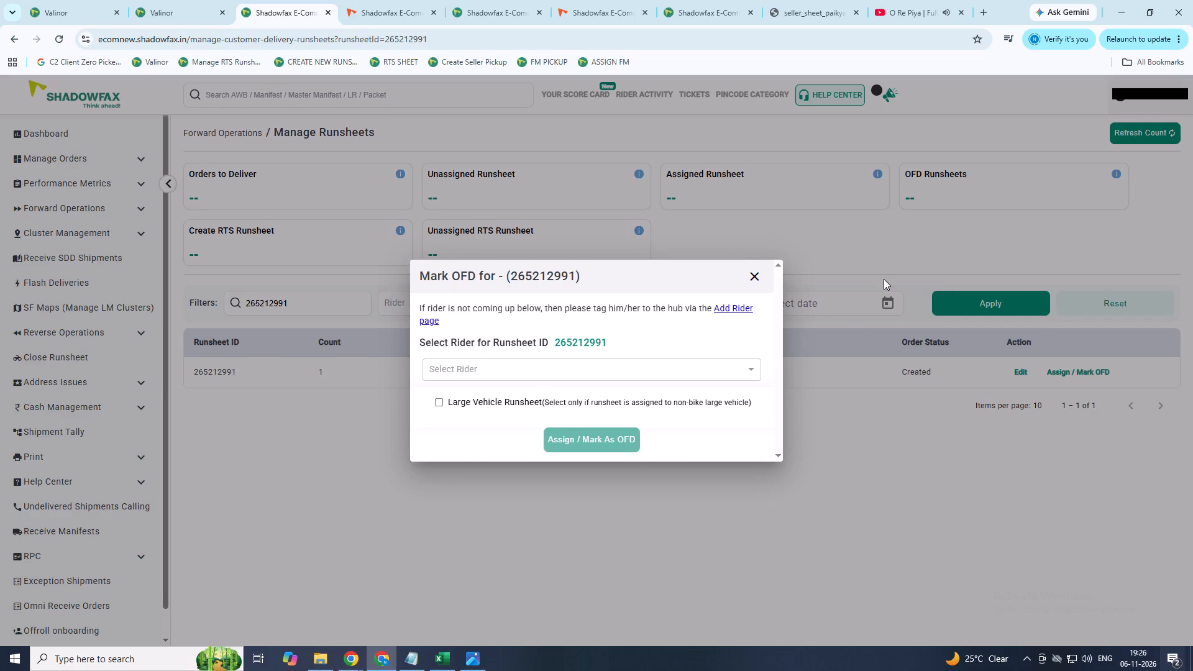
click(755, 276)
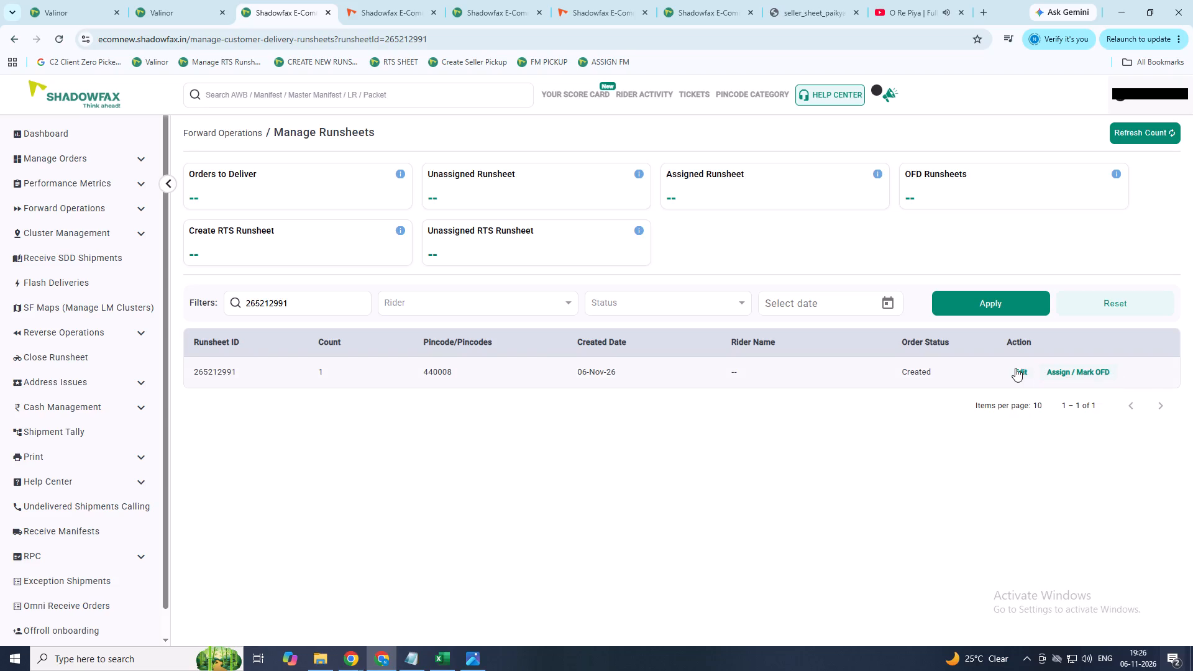
click(1011, 368)
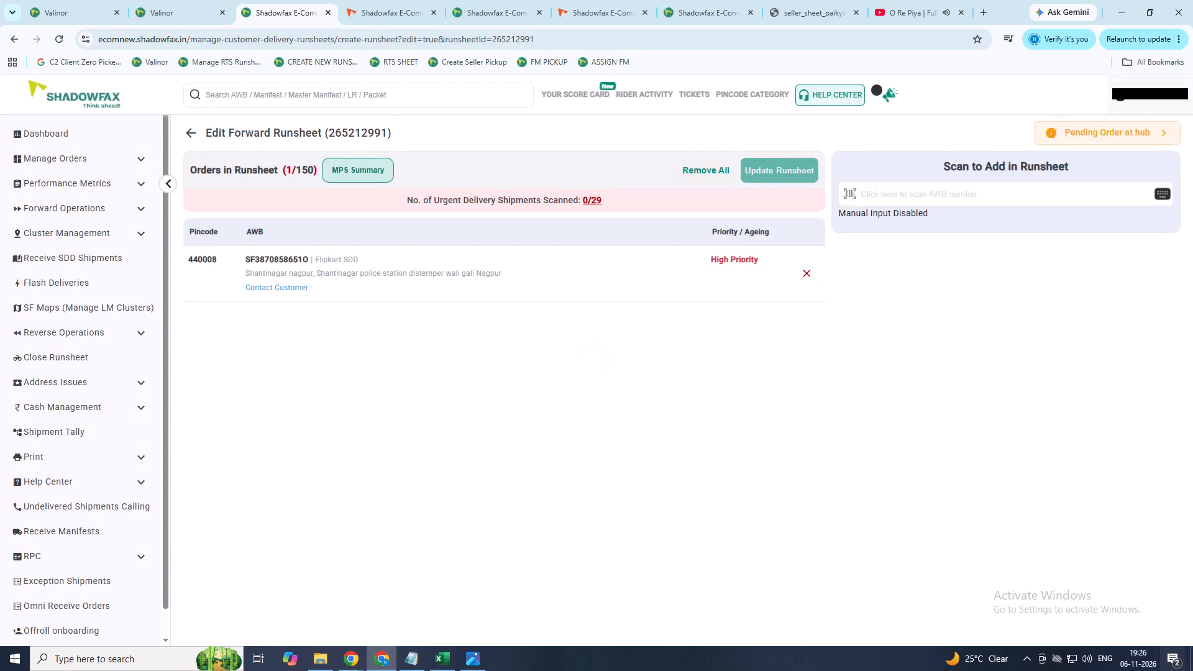
click(918, 194)
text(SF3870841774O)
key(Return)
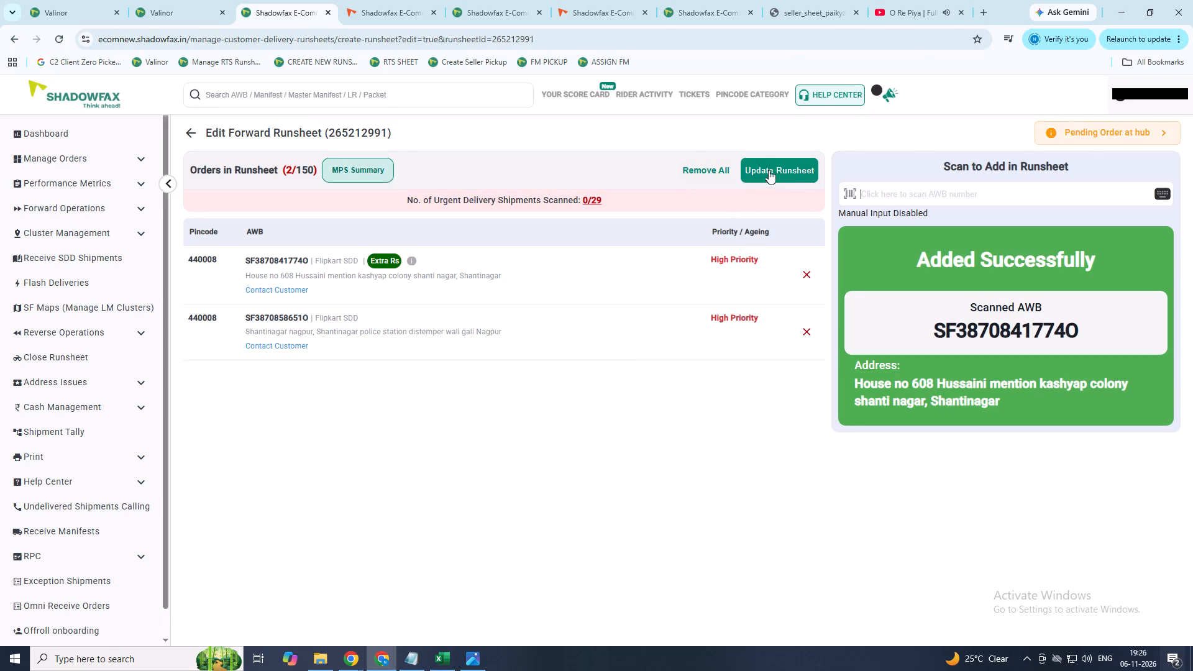
drag(769, 168, 772, 178)
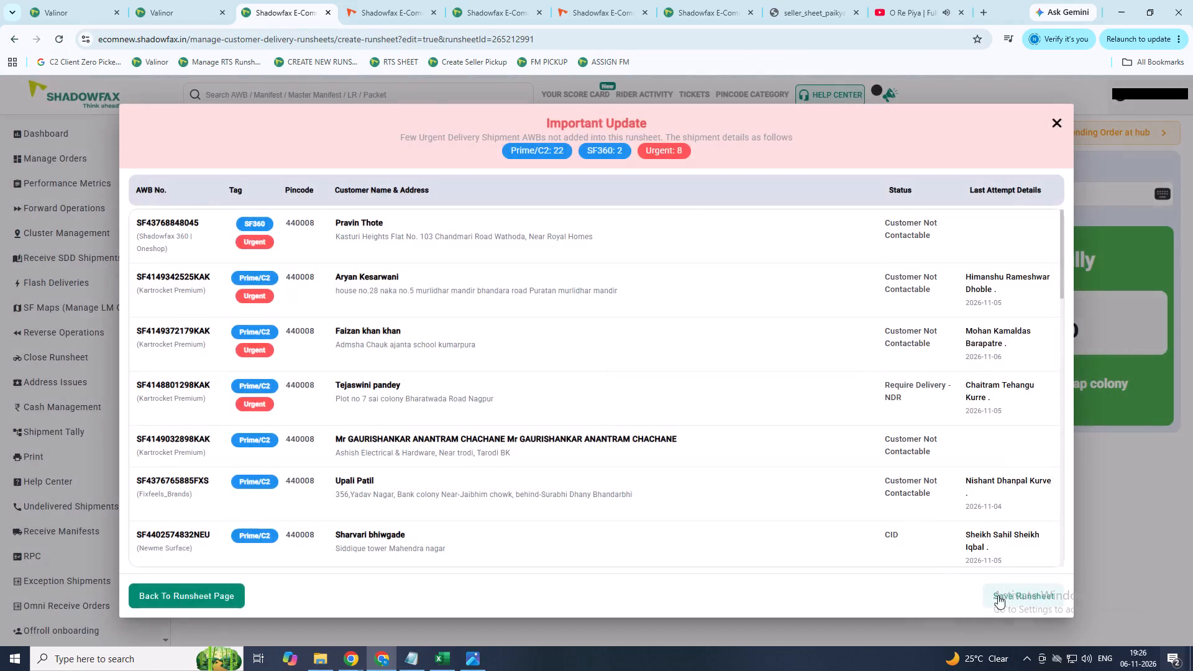
click(998, 595)
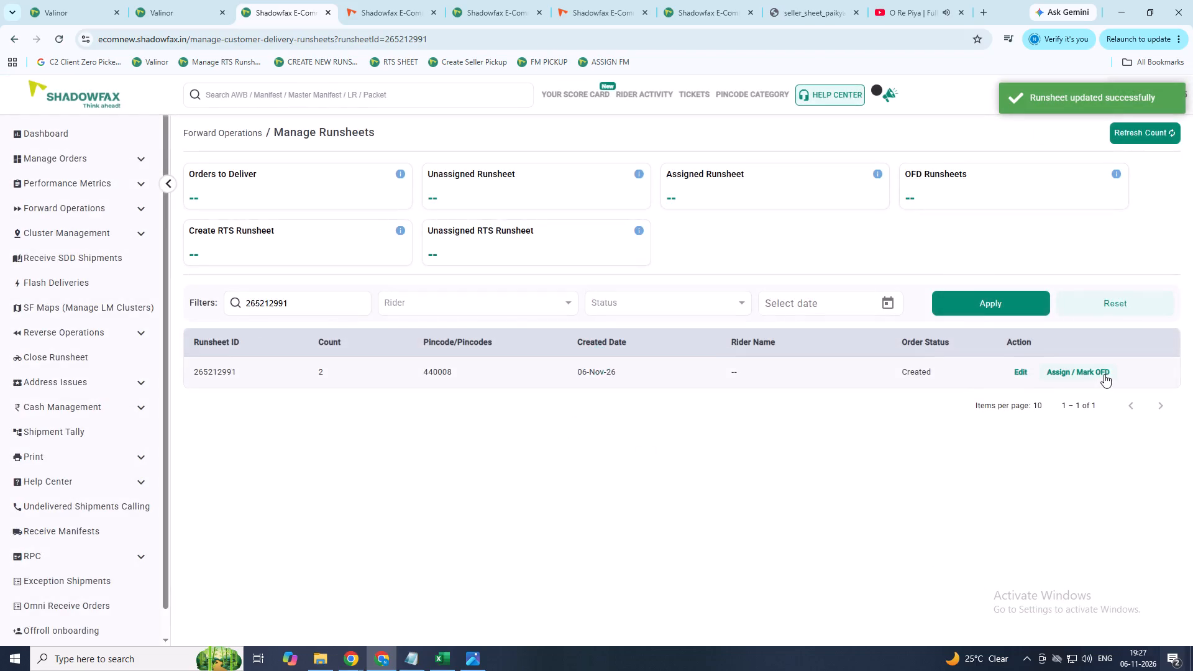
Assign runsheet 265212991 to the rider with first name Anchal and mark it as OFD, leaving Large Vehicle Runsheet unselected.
click(1104, 374)
click(630, 377)
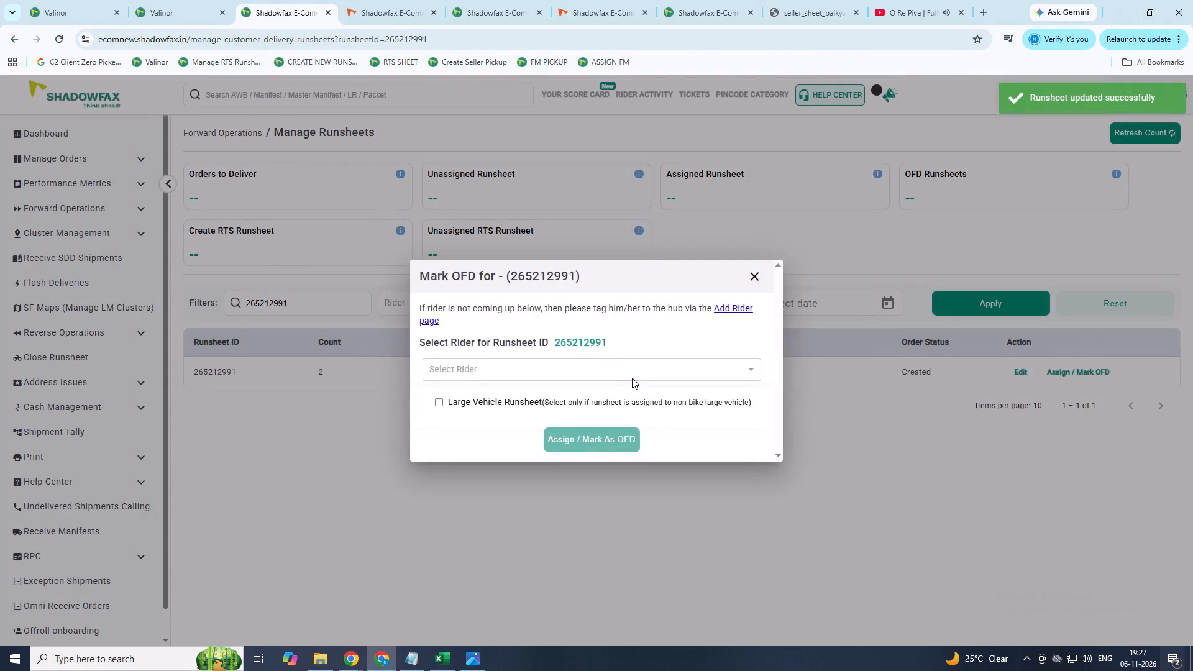
click(559, 369)
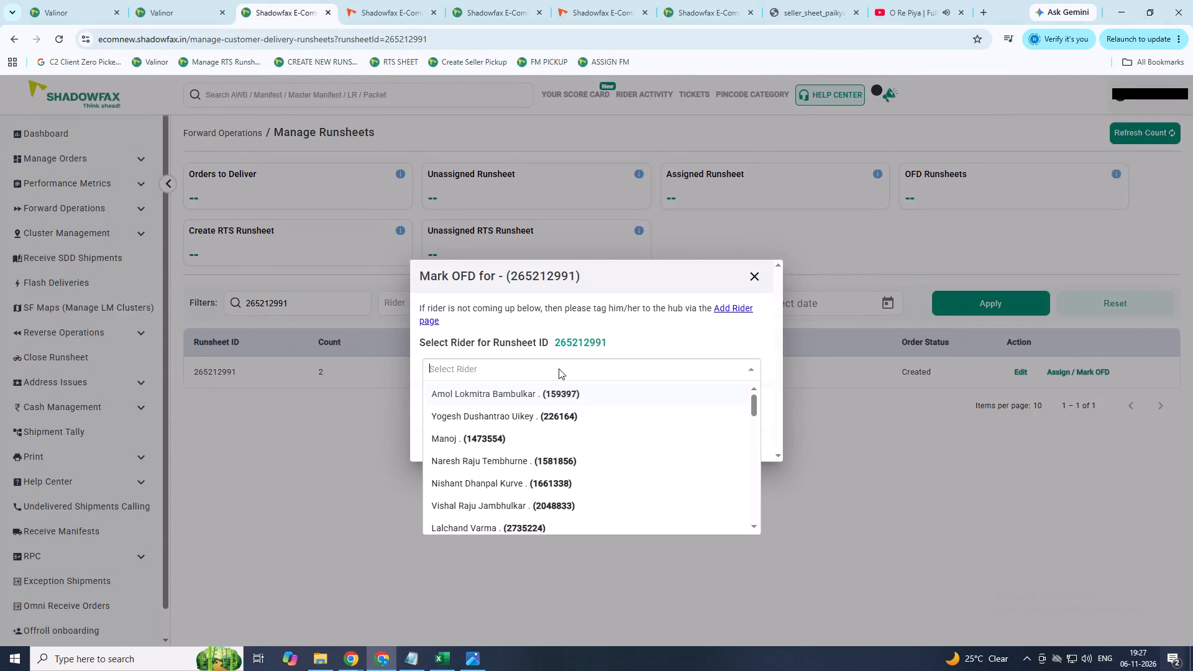
text(anb)
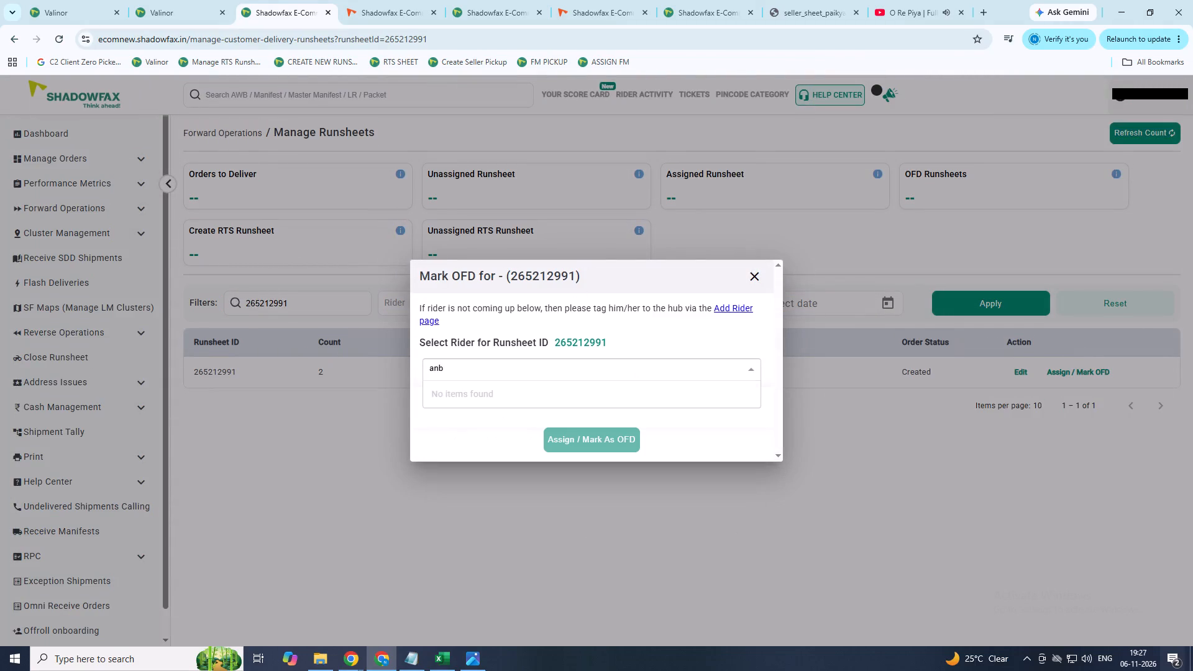
key(BackSpace)
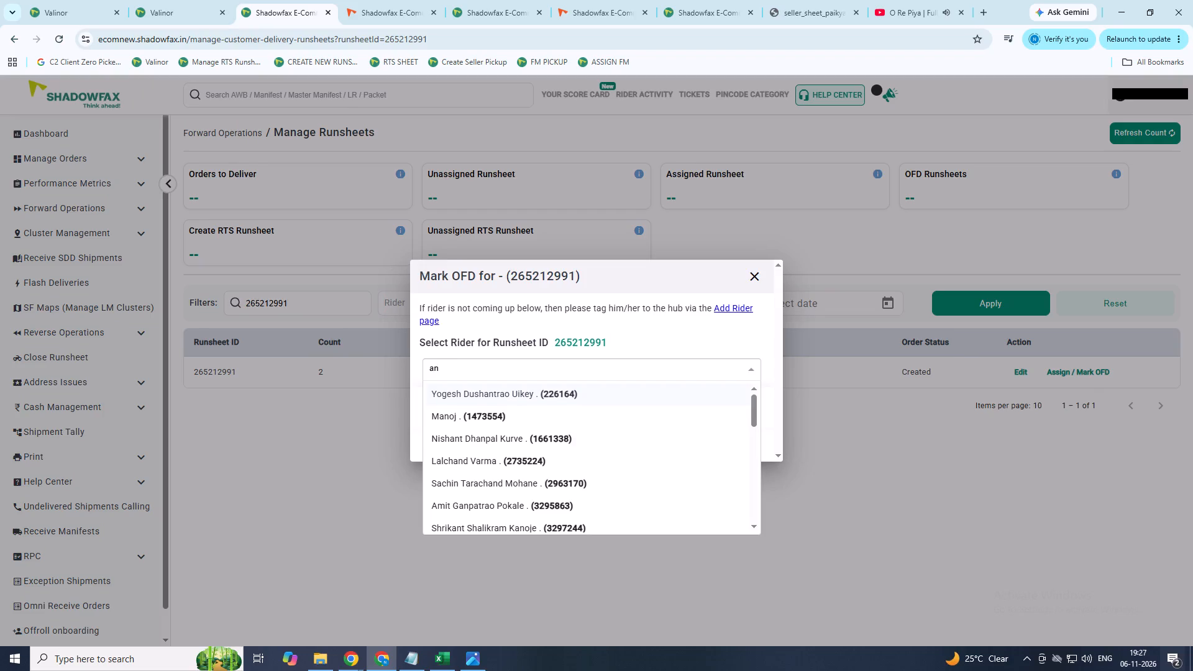
text(cha)
key(l)
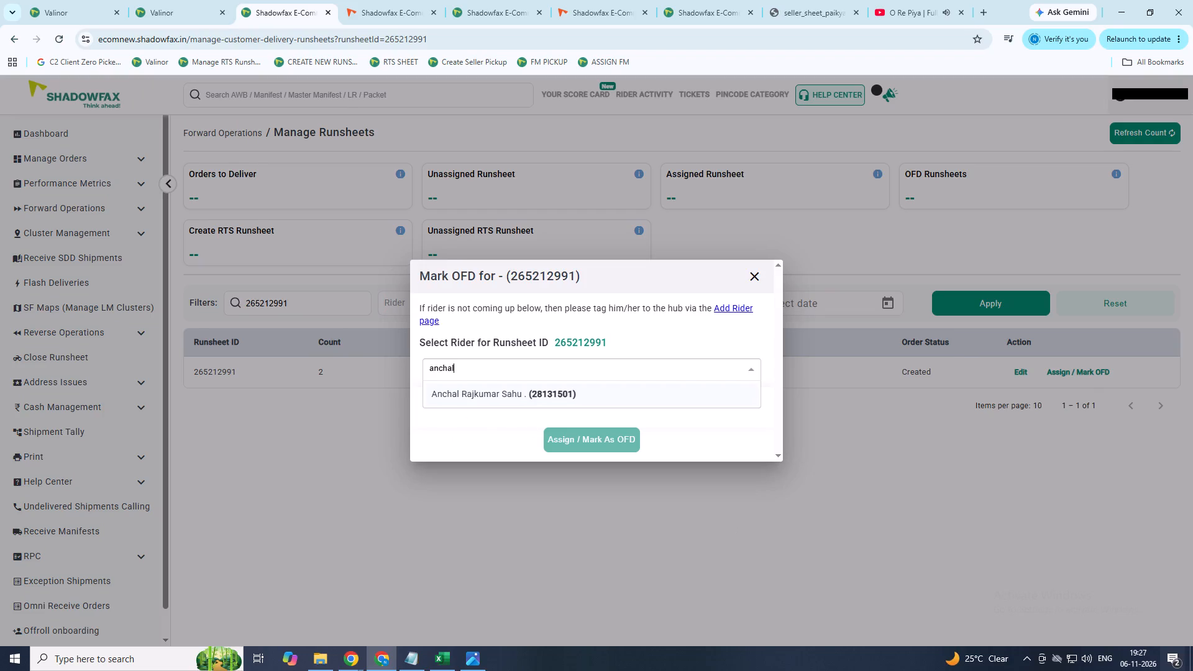
click(520, 403)
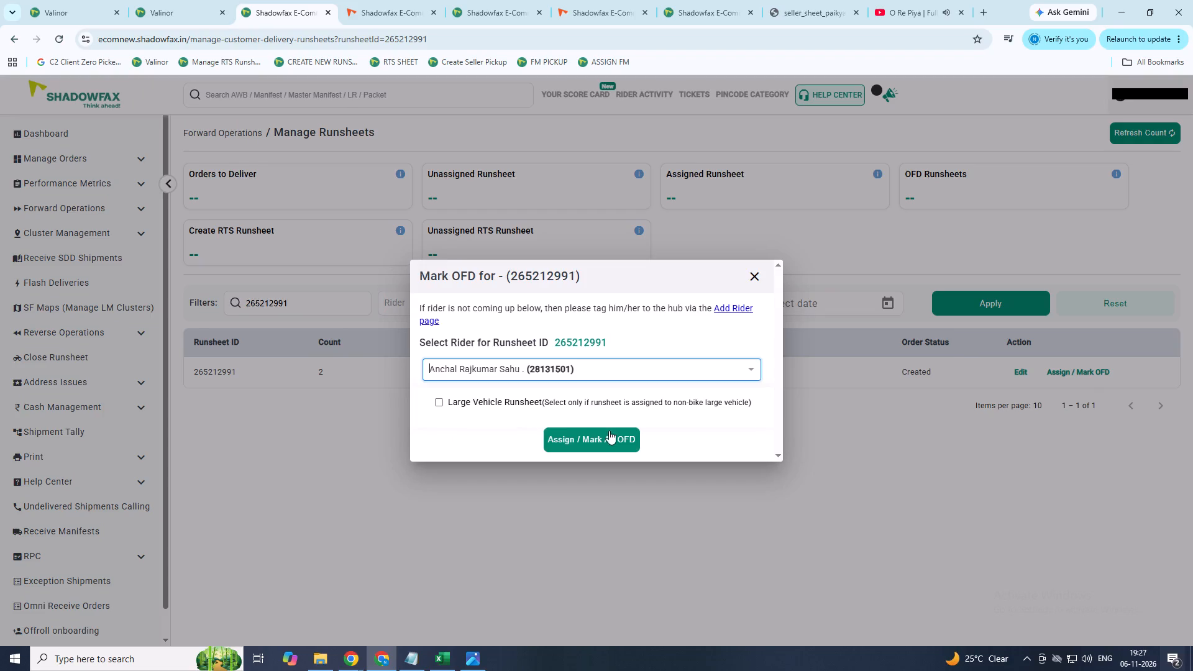
click(602, 439)
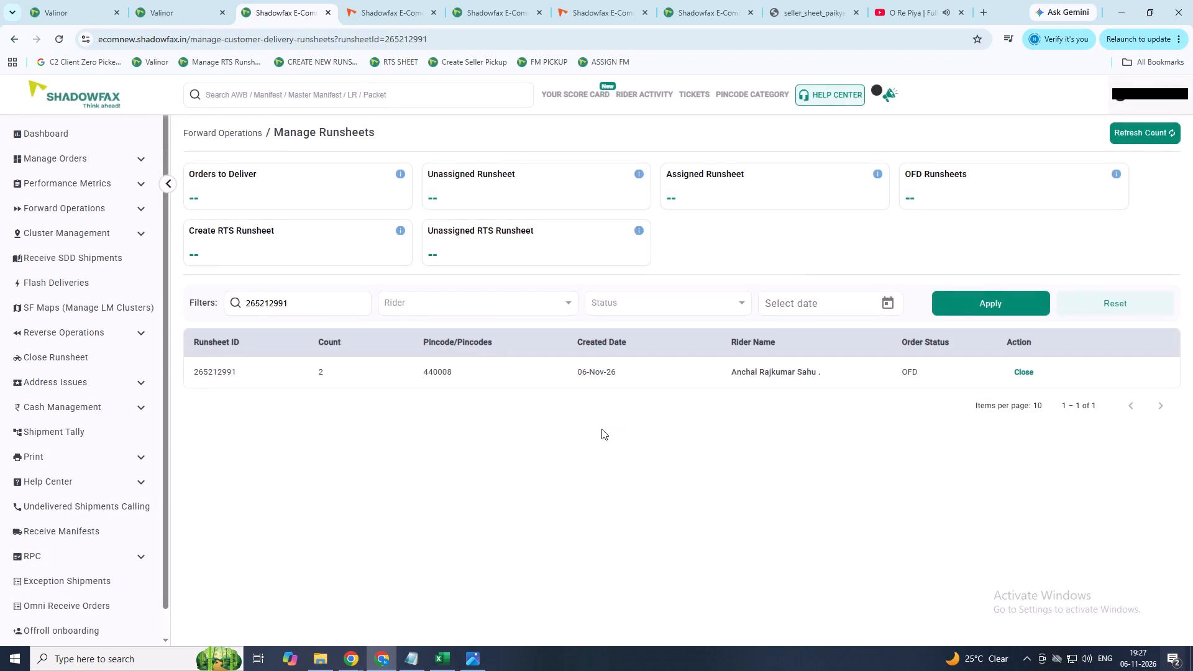
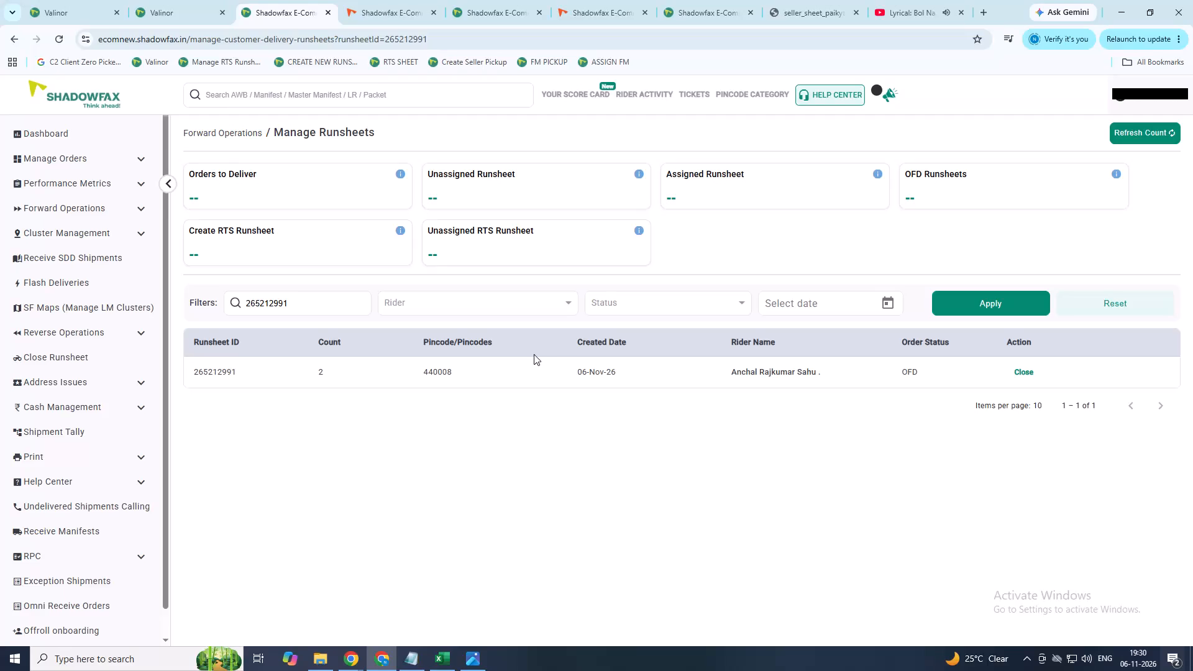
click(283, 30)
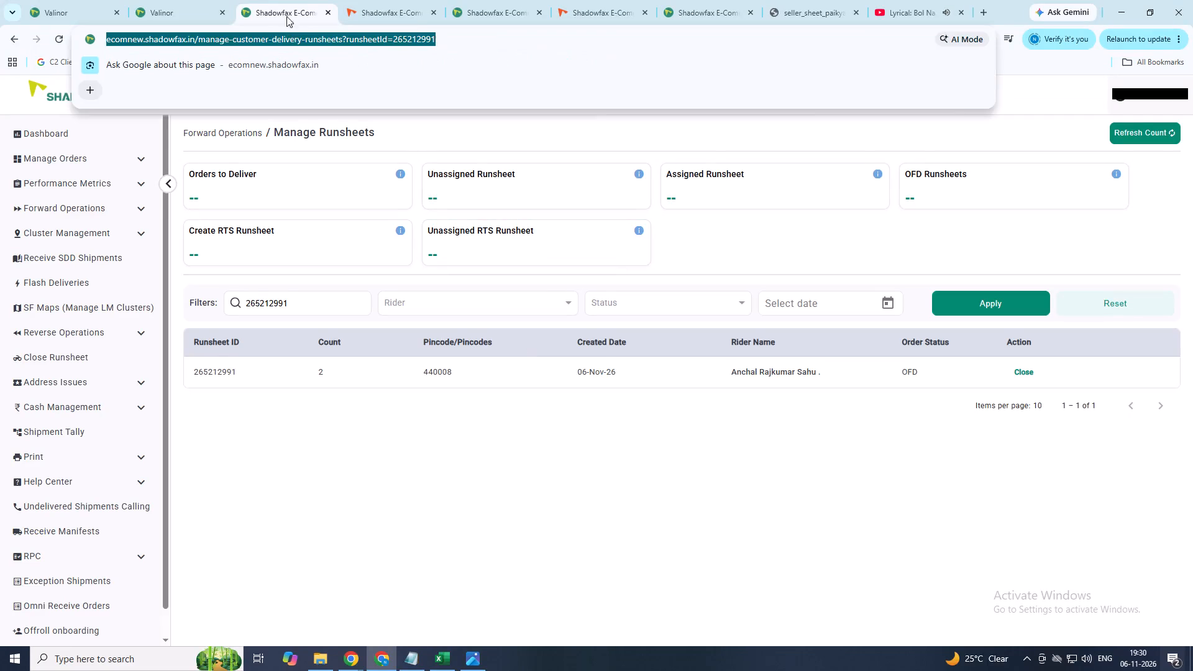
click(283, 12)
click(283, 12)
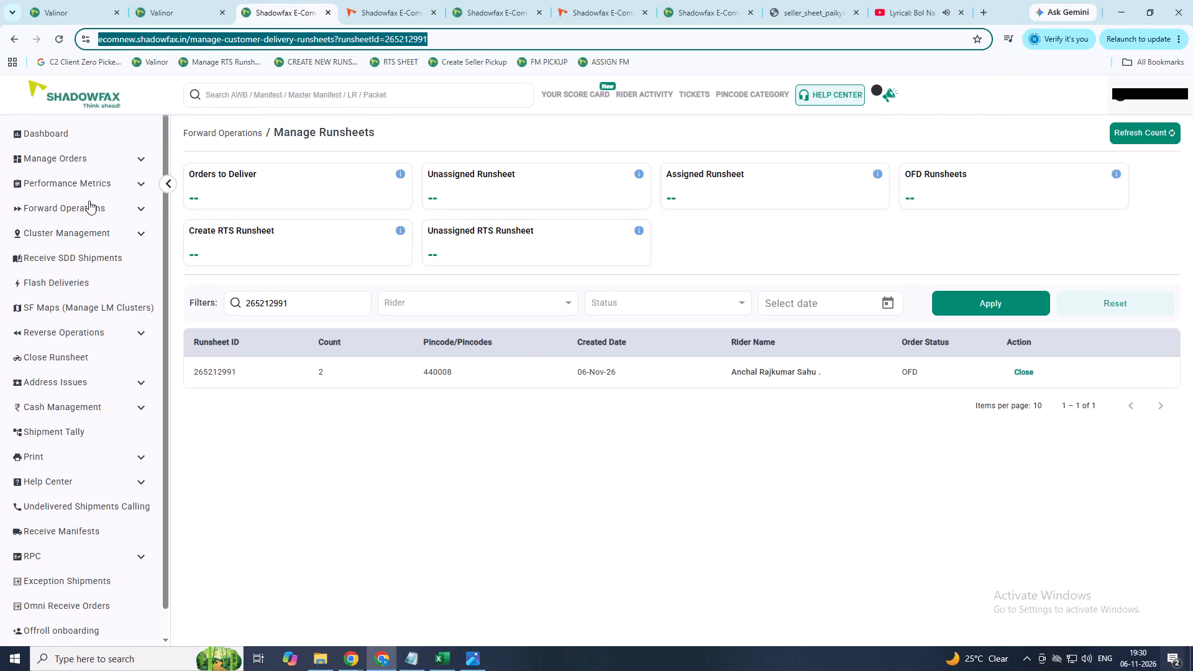
Open Create Manifests (New) under Forward Operations and go to the To DC Orders for Manifest page.
click(85, 209)
click(57, 236)
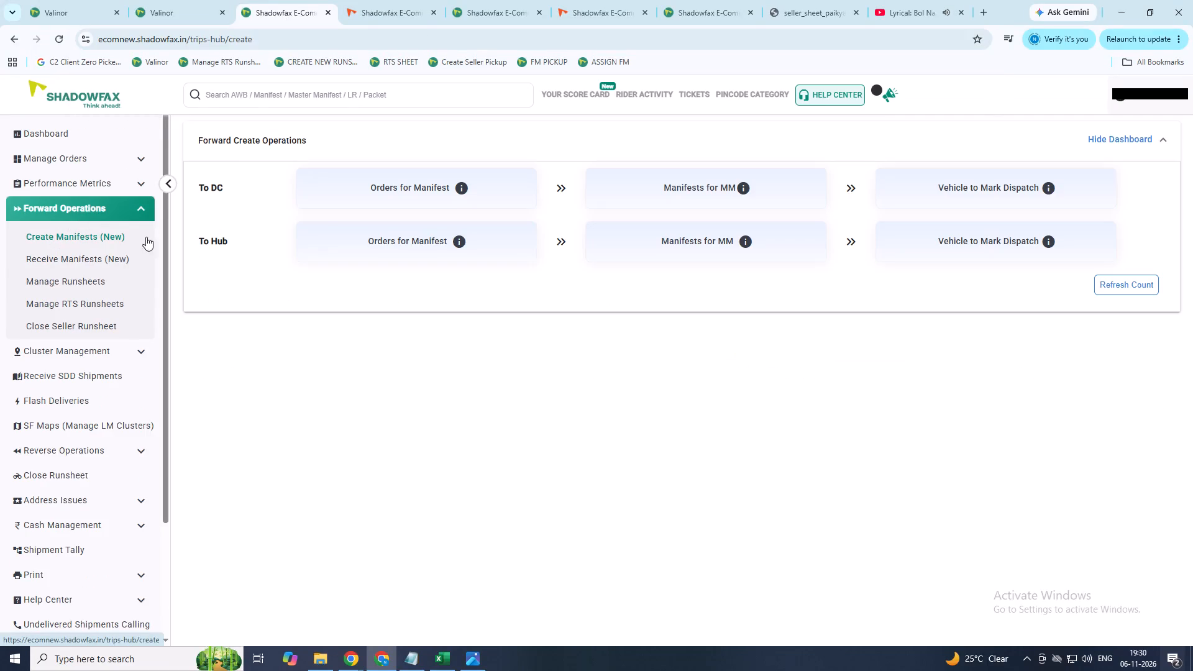
drag(347, 199, 359, 198)
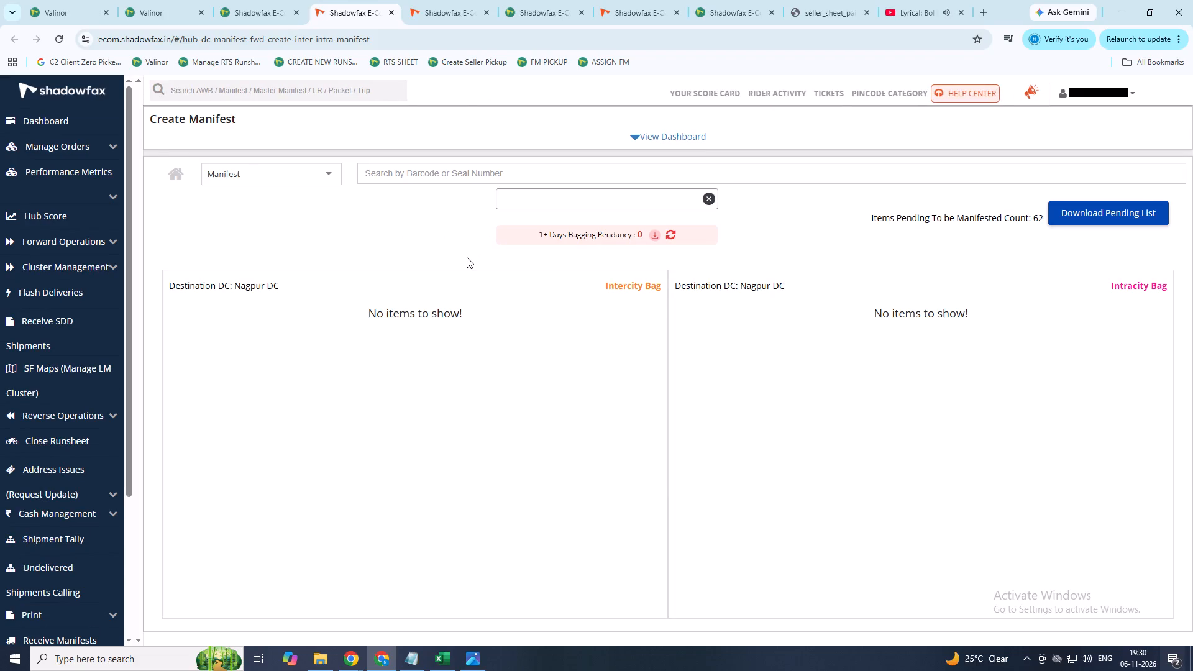
Activate the empty entry field above the 1+ Days Bagging Pendancy line on the Create Manifest page.
click(530, 194)
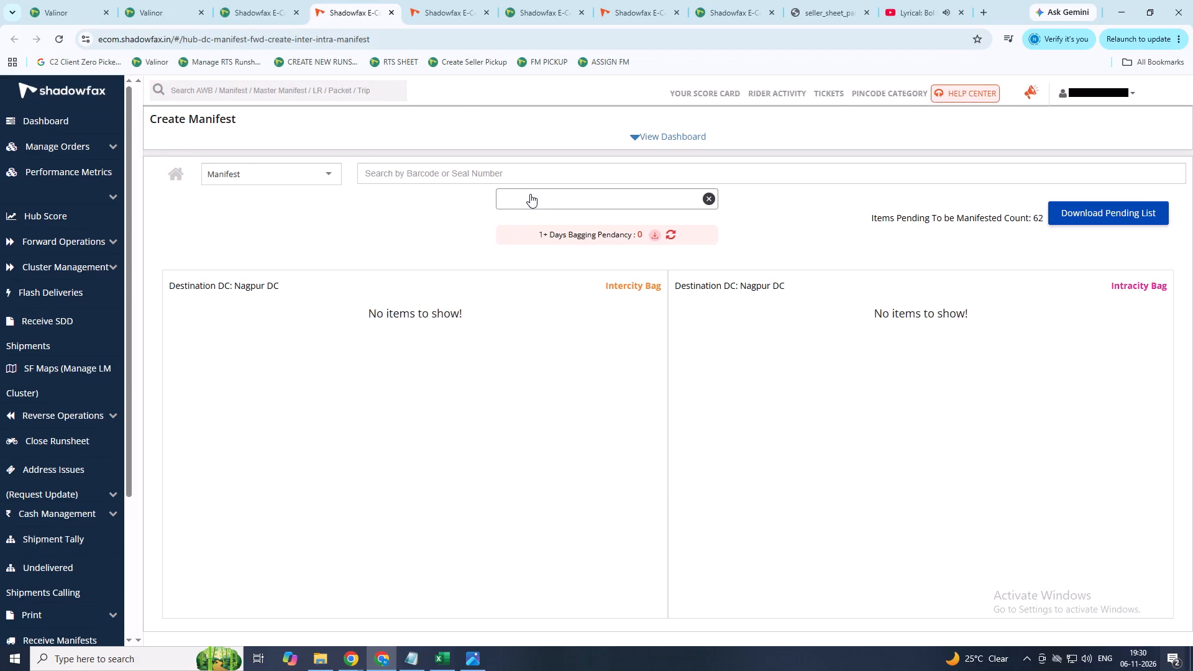
triple_click(530, 196)
triple_click(530, 198)
click(530, 197)
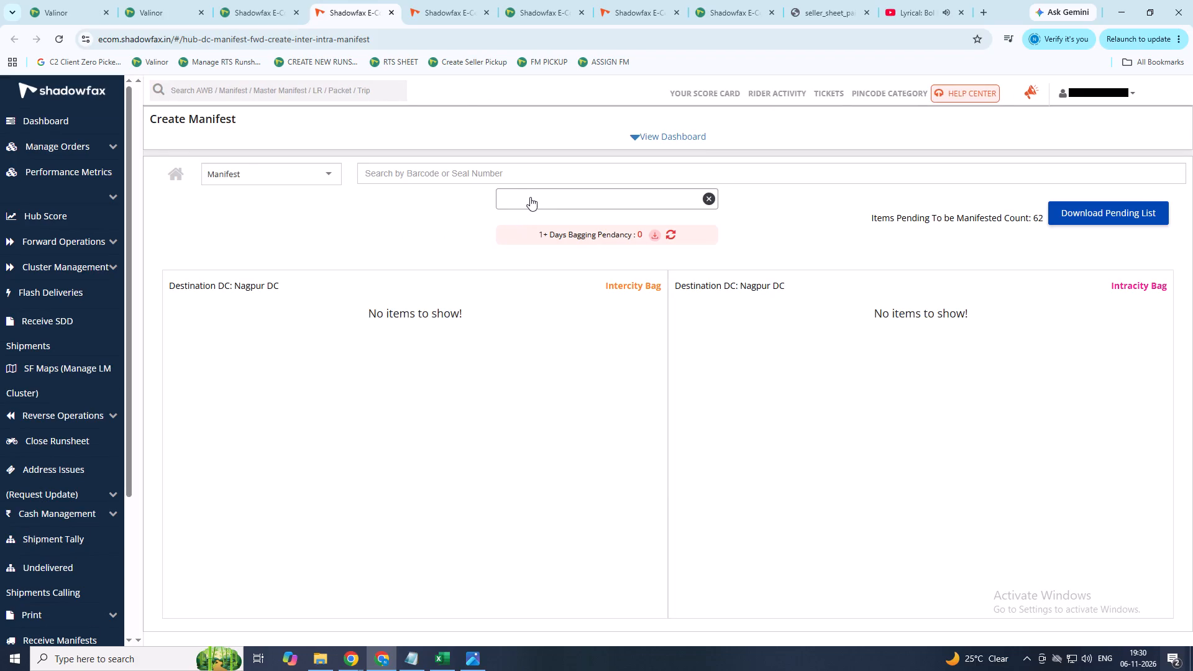
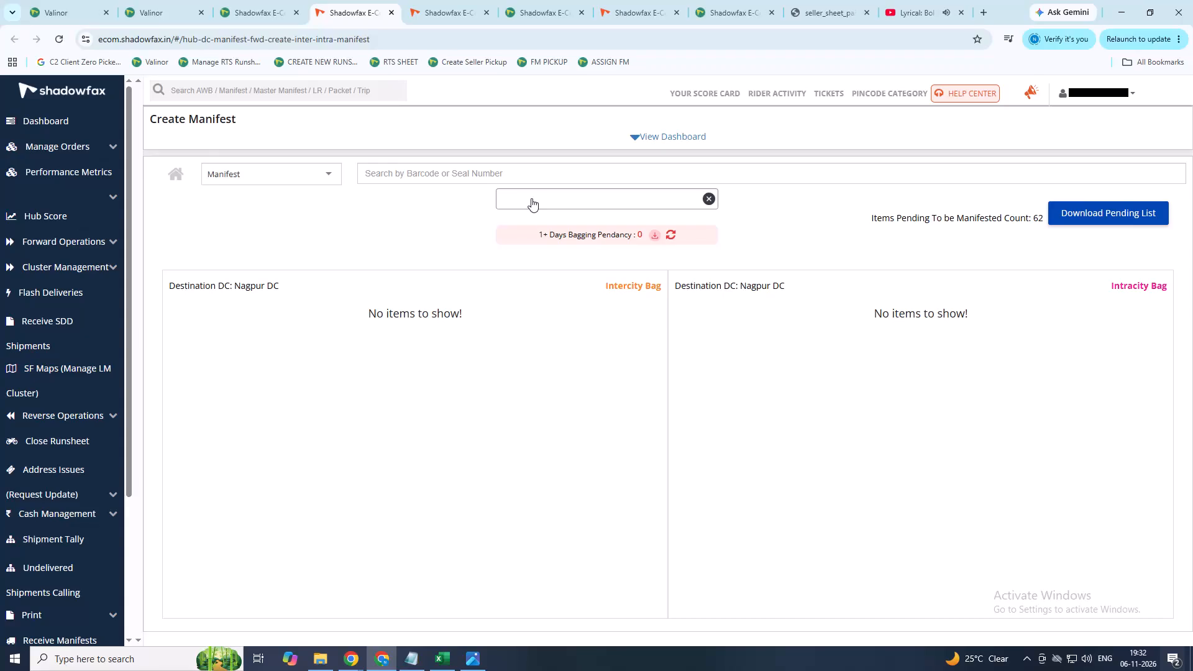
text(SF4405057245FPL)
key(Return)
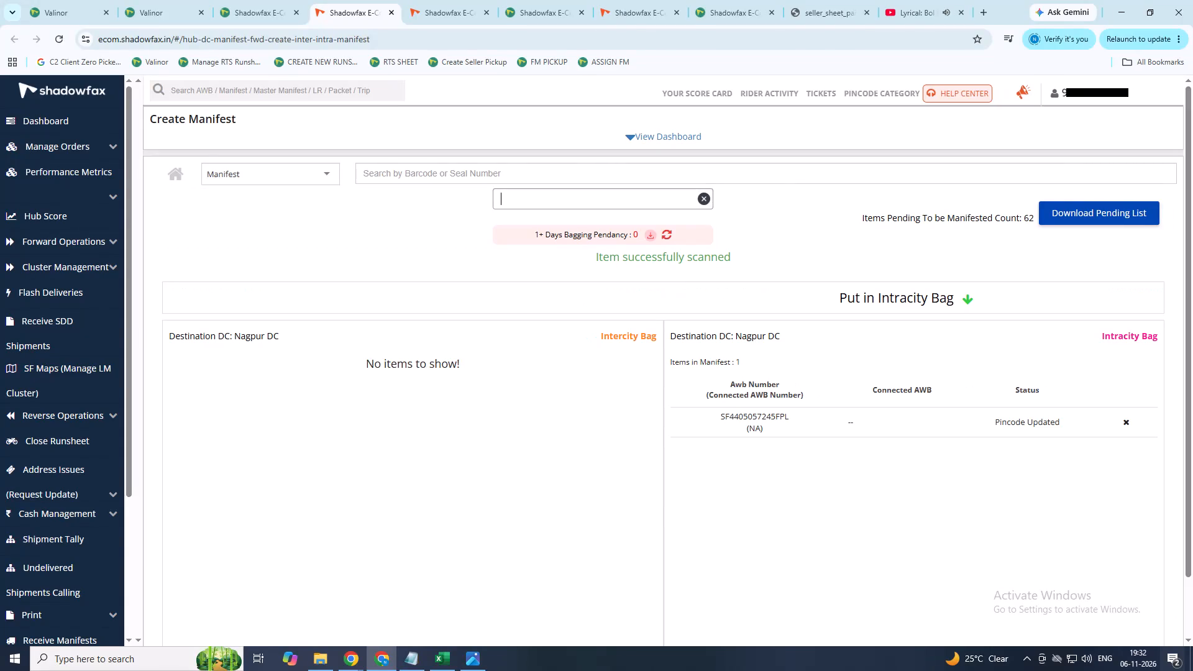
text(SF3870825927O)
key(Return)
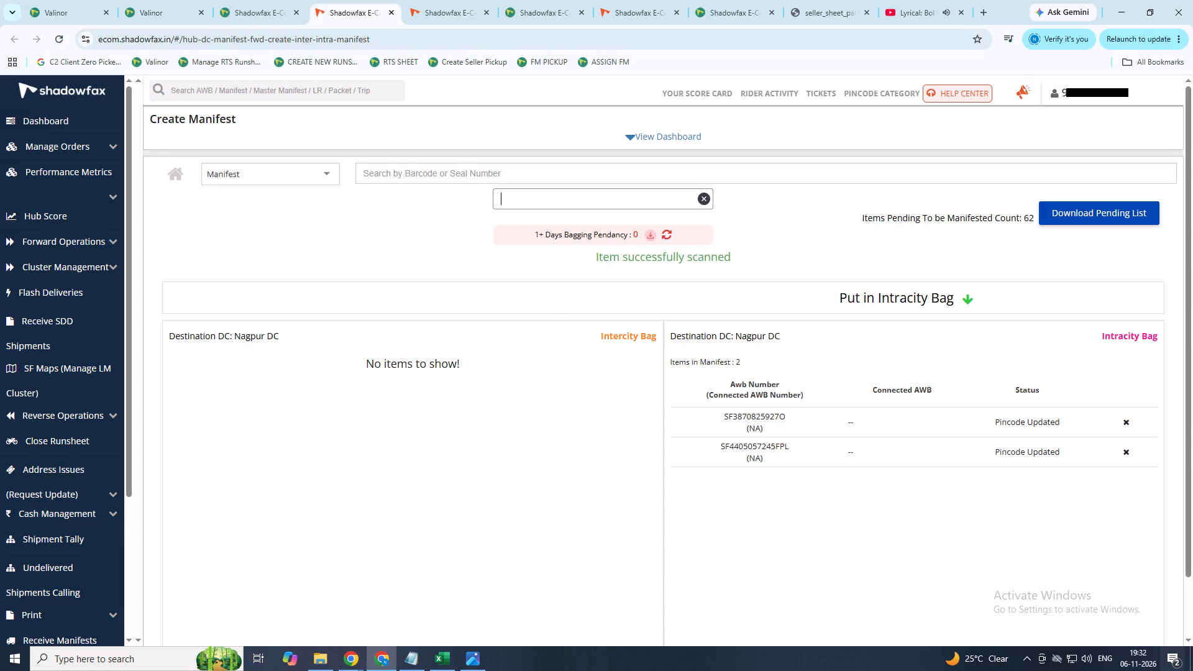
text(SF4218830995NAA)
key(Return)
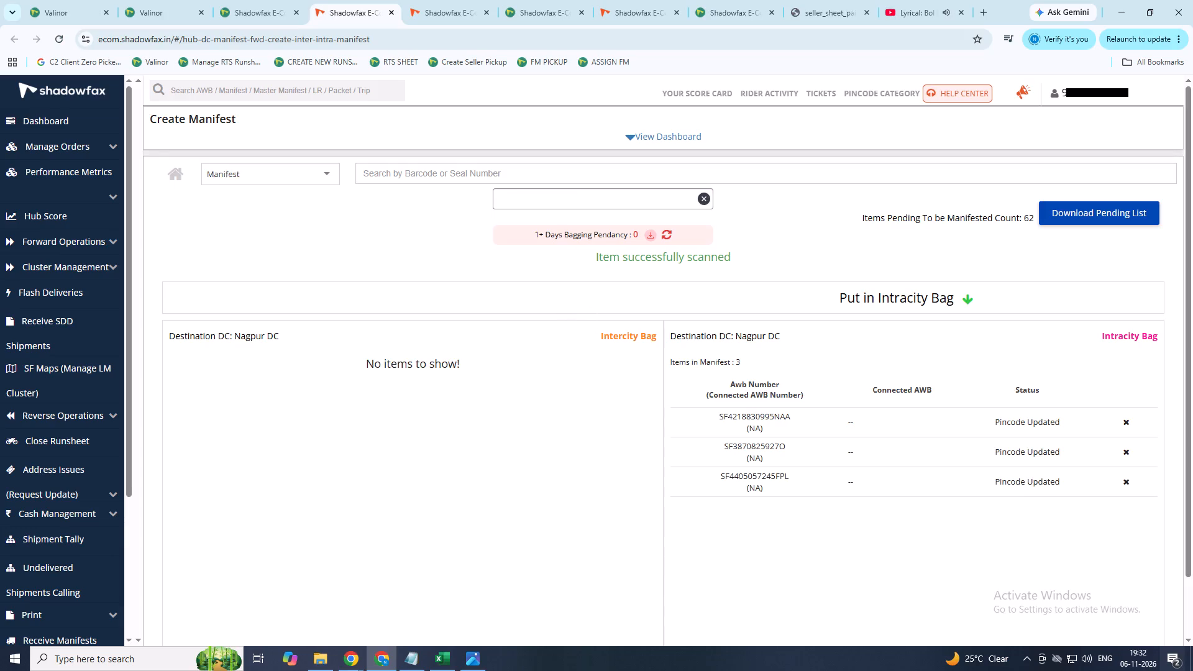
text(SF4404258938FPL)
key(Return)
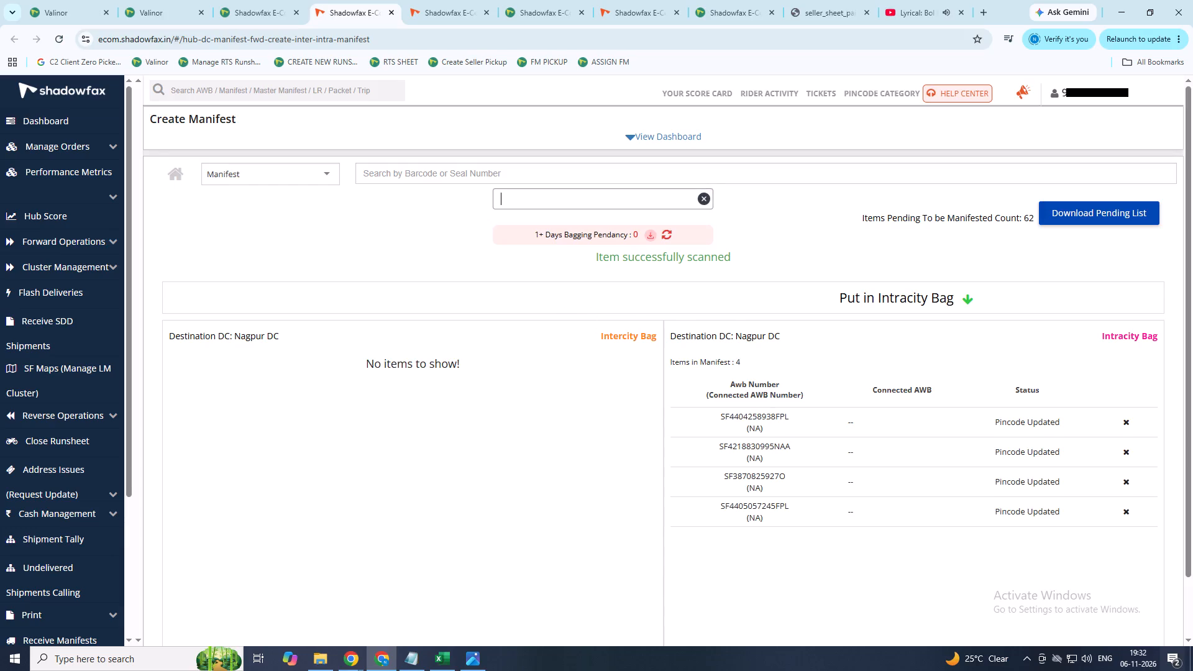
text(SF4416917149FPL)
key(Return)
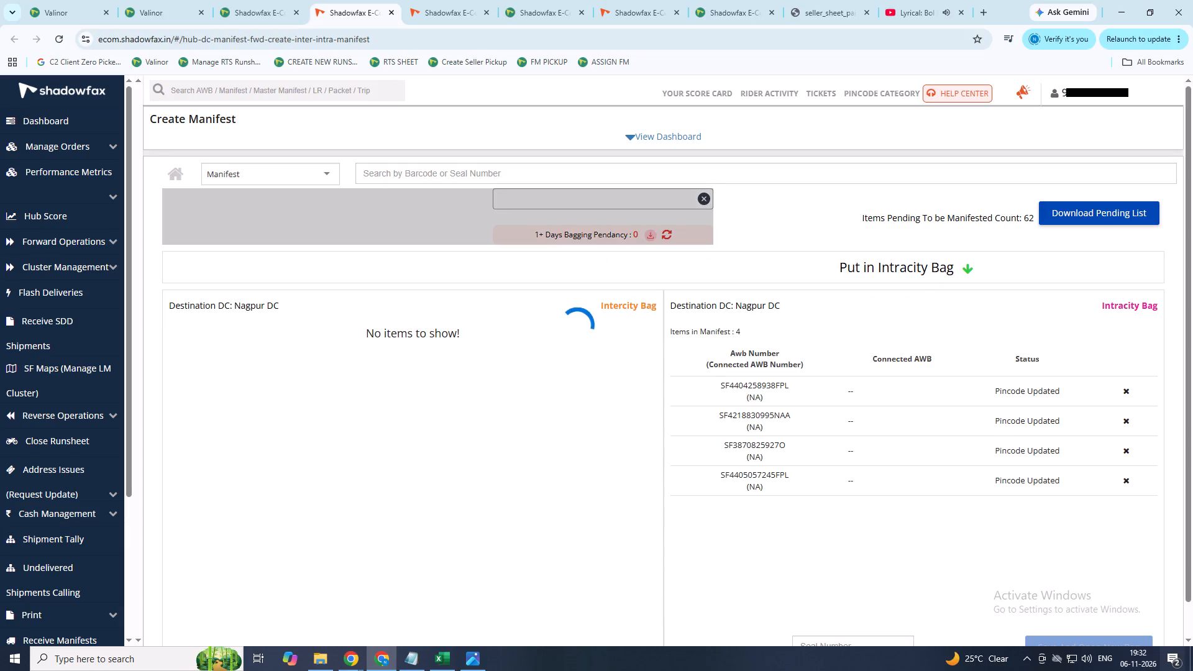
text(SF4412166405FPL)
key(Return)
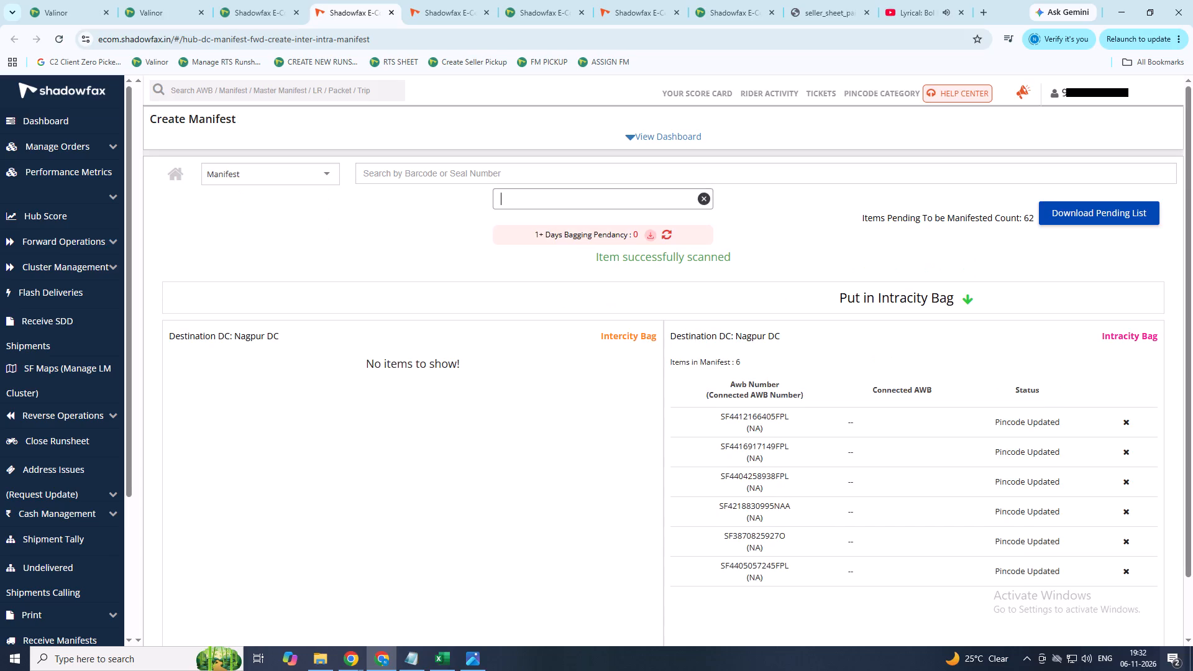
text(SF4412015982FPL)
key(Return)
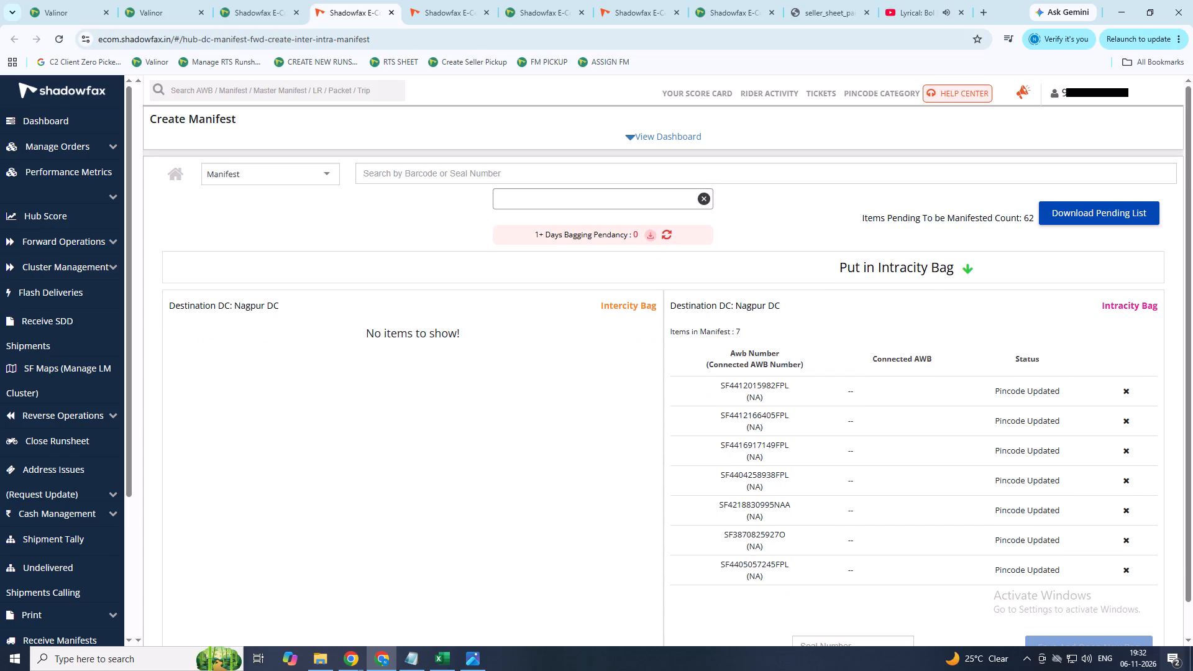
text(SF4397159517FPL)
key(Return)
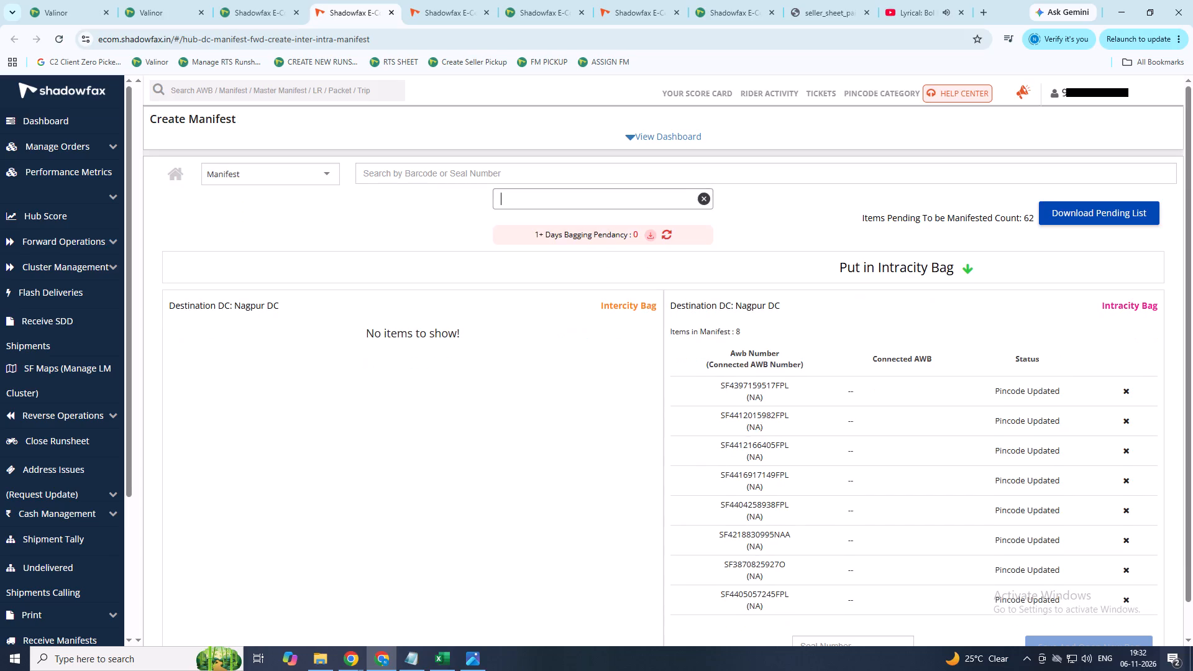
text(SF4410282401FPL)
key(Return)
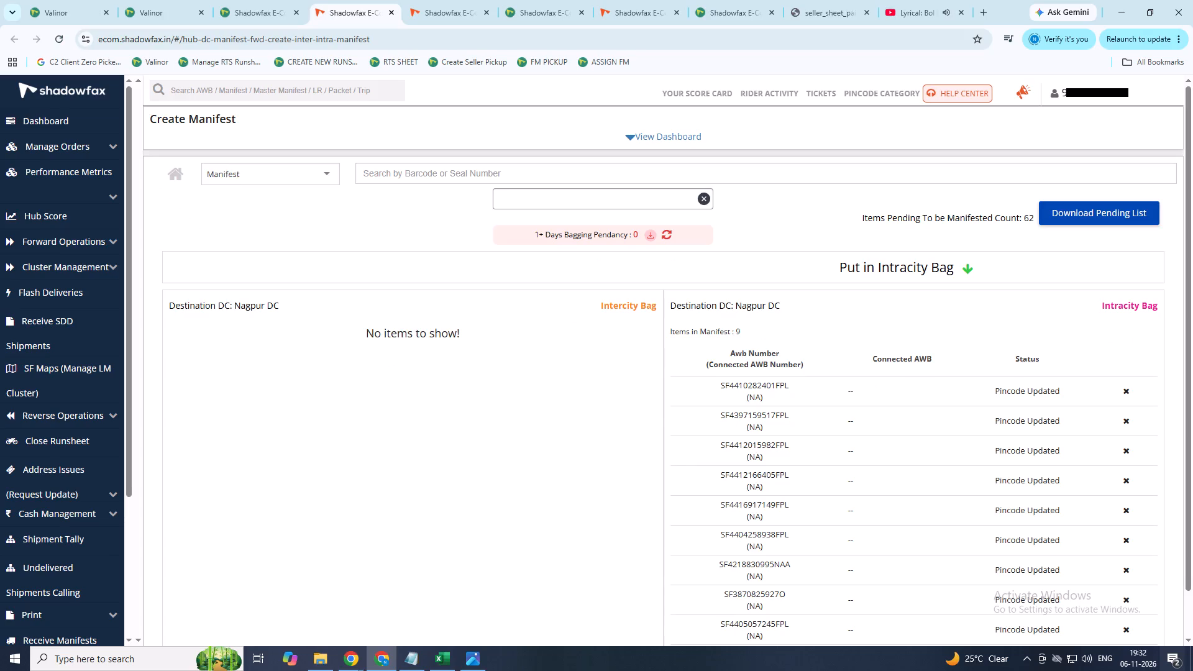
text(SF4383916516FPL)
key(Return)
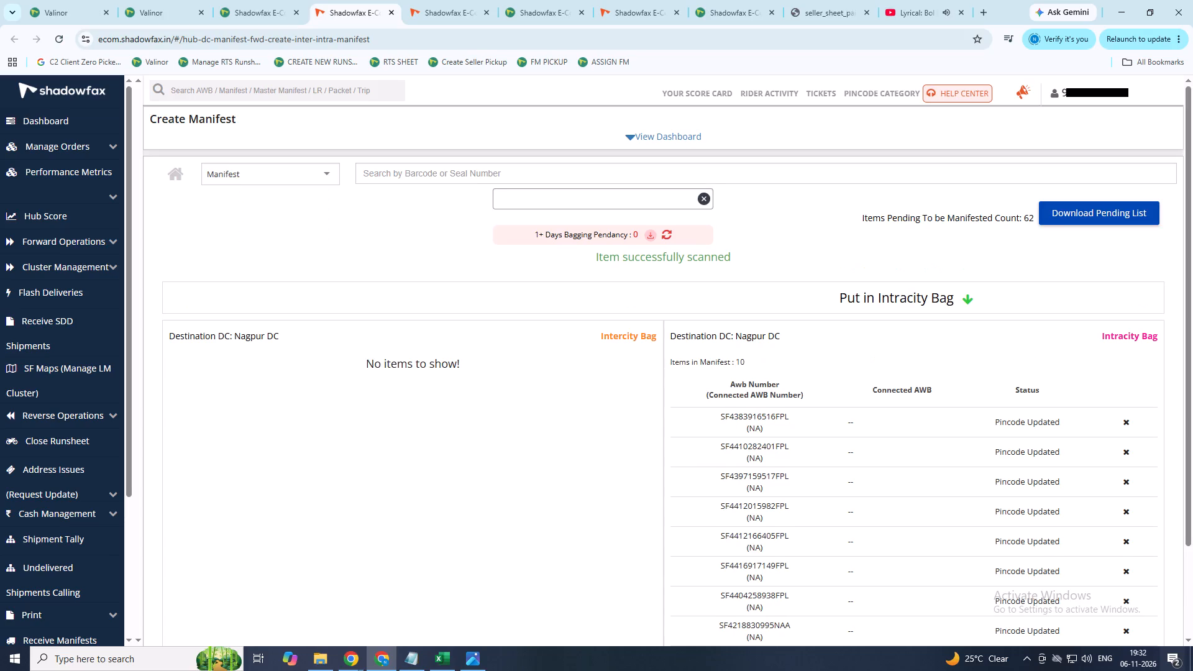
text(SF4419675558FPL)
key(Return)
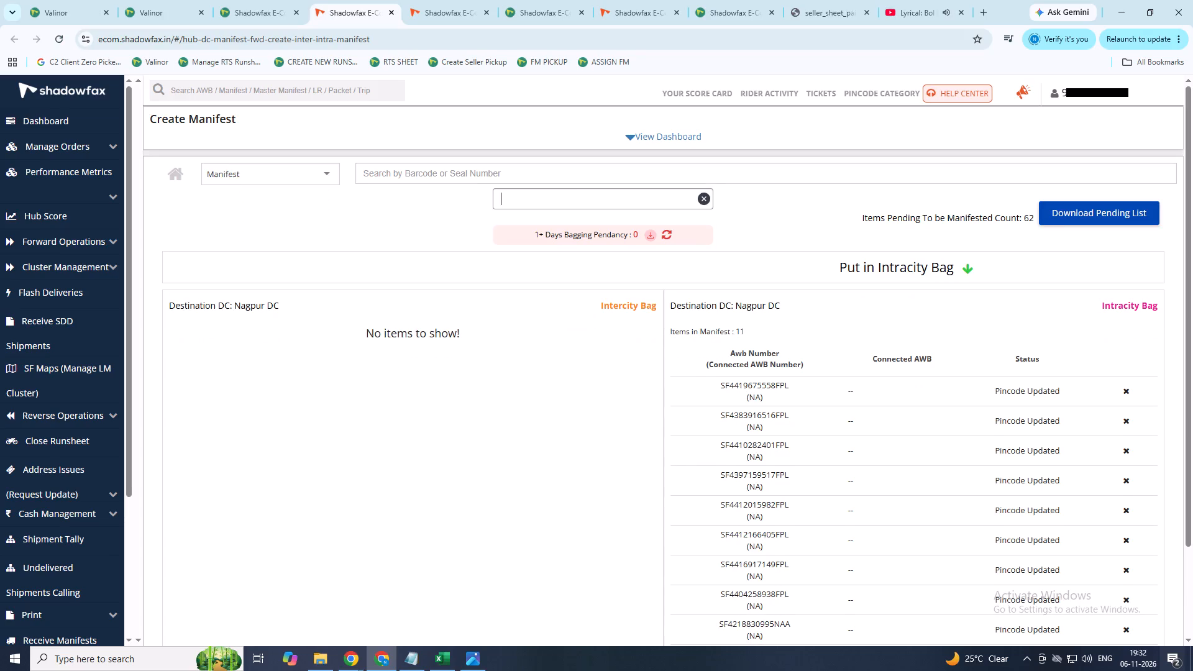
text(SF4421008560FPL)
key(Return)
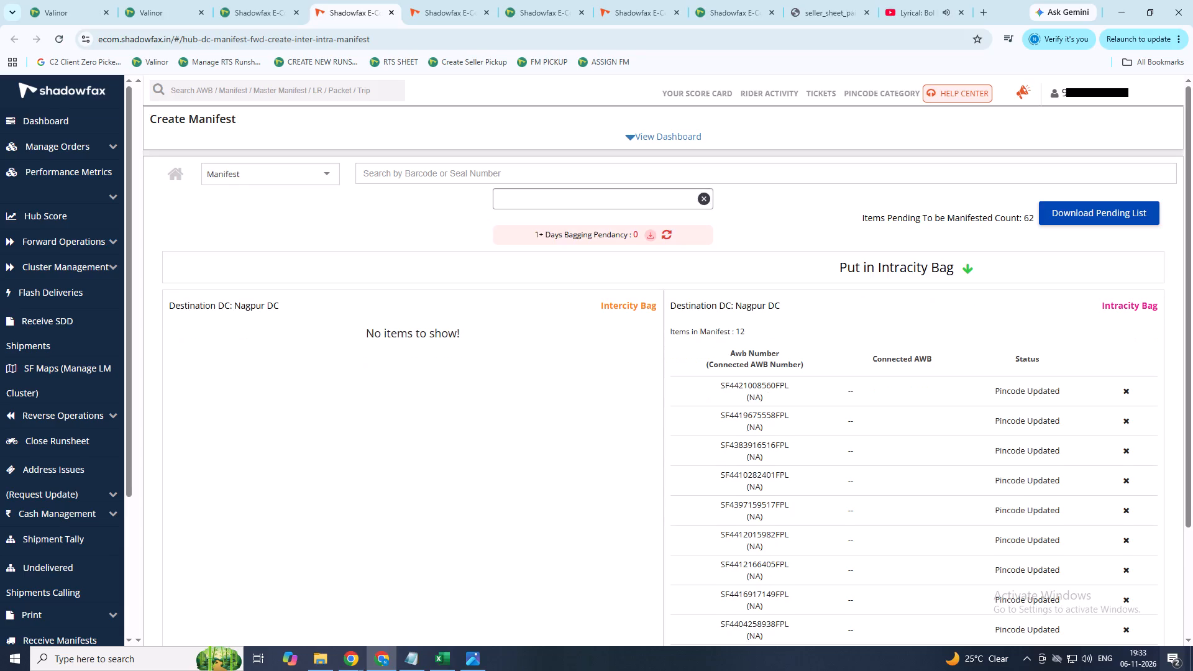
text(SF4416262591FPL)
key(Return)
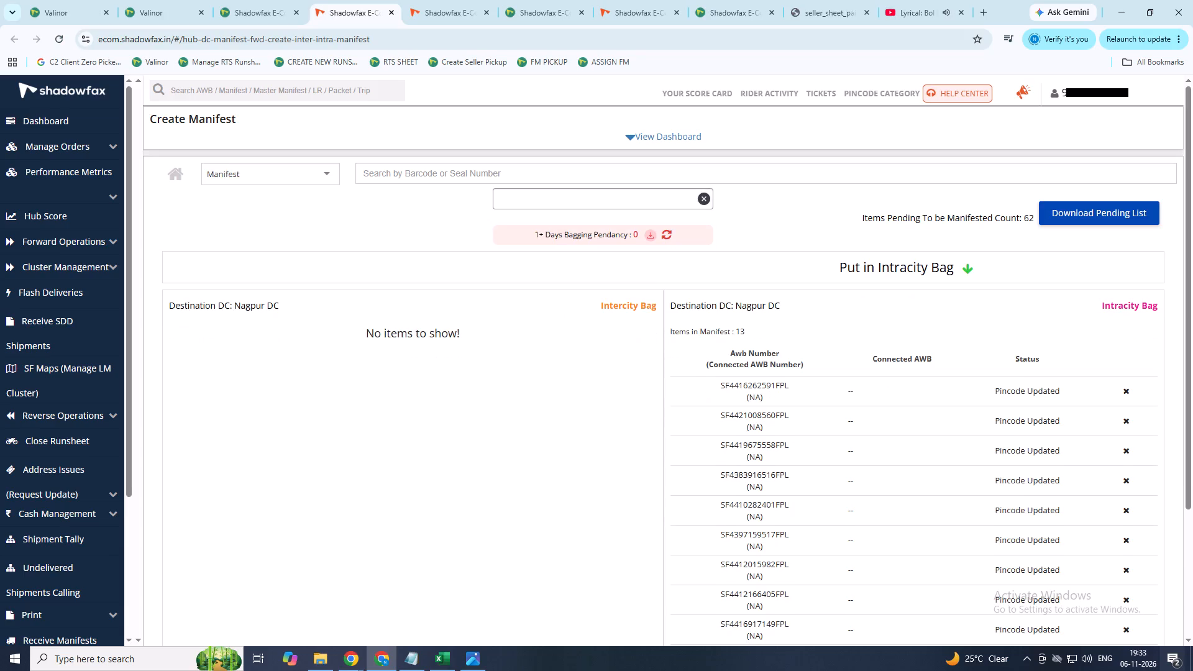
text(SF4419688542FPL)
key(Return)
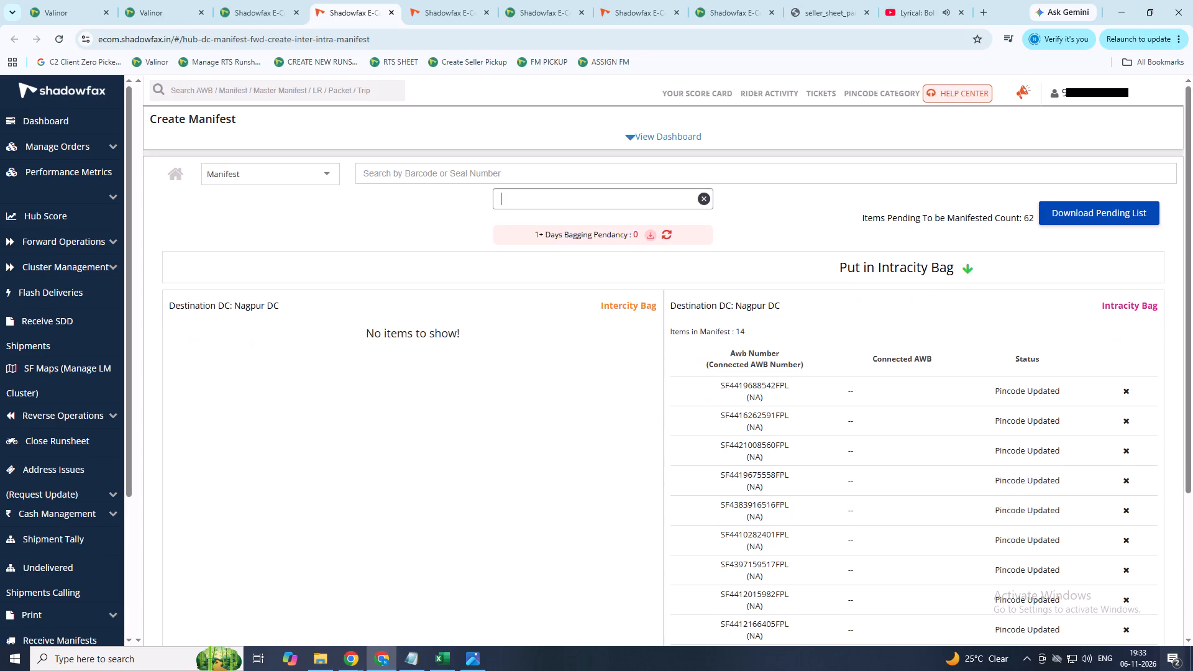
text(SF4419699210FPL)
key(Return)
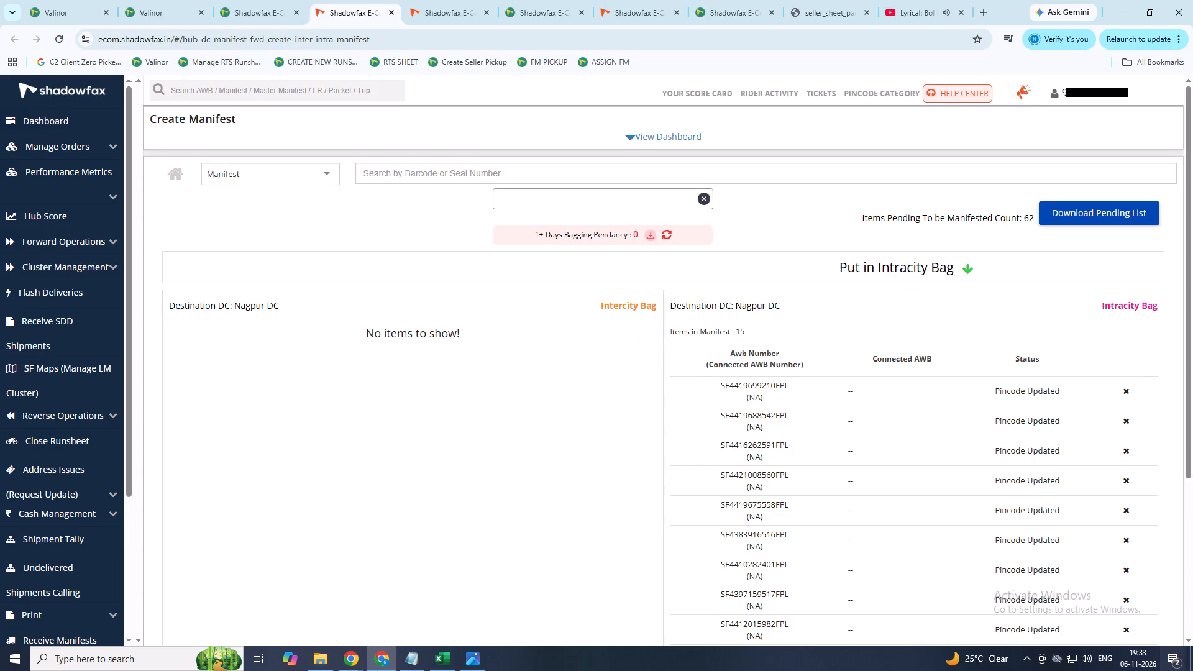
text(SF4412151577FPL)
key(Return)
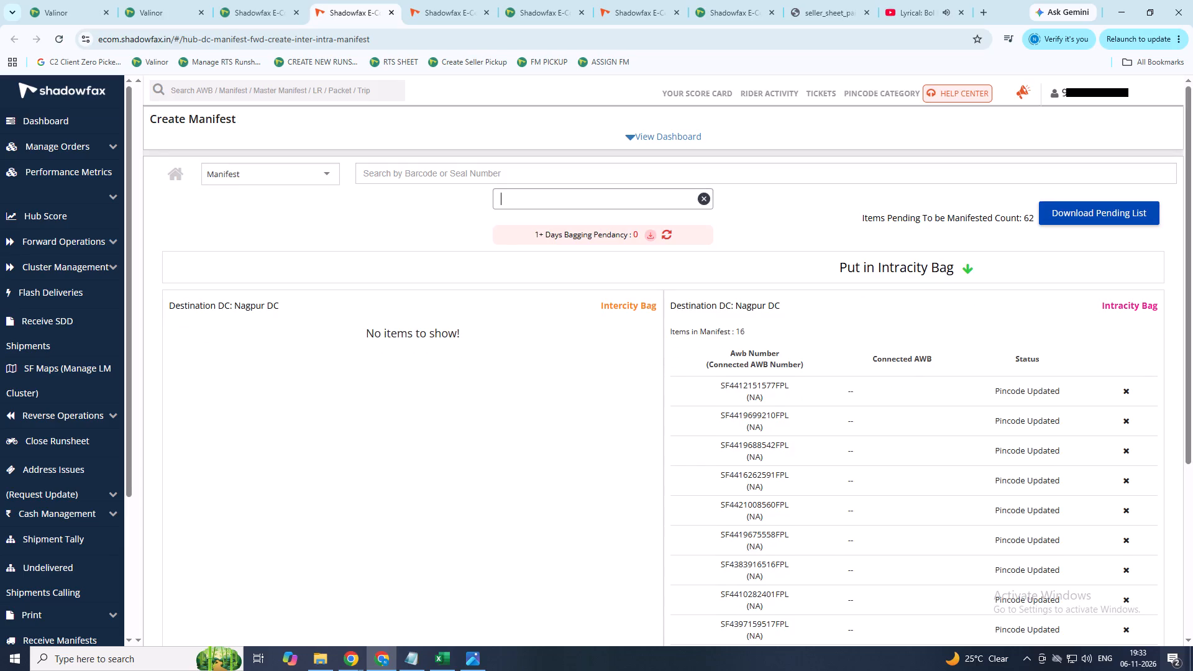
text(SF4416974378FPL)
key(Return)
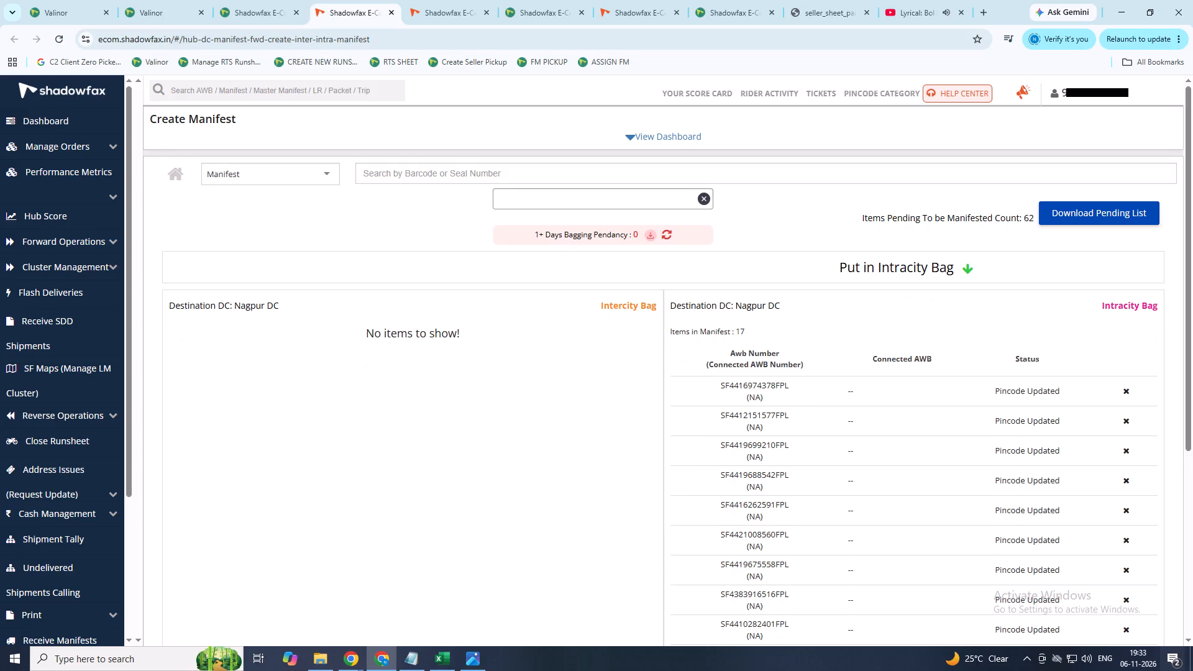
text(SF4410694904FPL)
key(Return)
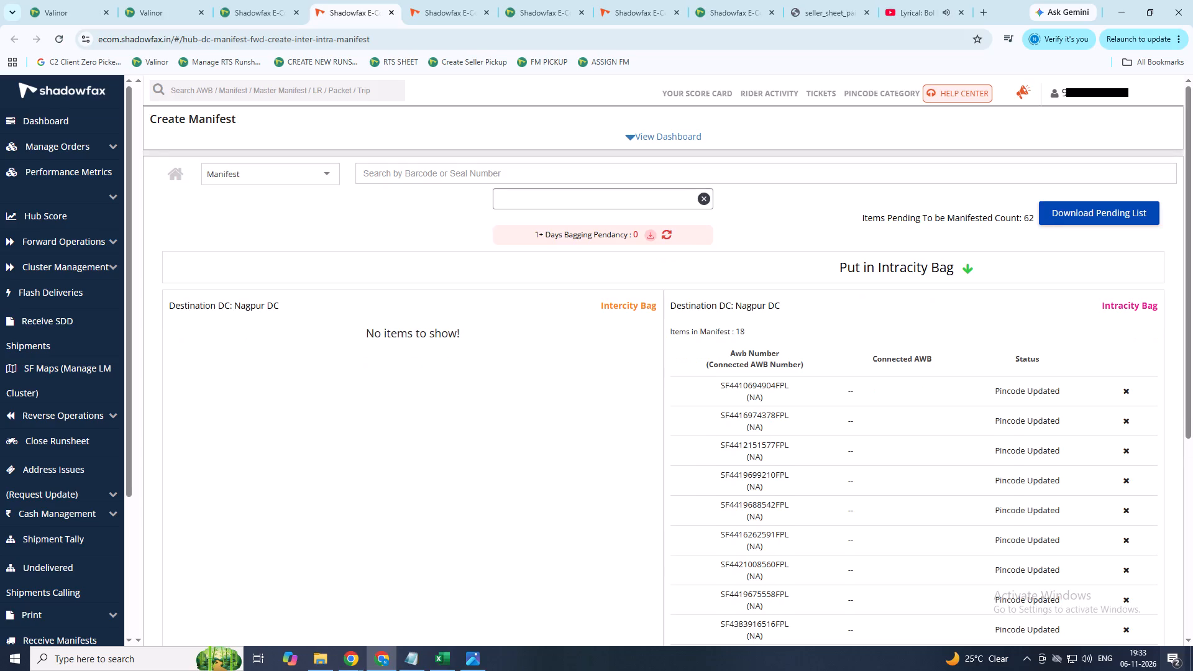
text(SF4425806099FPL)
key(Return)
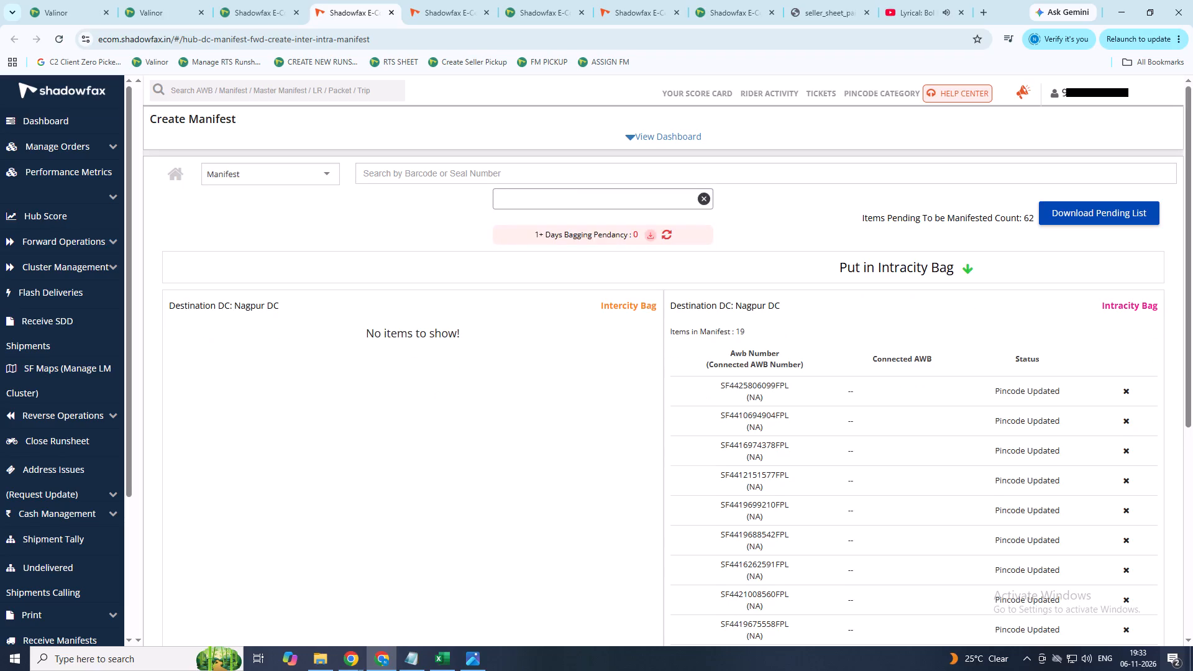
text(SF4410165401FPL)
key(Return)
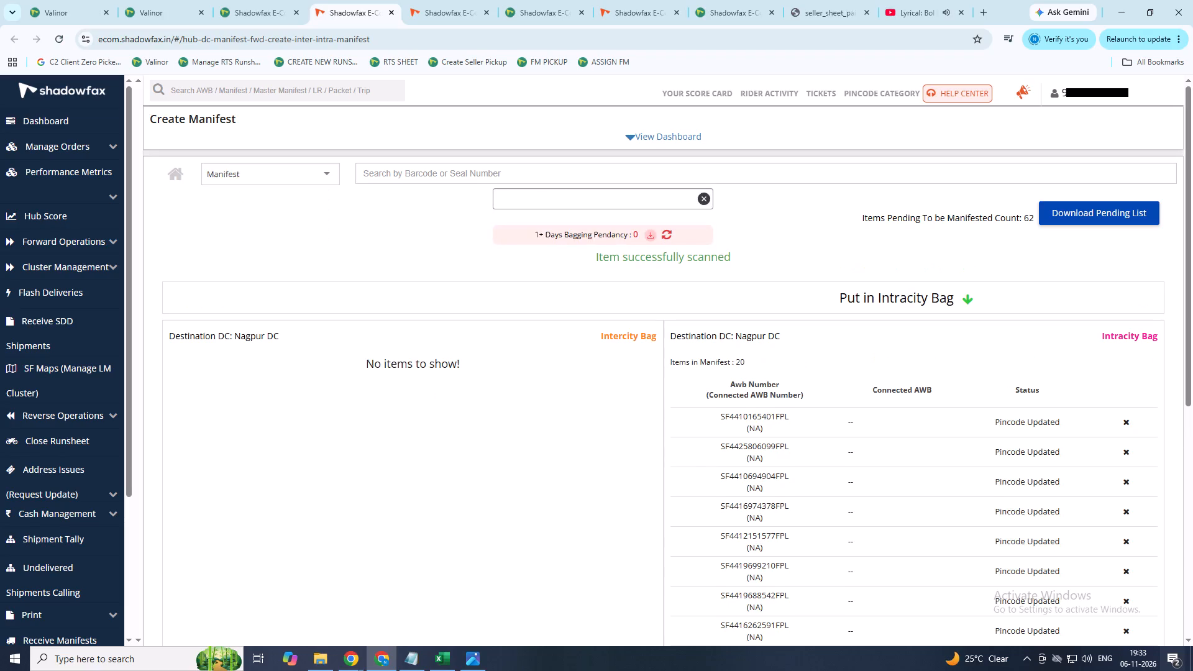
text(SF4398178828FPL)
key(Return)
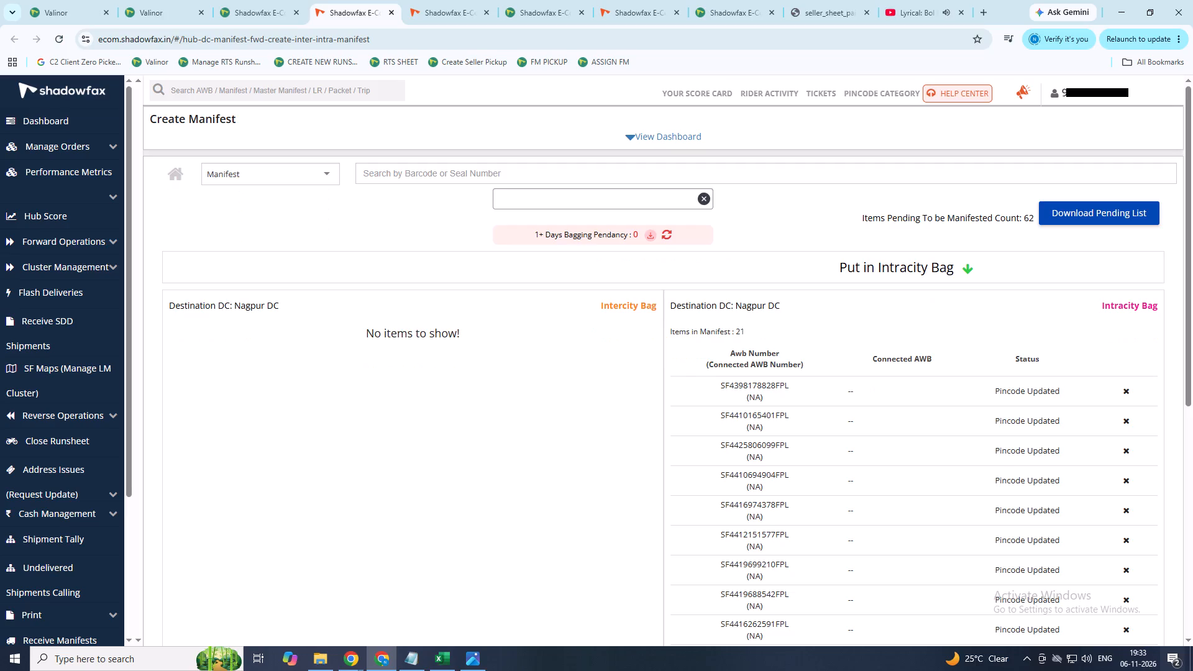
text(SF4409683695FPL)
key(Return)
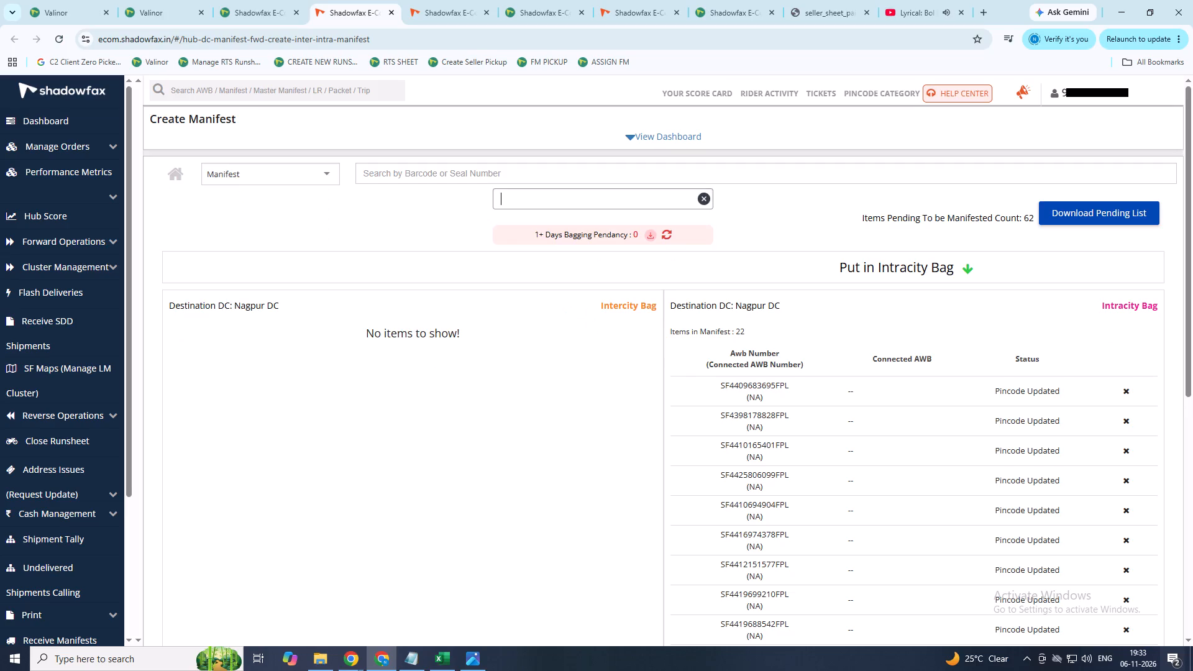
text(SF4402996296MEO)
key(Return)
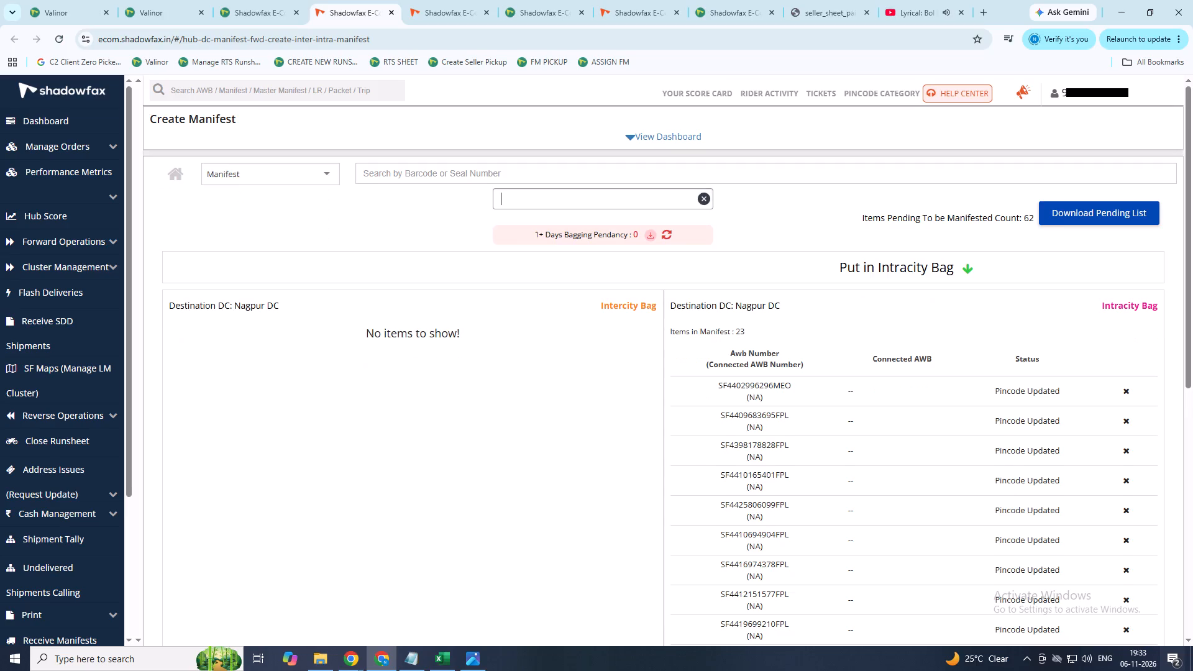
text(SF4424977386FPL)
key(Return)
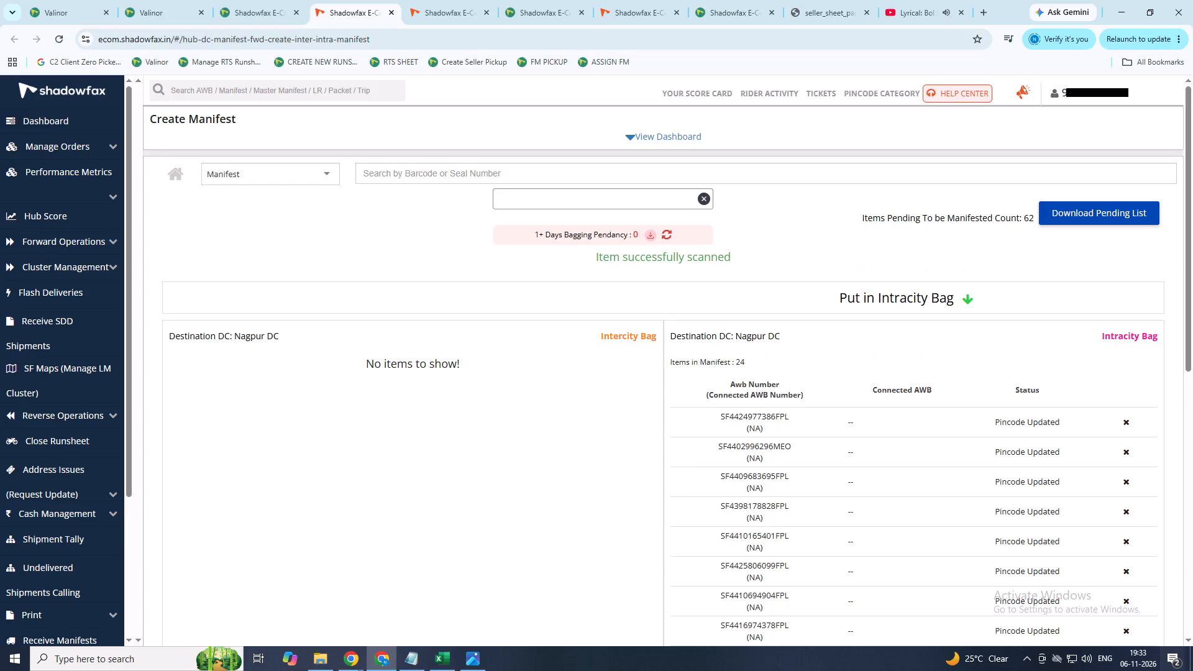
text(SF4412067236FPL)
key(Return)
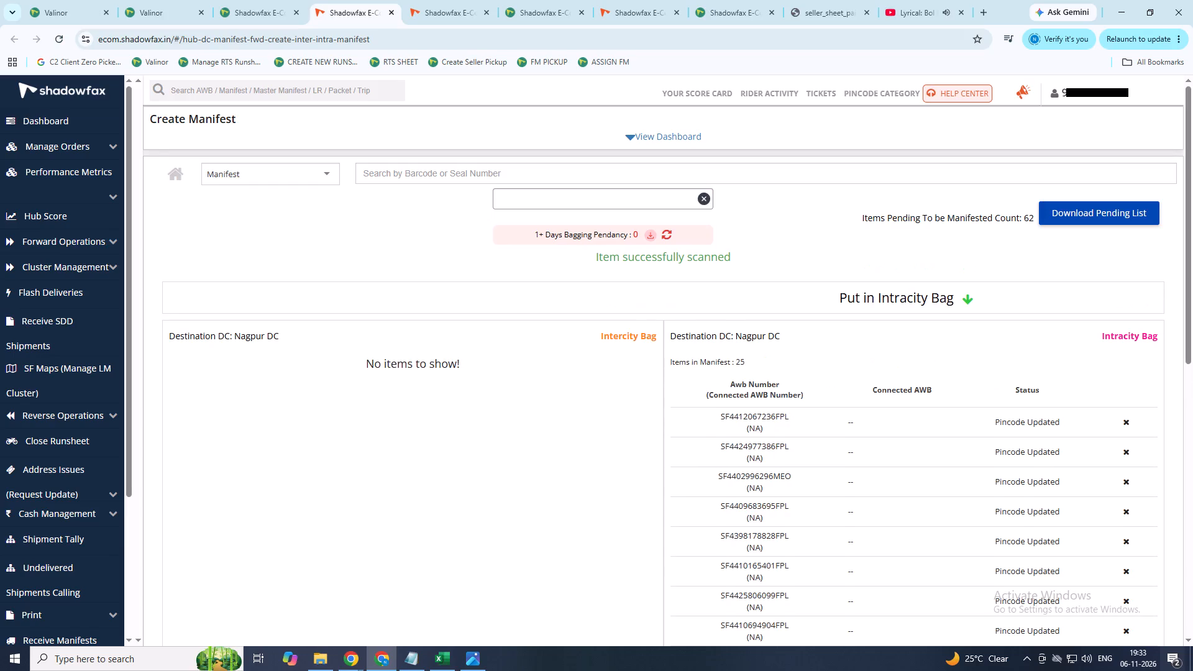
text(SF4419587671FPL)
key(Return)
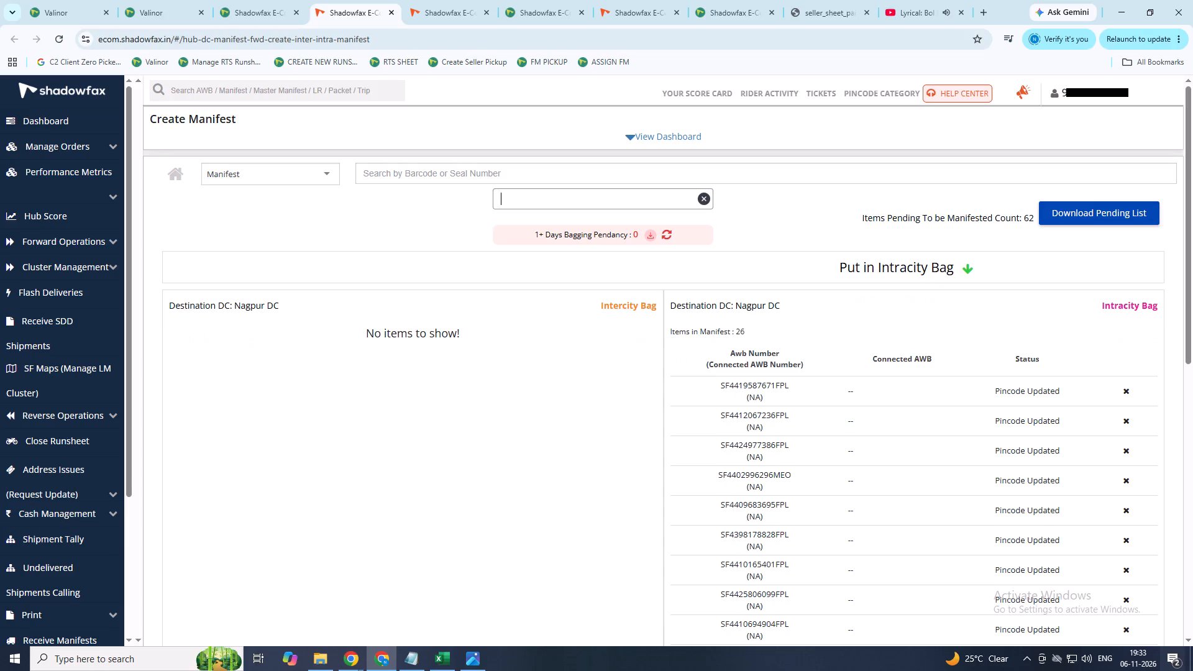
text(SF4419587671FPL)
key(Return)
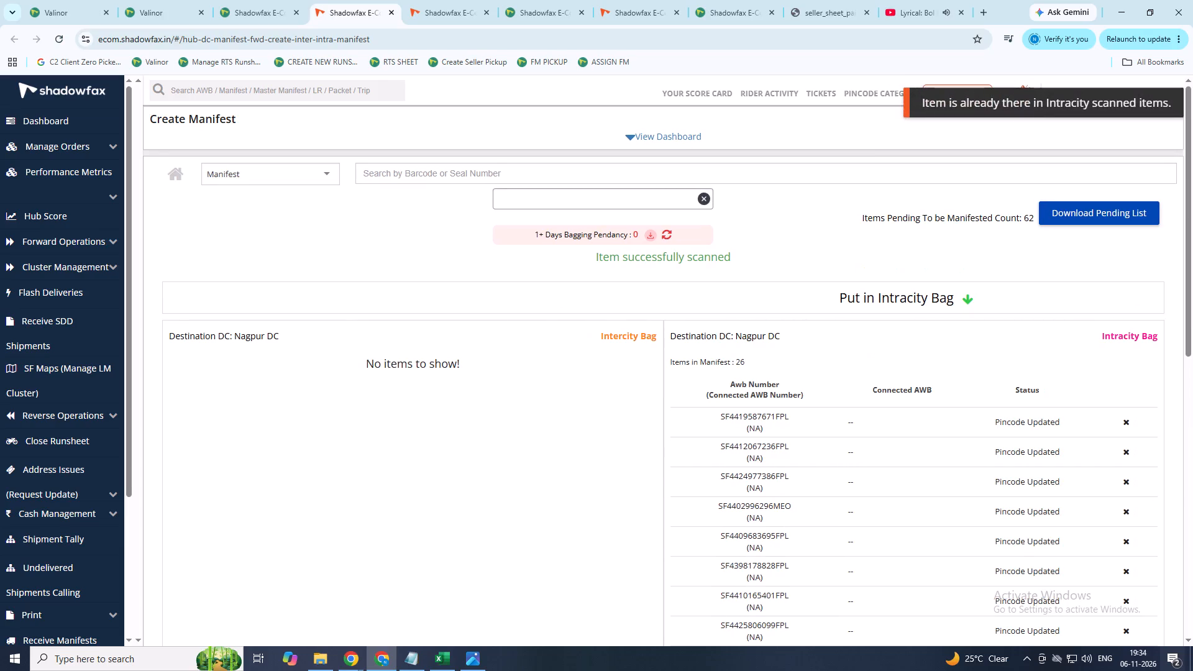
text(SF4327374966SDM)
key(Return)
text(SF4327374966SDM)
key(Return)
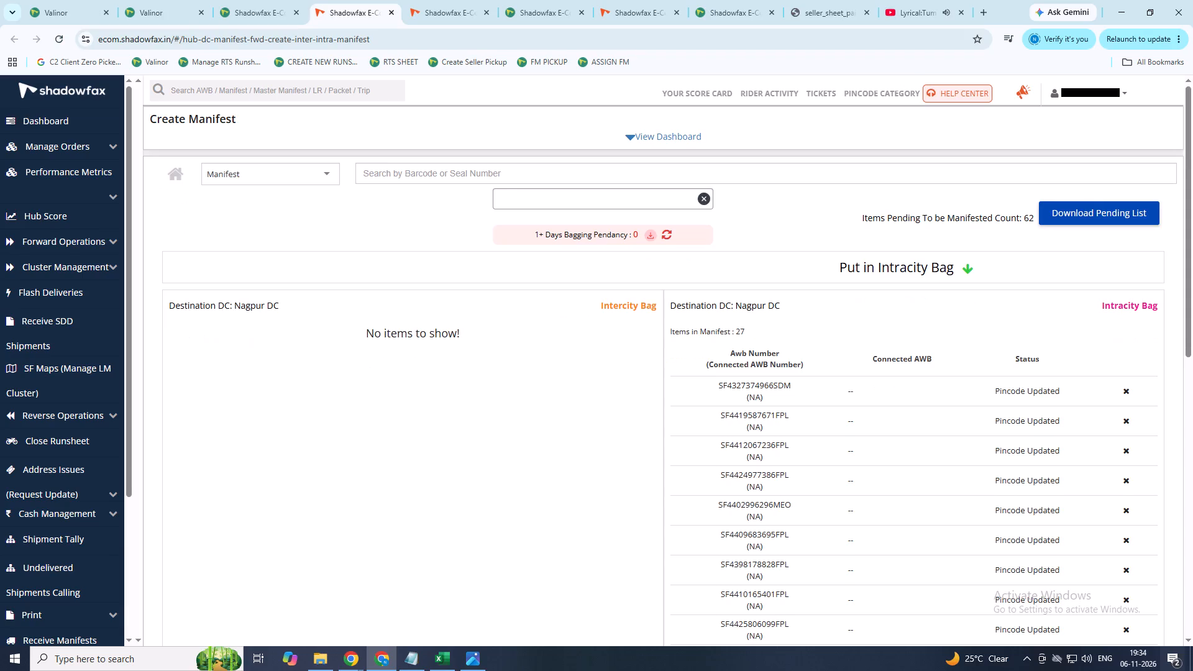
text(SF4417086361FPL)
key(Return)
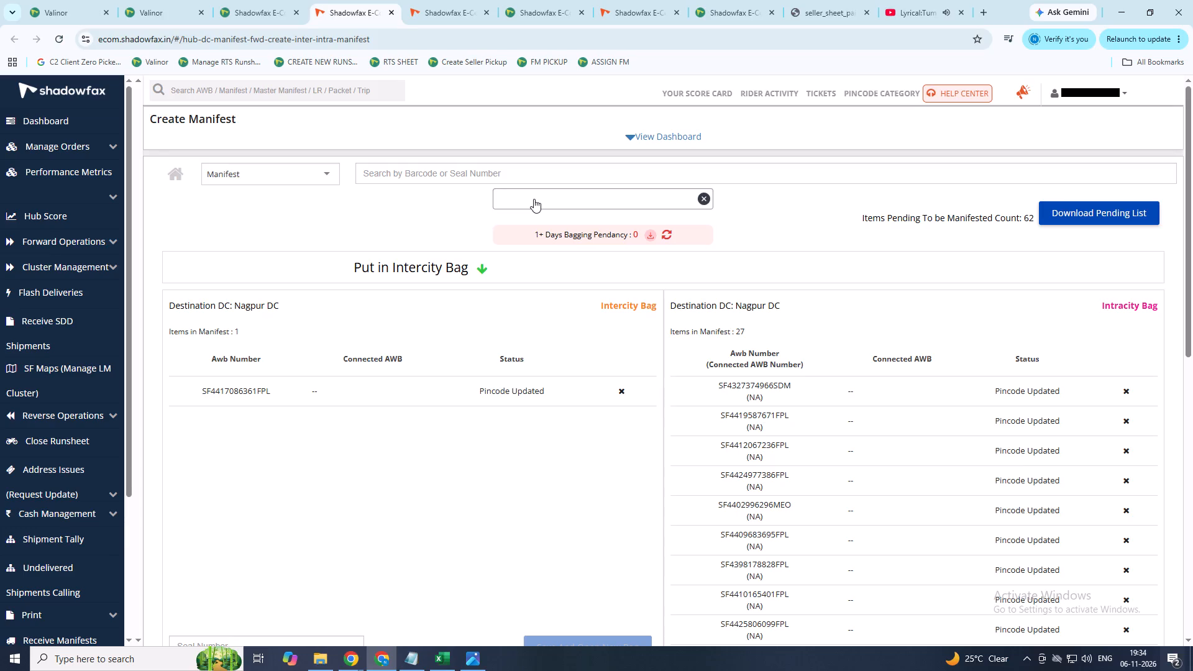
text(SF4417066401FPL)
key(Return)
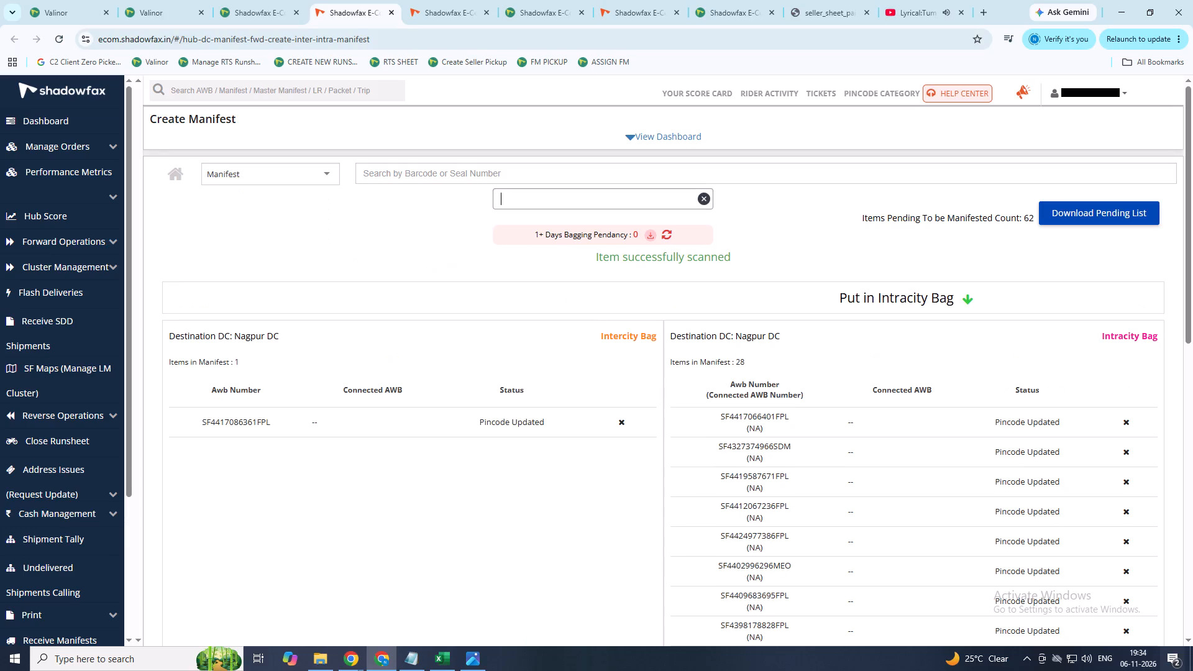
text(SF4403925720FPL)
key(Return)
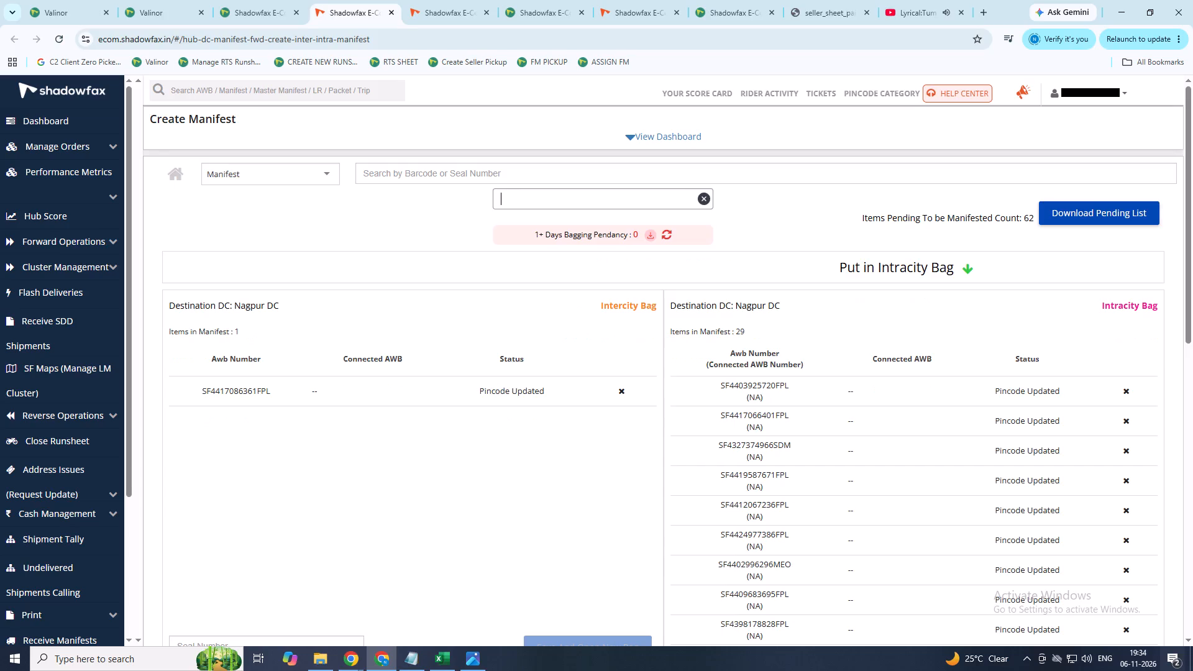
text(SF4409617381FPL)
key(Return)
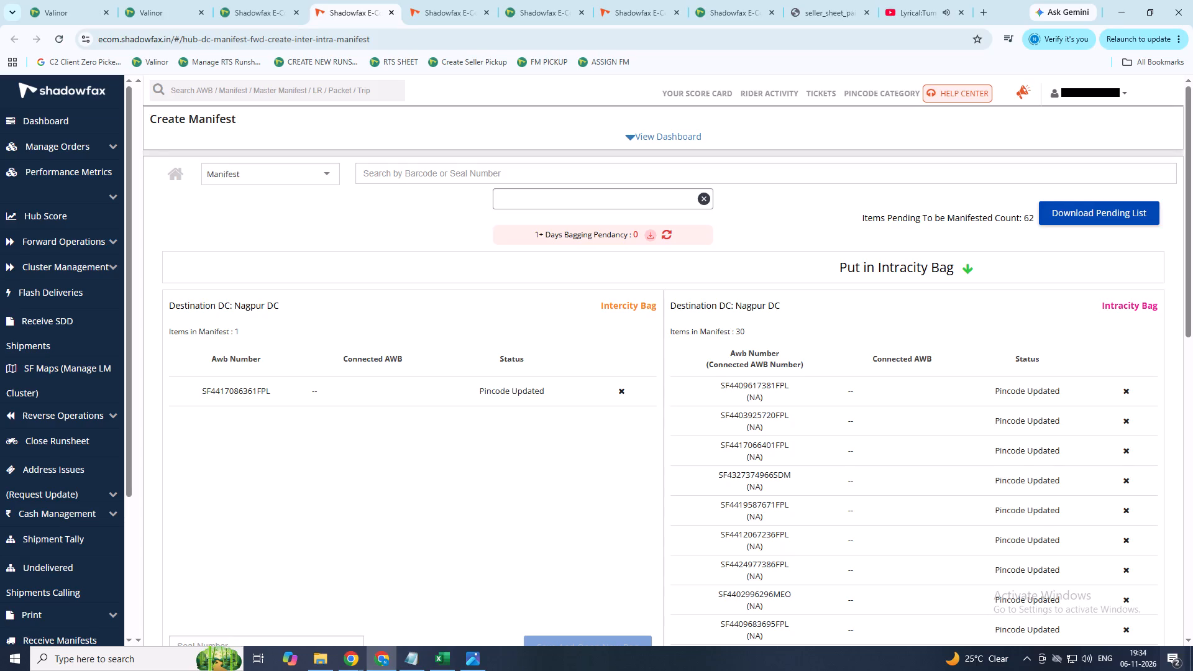
Enter seal number HDNA10550816 for the Intracity bag bound for Nagpur DC.
scroll(706, 383, down, 5)
scroll(768, 523, down, 7)
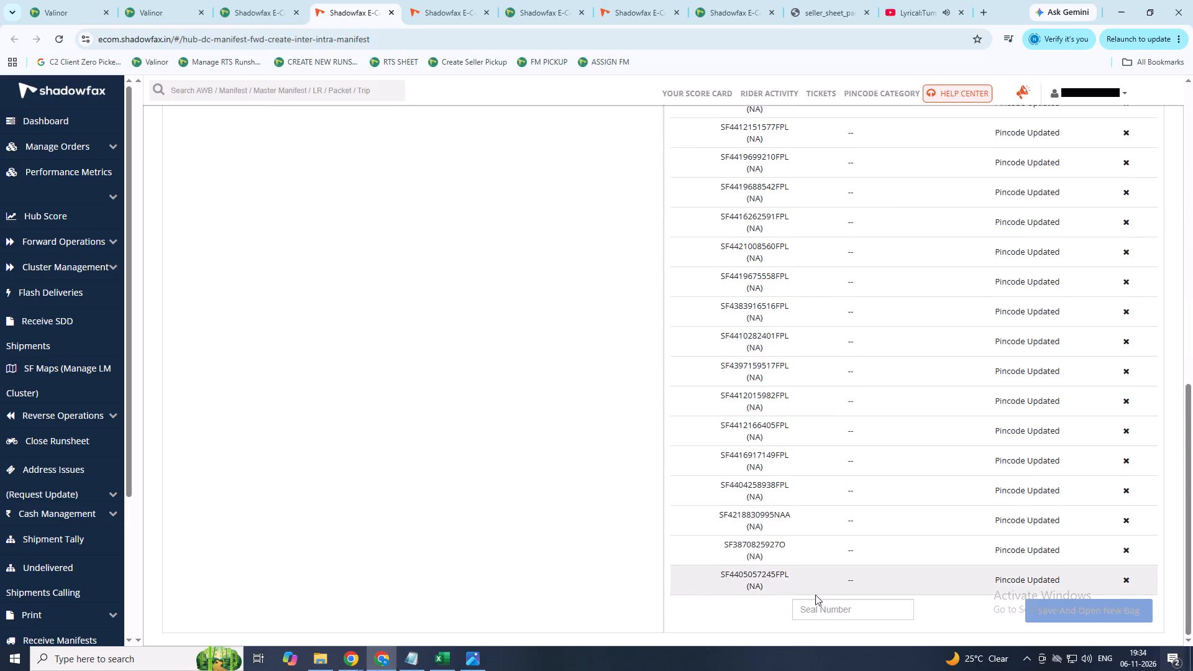
click(817, 601)
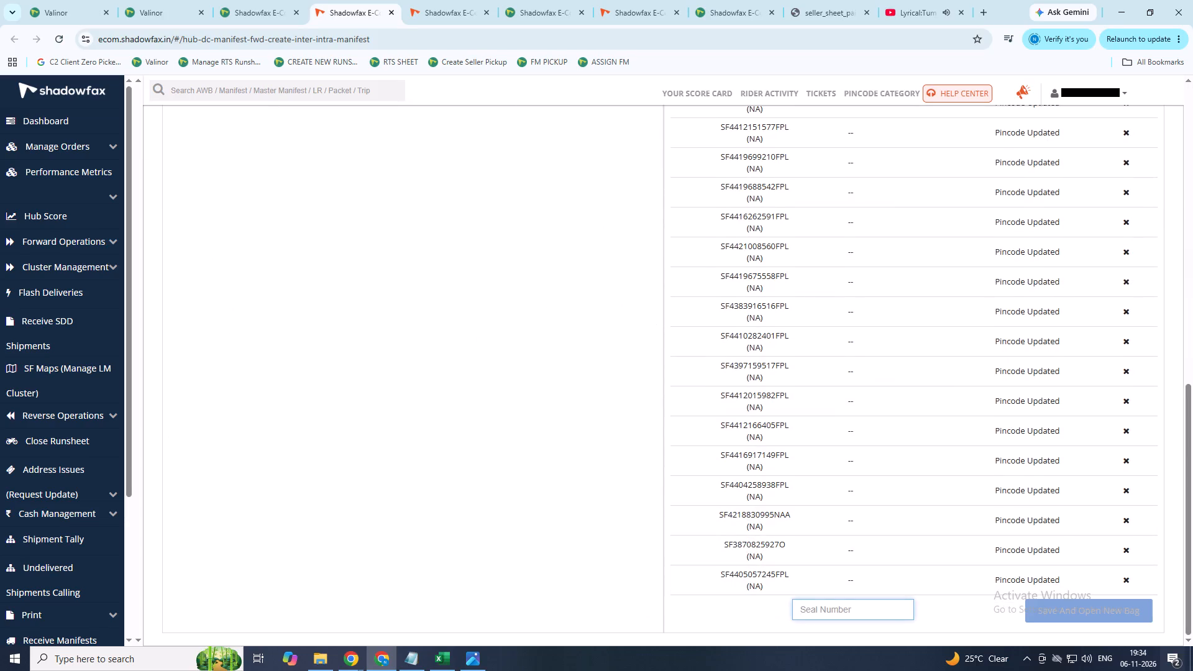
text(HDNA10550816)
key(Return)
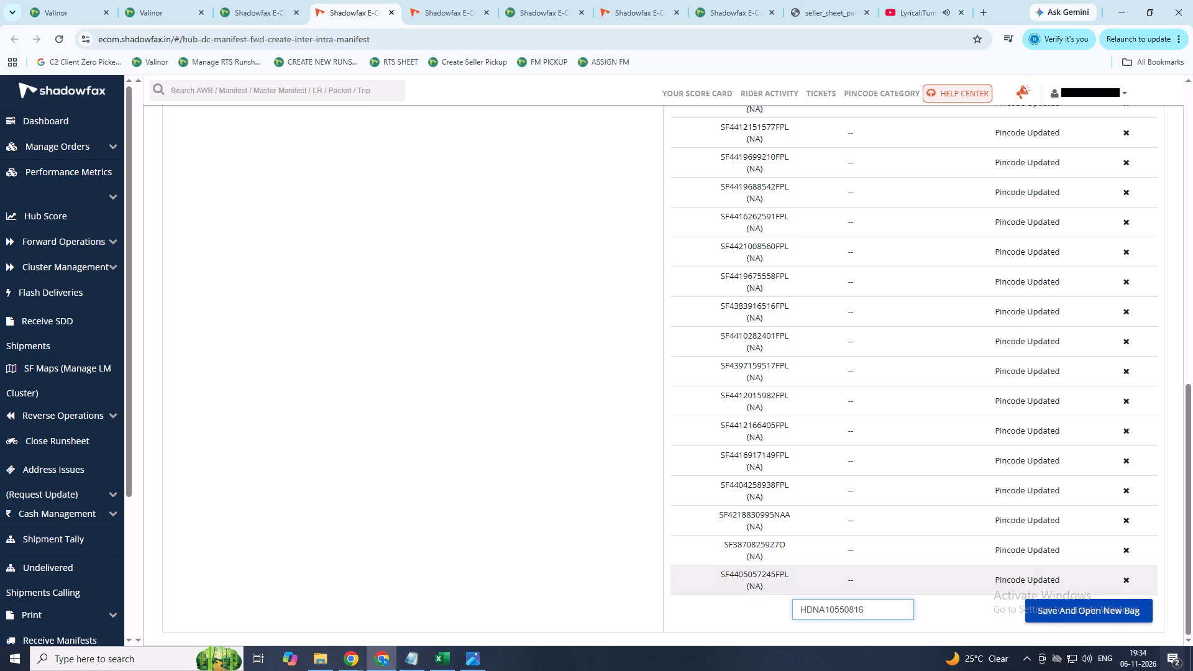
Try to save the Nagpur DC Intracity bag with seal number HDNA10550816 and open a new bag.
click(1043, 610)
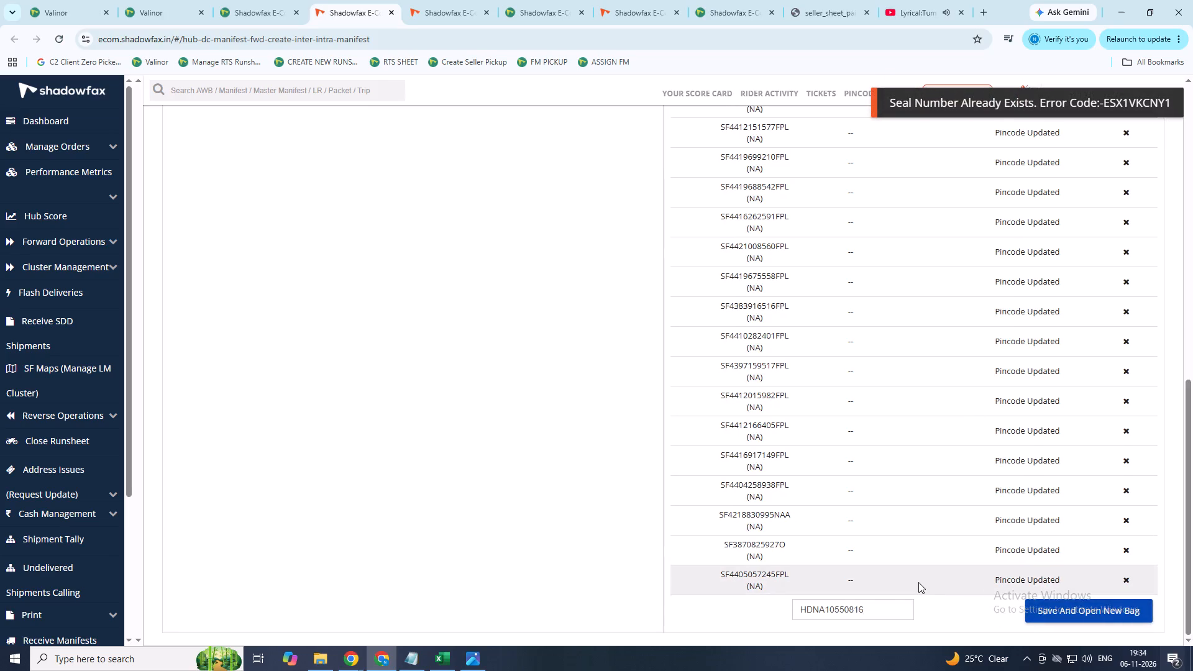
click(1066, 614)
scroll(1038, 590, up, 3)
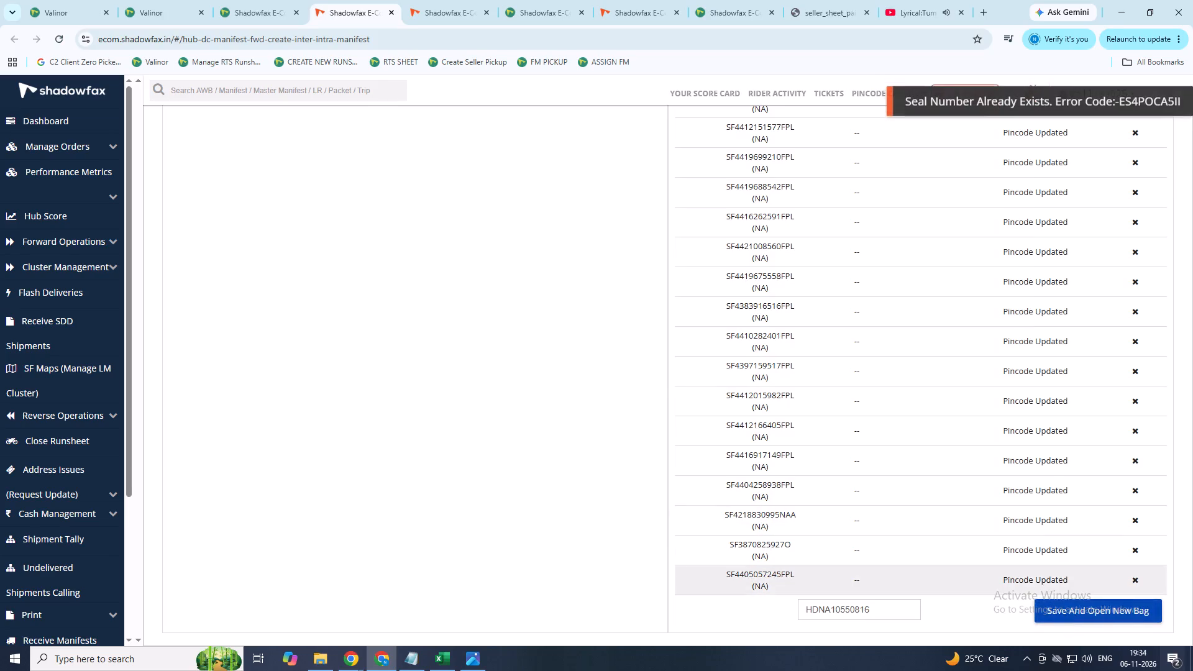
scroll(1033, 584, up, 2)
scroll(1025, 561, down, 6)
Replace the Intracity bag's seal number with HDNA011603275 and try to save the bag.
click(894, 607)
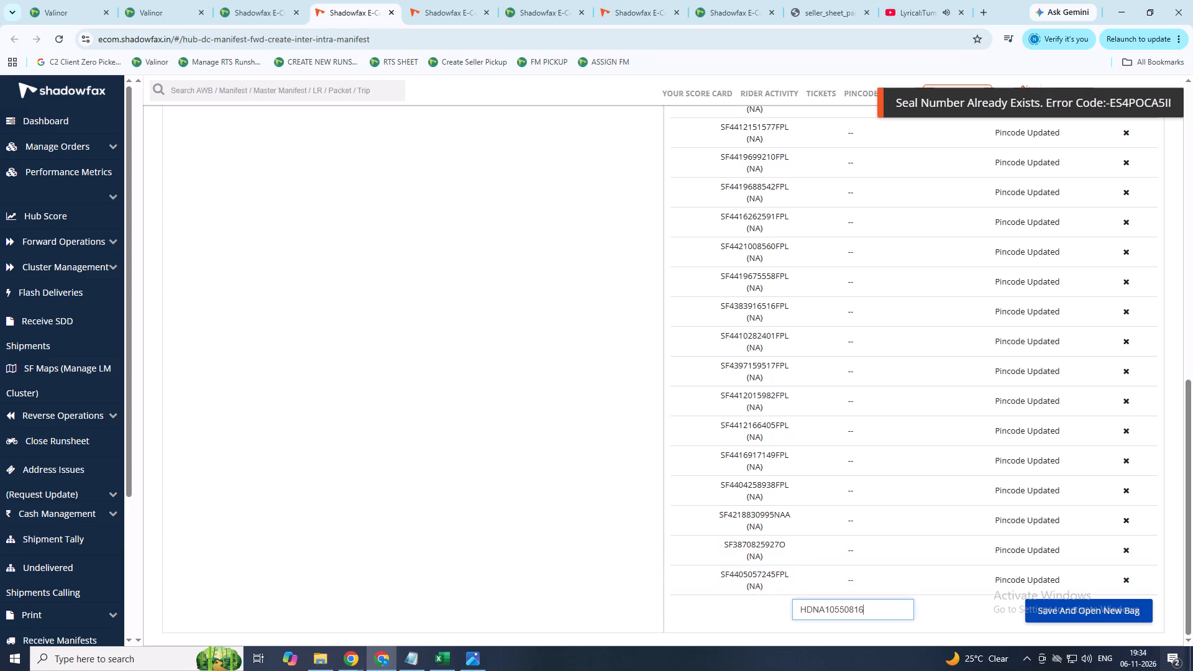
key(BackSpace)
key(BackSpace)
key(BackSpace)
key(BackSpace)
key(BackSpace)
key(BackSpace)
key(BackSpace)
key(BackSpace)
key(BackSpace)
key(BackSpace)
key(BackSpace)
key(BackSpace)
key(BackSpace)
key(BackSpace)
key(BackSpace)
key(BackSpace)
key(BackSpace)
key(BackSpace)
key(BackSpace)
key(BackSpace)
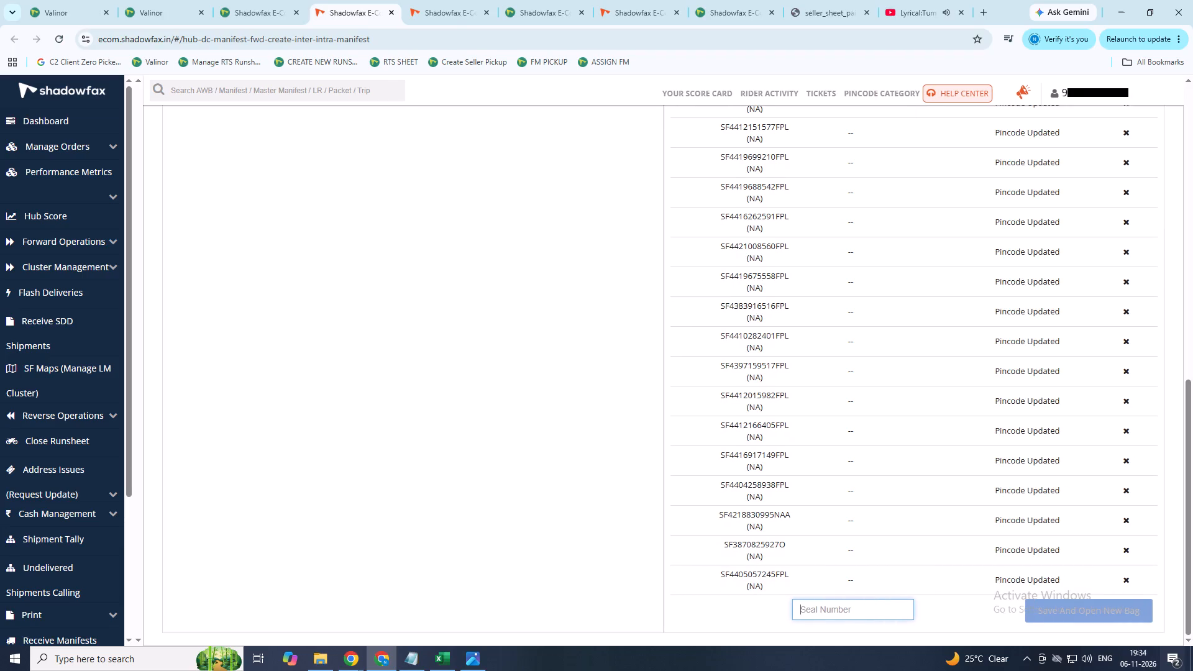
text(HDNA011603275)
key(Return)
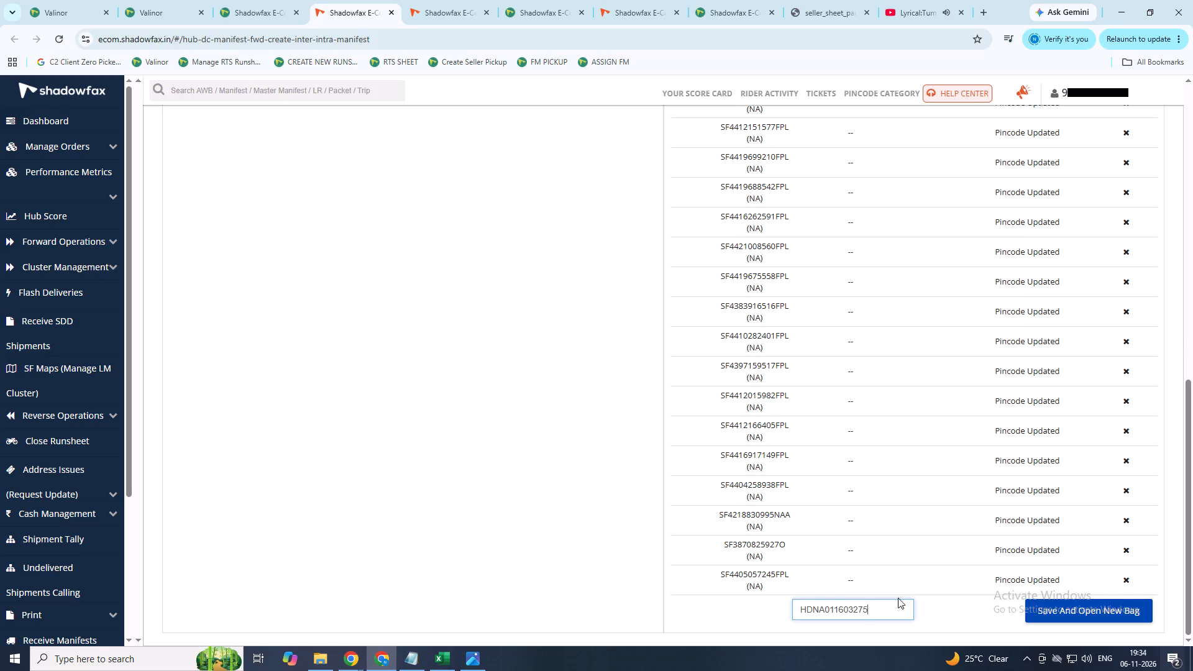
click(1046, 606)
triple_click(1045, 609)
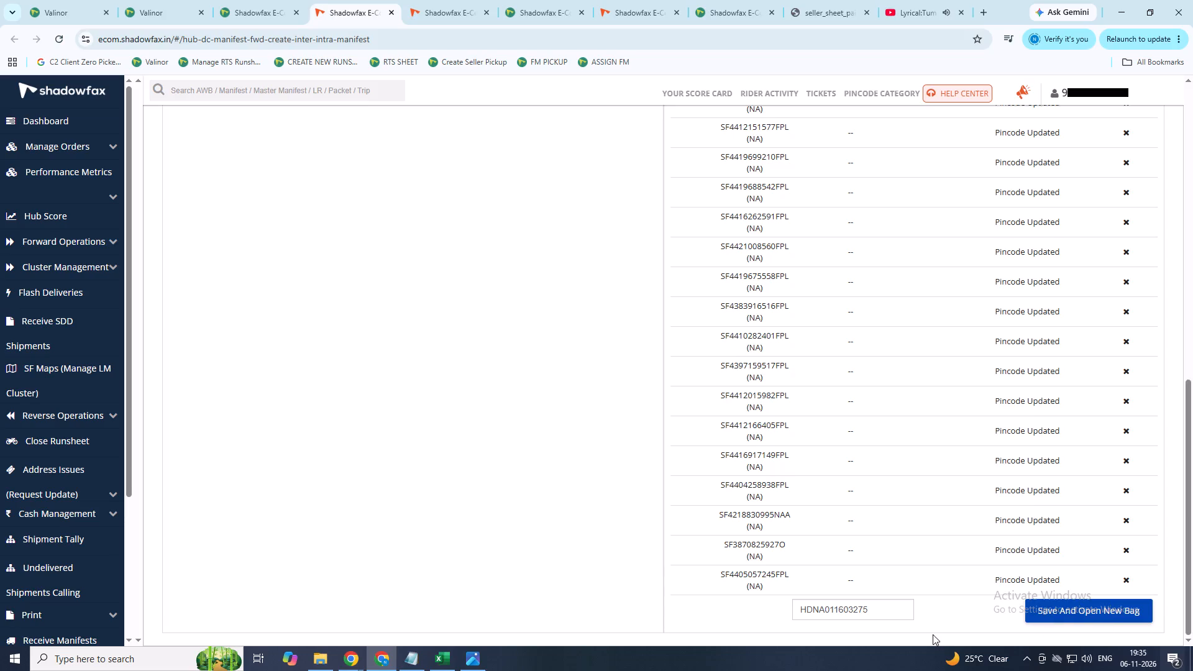
Replace the Intracity bag's seal number with HDNS11399182 and save the bag, opening a new one.
click(885, 611)
key(BackSpace)
key(BackSpace)
key(BackSpace)
key(BackSpace)
key(BackSpace)
key(BackSpace)
key(BackSpace)
key(BackSpace)
key(BackSpace)
key(BackSpace)
key(BackSpace)
key(BackSpace)
key(BackSpace)
key(BackSpace)
key(BackSpace)
key(BackSpace)
key(BackSpace)
key(BackSpace)
key(BackSpace)
key(BackSpace)
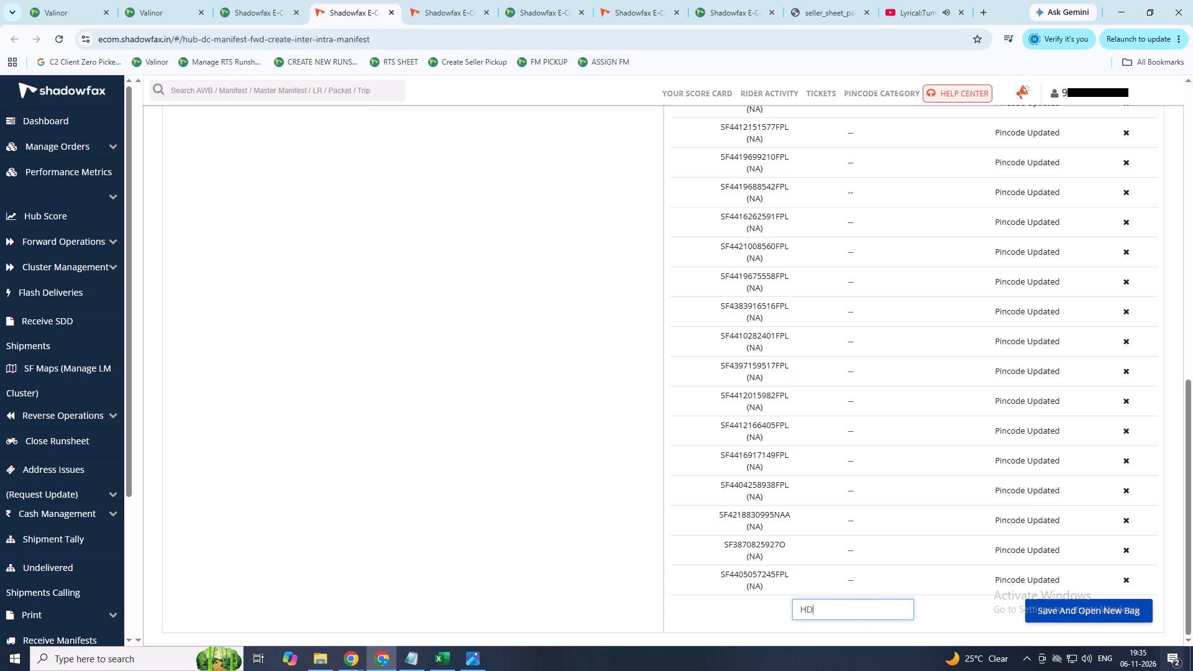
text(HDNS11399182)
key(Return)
click(1082, 617)
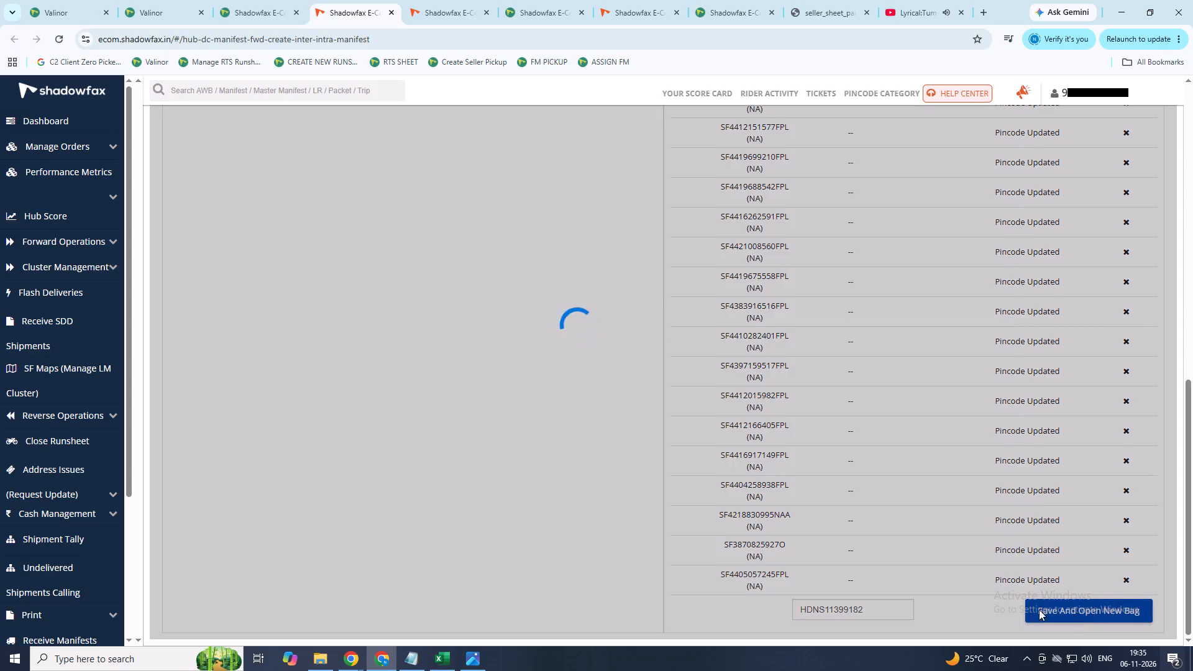
scroll(964, 572, up, 6)
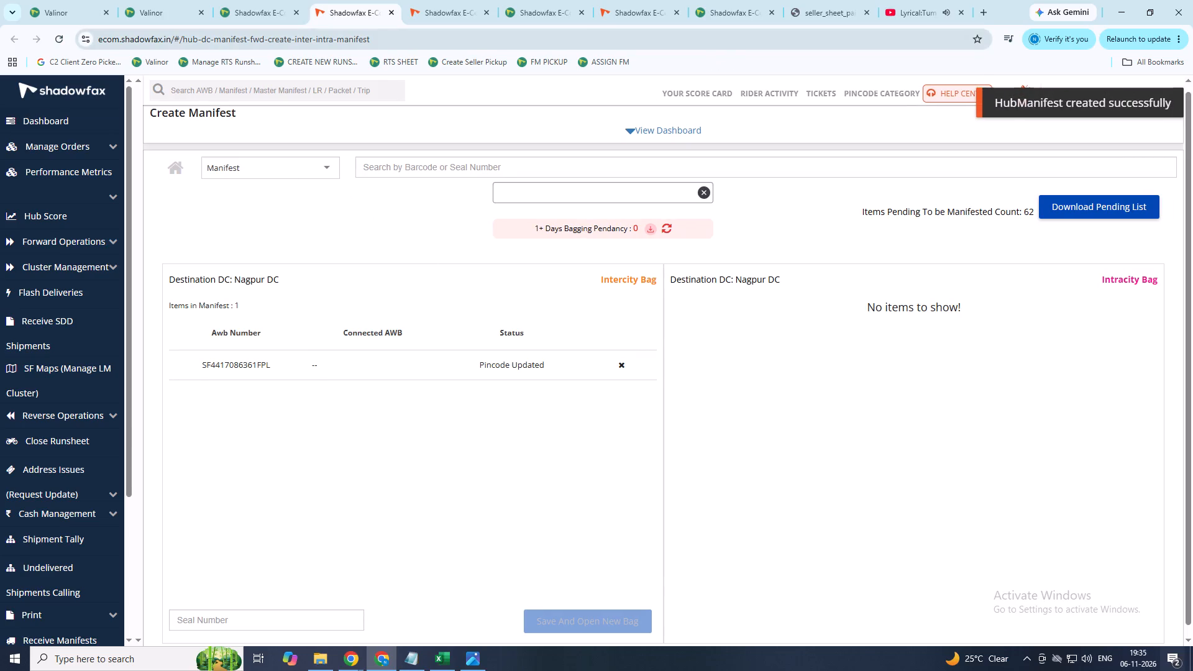
Switch from the manifest page to the sixth open browser tab, another Shadowfax page.
click(554, 14)
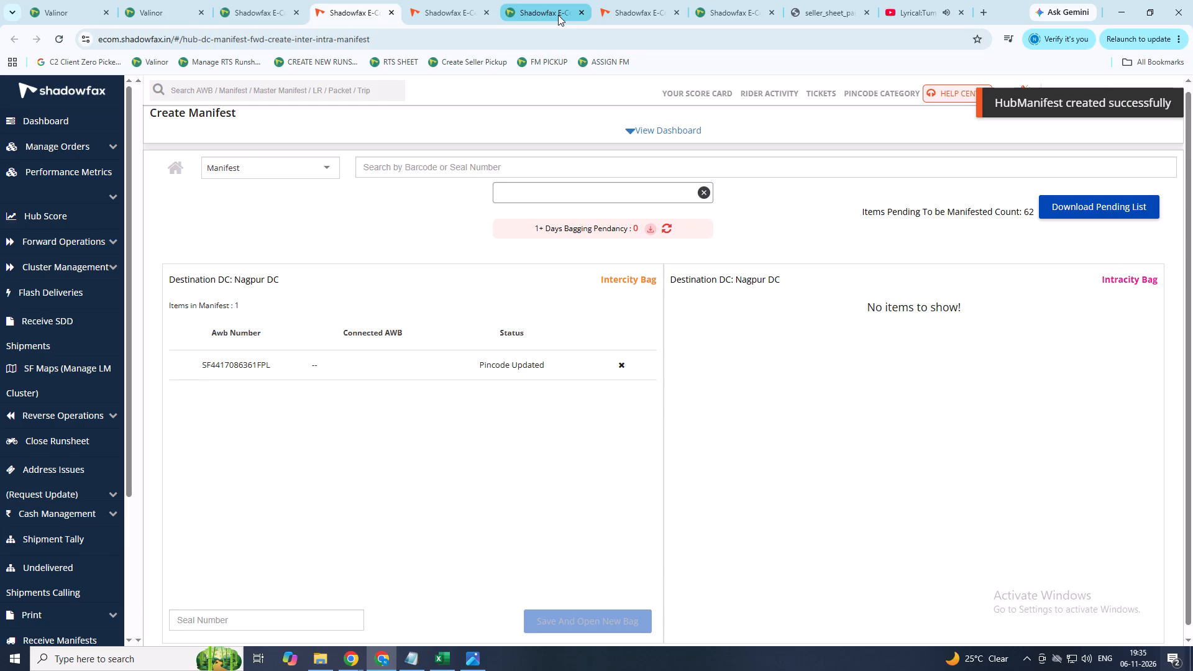
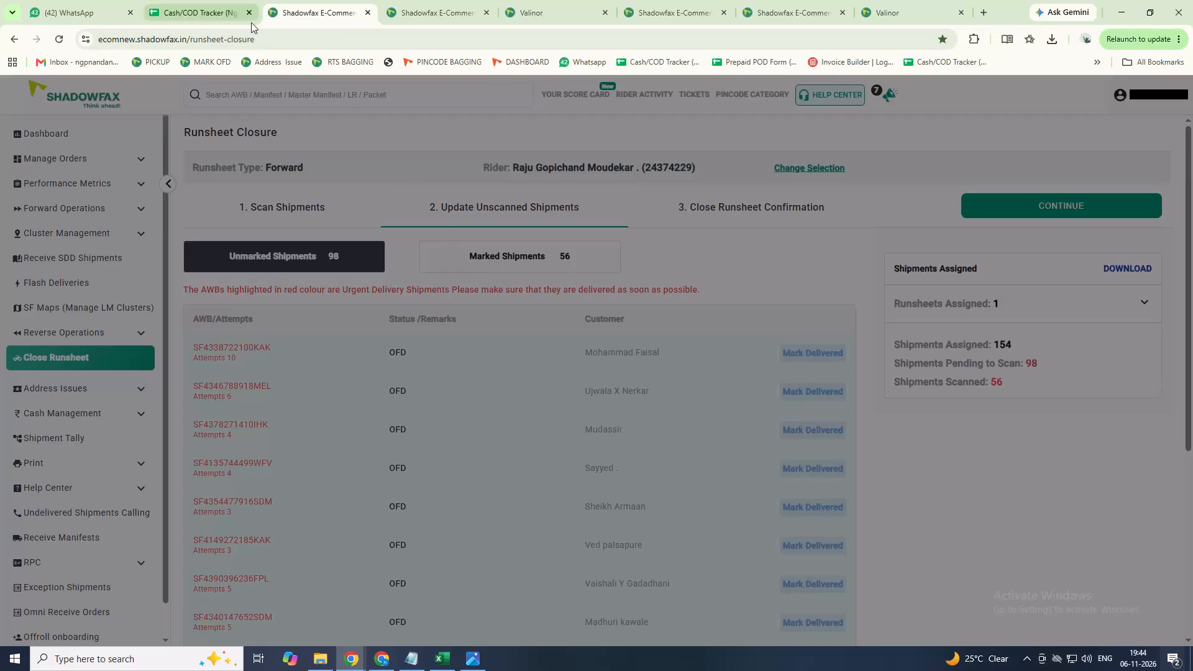
Switch to the Cash/COD Tracker spreadsheet.
click(179, 2)
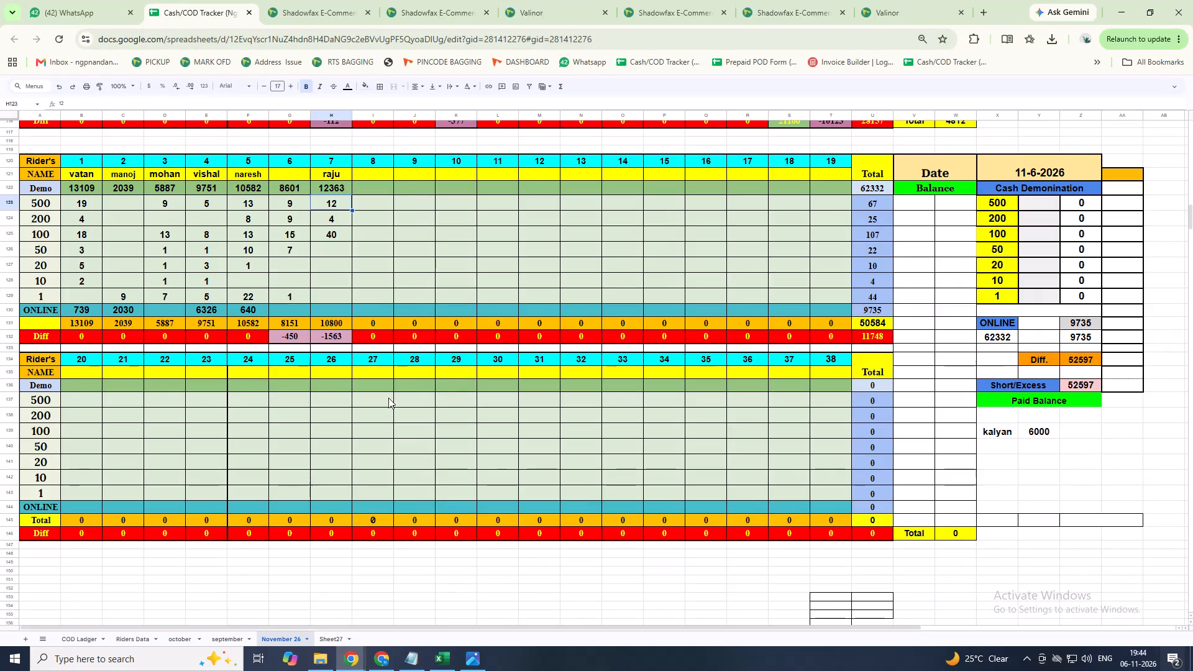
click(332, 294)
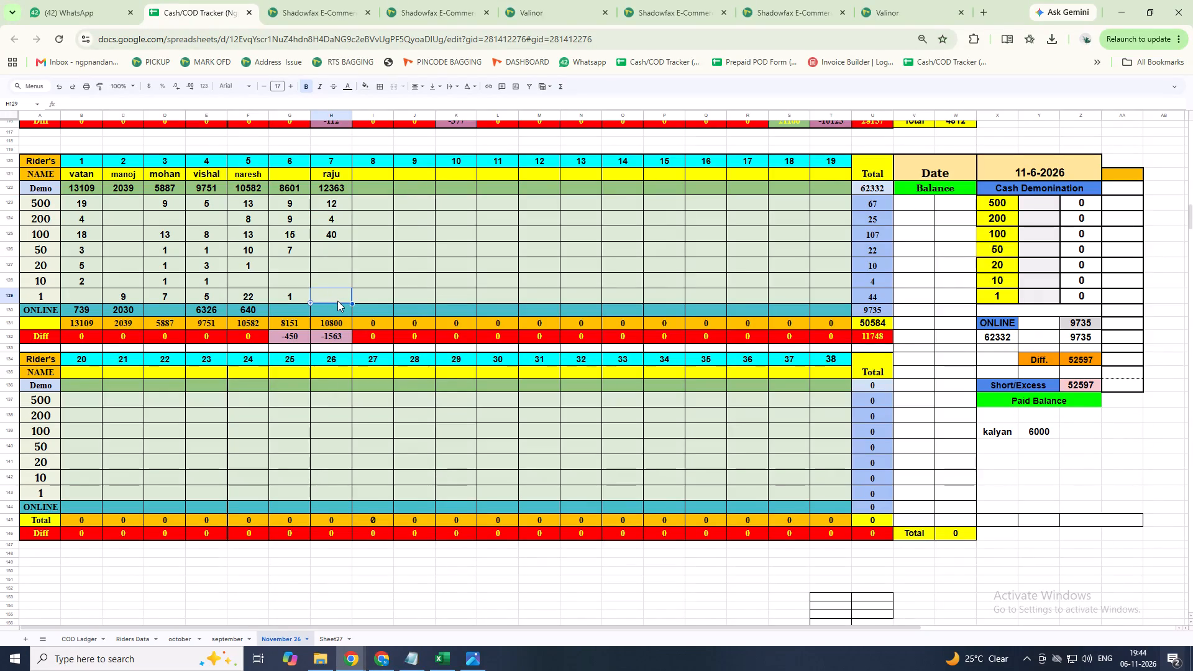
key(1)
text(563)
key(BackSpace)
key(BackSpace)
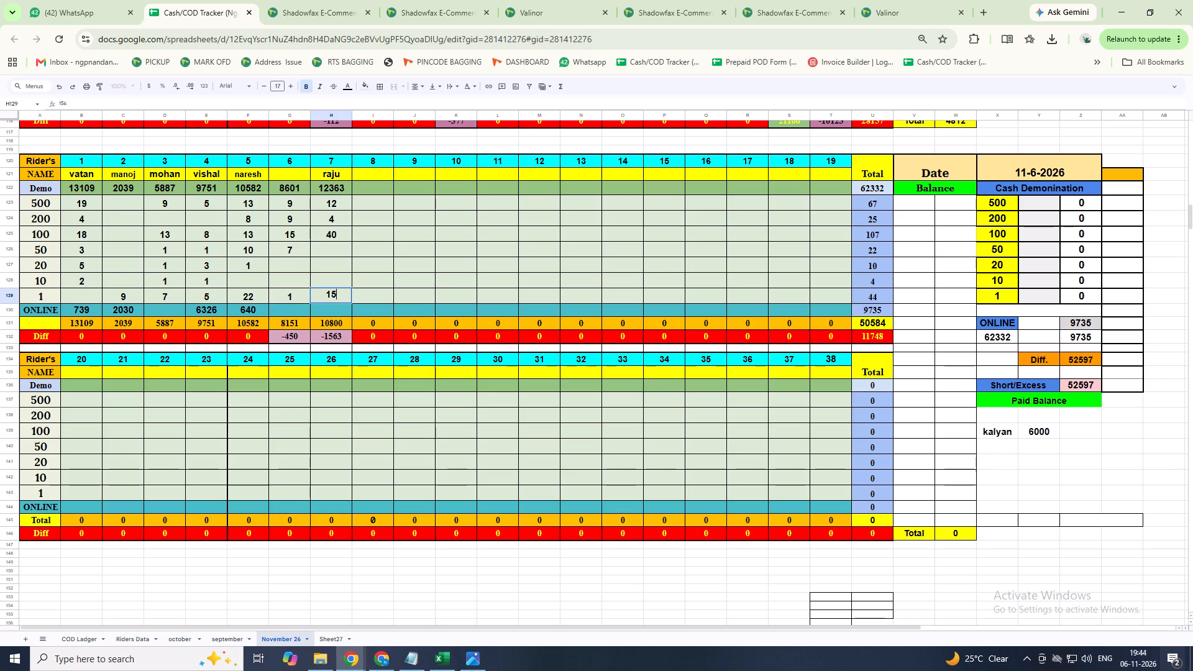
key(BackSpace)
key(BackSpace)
In the 11-6-2026 block, enter online payments of 1563 for raju and 450 for the unnamed rider 6.
click(326, 305)
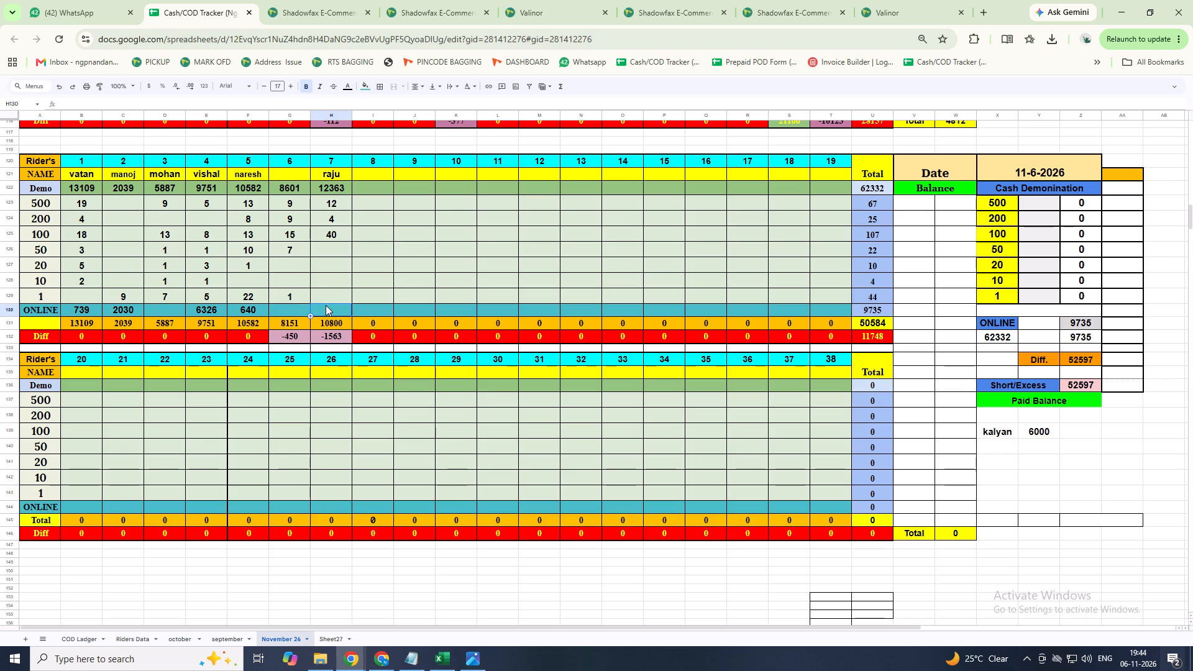
text(1563)
key(Return)
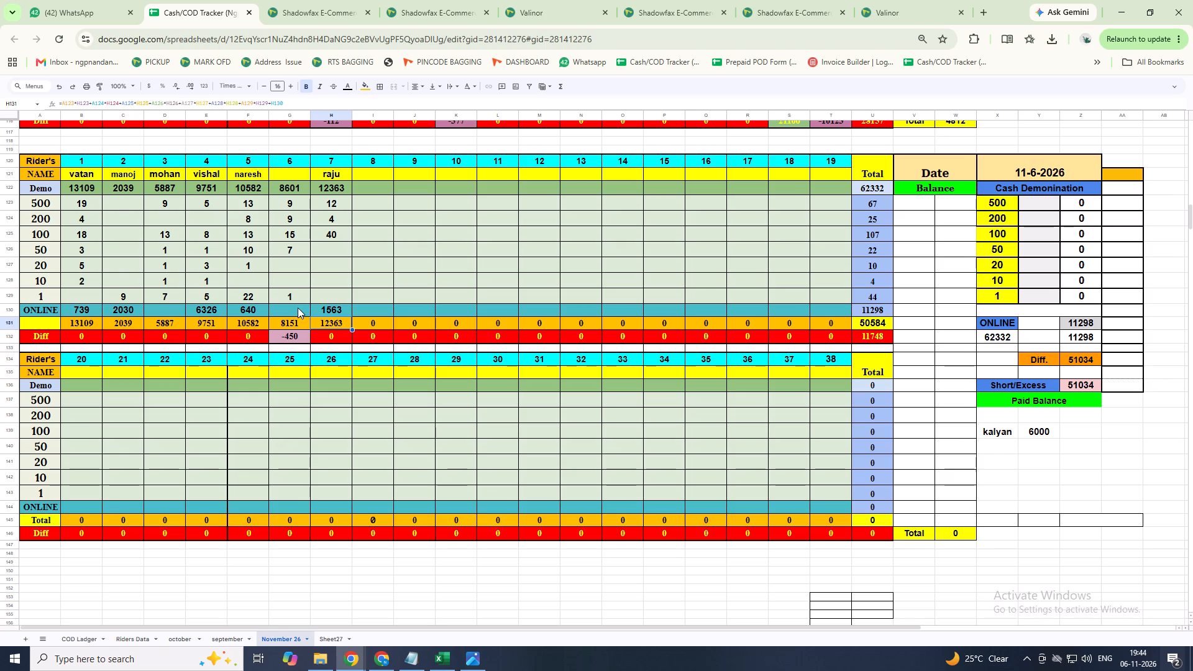
click(298, 308)
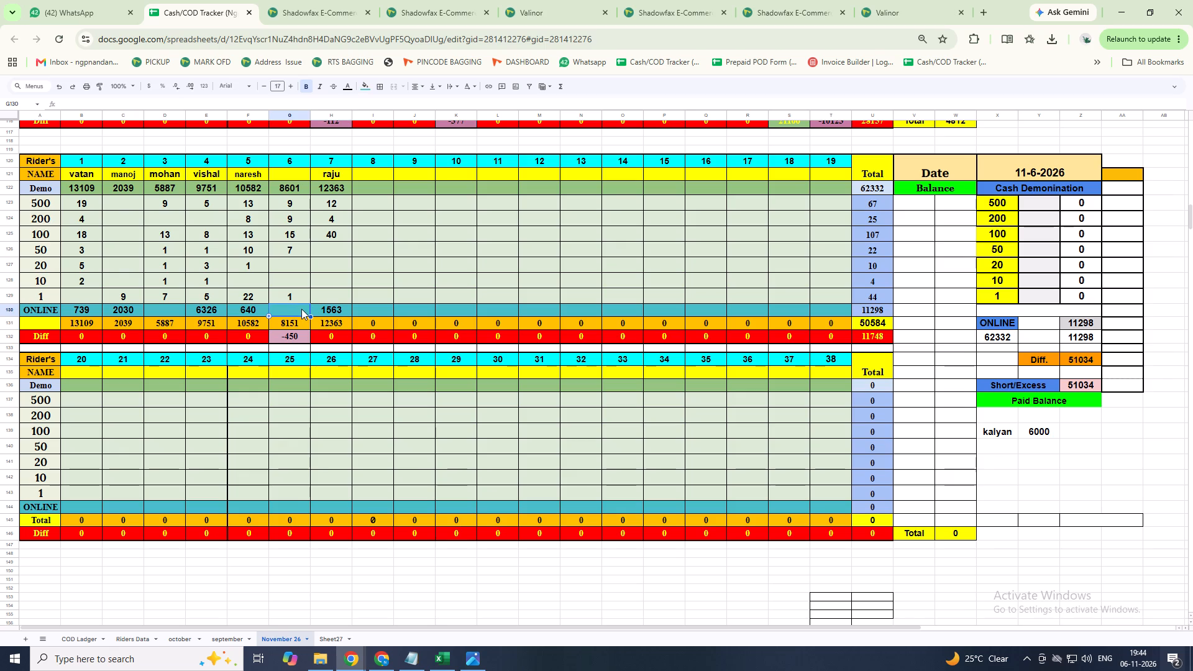
text(450)
key(Return)
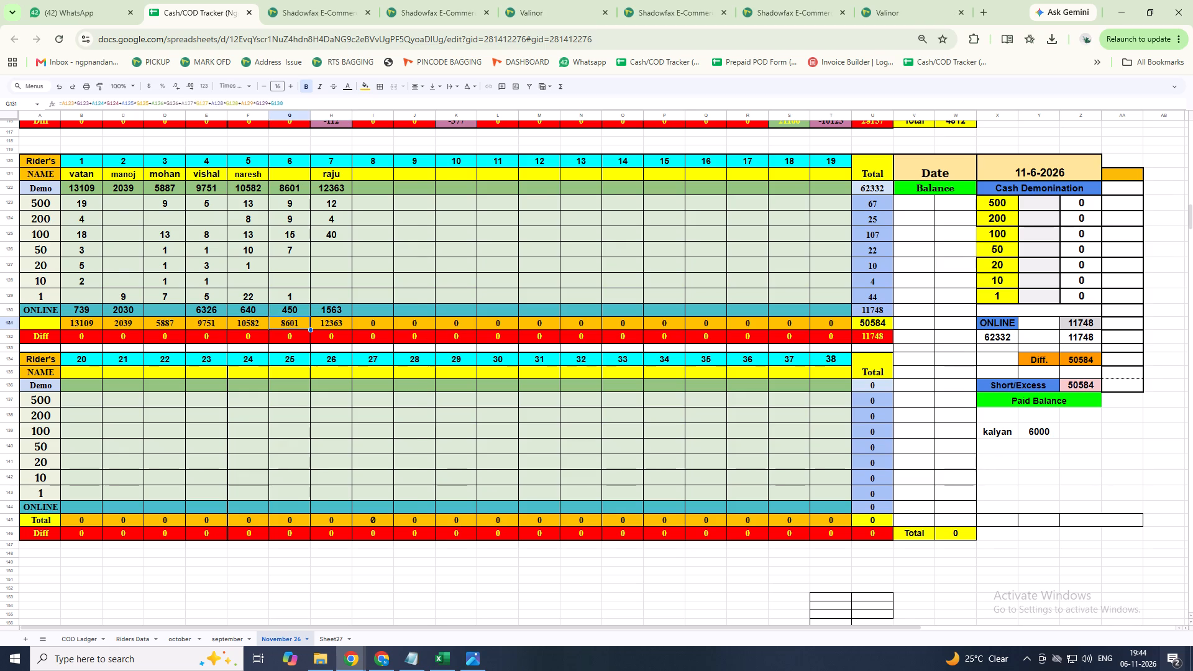
Enter kanoje as the name of rider 6 in the 11-6-2026 block.
click(300, 176)
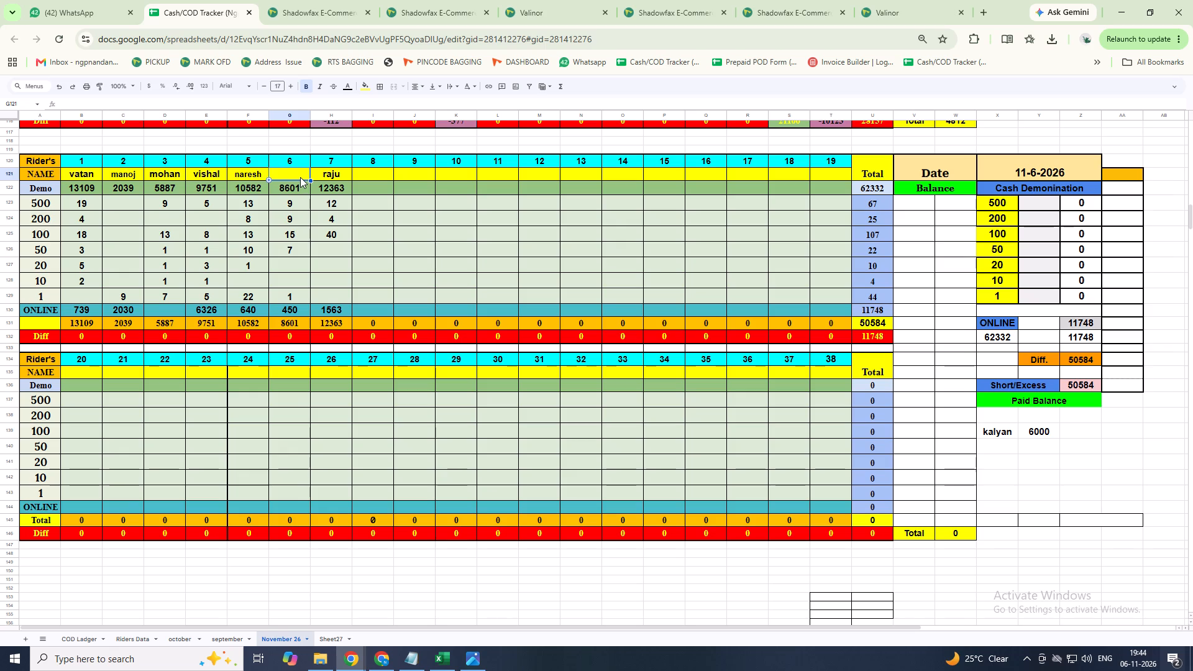
text(kani)
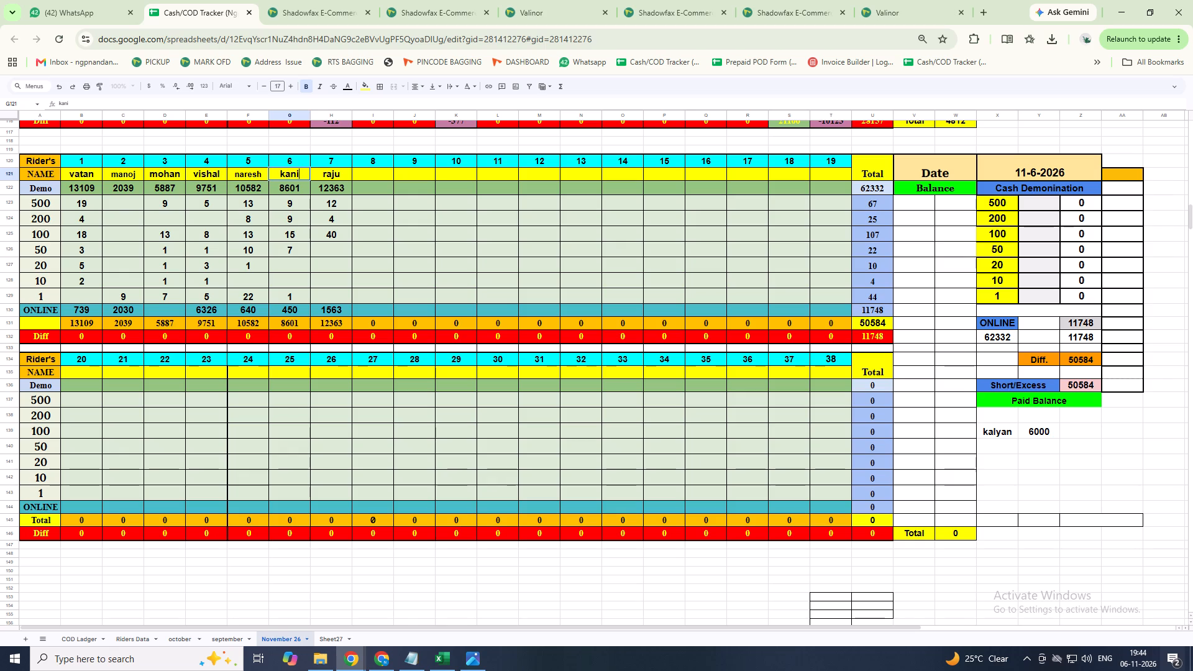
key(BackSpace)
text(oje)
key(Return)
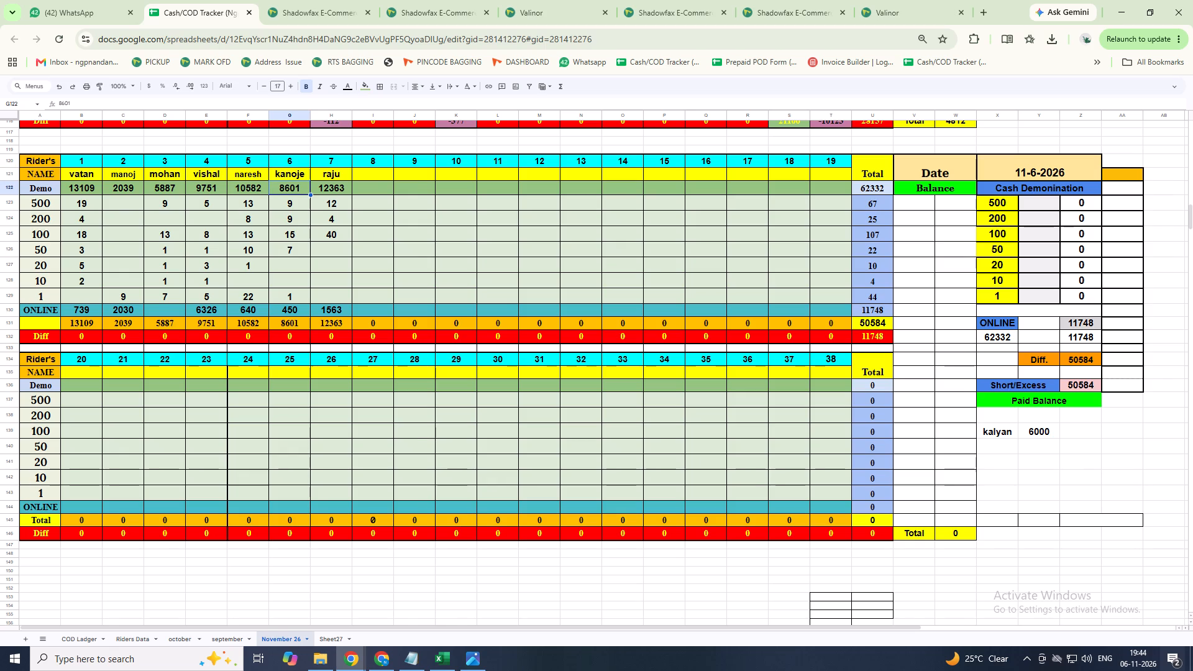
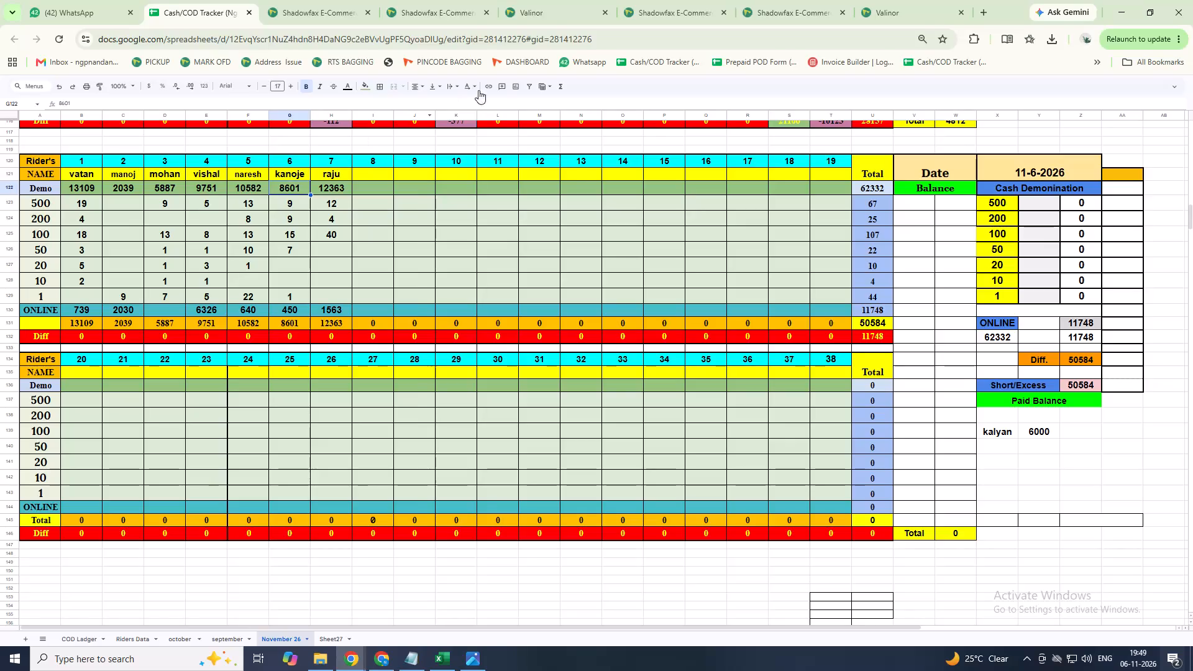
Switch to the YouTube tab in the other browser window and clear the existing search text.
click(382, 655)
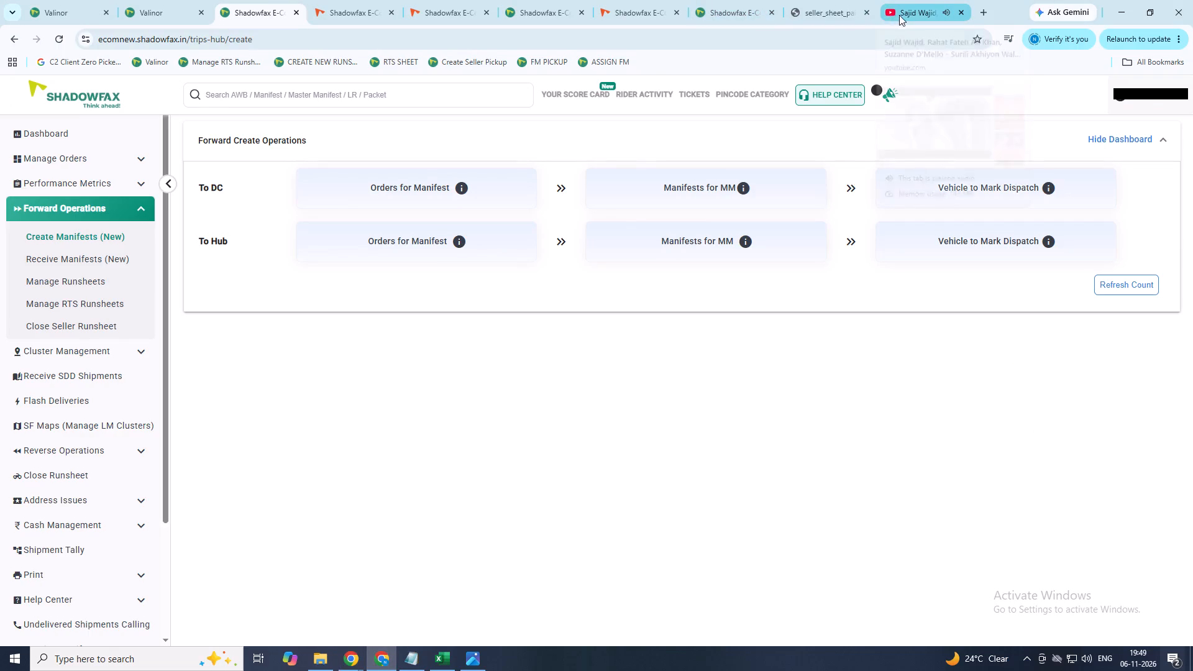
click(908, 13)
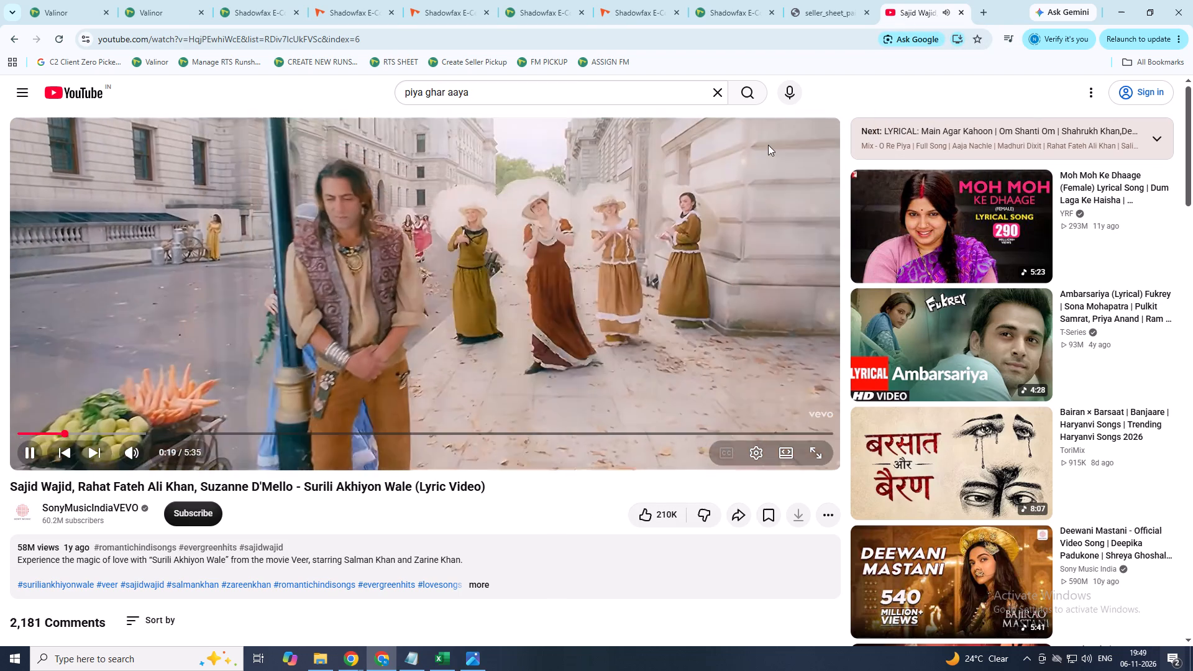
click(721, 96)
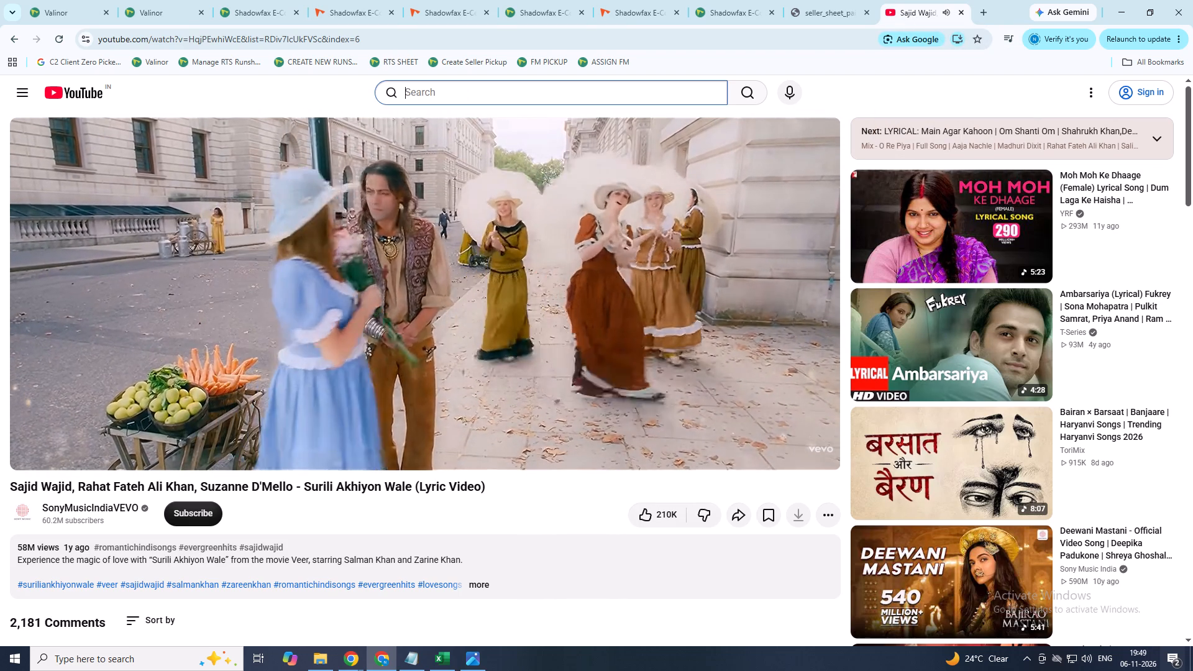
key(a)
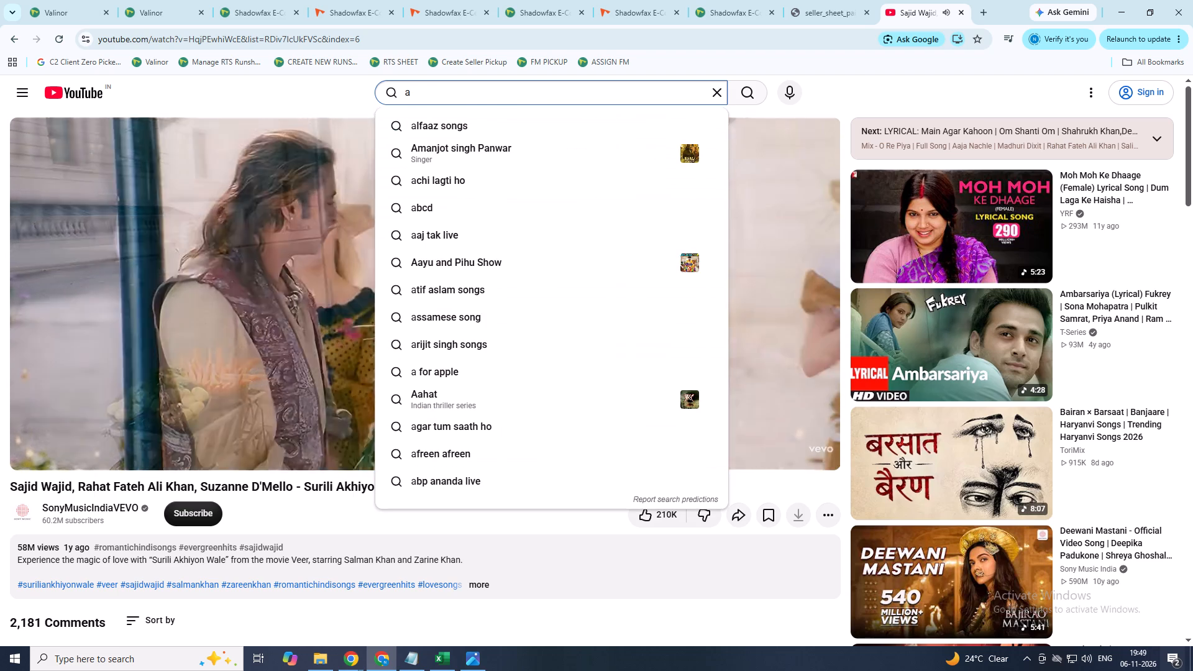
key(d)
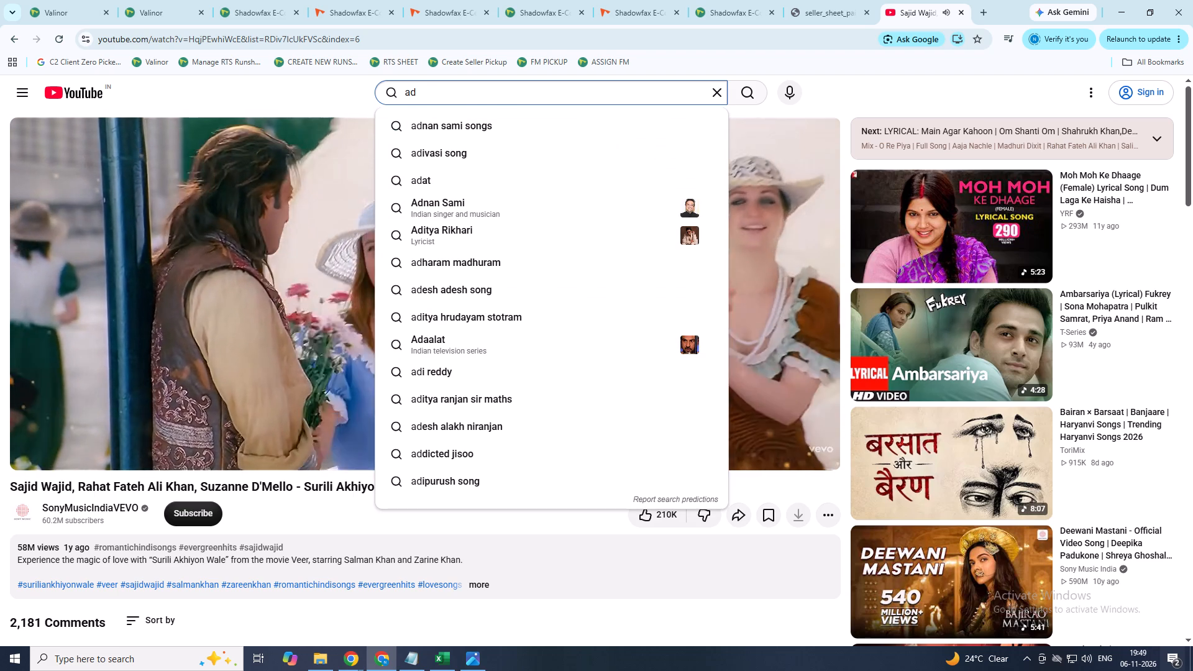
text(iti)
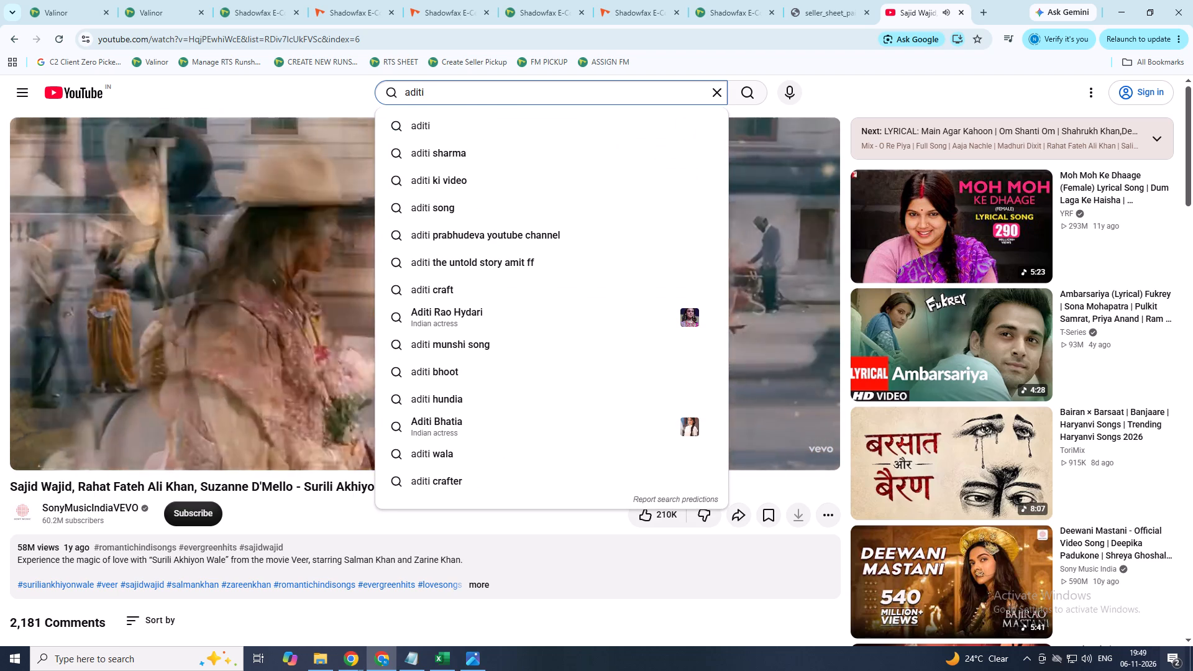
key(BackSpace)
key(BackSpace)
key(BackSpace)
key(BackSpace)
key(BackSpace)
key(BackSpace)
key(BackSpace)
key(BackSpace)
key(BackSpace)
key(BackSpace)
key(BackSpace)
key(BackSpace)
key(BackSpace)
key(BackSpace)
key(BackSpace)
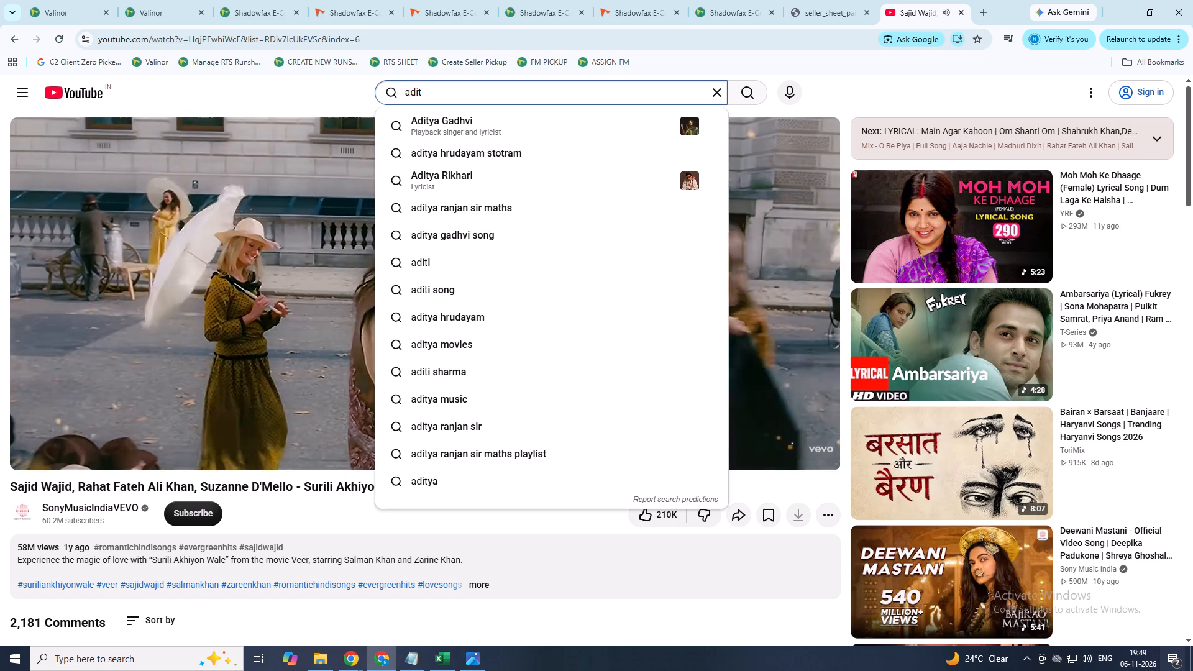
Search YouTube for "abhi kuch dino se" using the suggestion for "abhi".
text(abhi)
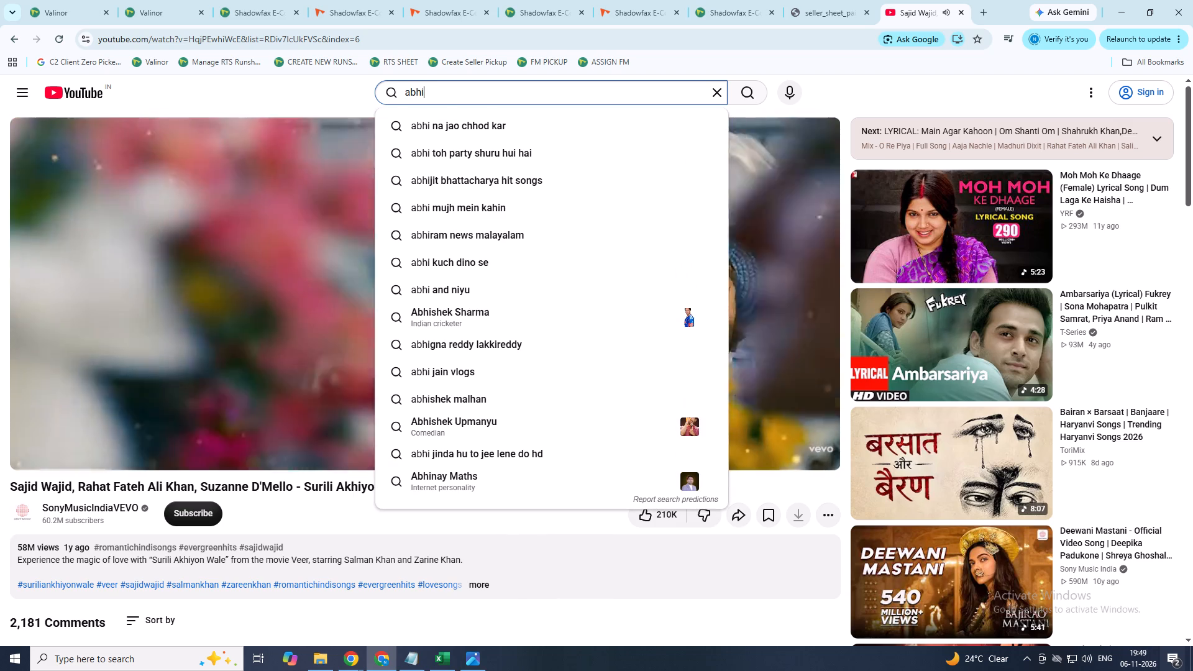
click(470, 263)
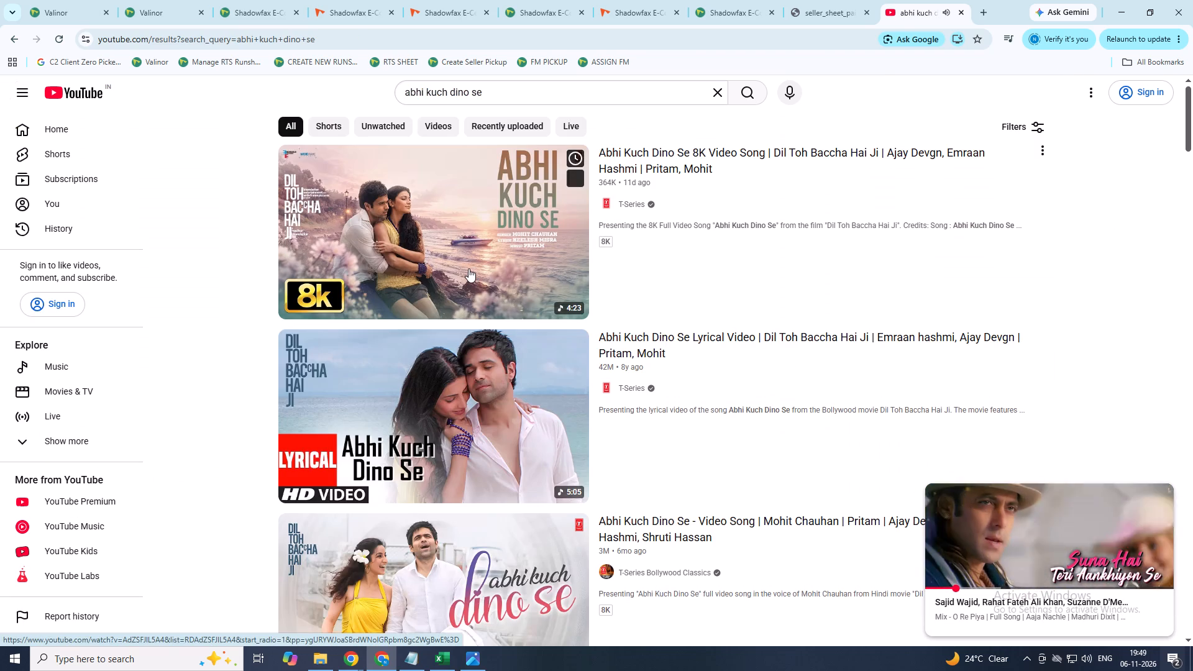
Play Musicadorer's lyrics video of Abhi Kuch Dino Se from the search results and skip the advertisement.
scroll(470, 270, down, 2)
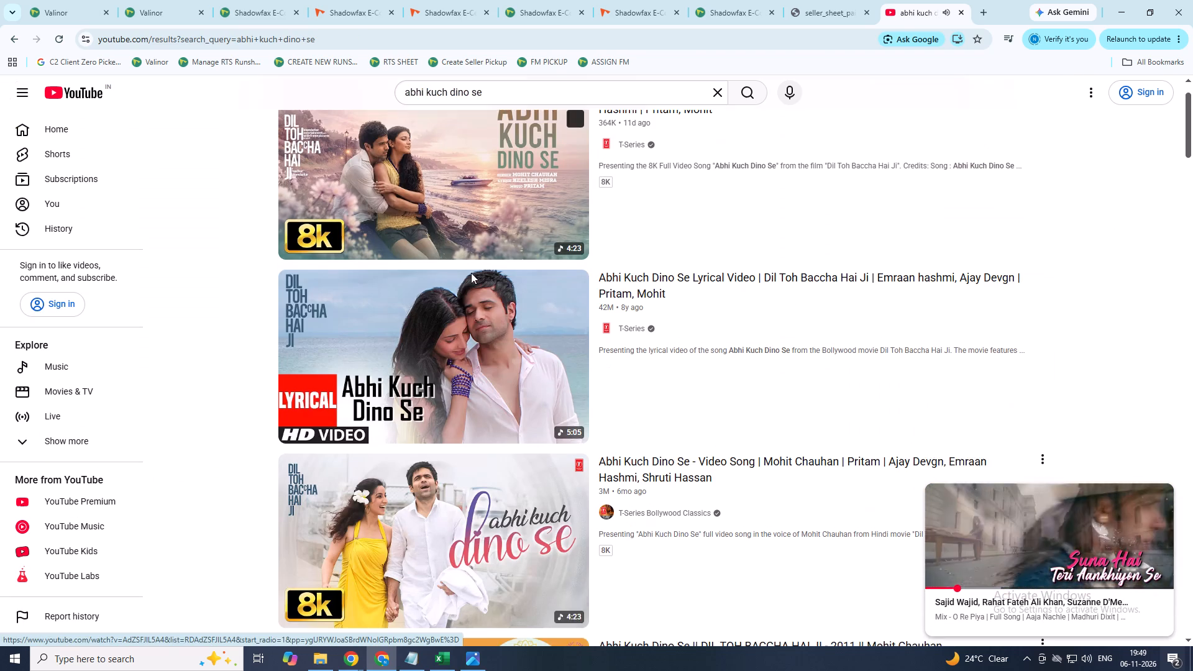
scroll(471, 280, down, 8)
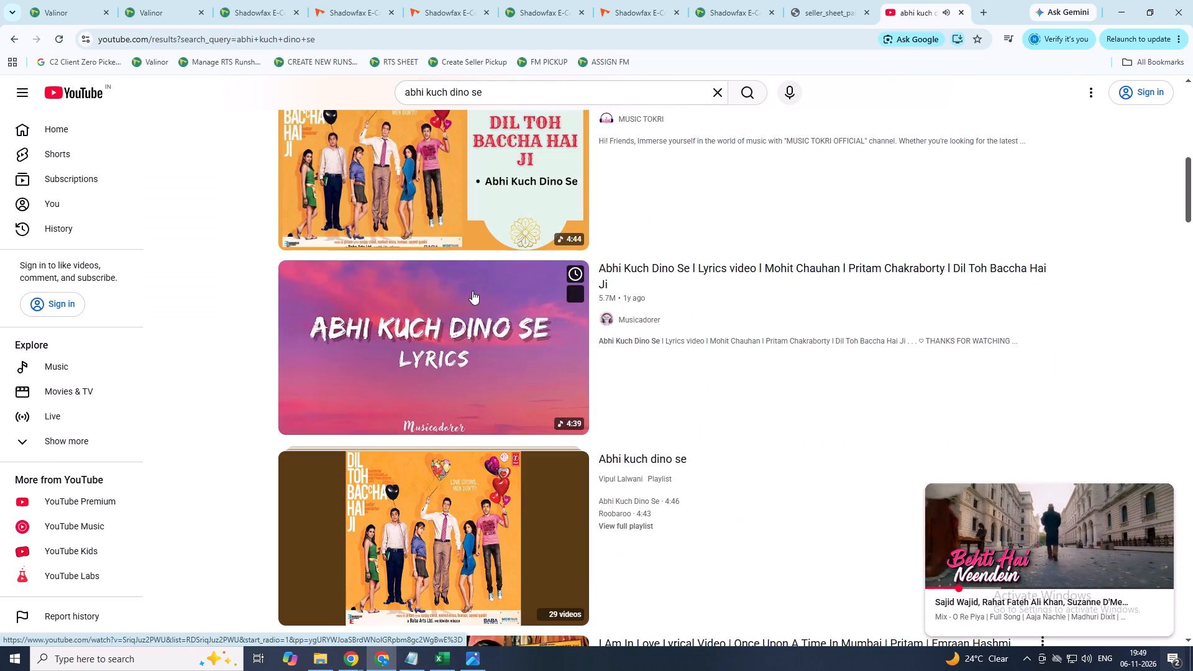
click(515, 333)
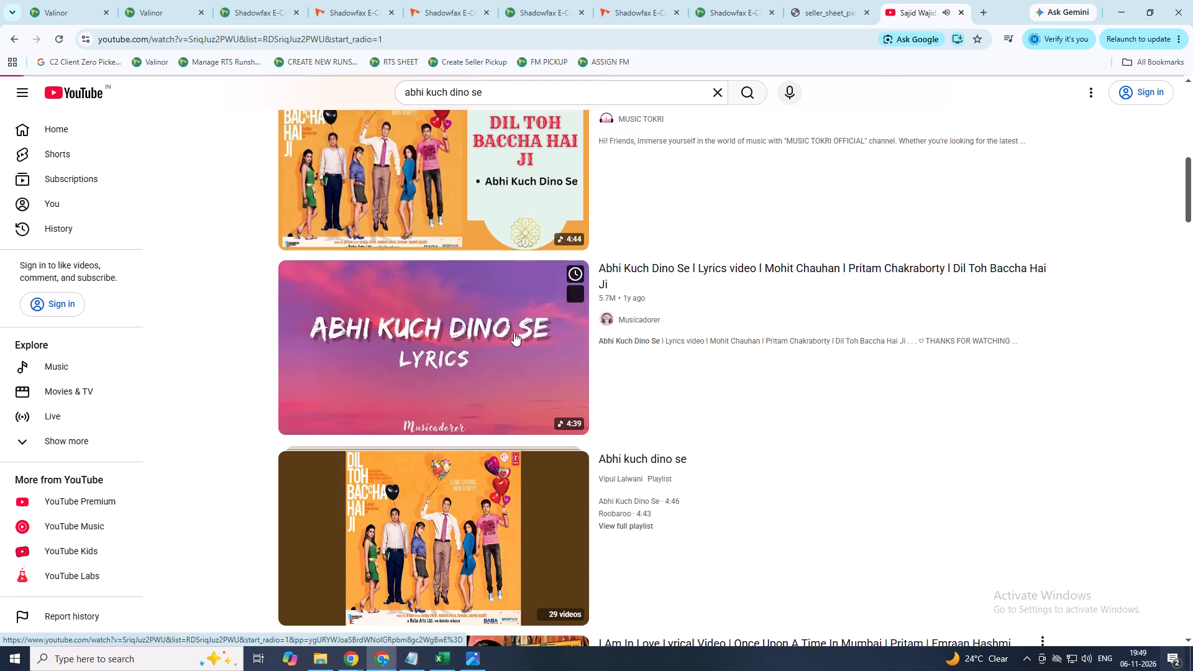
right_click(511, 332)
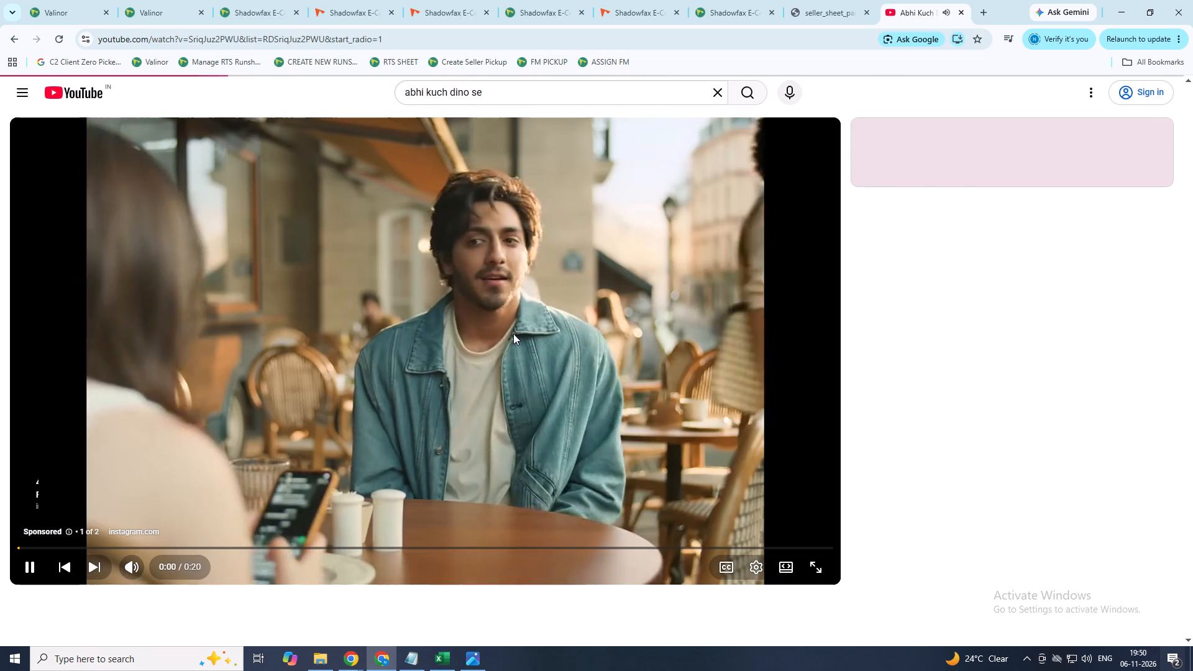
scroll(519, 335, down, 4)
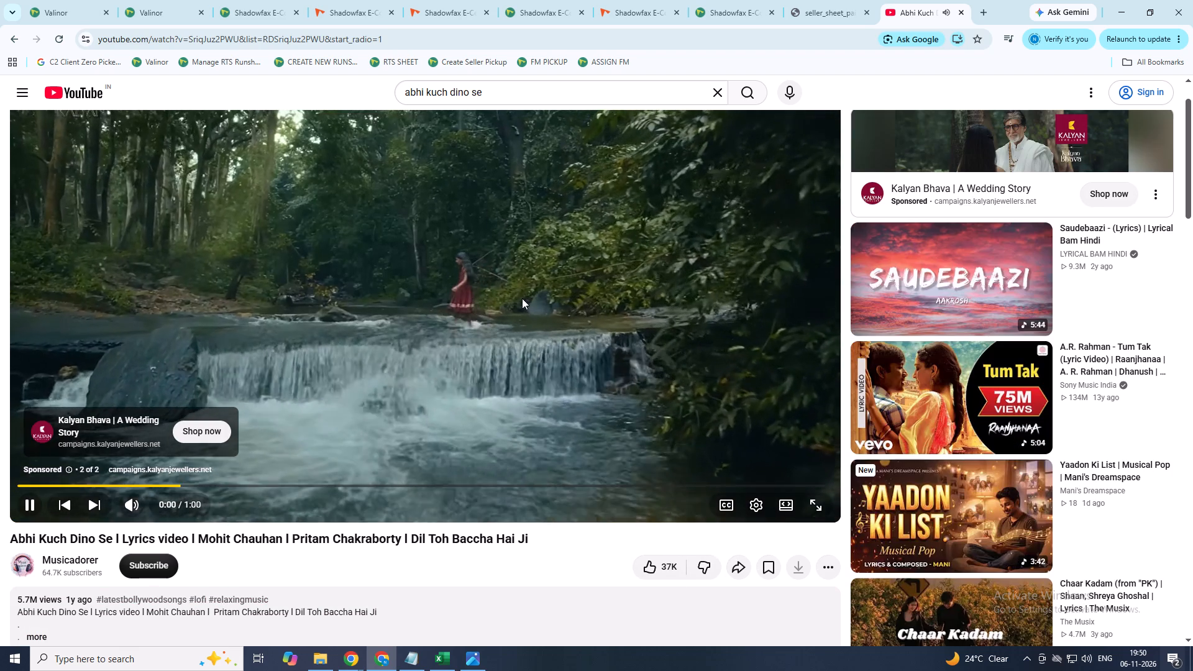
scroll(520, 311, down, 1)
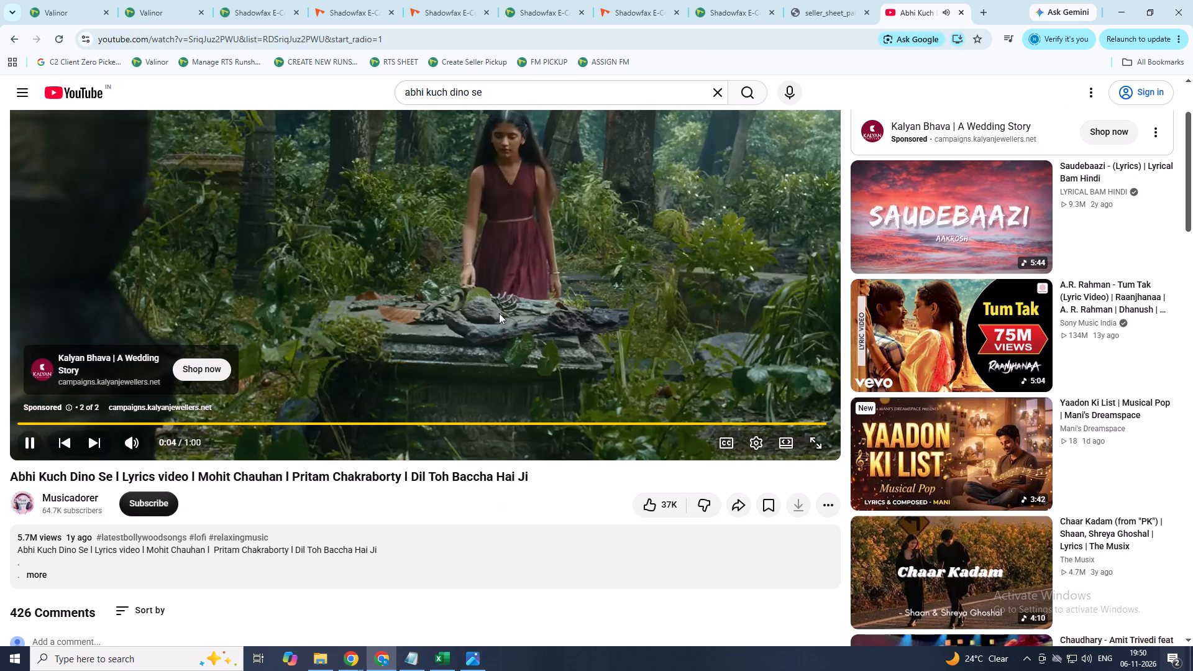
click(793, 408)
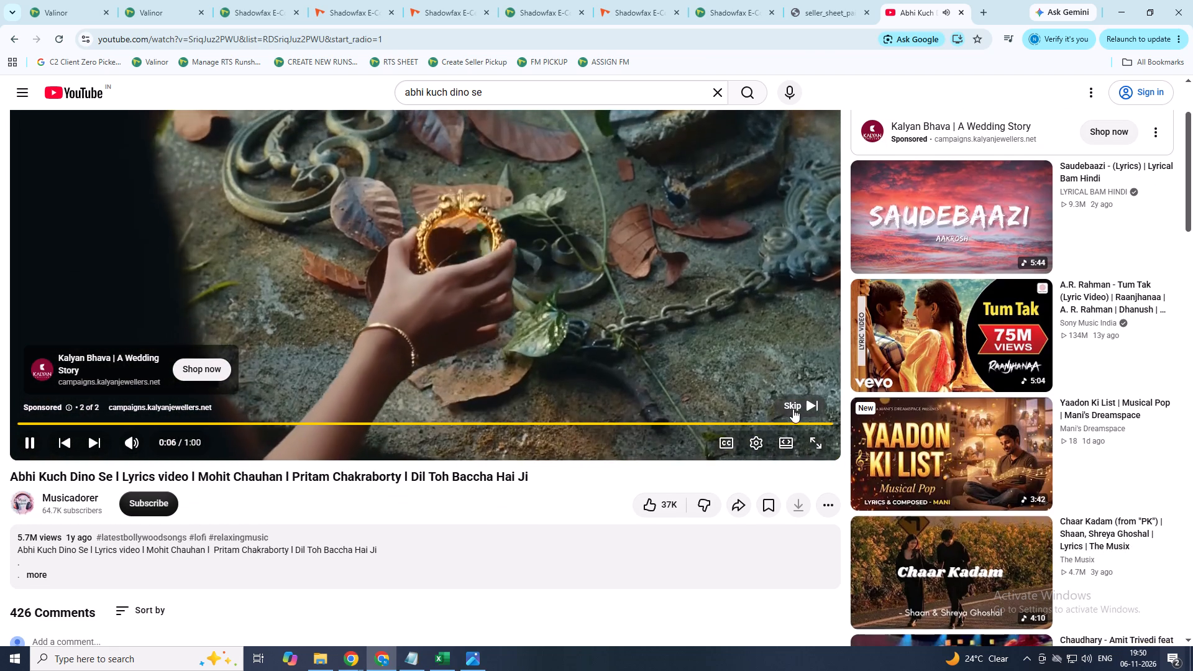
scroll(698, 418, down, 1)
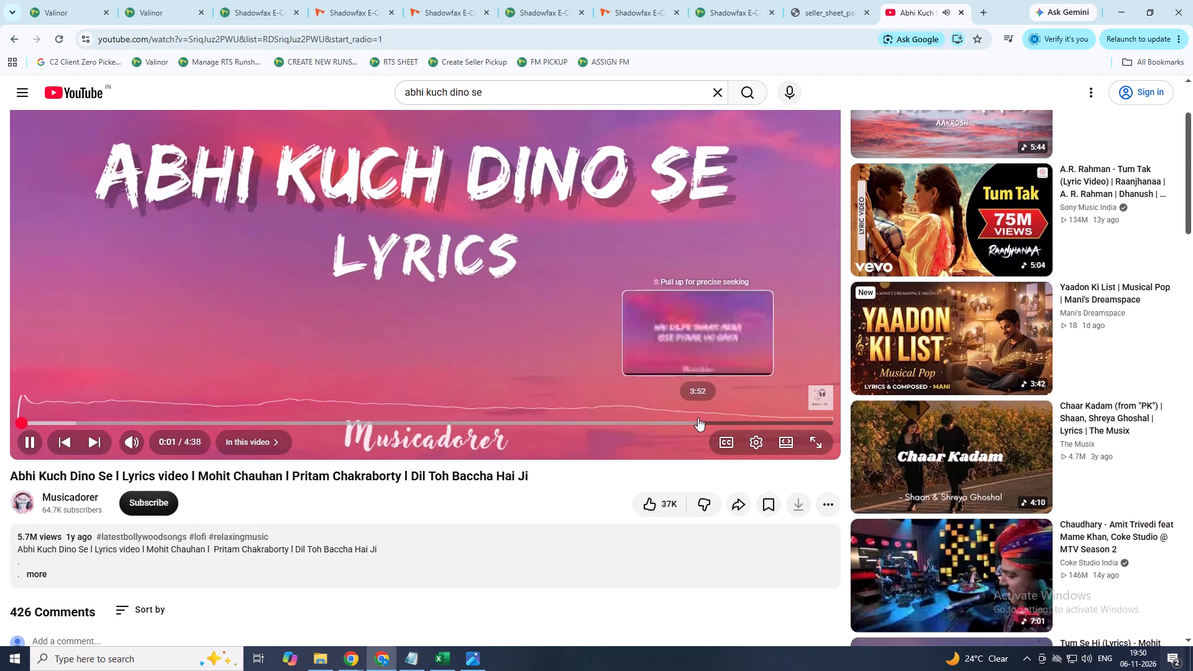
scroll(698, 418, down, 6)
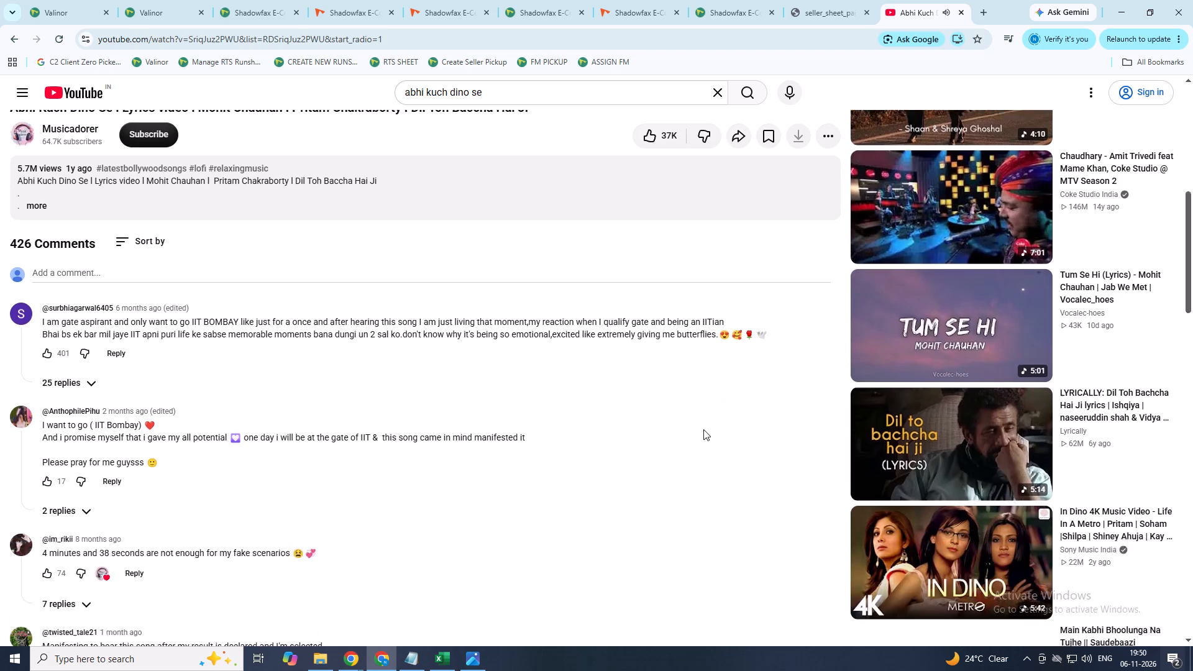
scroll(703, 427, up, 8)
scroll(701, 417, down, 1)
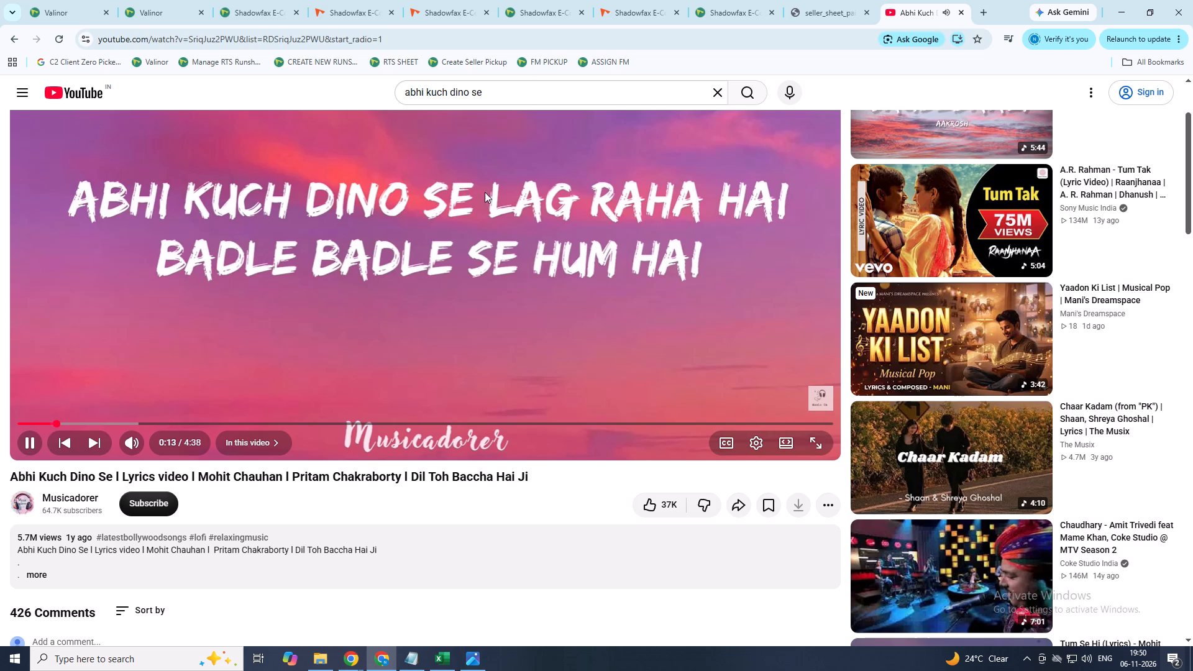
Return to Shadowfax's Runsheet Closure page in the Cash/COD Tracker window and change the selection away from raju's Forward runsheet.
click(345, 655)
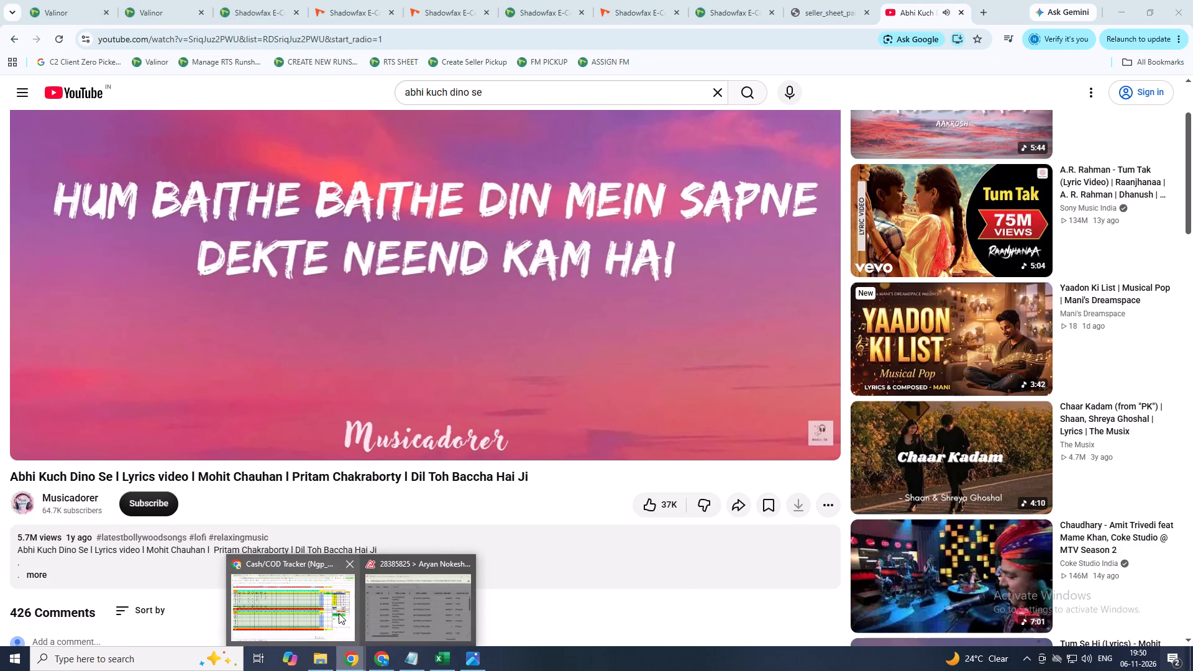
click(339, 612)
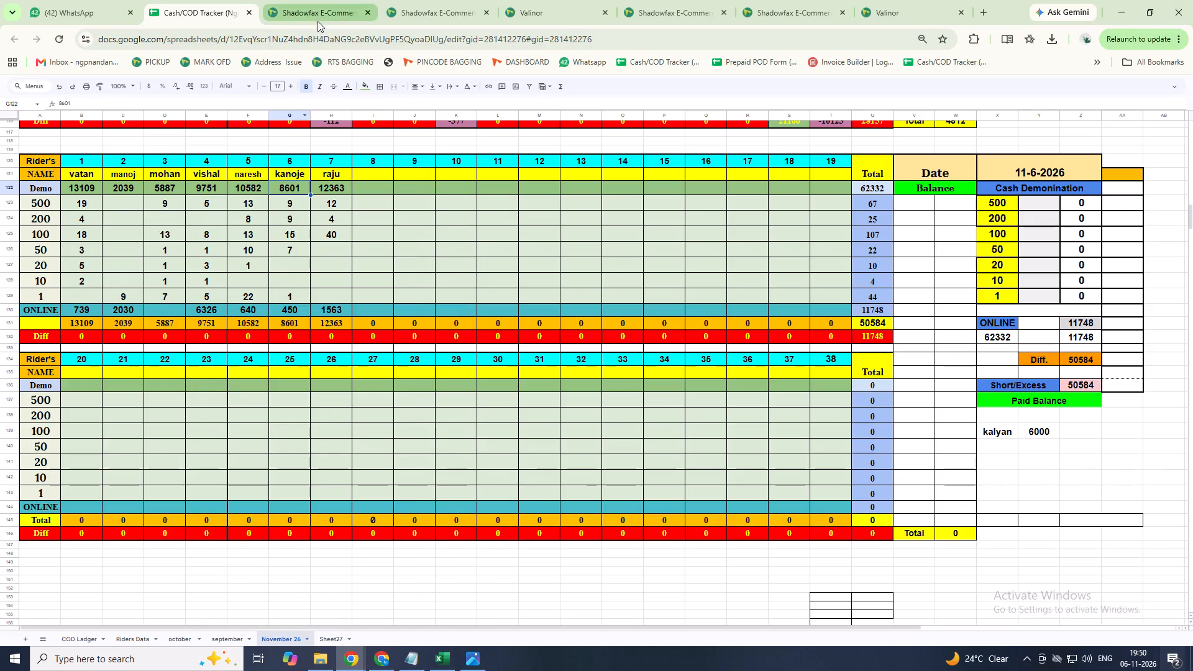
click(318, 20)
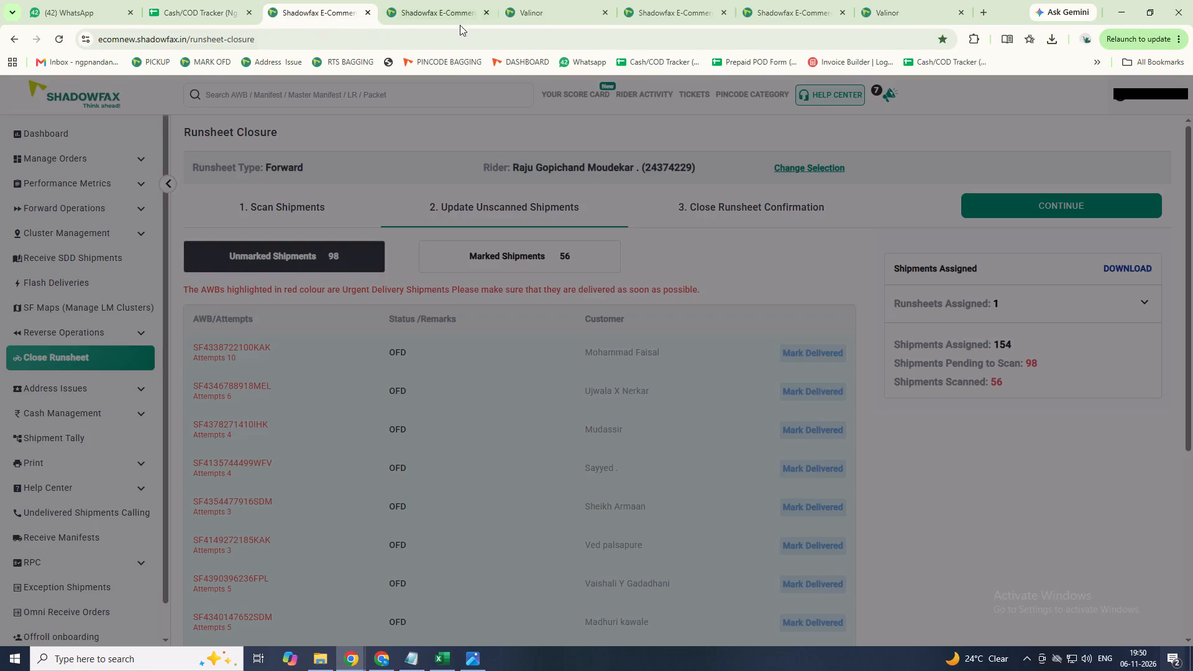
click(811, 170)
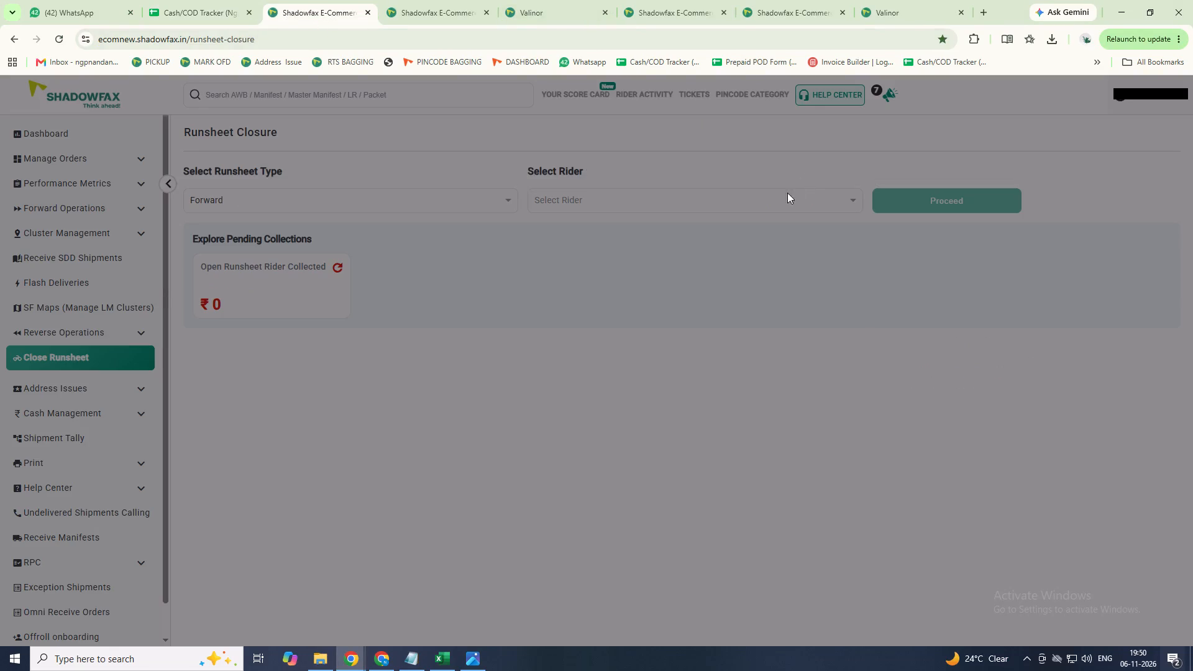
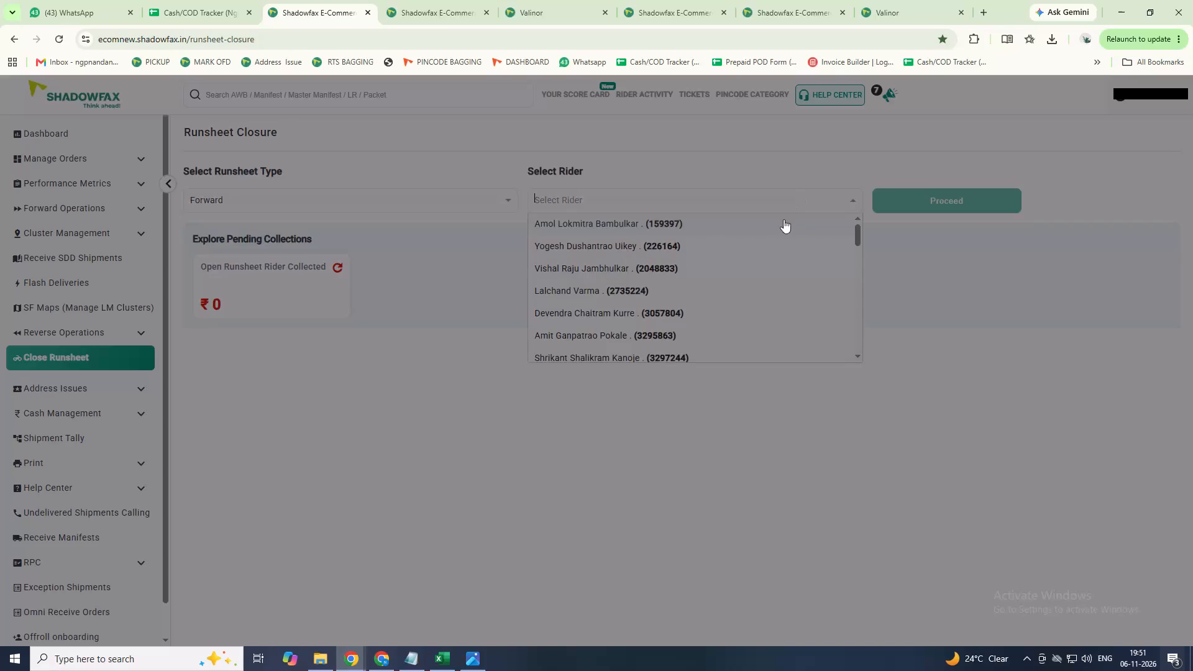
Select rider Yogesh for the Forward runsheet and proceed to scanning his shipments.
click(638, 243)
click(927, 195)
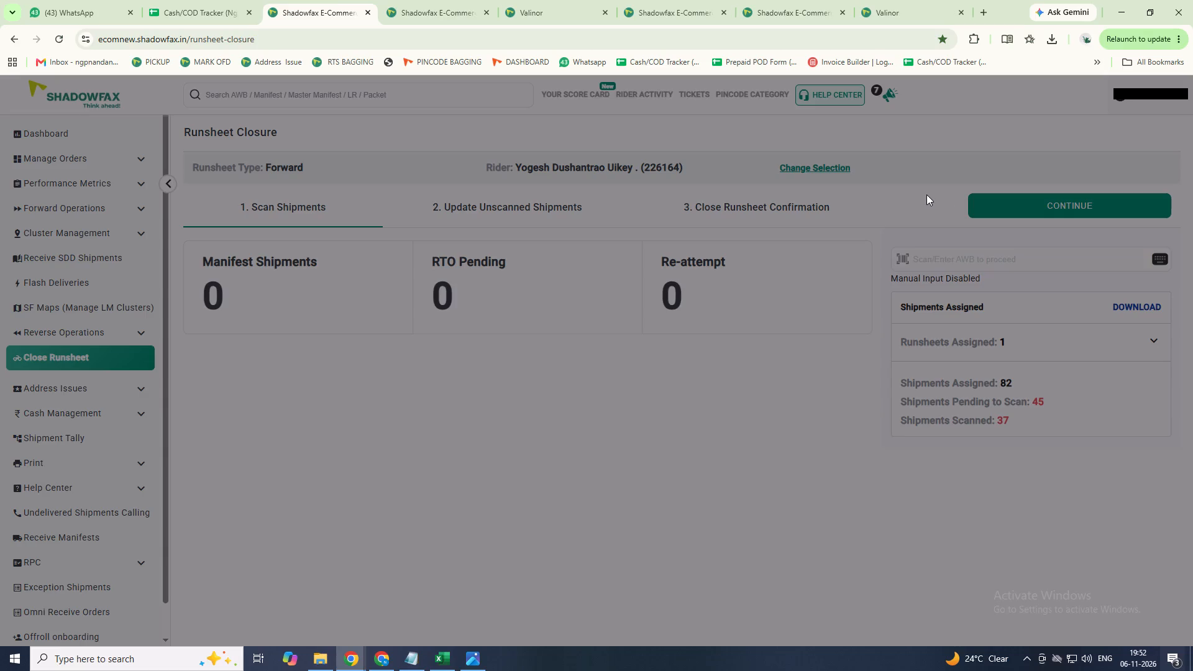
click(943, 256)
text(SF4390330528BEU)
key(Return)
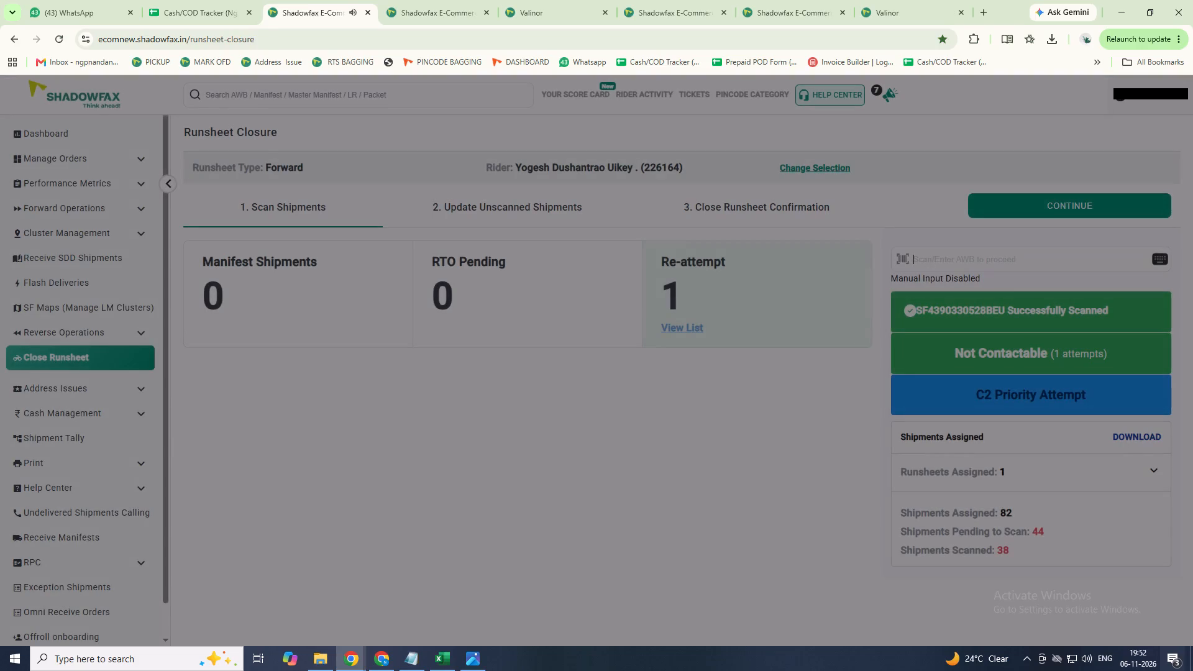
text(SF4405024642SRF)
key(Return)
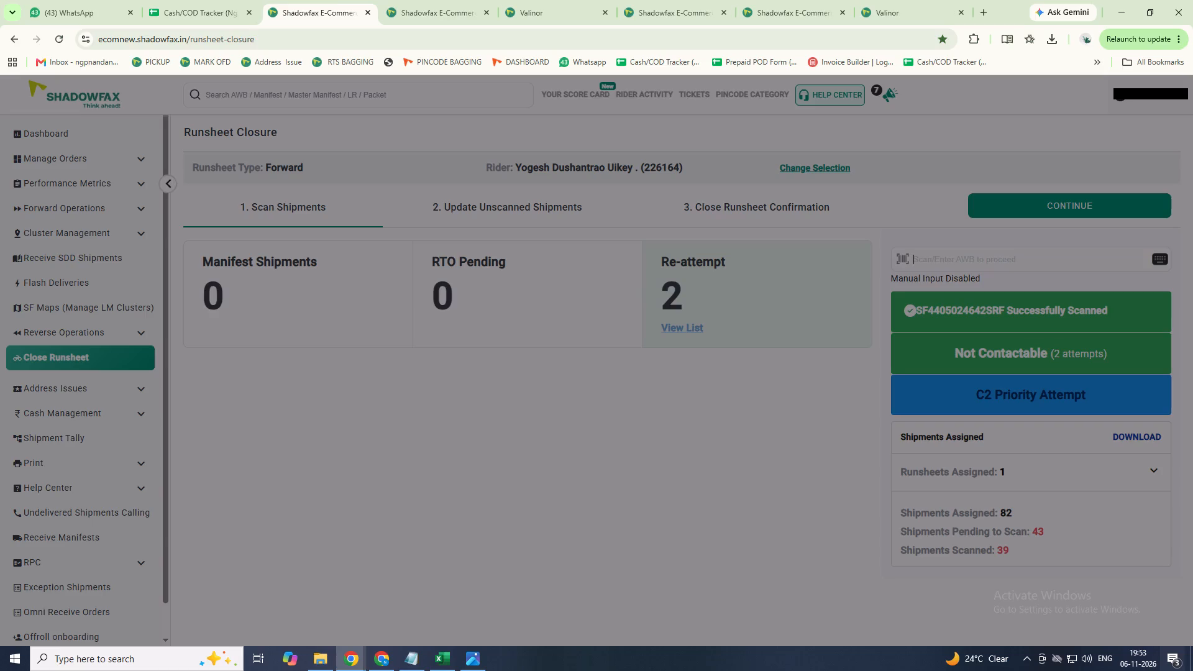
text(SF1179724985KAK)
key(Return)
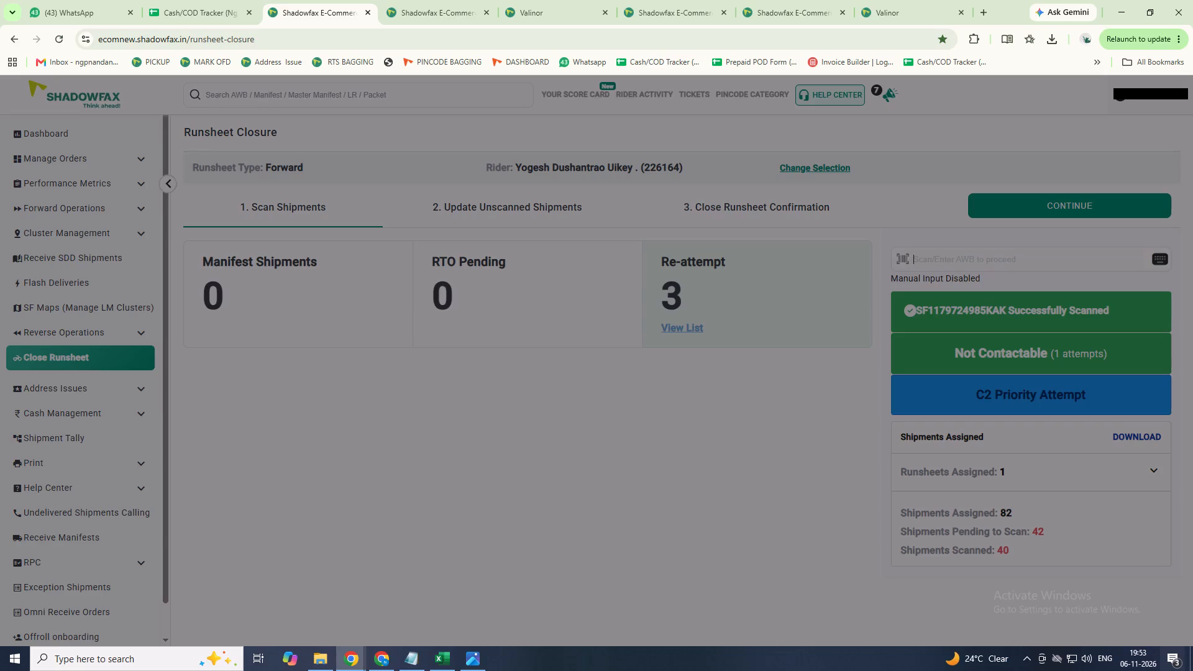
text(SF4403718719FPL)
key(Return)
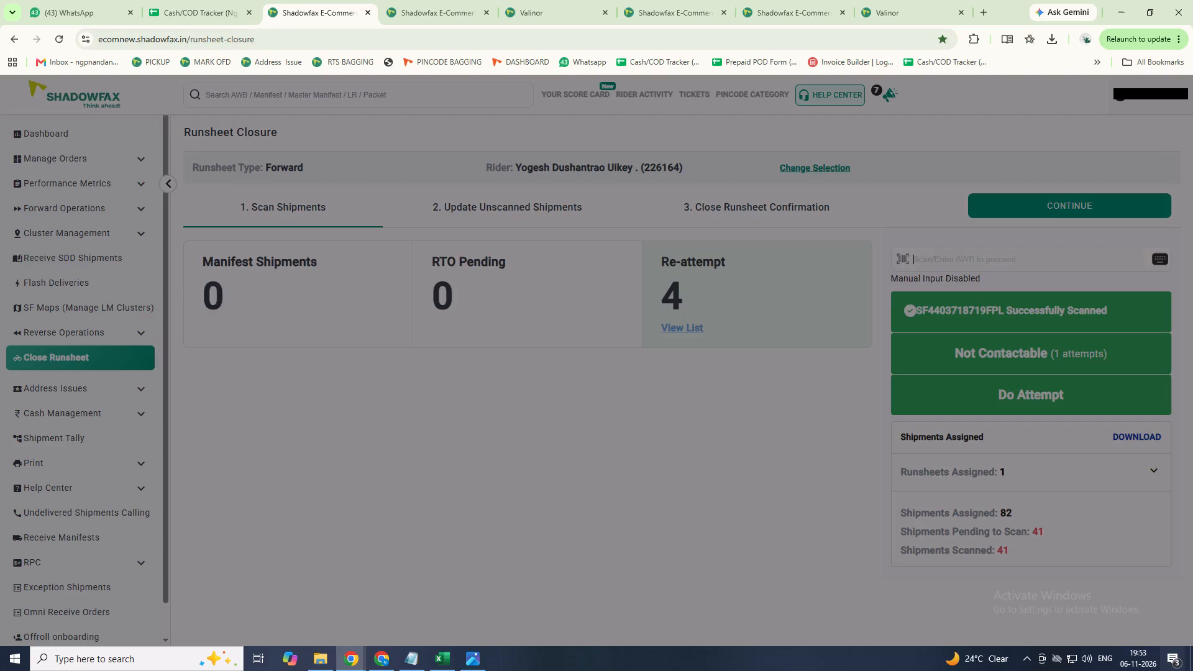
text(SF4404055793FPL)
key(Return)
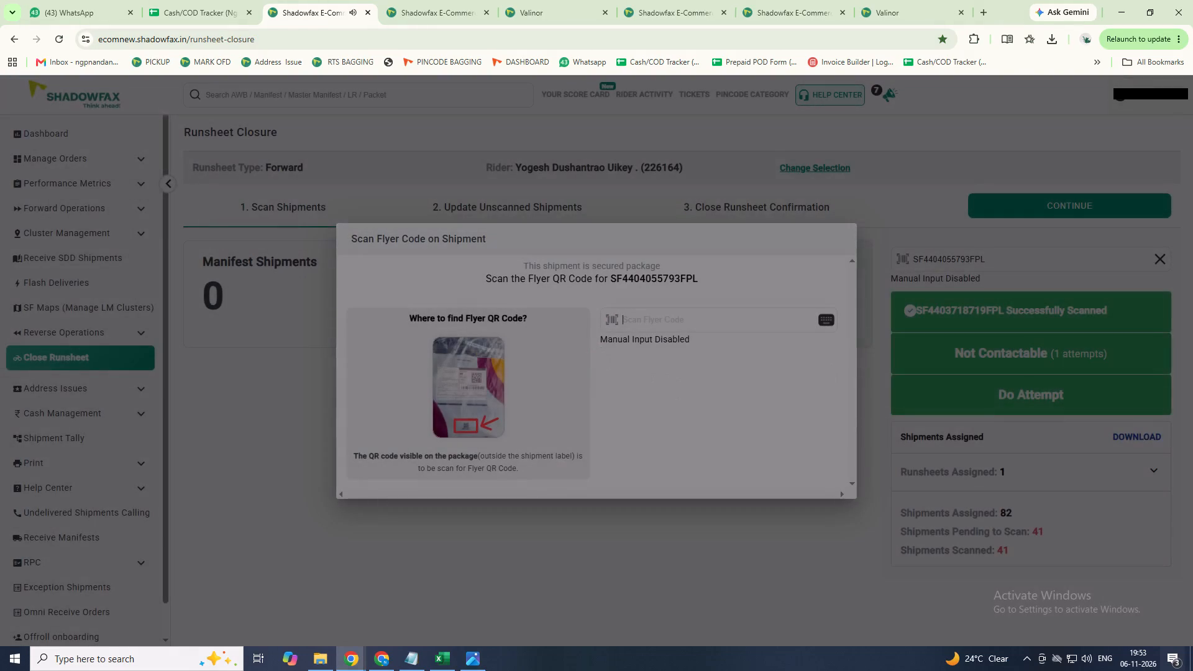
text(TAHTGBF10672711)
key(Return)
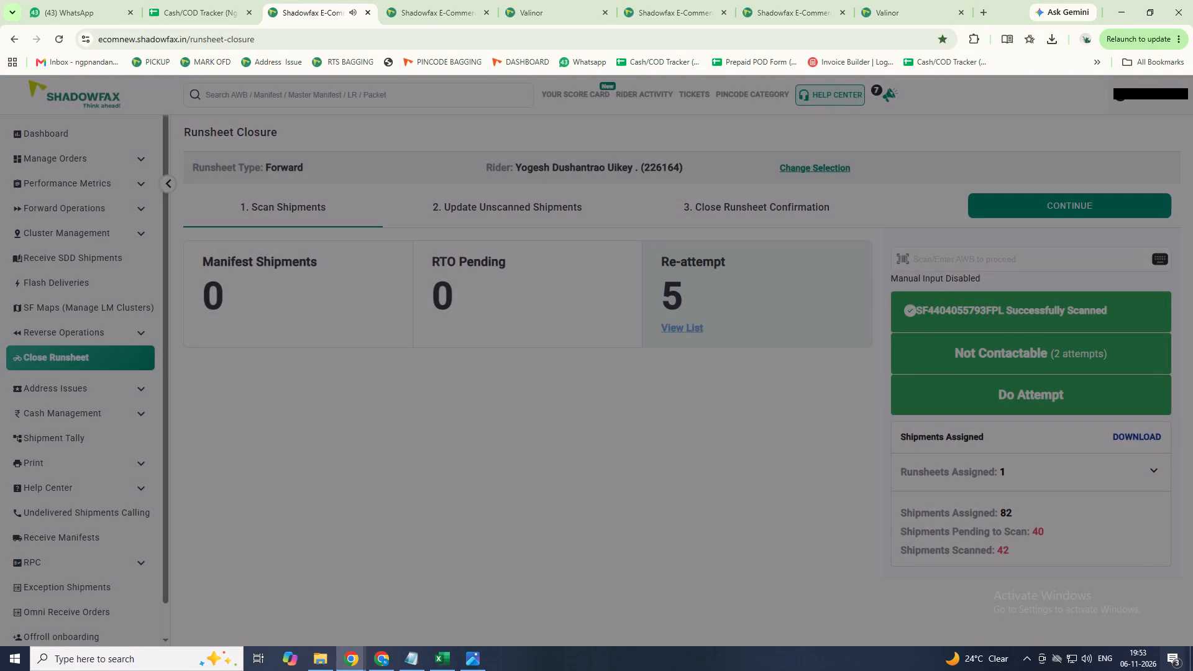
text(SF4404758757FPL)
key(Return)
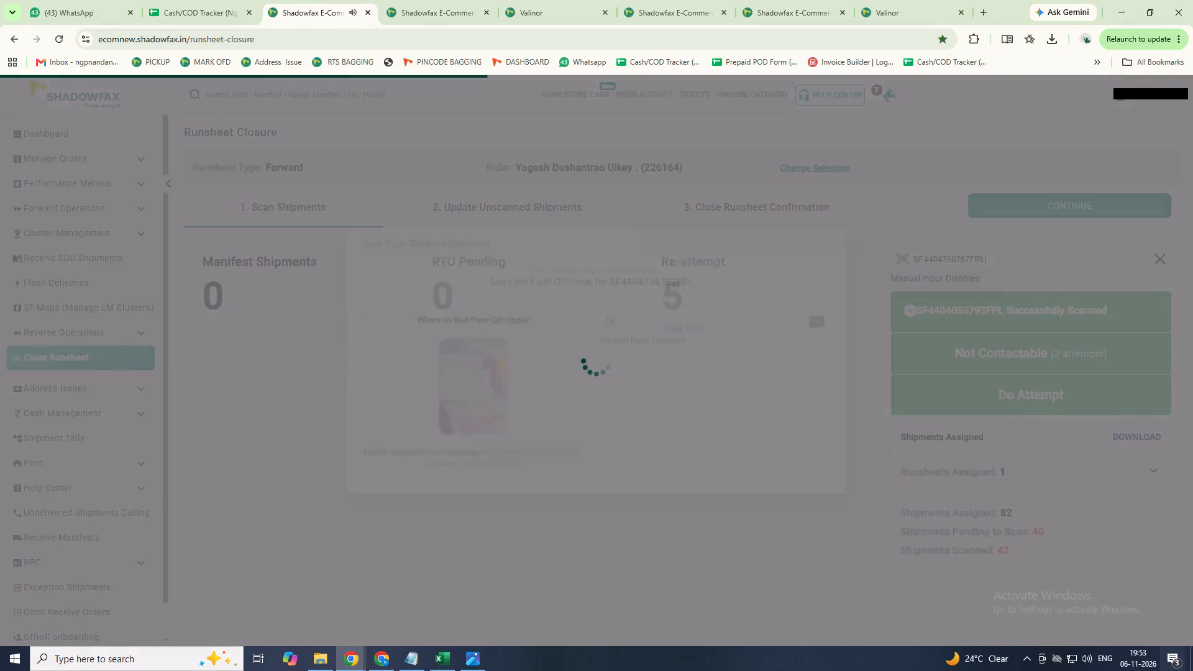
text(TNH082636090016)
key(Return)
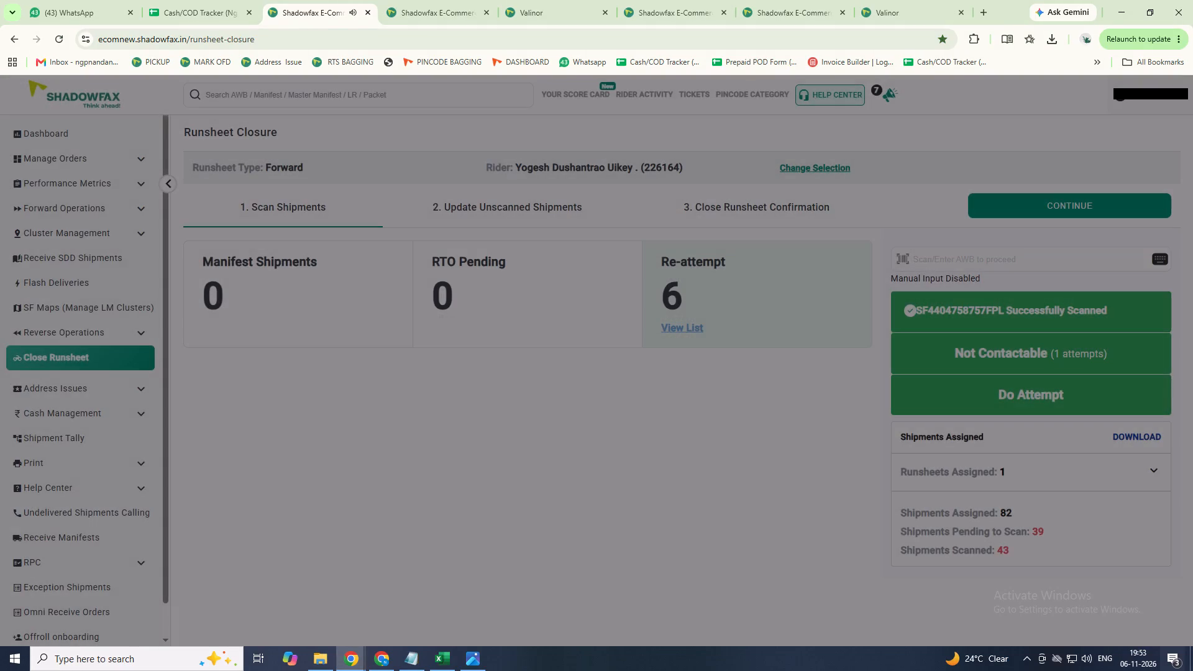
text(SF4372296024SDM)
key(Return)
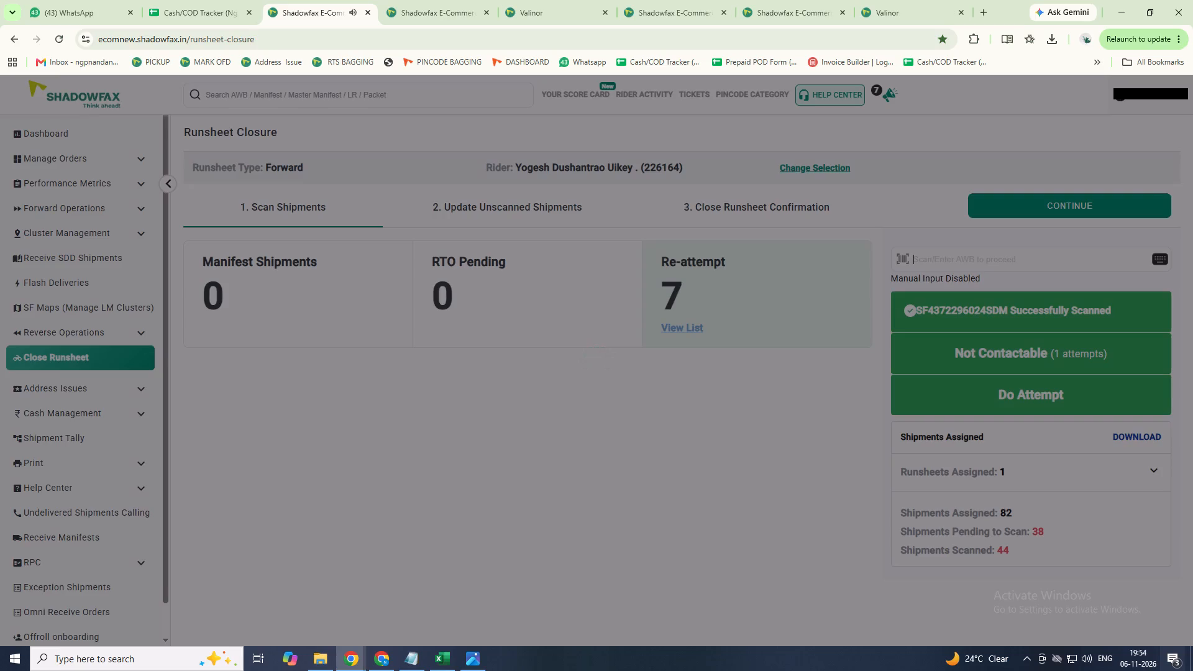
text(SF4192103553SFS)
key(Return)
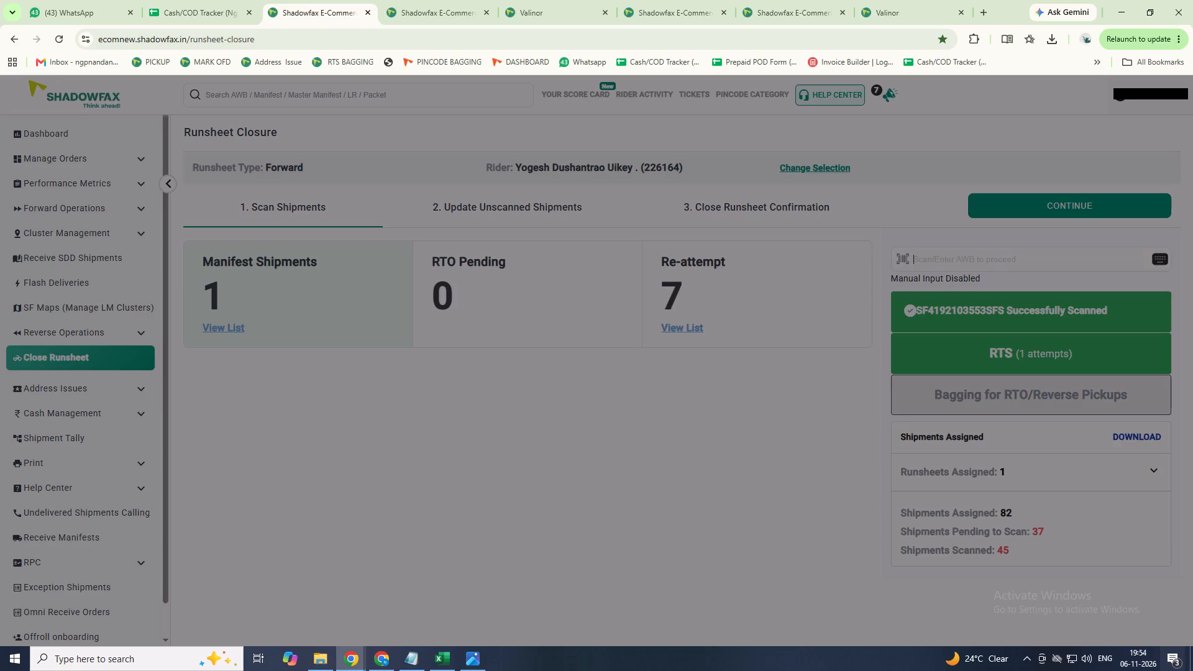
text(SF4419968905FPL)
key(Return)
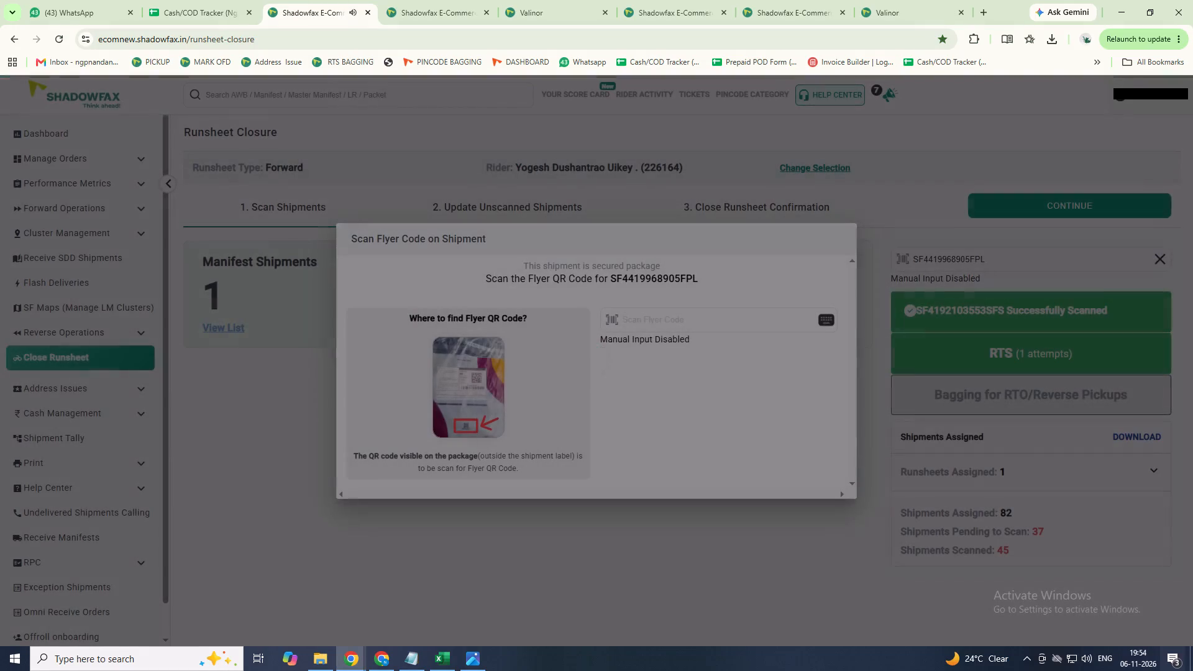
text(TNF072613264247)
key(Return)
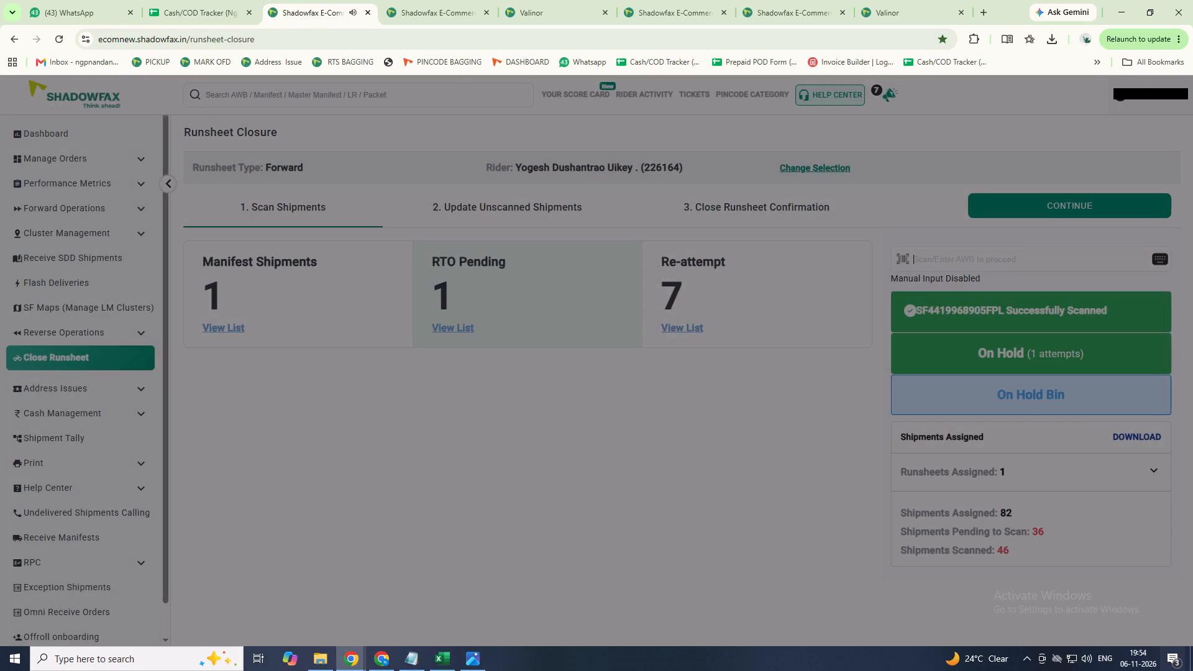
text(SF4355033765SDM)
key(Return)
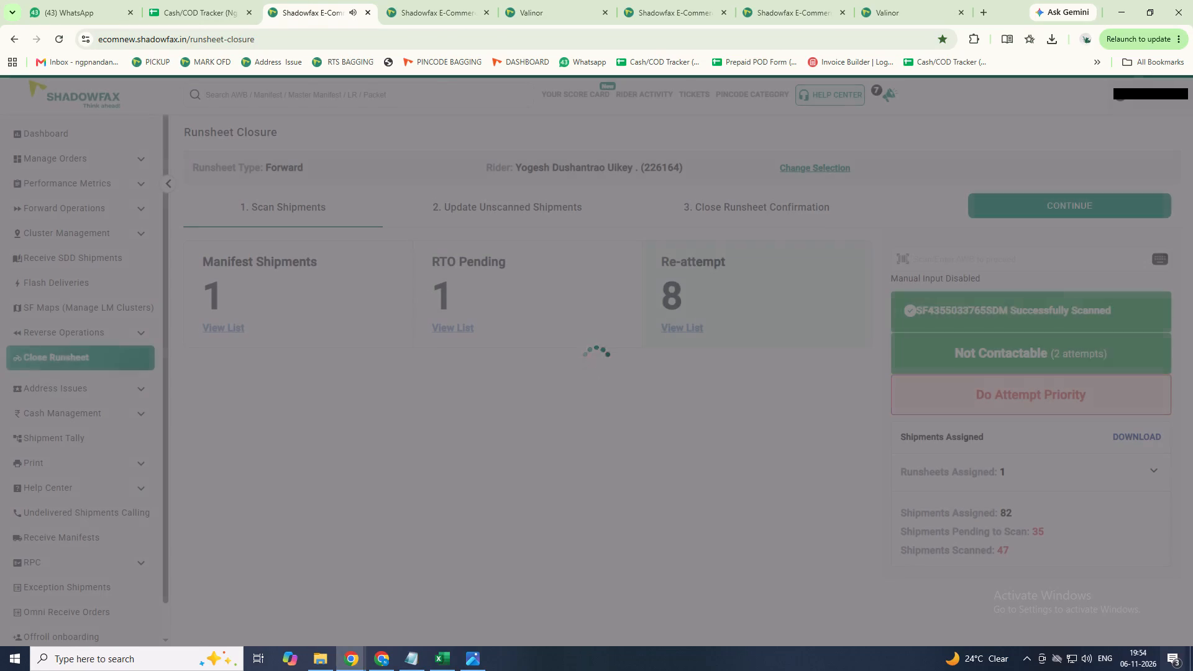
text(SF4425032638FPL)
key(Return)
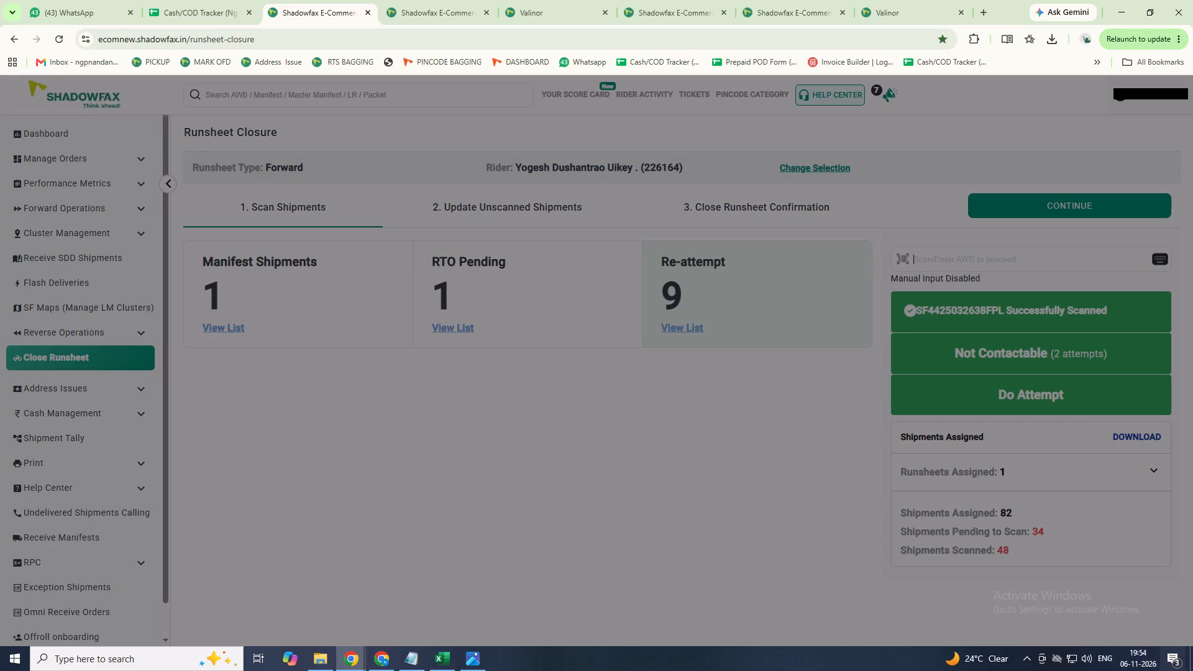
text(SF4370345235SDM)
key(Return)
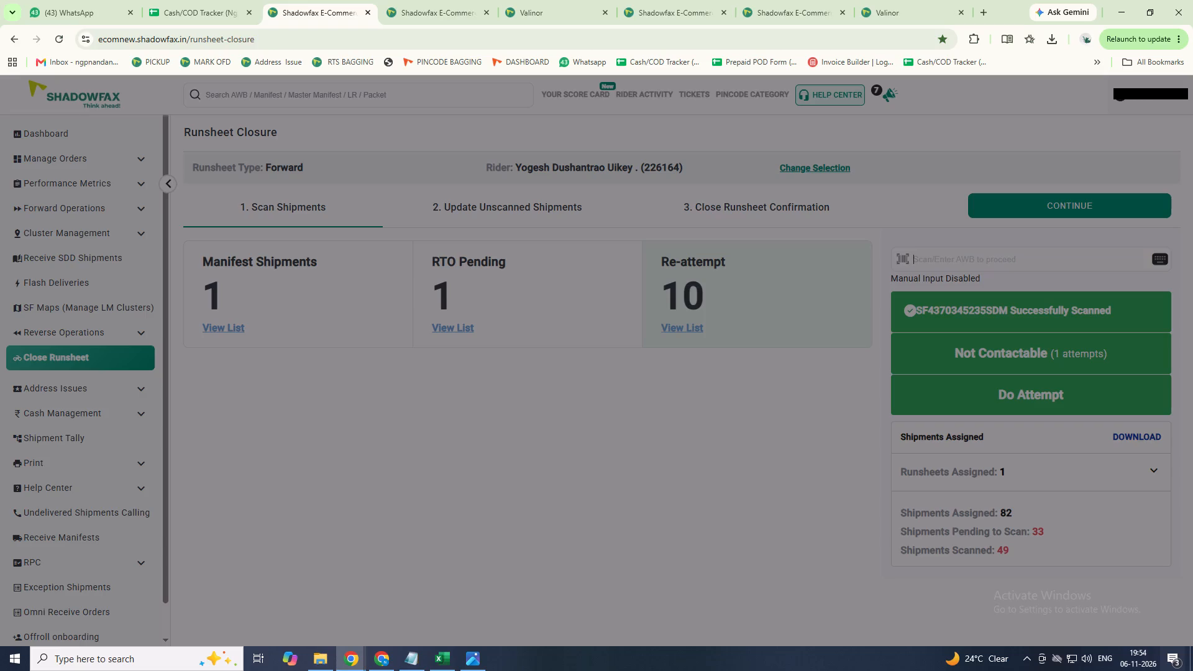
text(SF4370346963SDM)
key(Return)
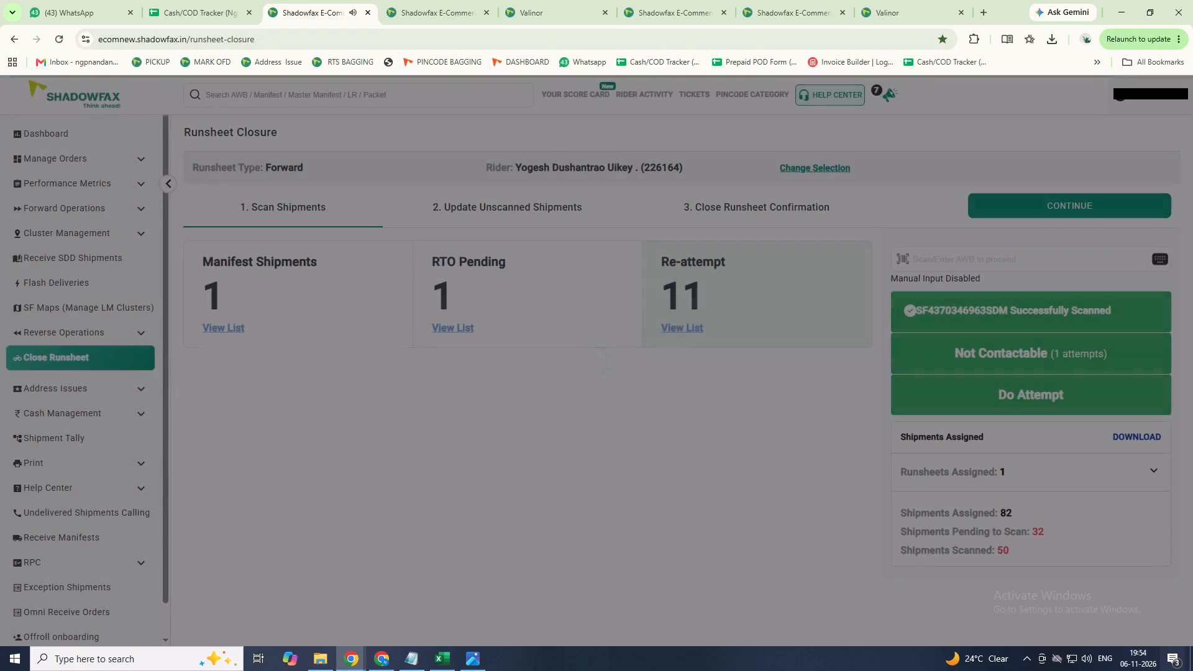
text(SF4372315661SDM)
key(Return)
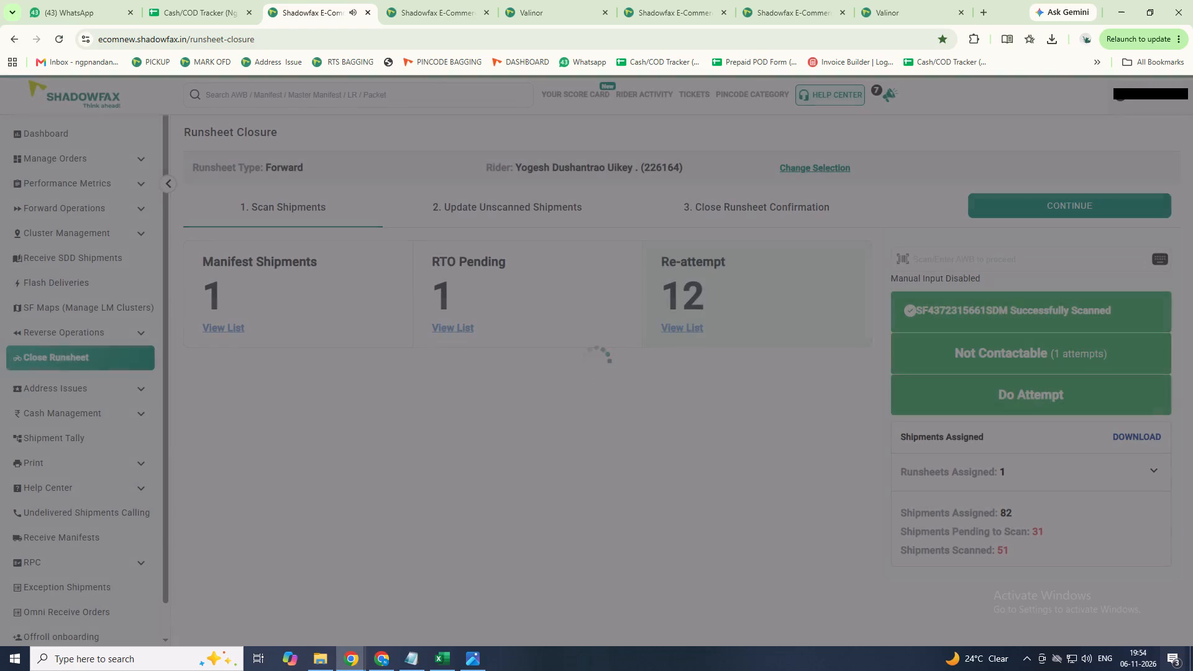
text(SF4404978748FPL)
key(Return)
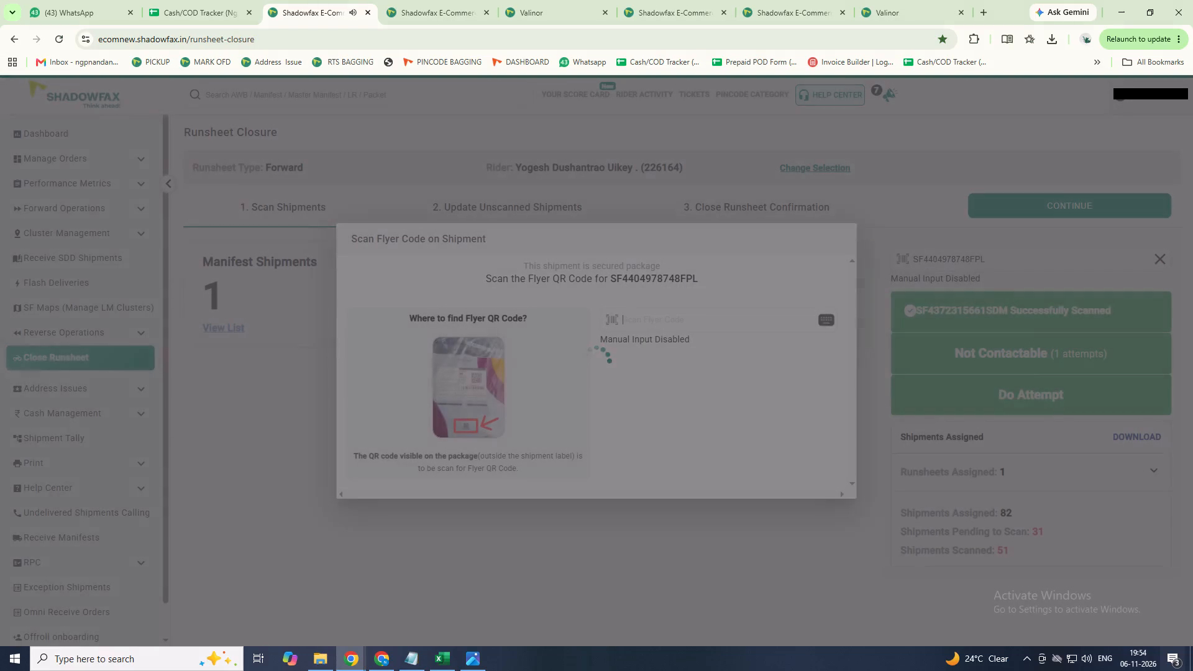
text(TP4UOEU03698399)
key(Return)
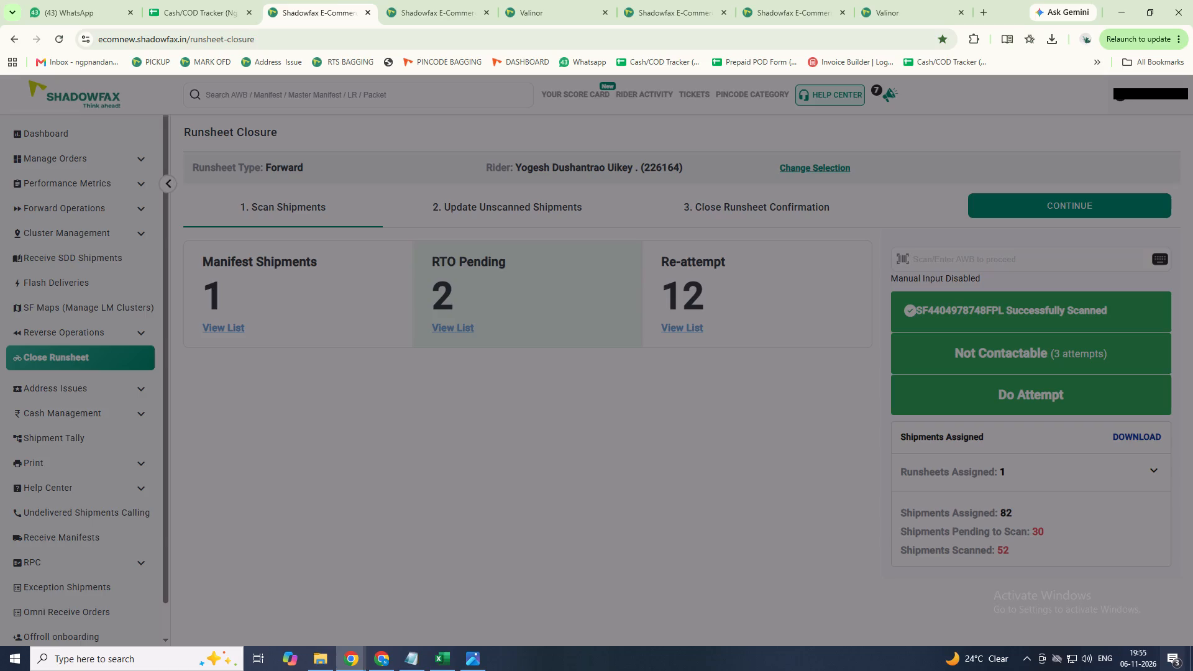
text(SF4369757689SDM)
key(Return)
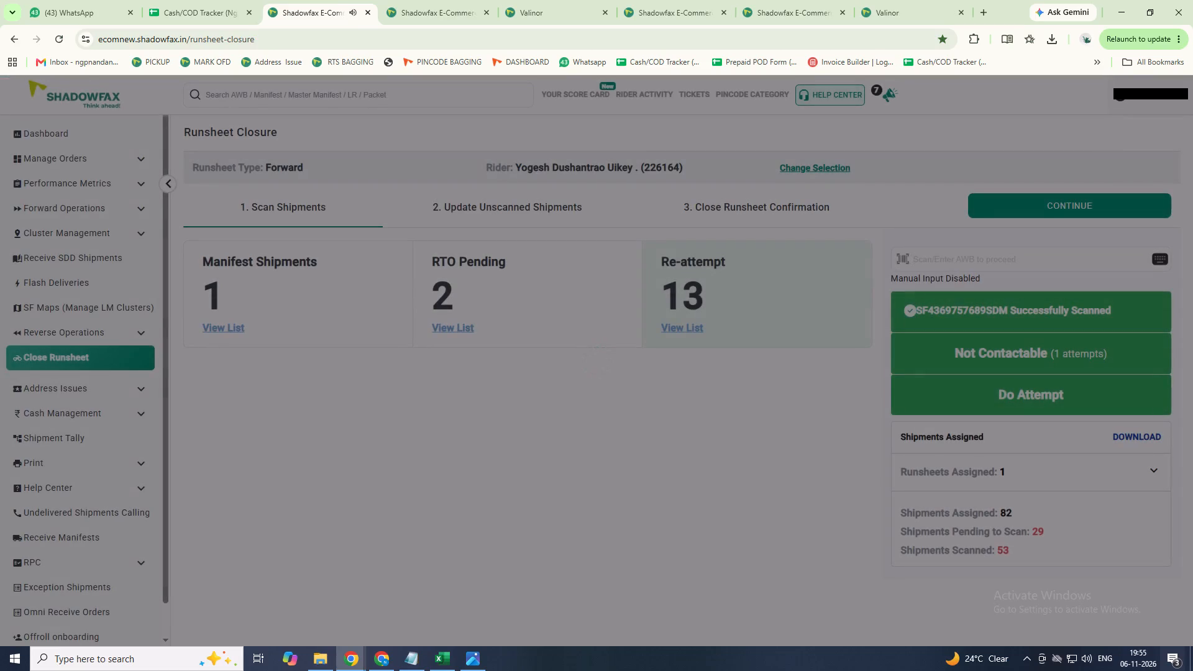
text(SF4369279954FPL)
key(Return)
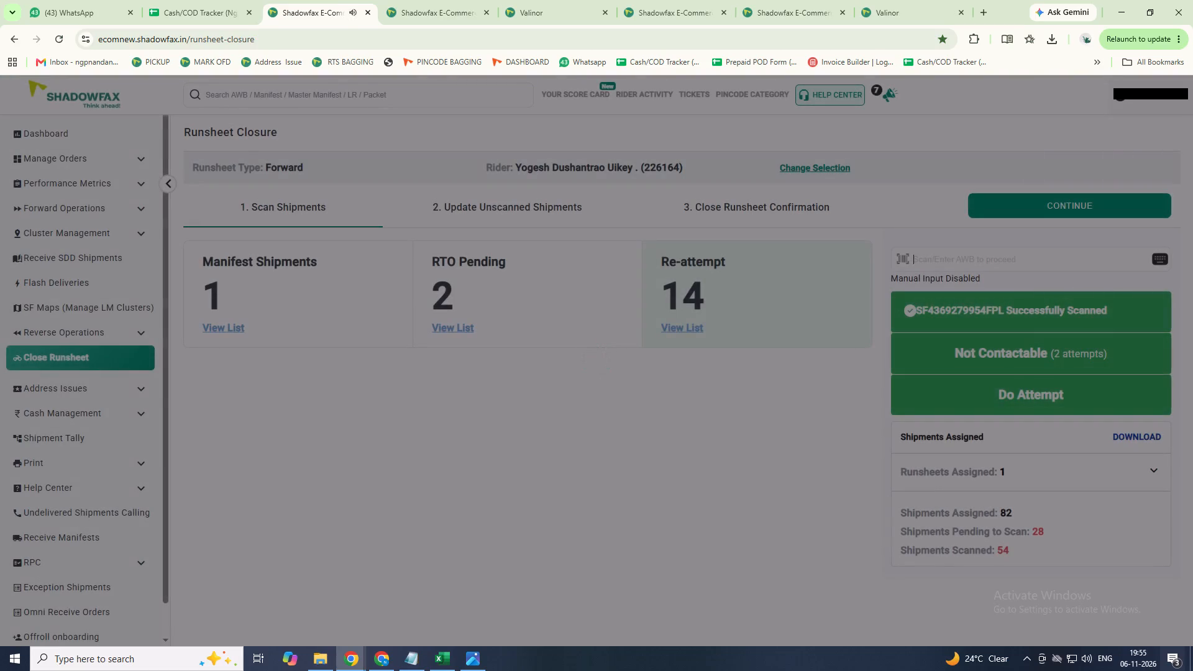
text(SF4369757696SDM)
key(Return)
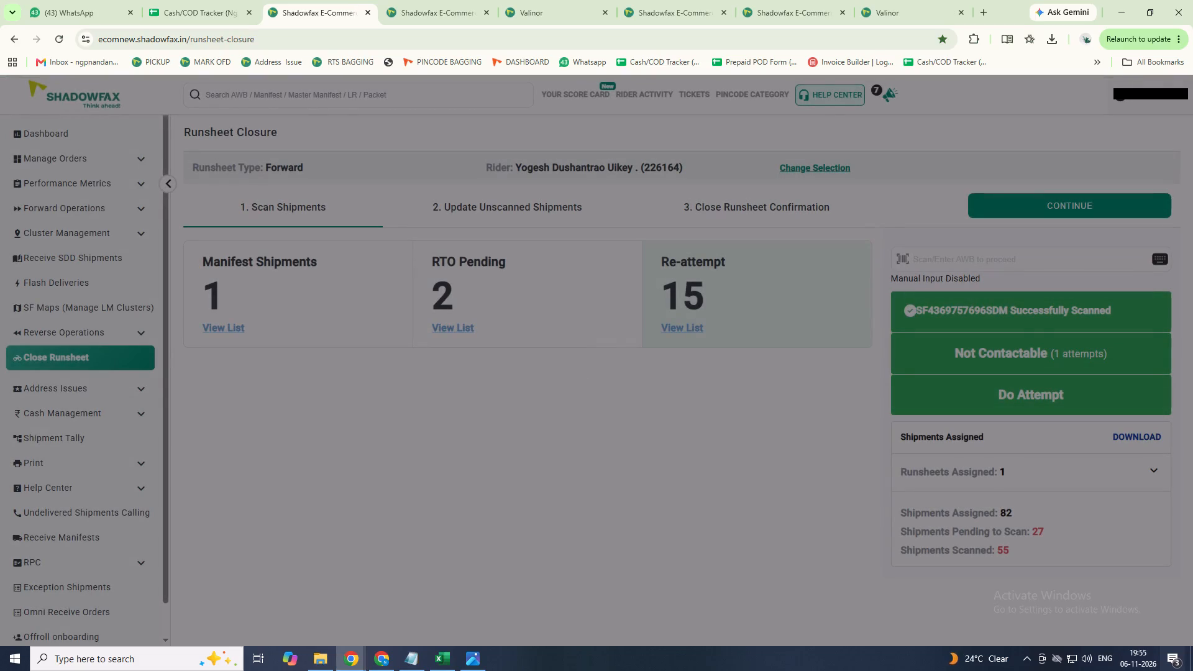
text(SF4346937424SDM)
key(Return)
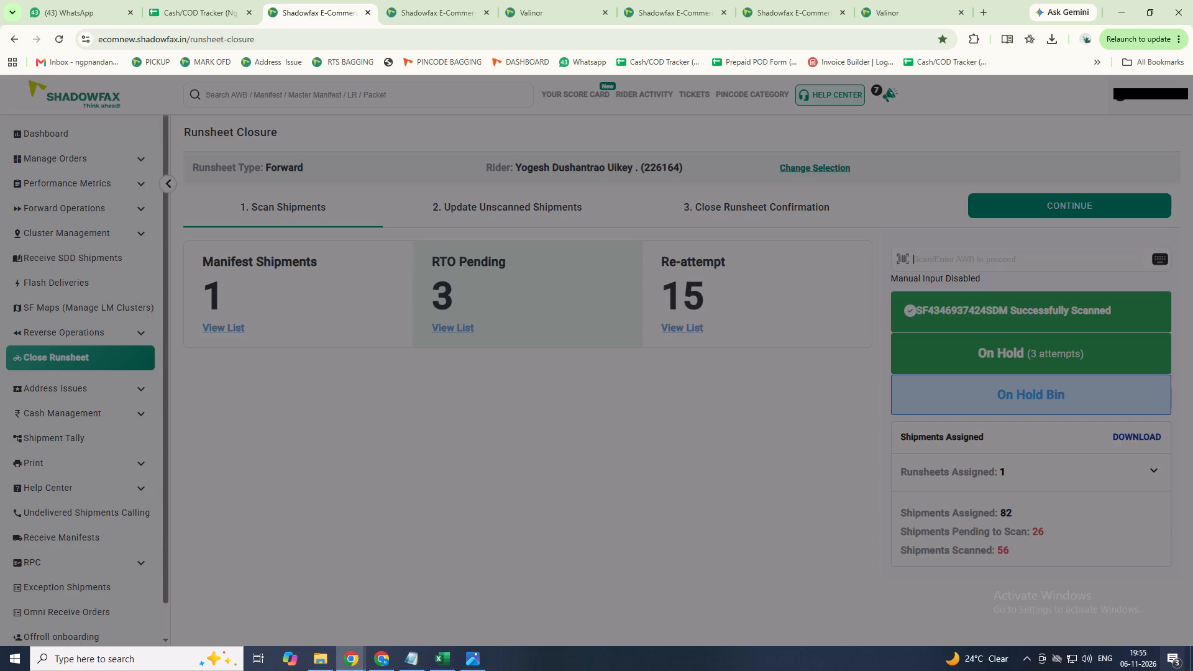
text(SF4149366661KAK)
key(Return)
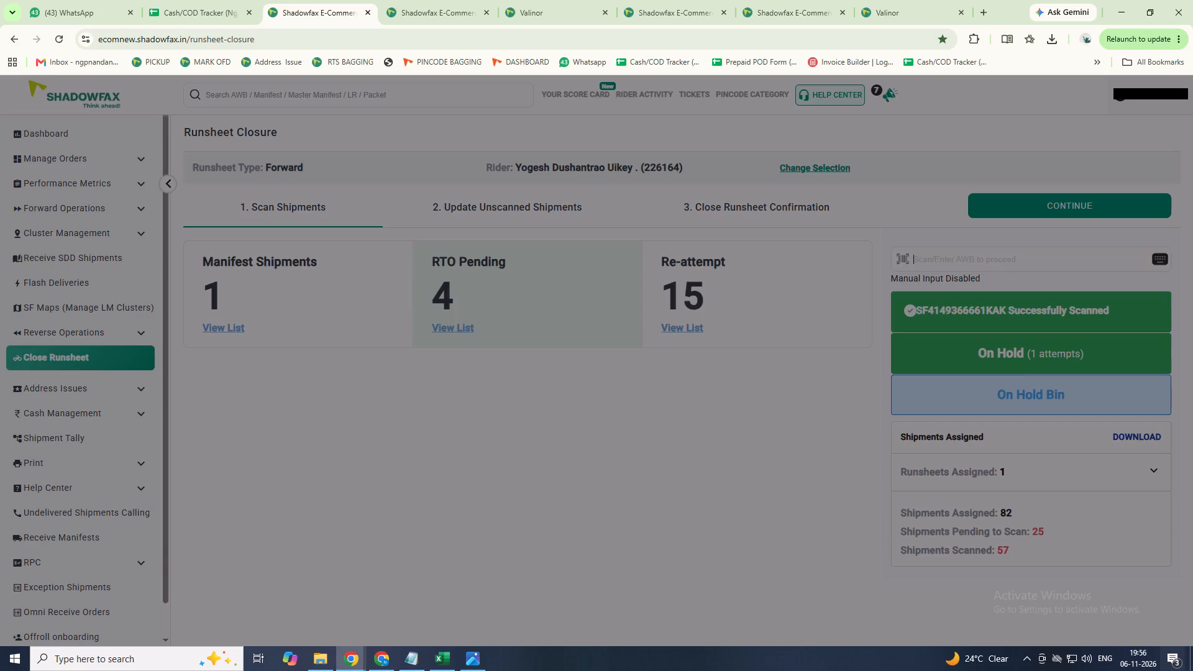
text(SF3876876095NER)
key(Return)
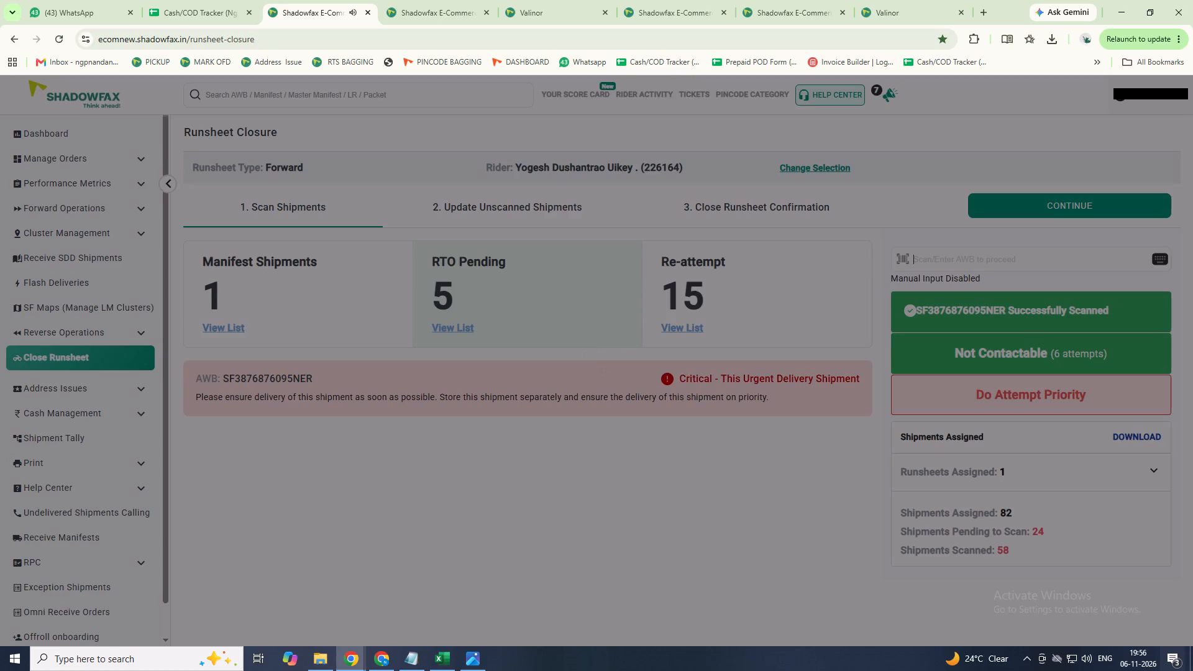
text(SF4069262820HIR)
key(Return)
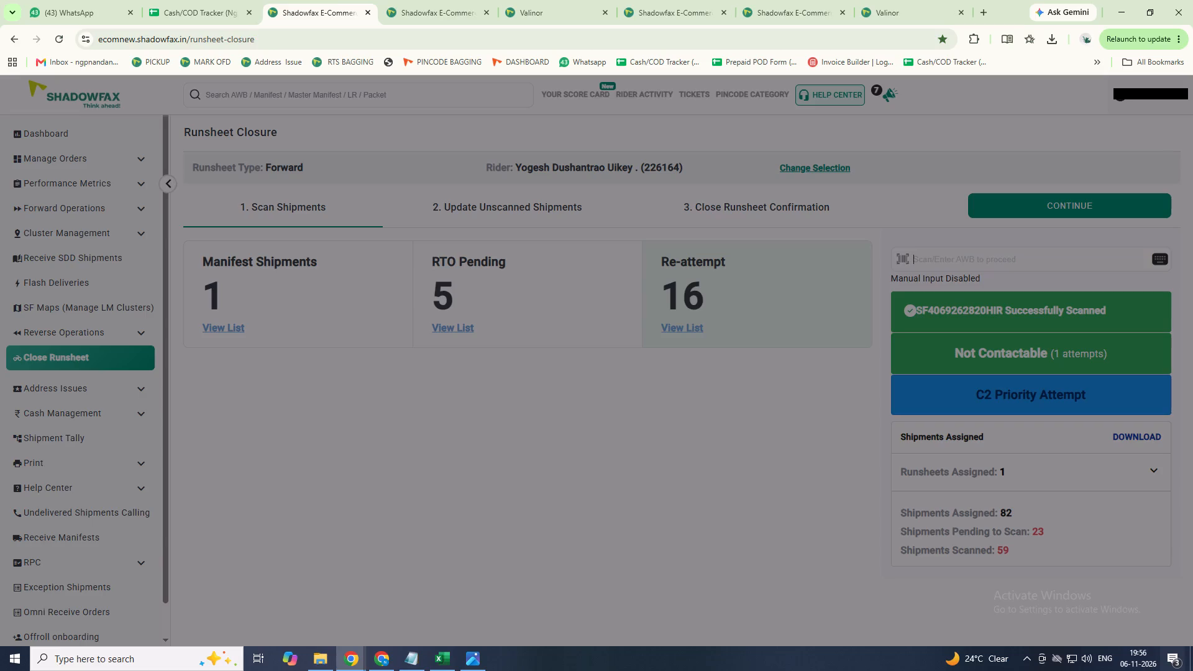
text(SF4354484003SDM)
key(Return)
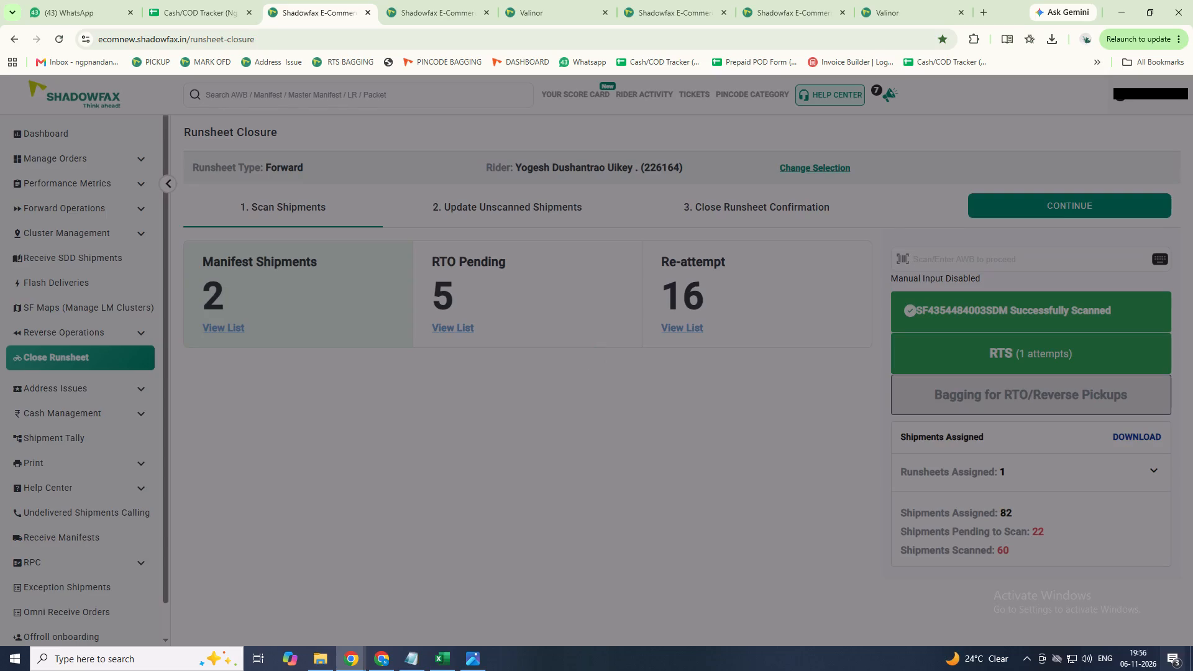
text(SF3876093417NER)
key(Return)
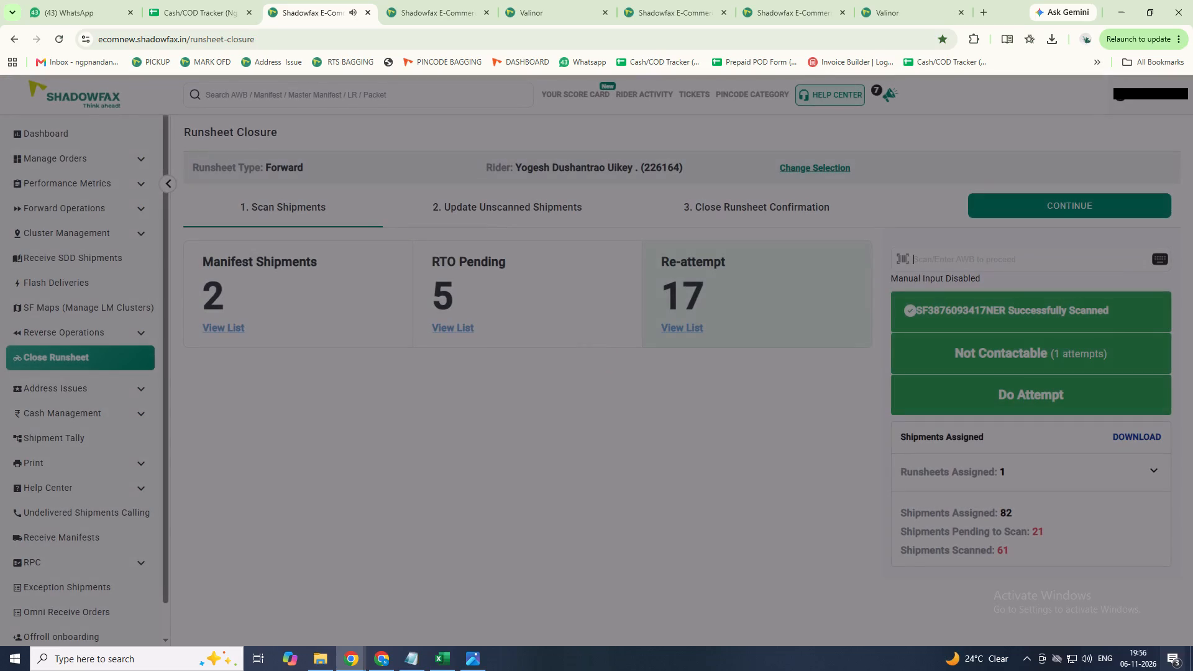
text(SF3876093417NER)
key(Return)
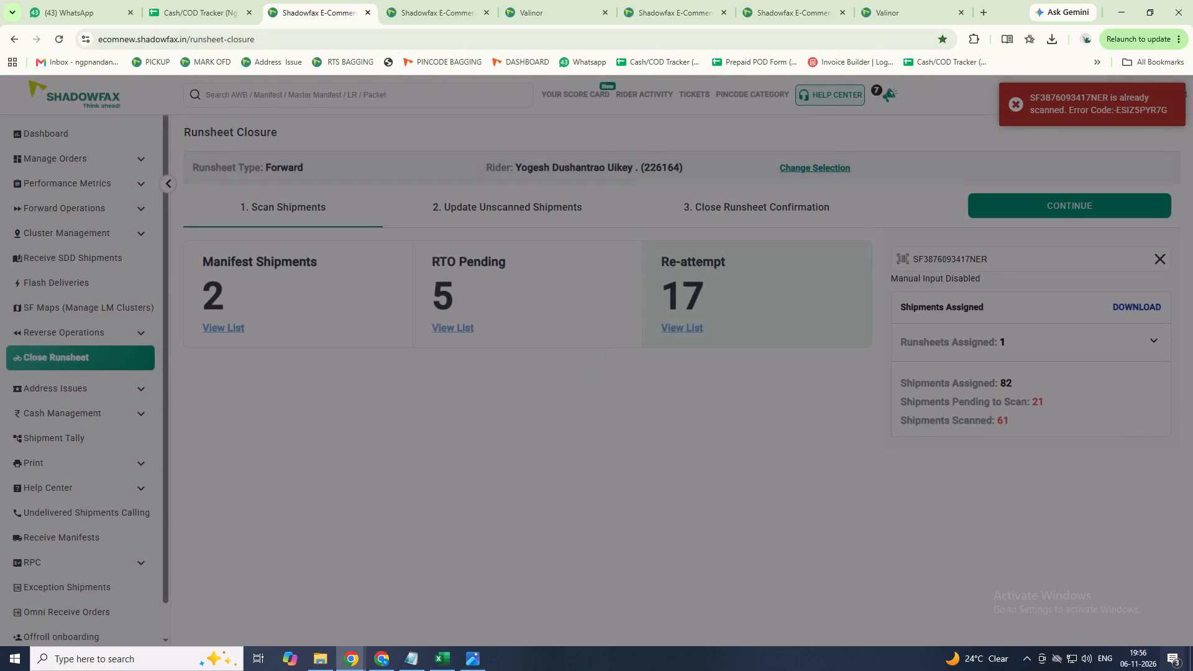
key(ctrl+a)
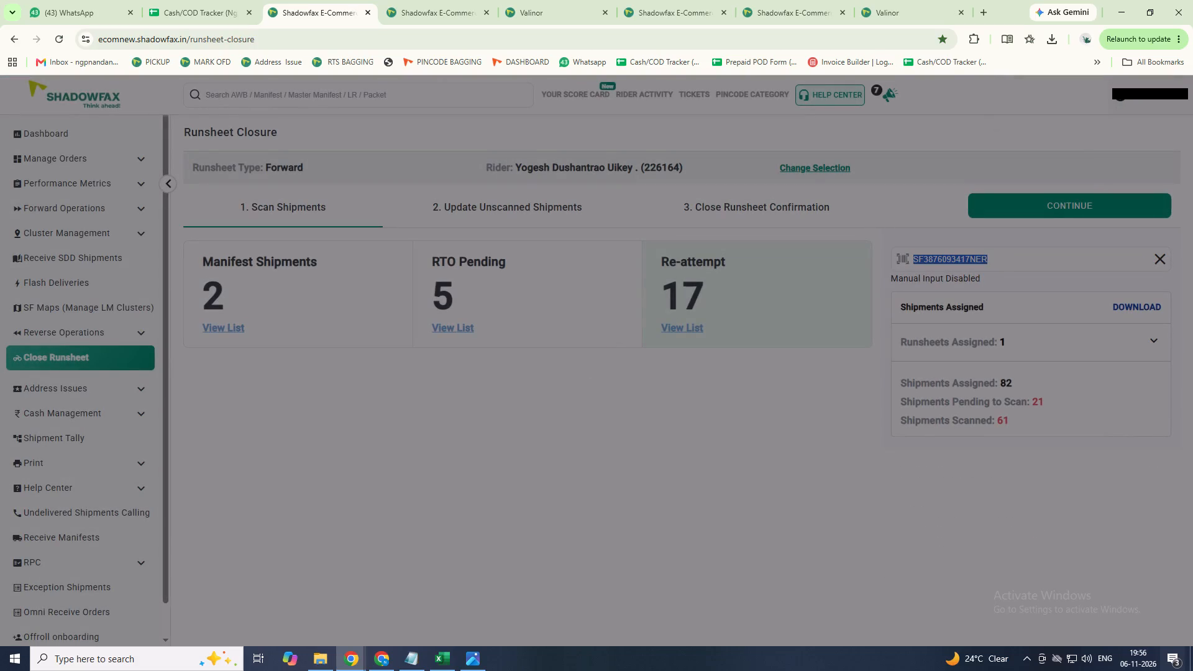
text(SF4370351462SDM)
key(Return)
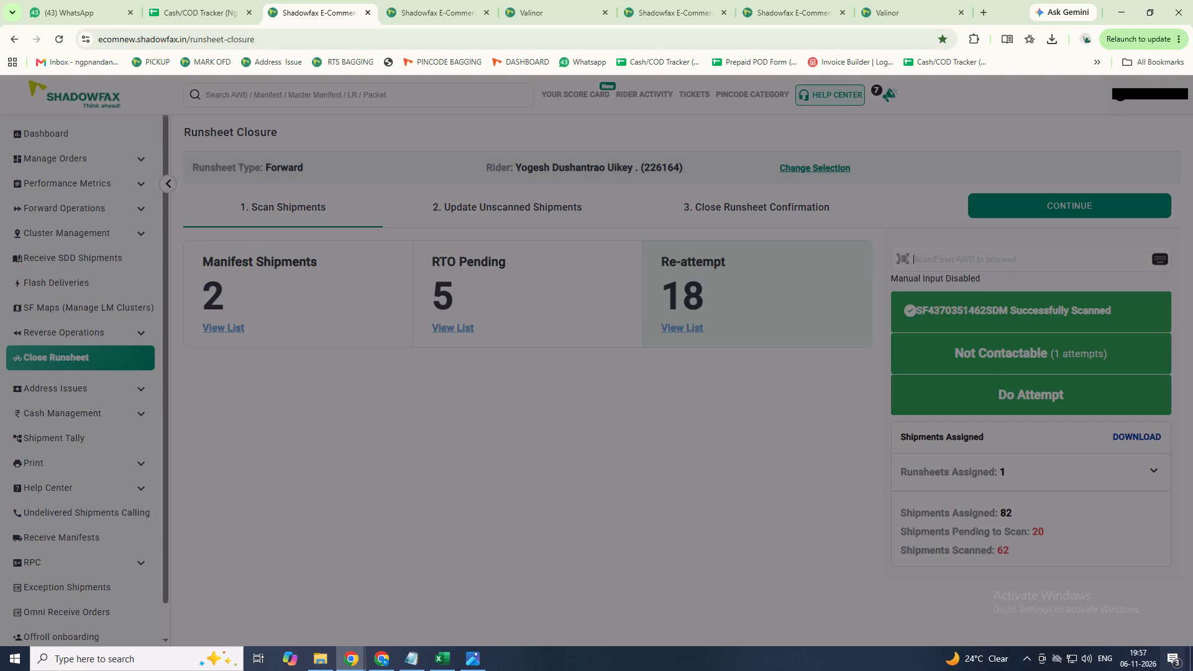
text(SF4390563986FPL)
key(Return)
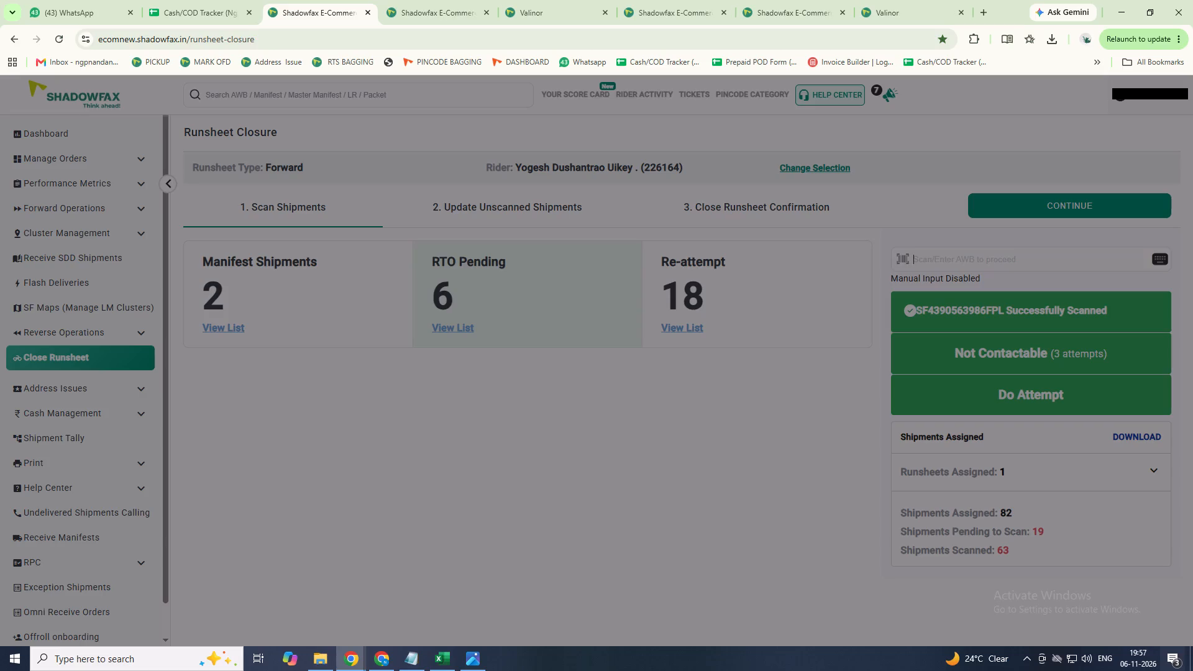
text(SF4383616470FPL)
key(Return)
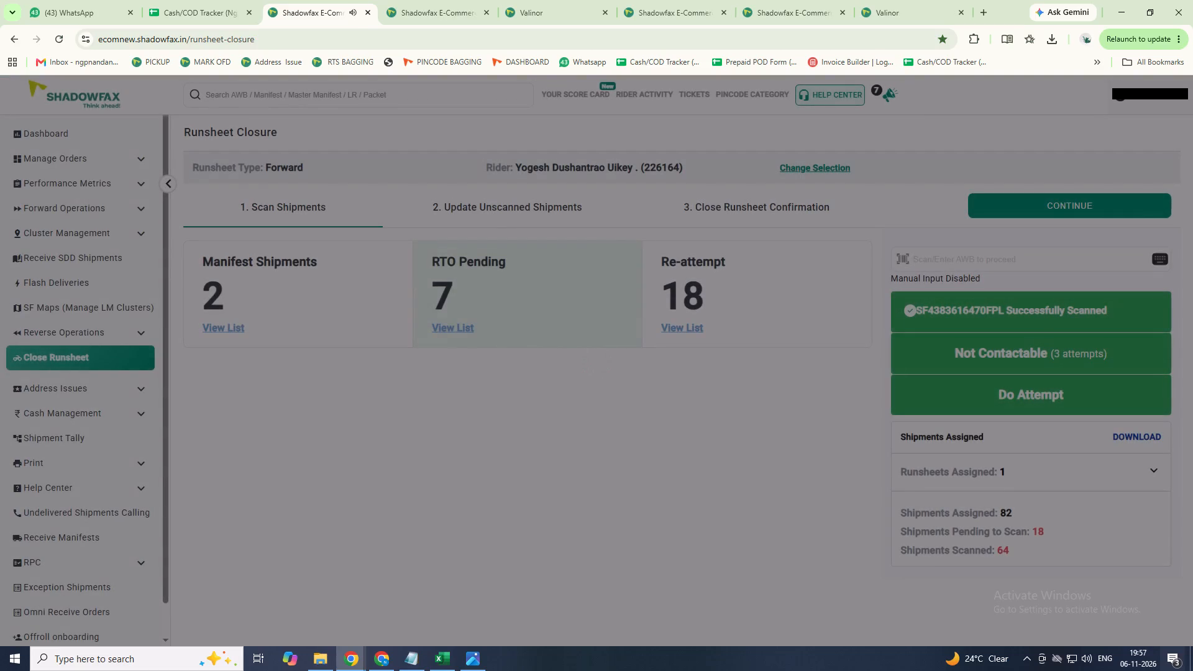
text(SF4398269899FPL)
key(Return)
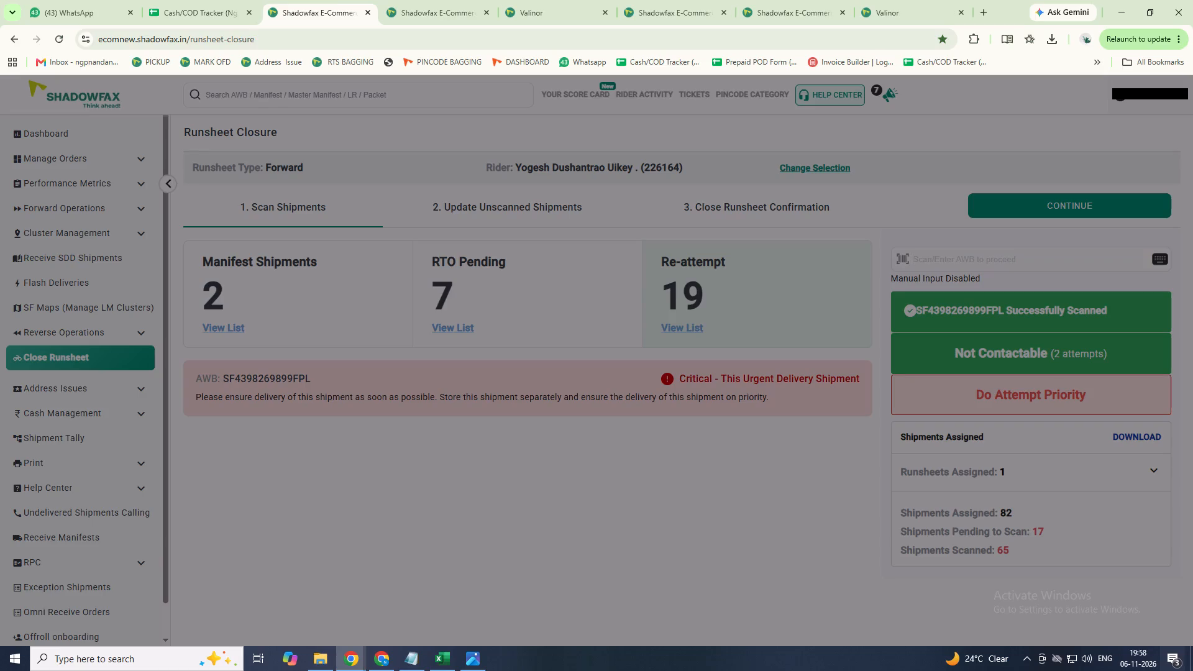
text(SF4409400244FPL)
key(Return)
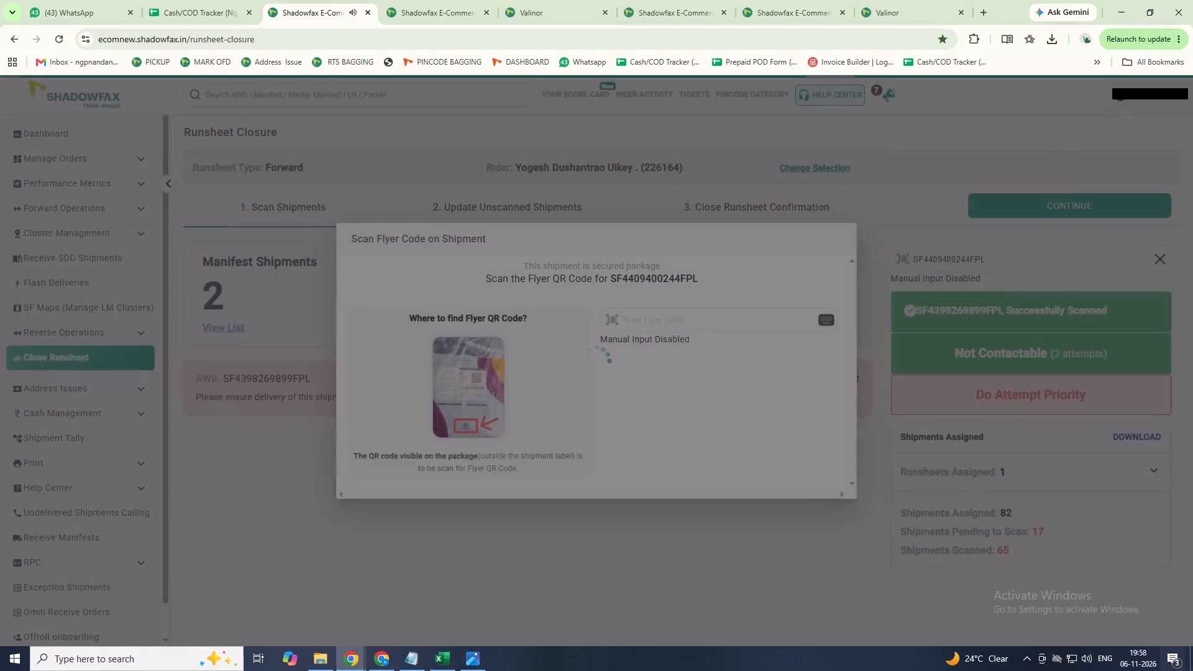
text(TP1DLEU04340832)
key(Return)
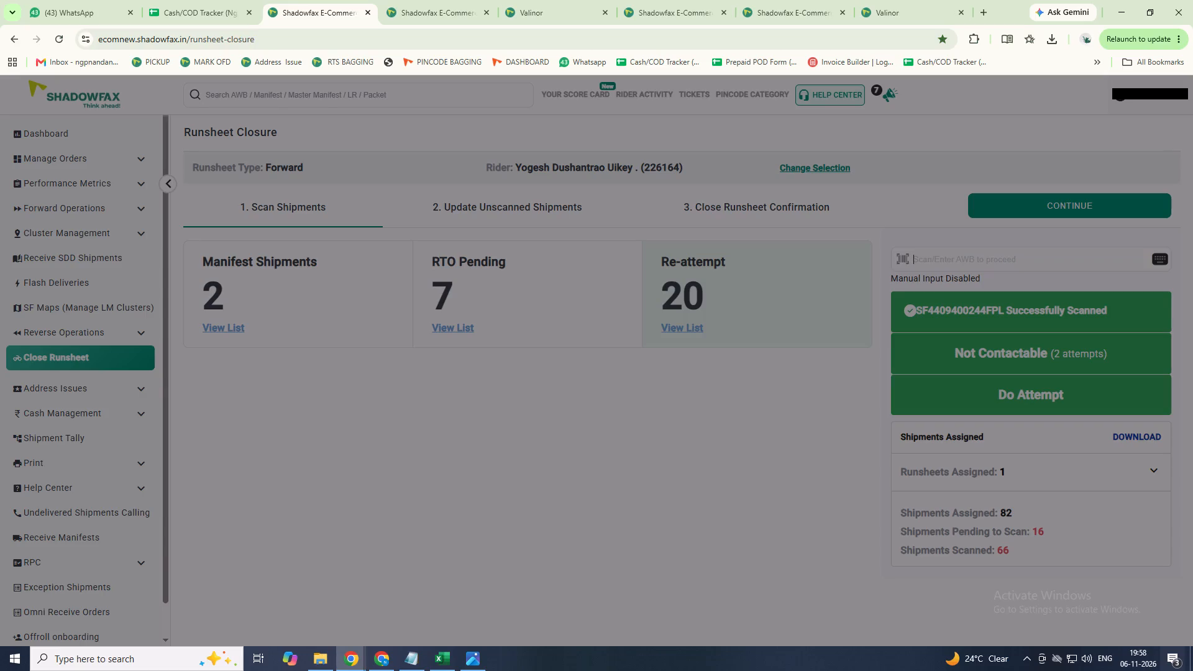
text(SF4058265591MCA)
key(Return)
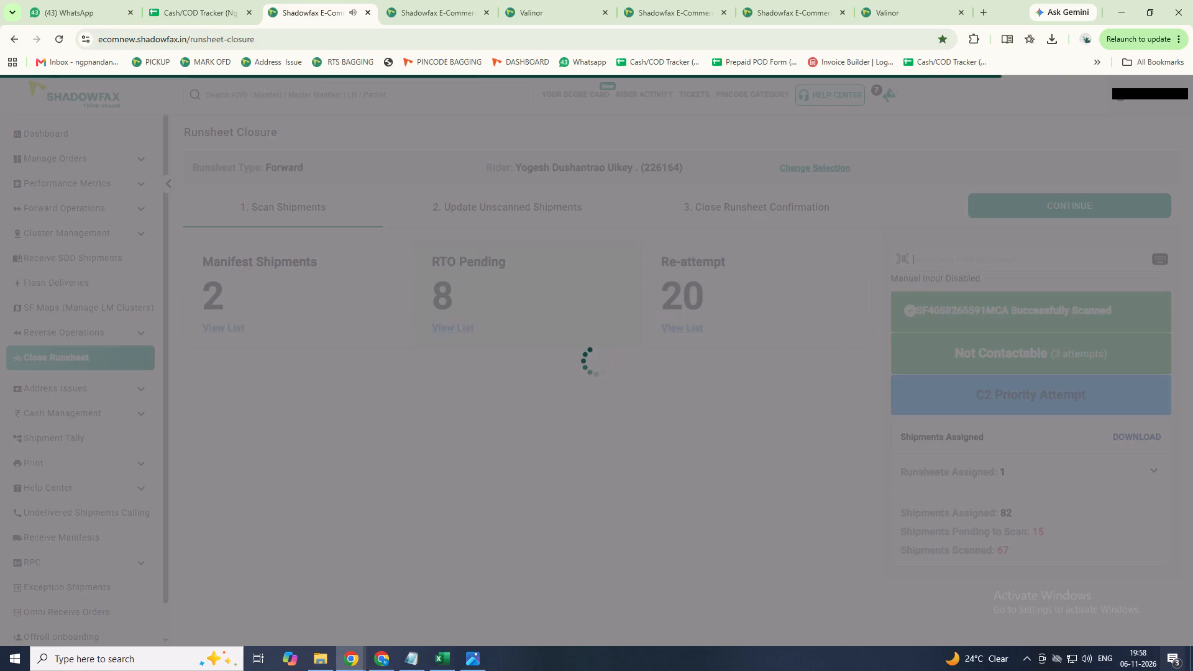
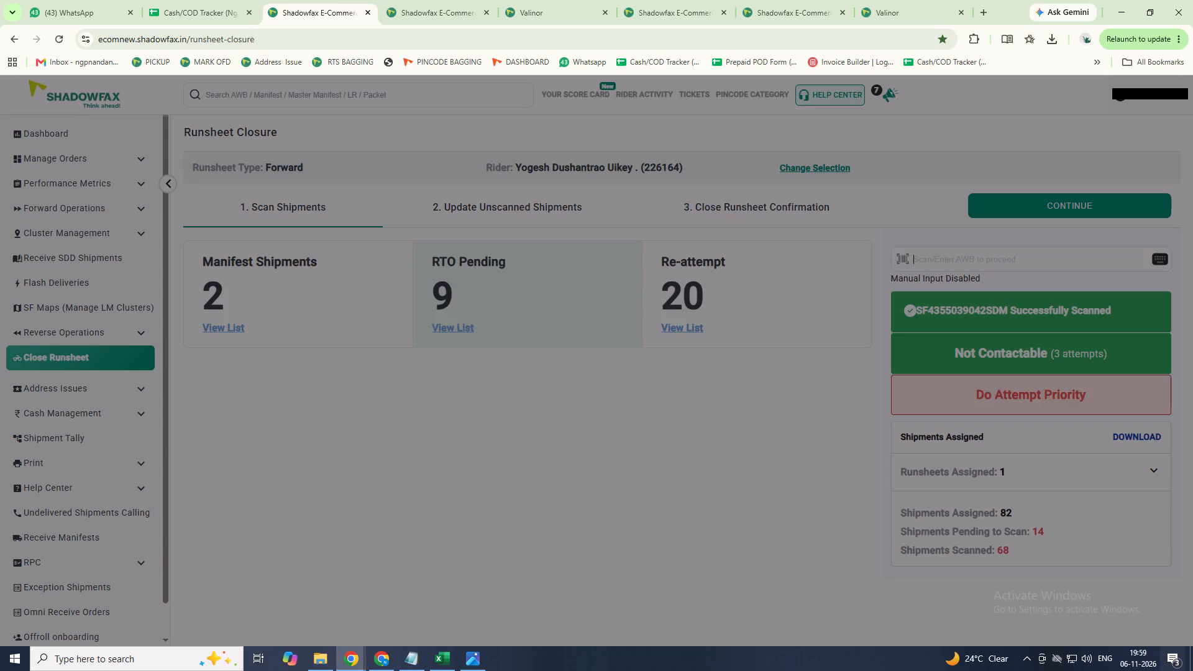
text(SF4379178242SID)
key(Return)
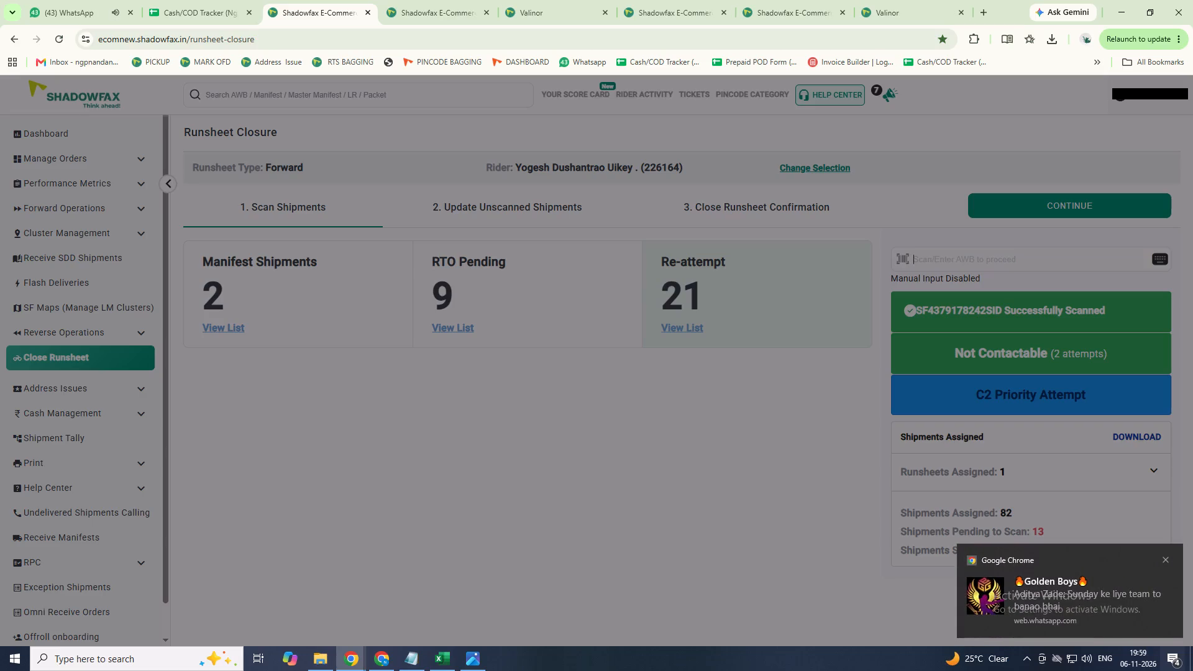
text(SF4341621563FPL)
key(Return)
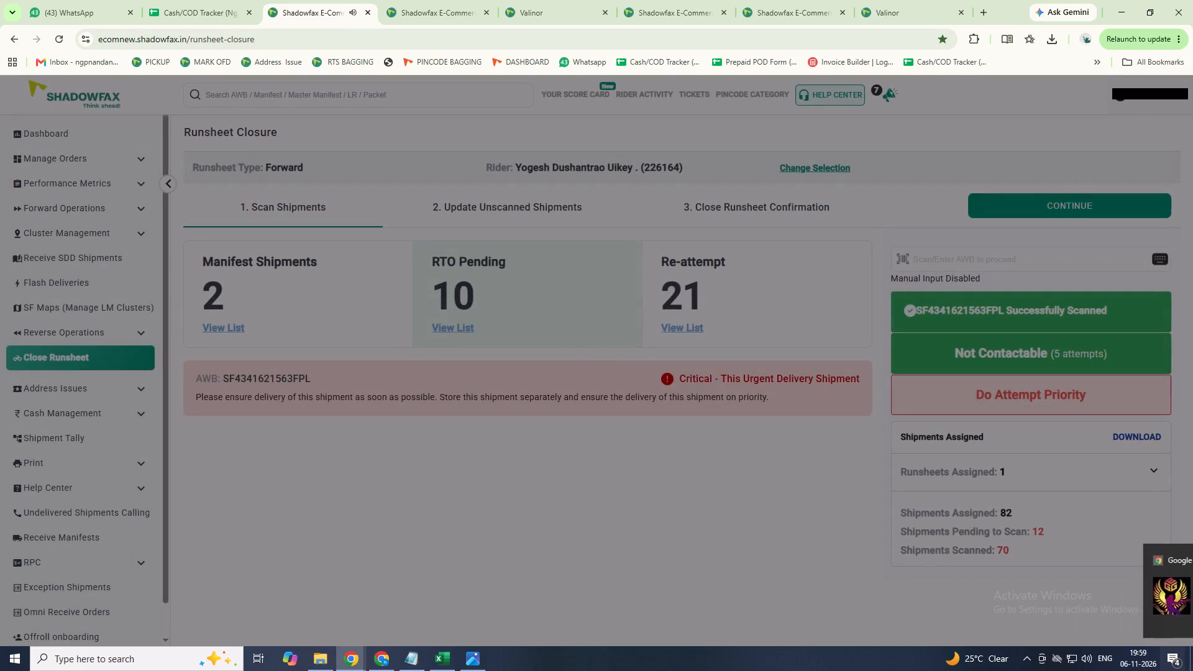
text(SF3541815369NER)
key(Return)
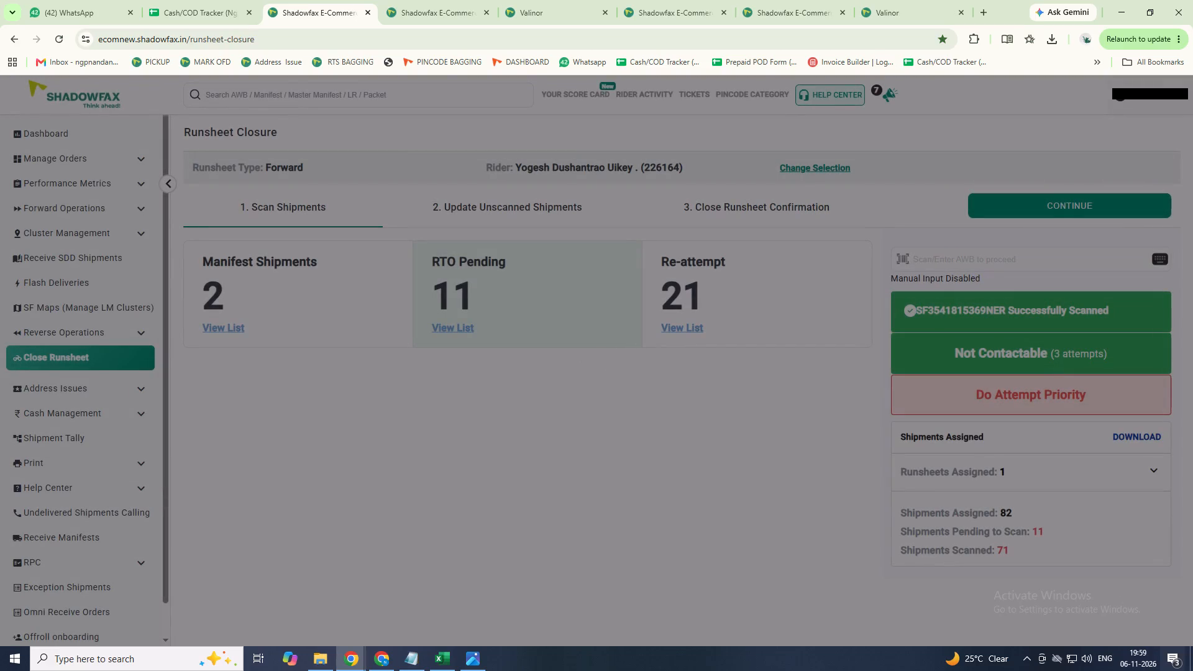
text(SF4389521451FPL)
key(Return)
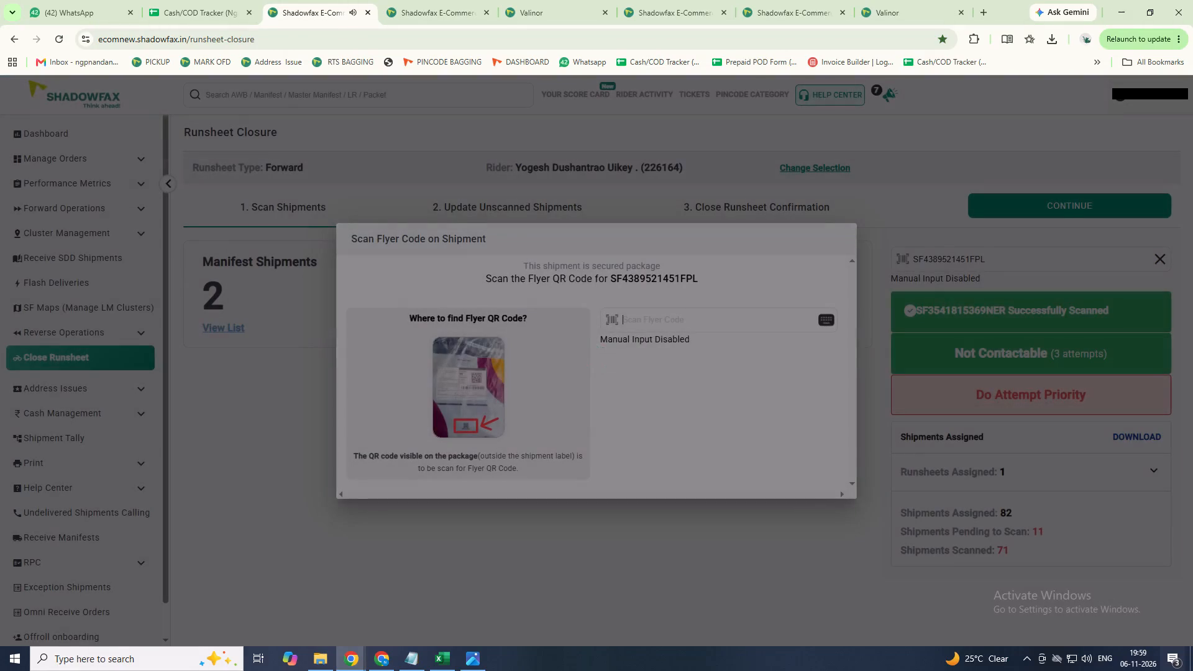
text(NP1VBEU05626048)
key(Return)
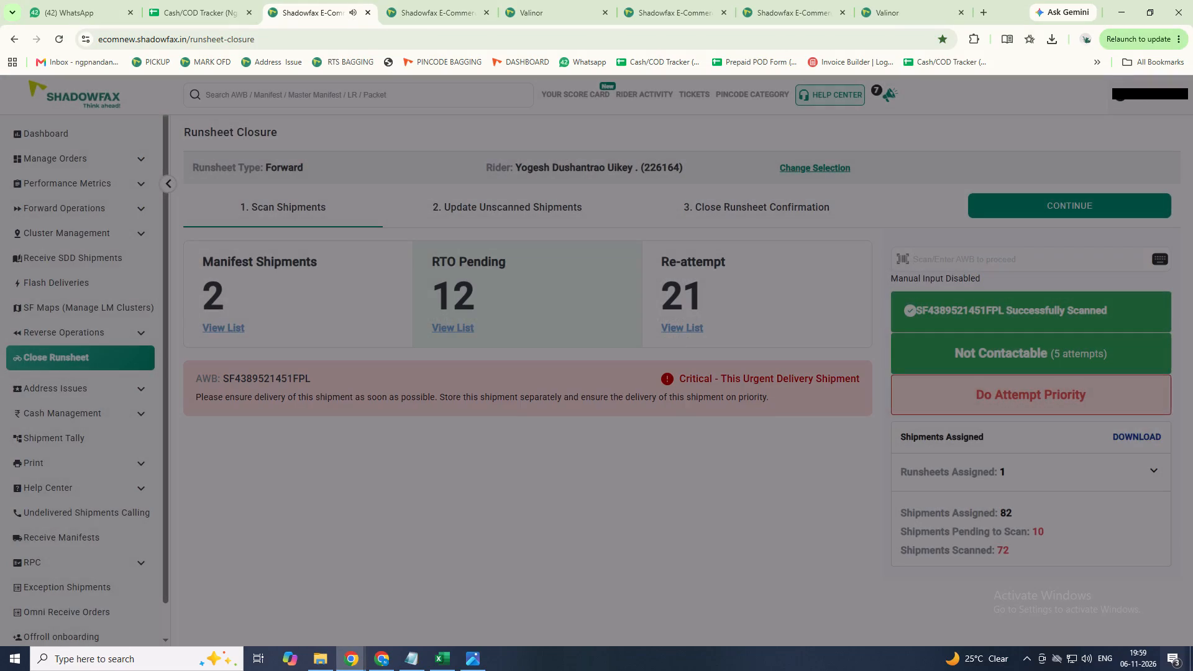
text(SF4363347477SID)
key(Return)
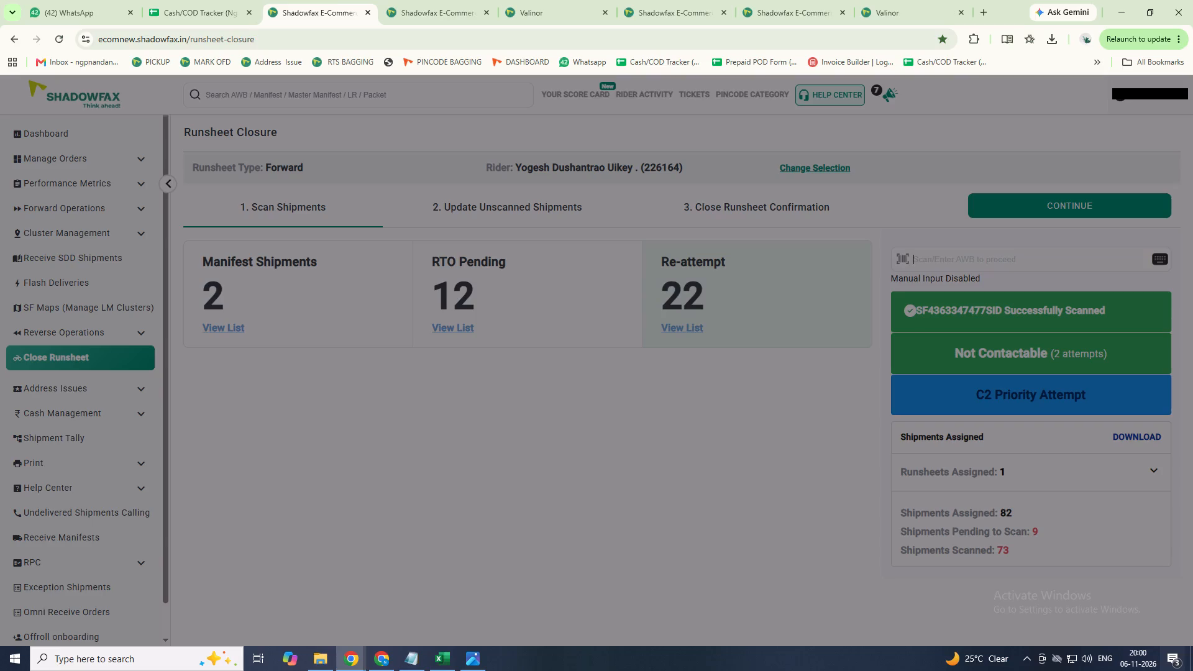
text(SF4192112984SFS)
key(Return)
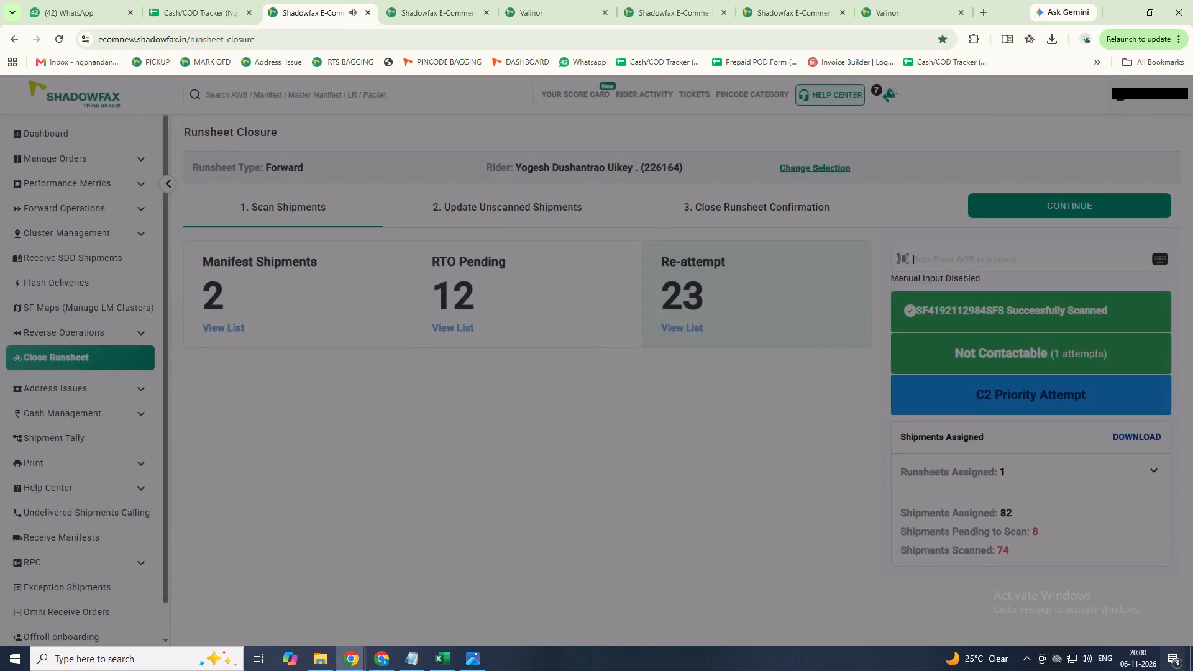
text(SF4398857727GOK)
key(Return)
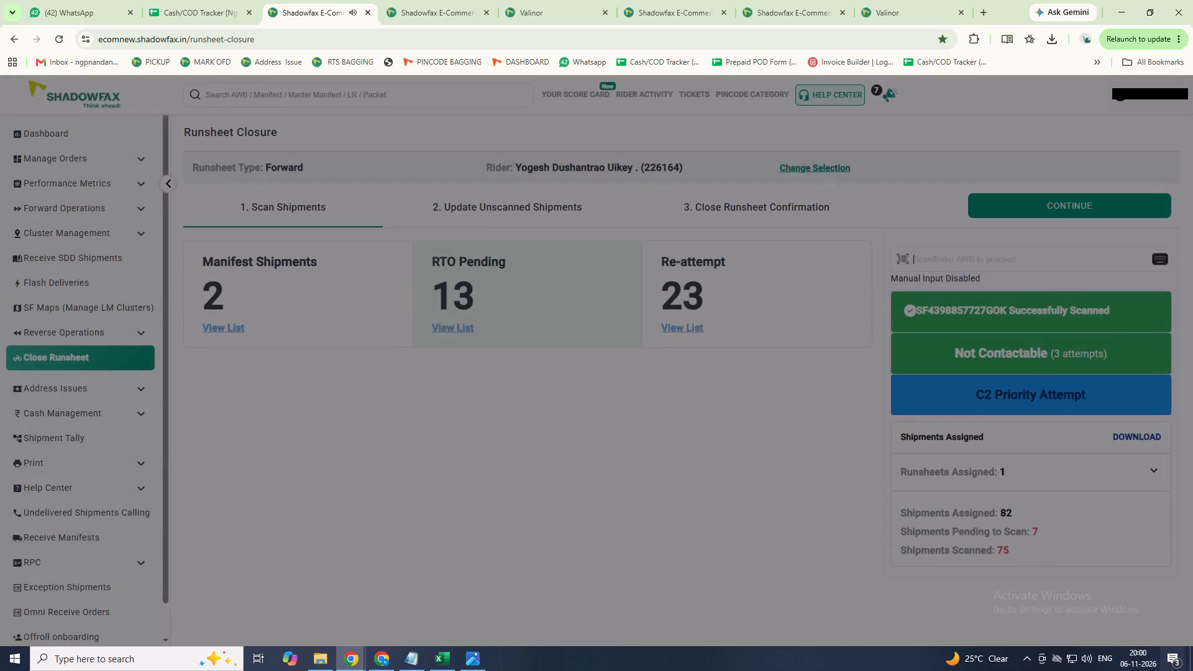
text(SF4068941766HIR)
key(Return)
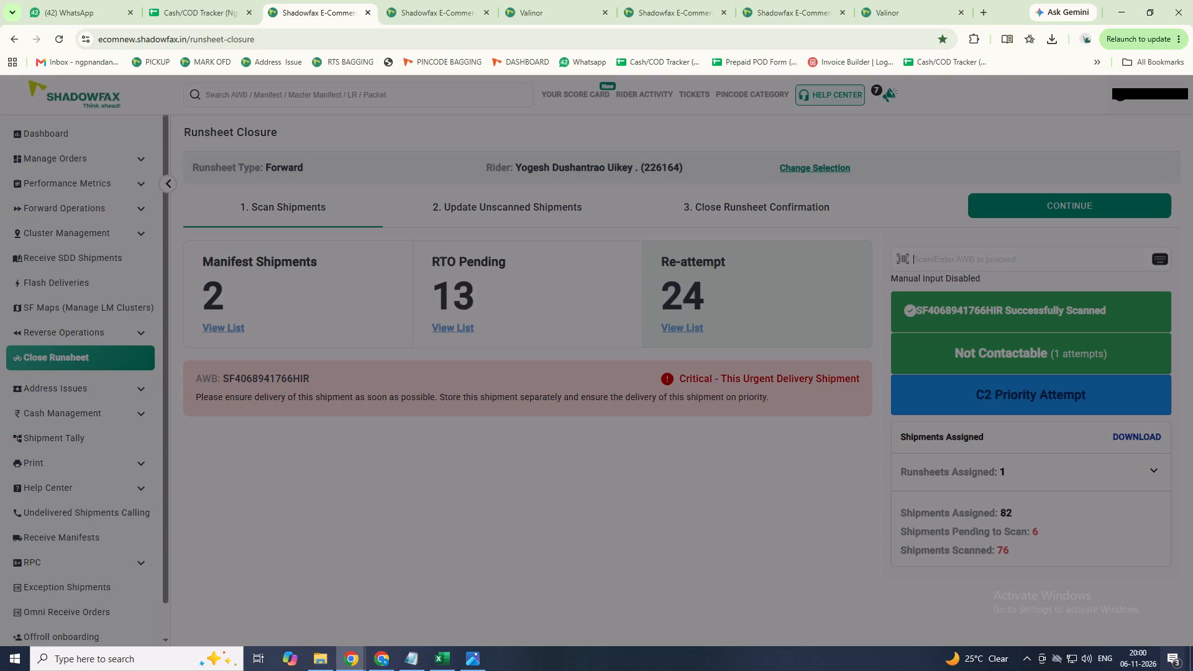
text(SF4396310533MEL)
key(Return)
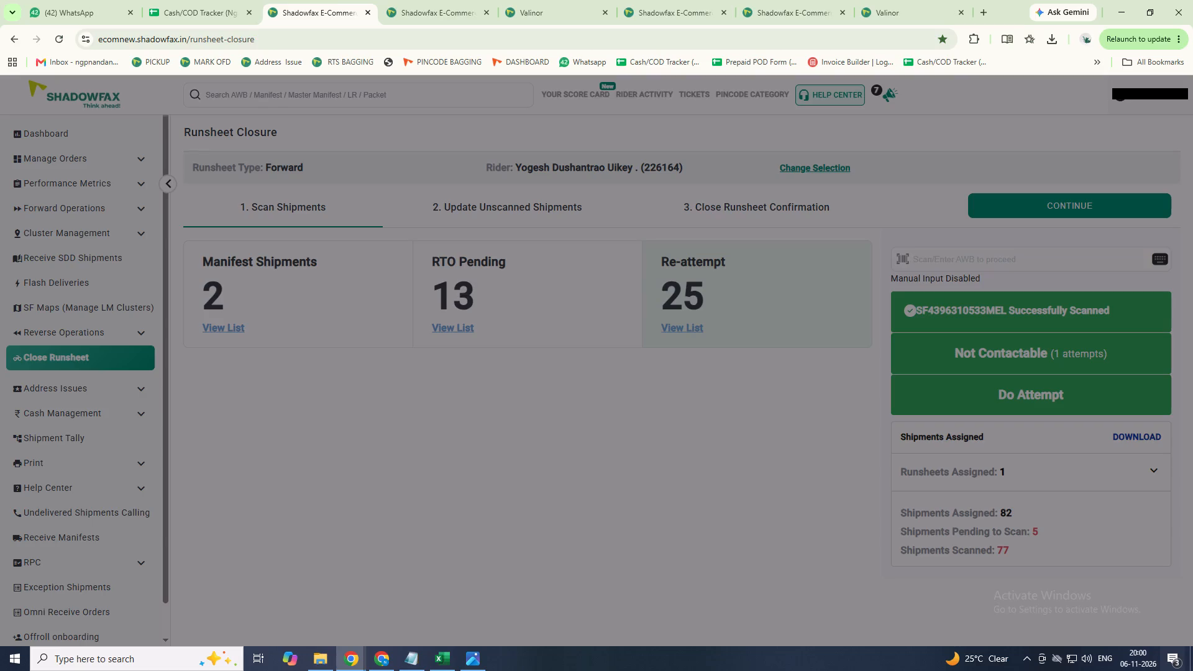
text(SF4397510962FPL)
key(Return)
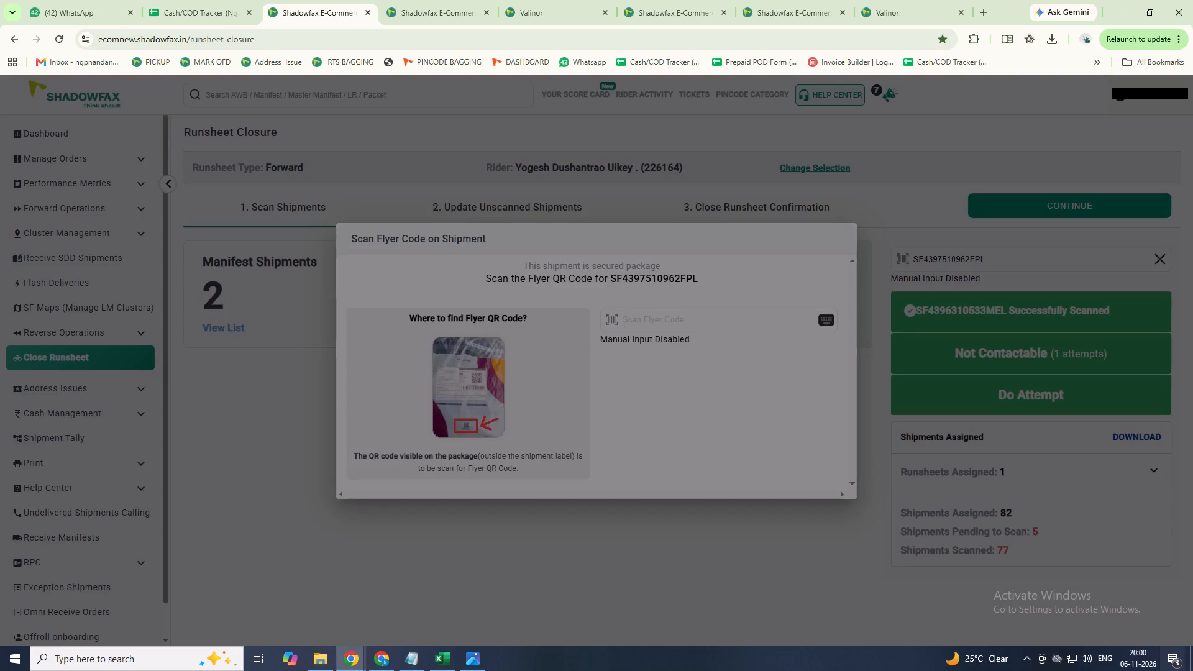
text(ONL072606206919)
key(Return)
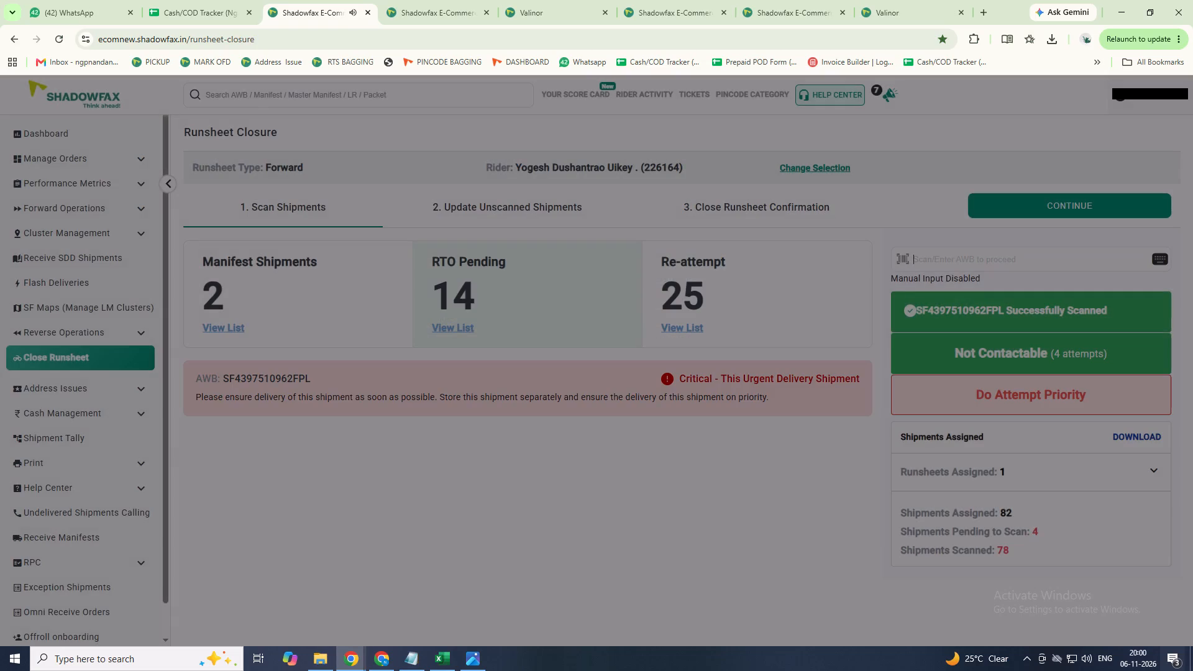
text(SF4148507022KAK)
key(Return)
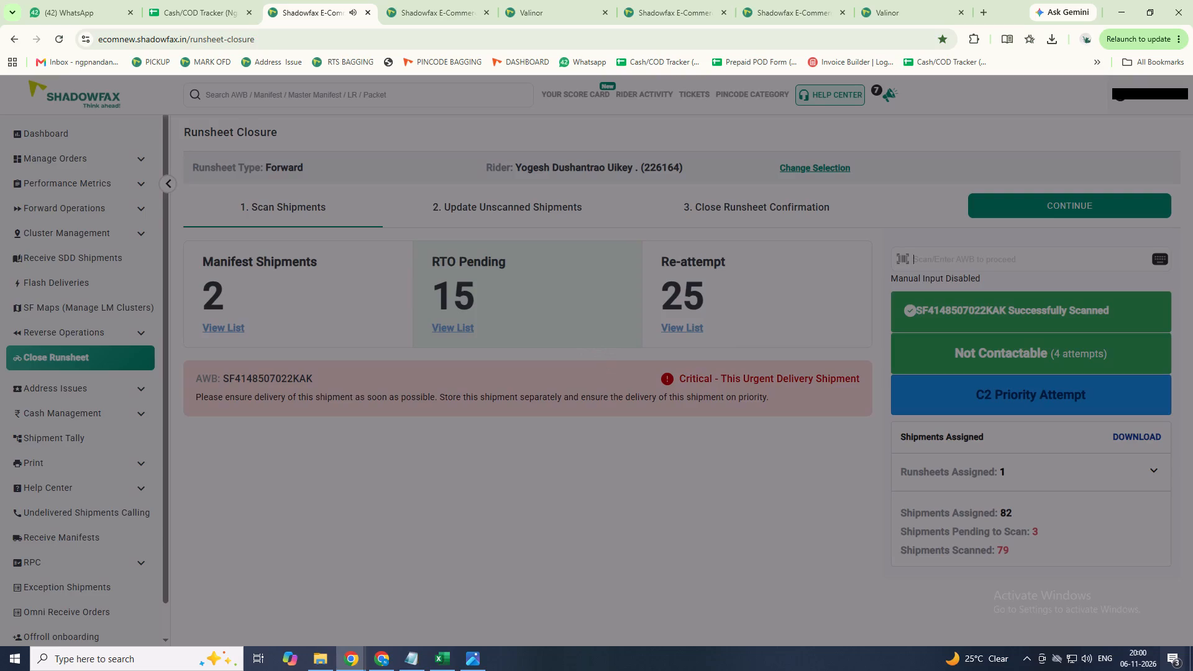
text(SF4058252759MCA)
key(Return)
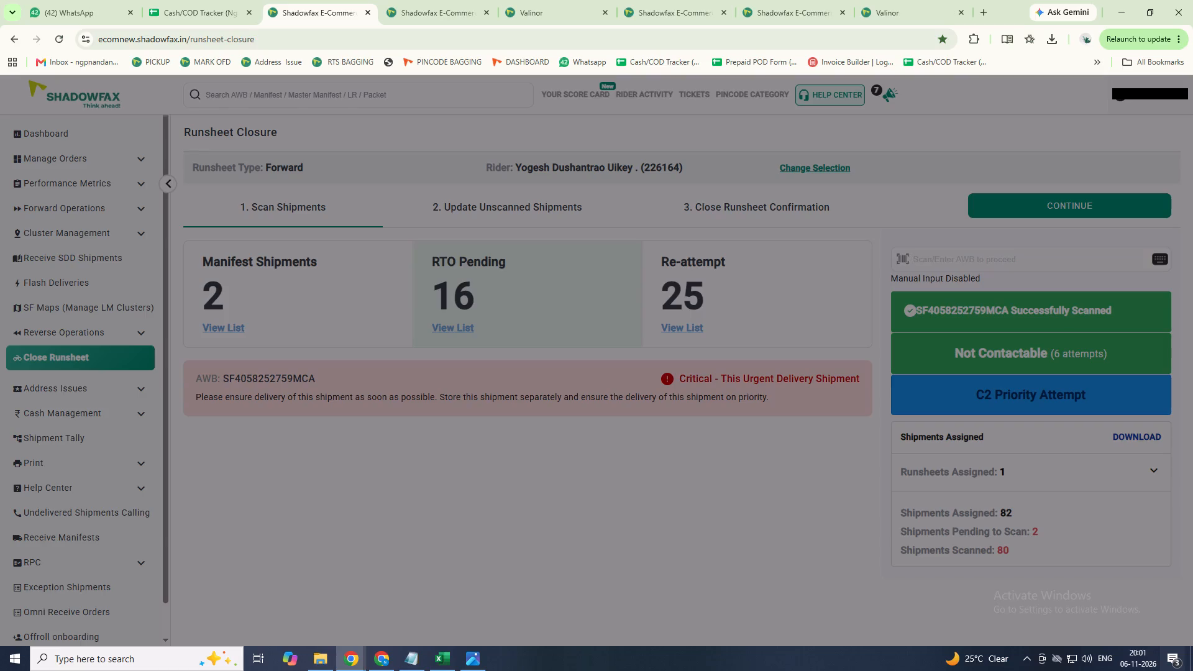
Open the Update Unscanned Shipments stage of the runsheet closure.
click(546, 216)
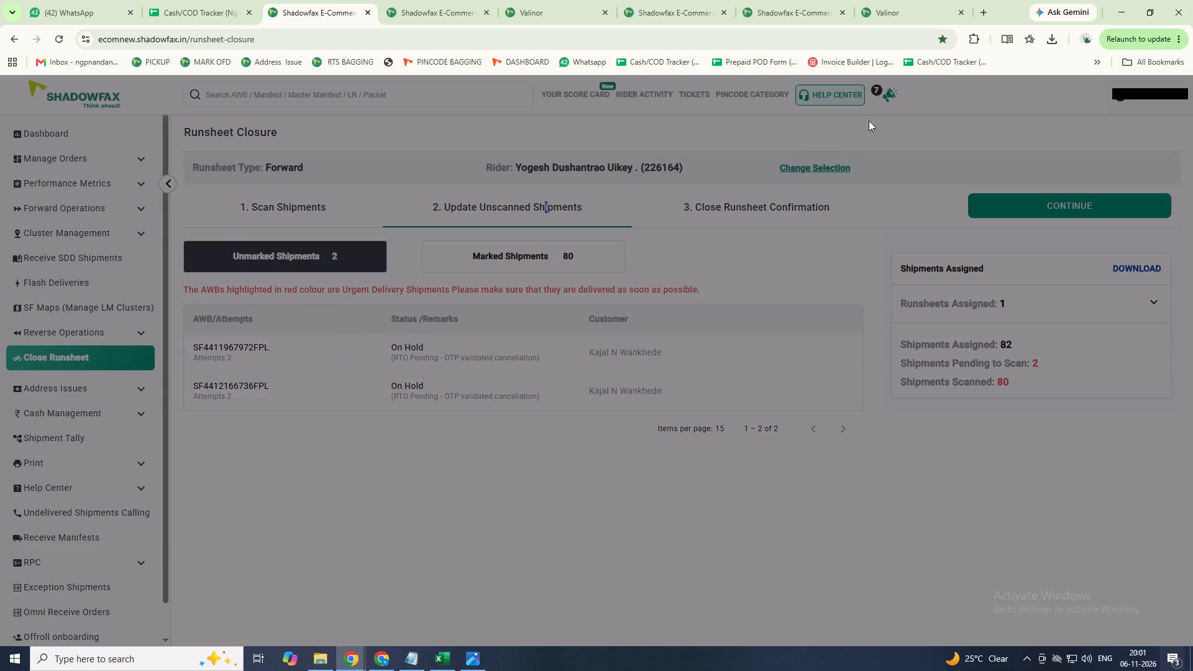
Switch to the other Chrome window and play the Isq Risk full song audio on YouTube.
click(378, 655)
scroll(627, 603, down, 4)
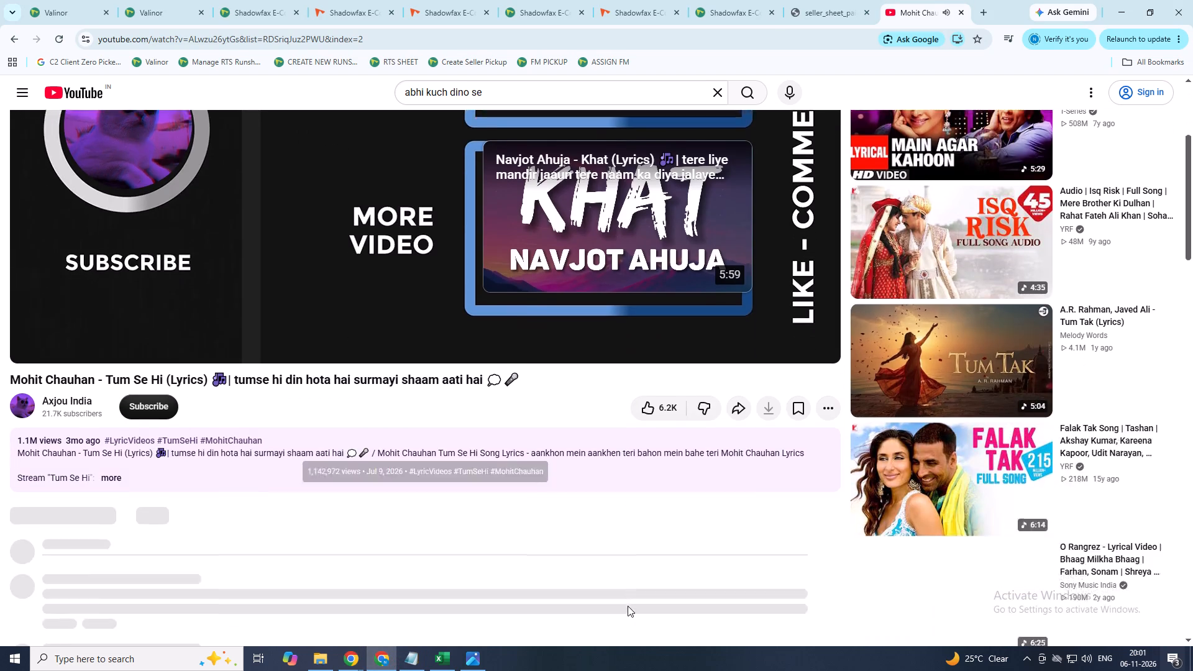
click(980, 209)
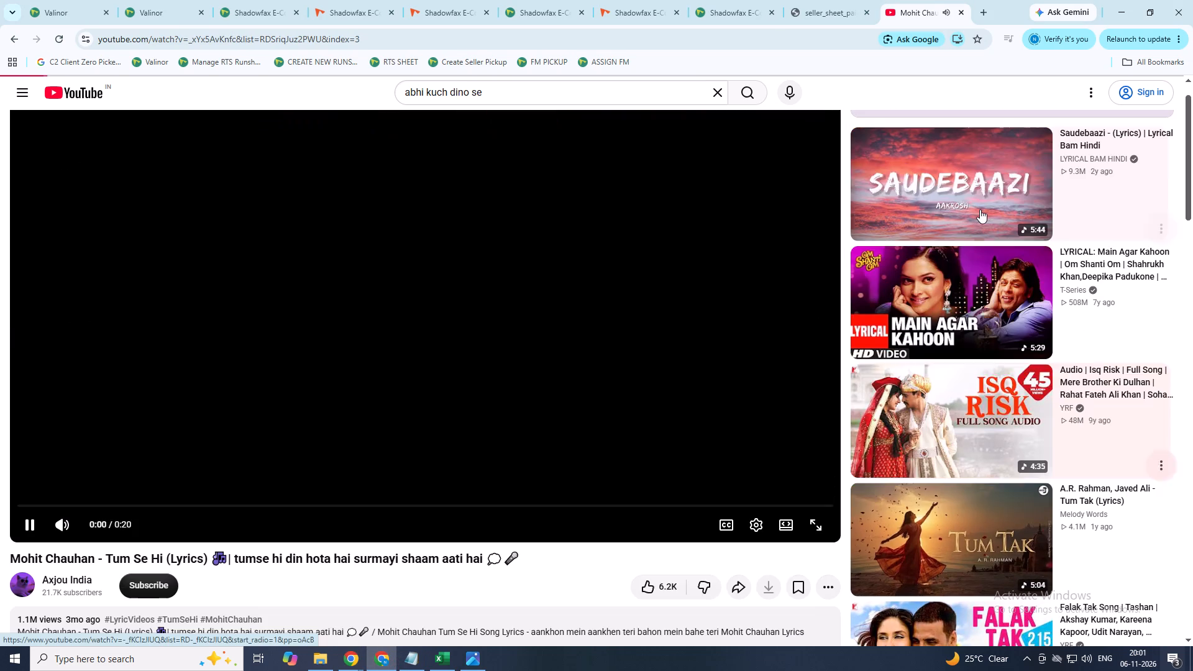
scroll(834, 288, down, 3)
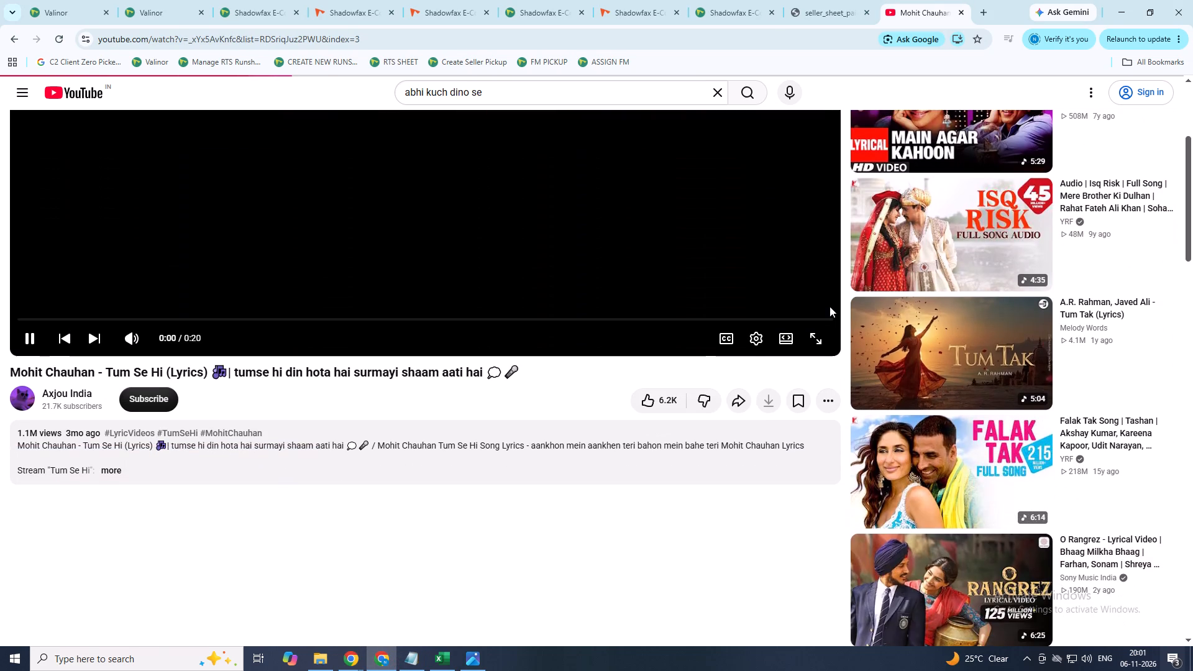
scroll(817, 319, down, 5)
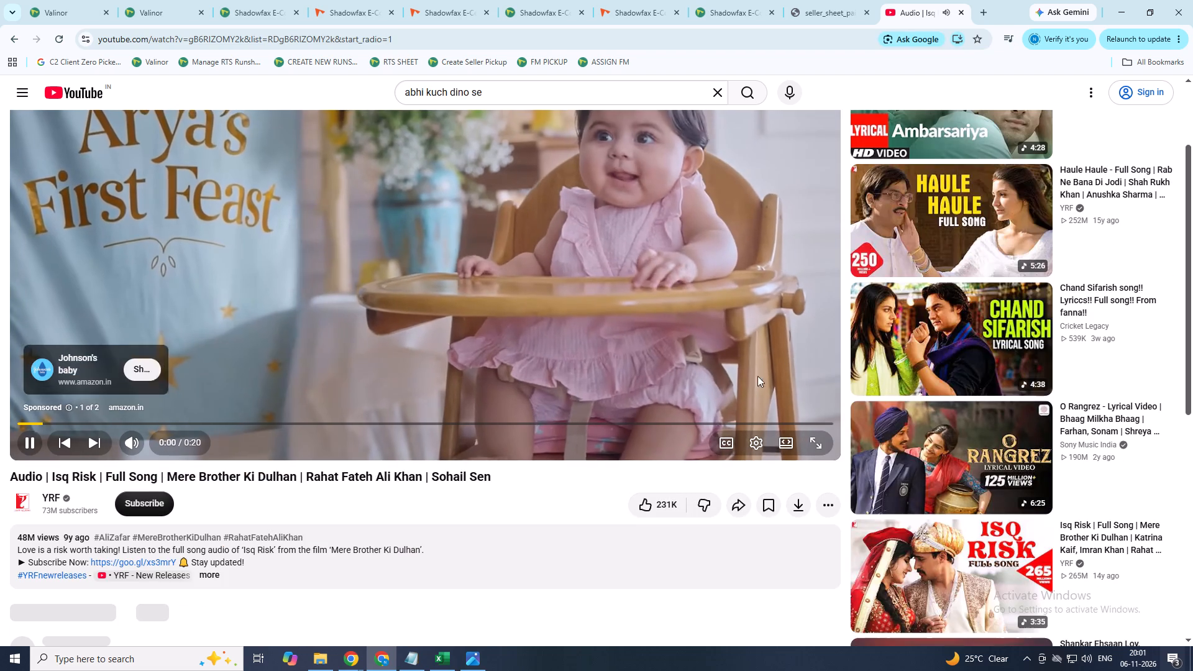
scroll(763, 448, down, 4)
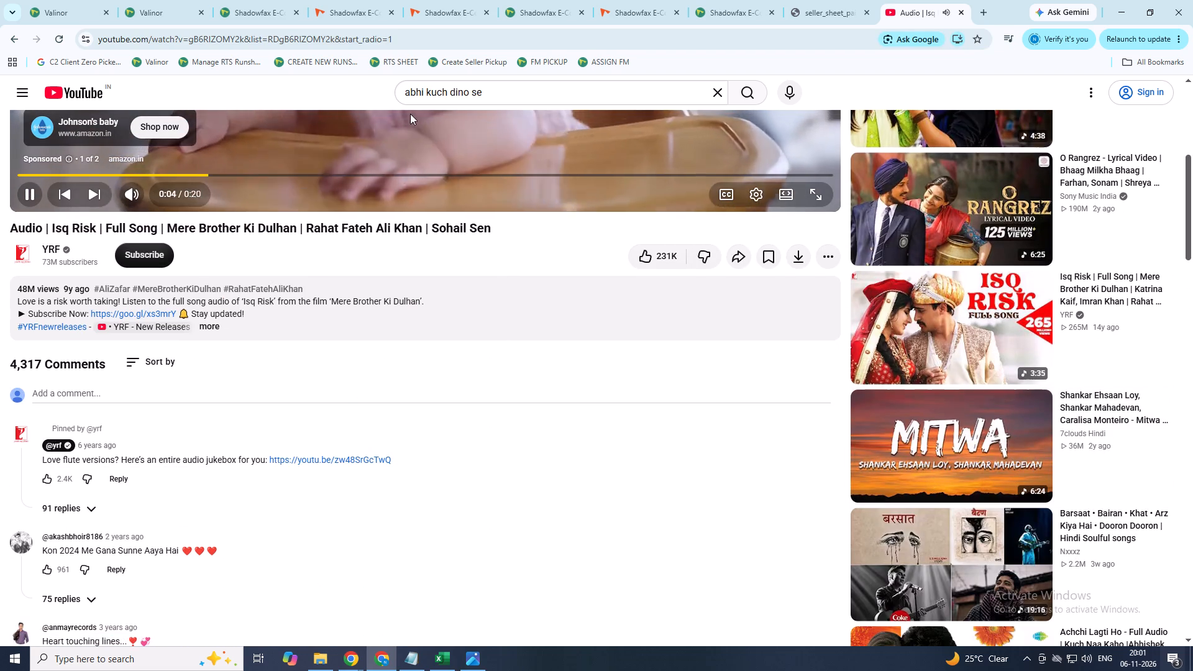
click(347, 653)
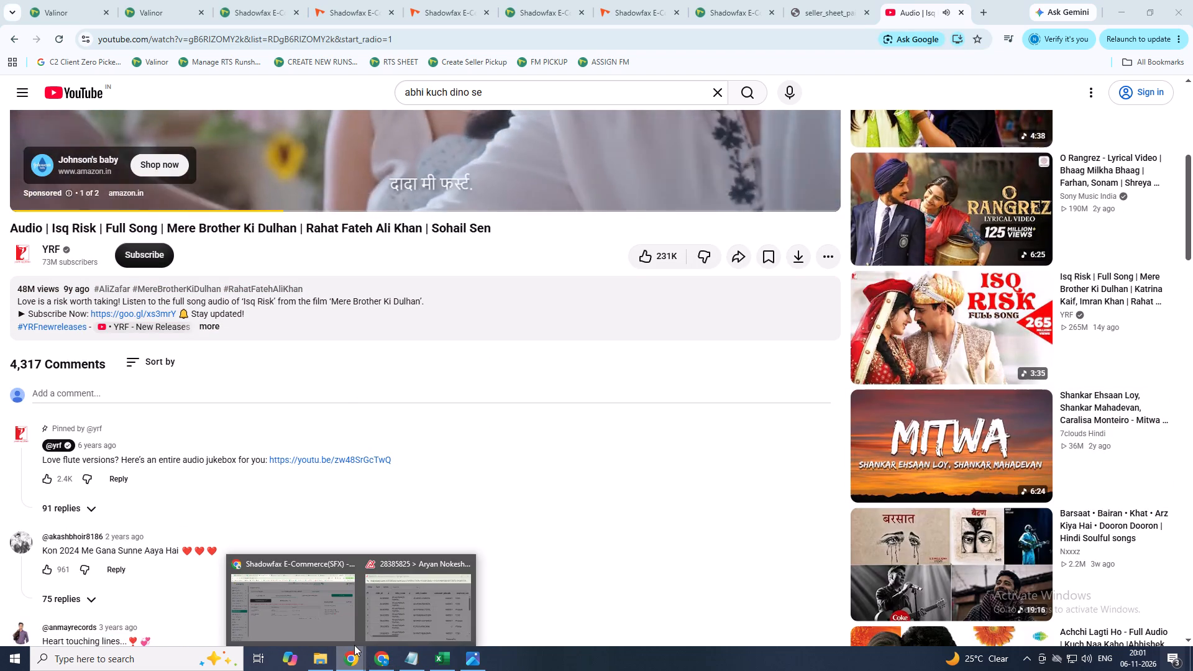
Close the seller sheet PDF, YouTube, Daily Cash Deposit and last two remaining Shadowfax tabs in the second Chrome window.
click(872, 11)
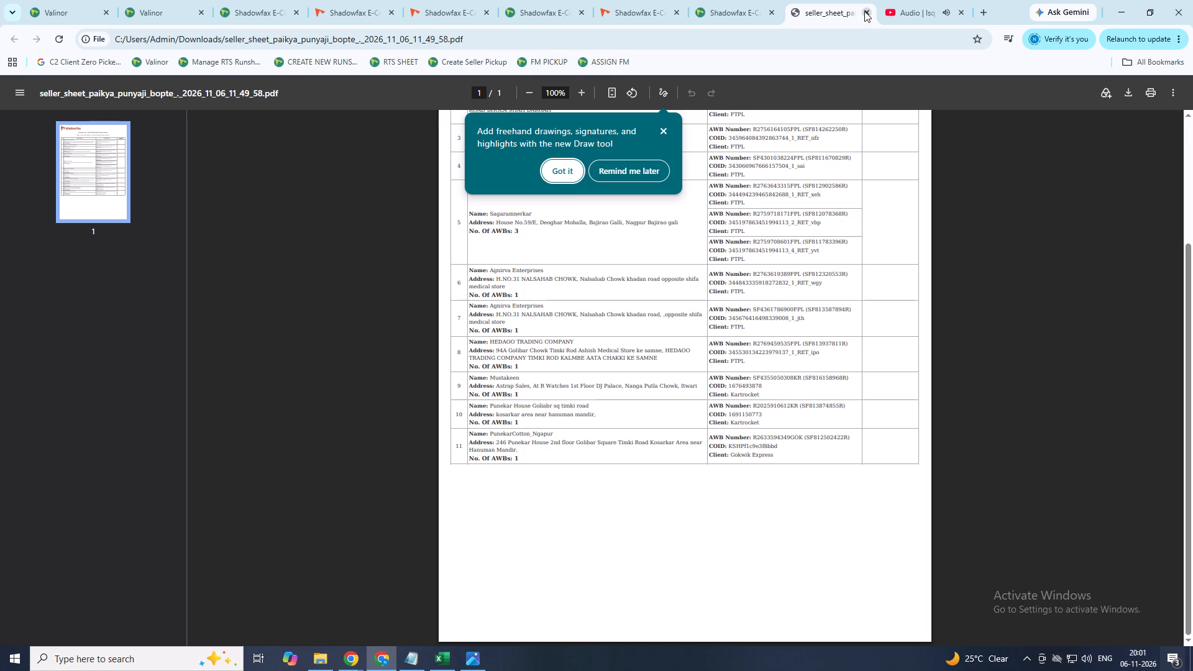
click(868, 9)
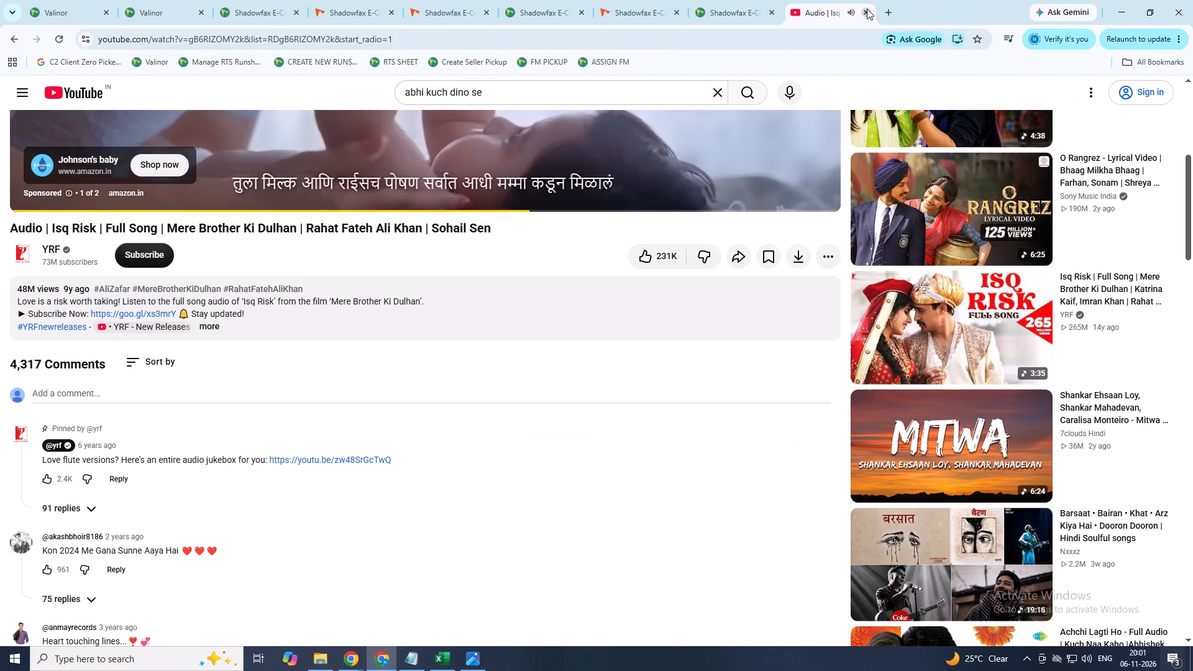
click(865, 9)
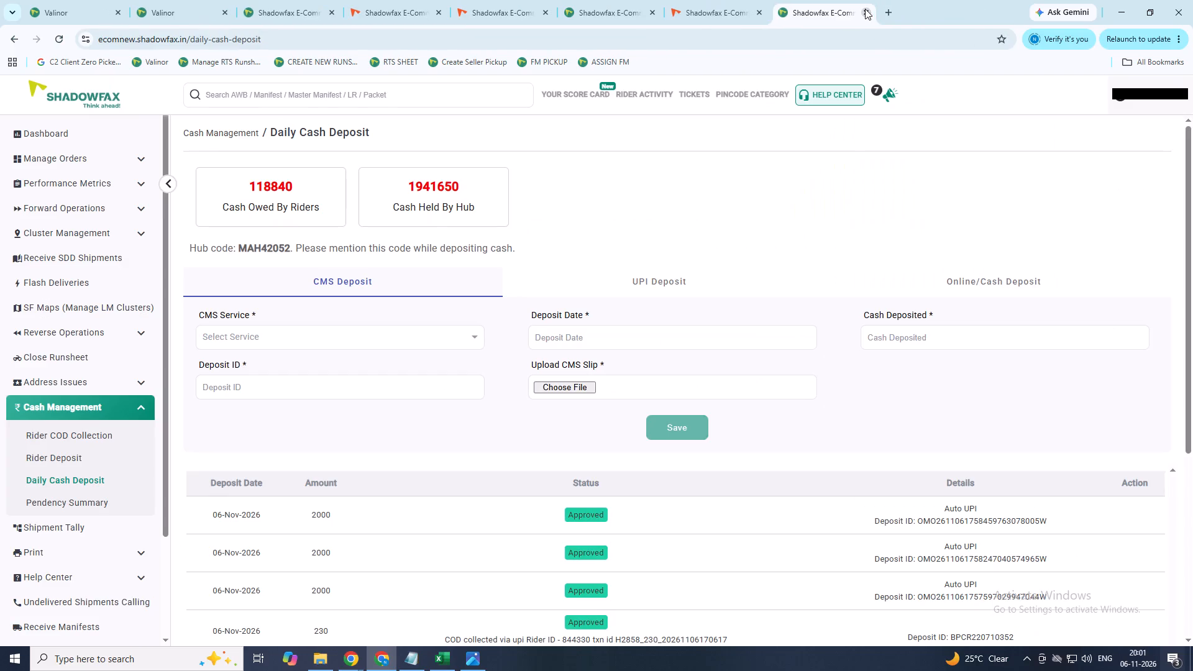
triple_click(860, 12)
triple_click(864, 10)
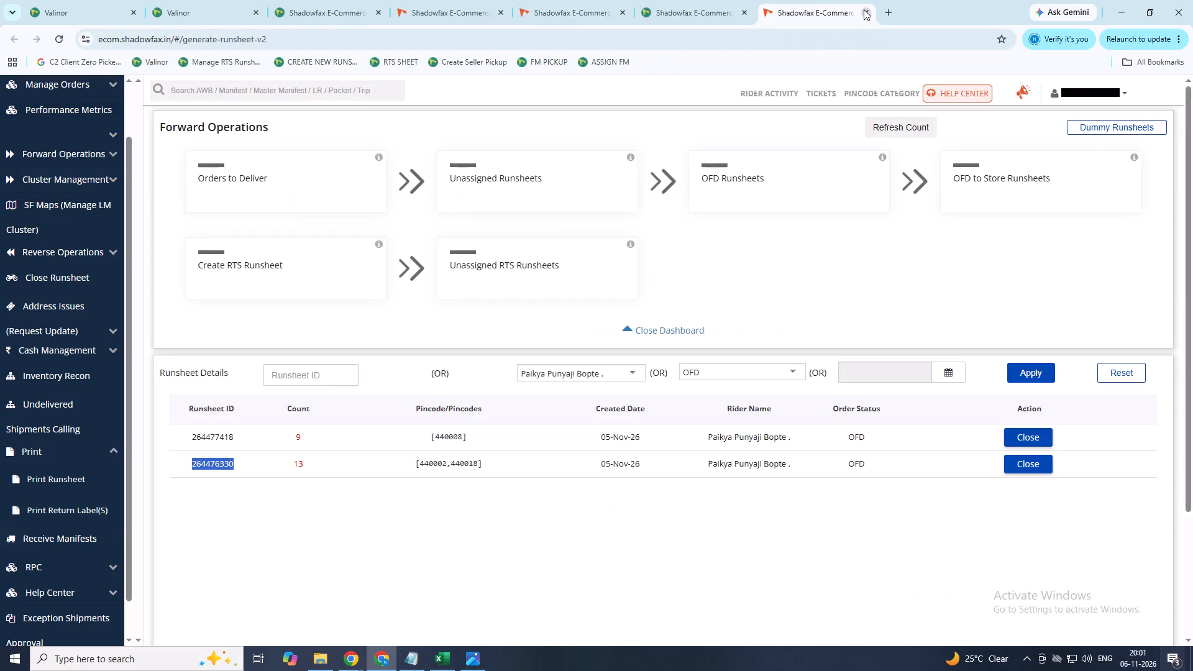
triple_click(864, 9)
triple_click(864, 8)
double_click(863, 8)
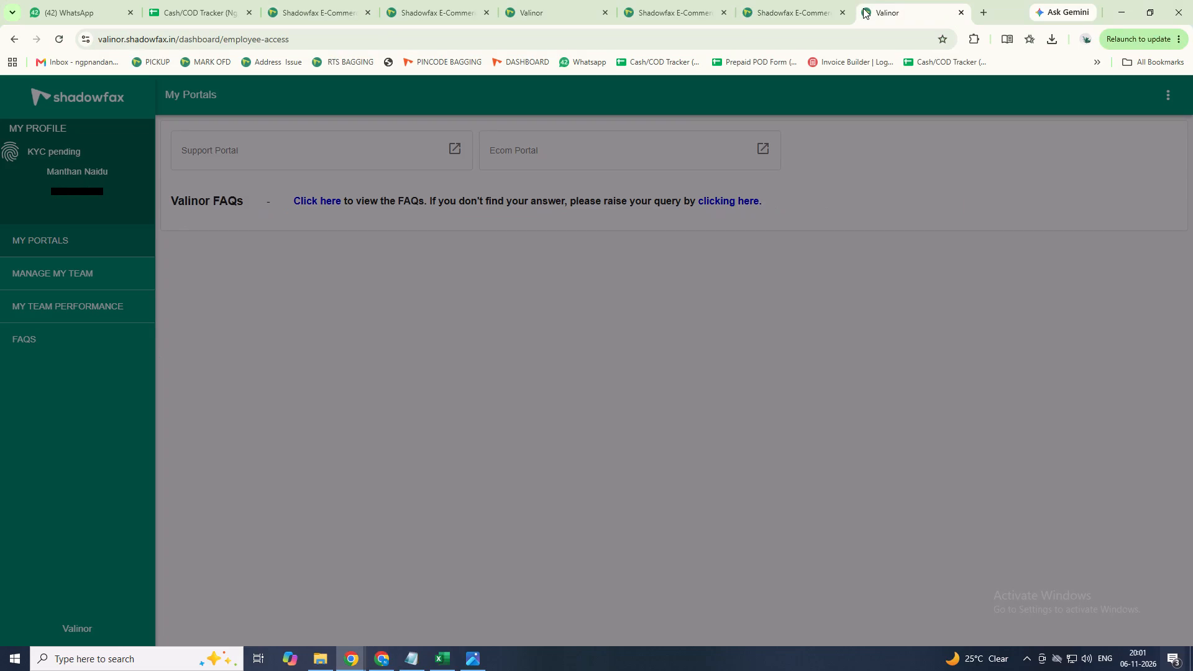
Close the last Valinor tab and the surplus Shadowfax tab in the Chrome window holding the COD tracker.
click(954, 10)
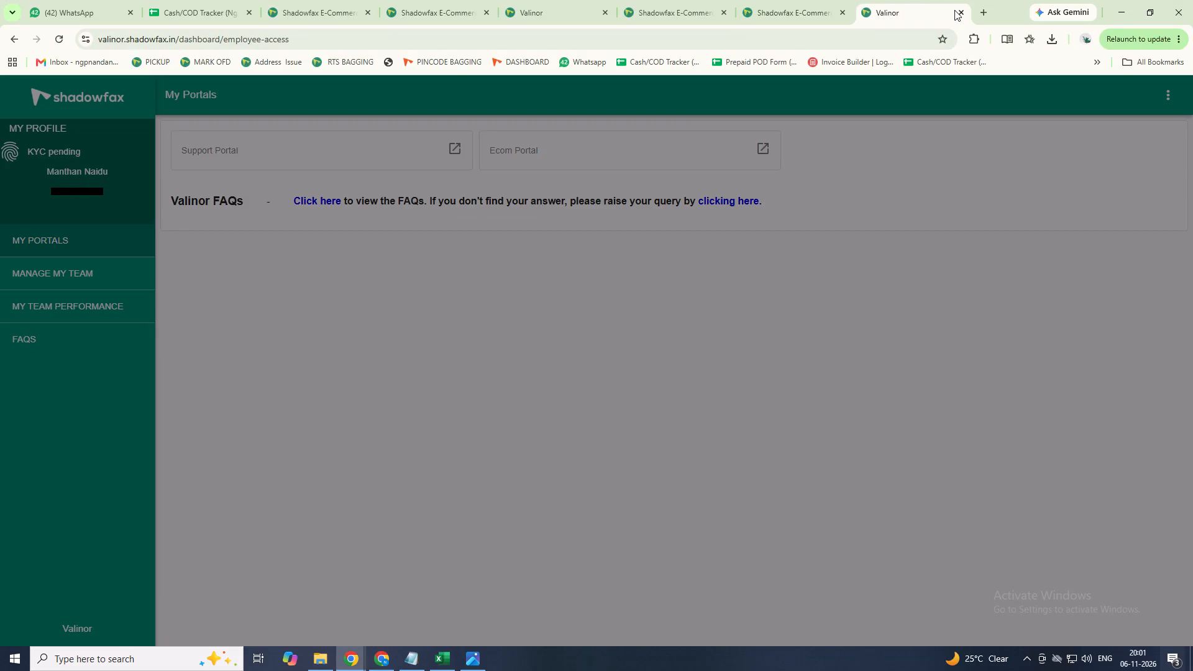
triple_click(958, 10)
triple_click(958, 10)
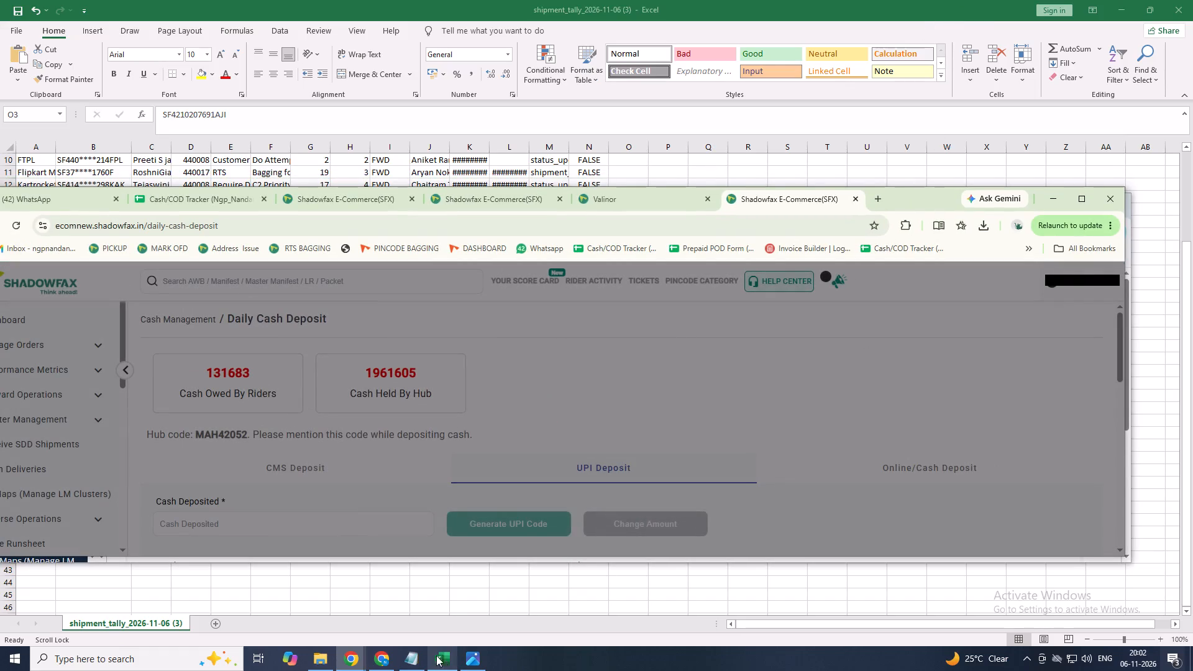
Bring the Chrome window with the COD tracker and Daily Cash Deposit page back to the front and maximize it.
click(380, 654)
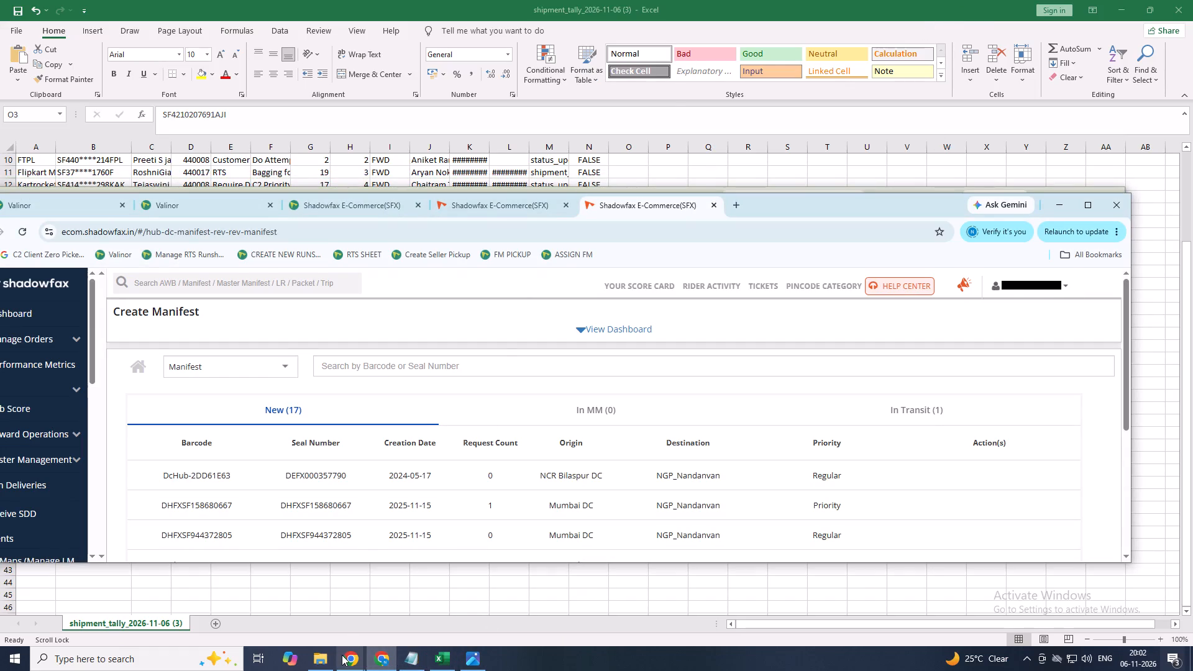
click(344, 655)
click(308, 594)
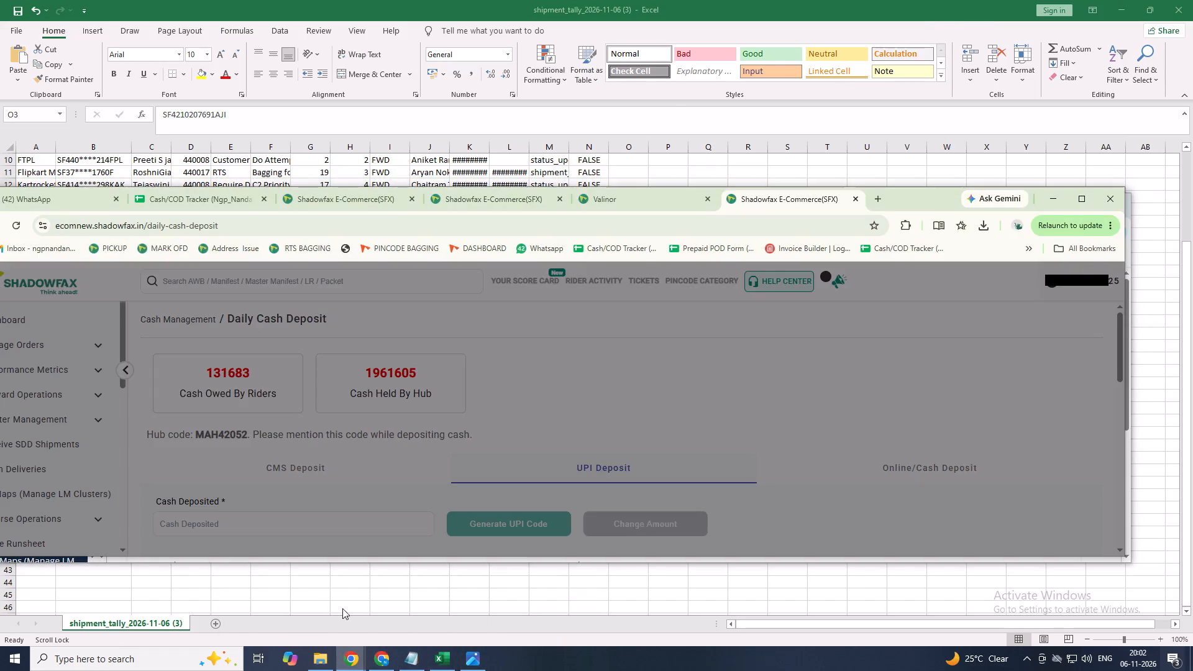
click(658, 380)
click(1074, 193)
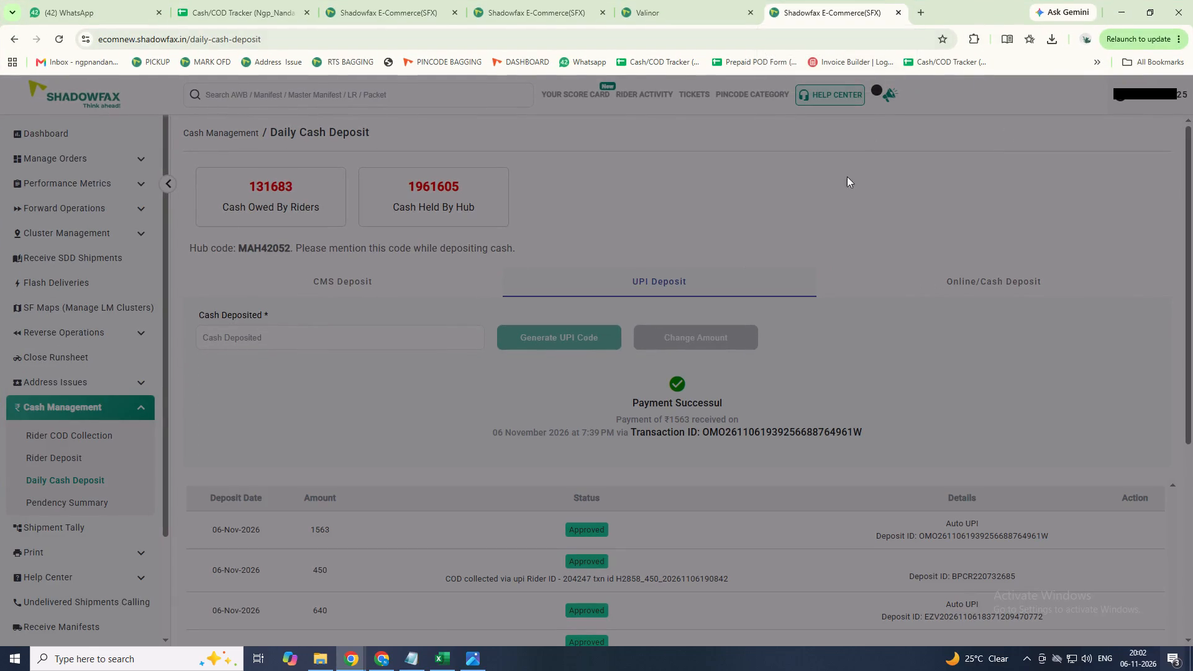
Switch to the Chrome window of the other profile showing the Shadowfax Create Manifest page and maximize it.
click(376, 655)
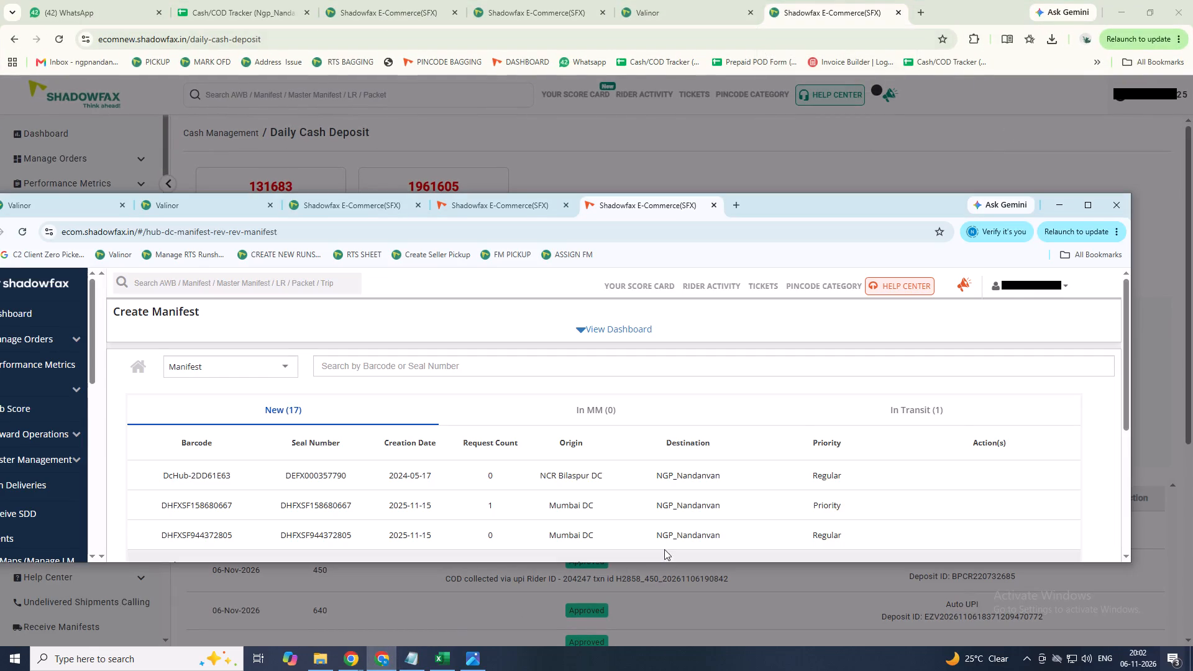
click(1082, 202)
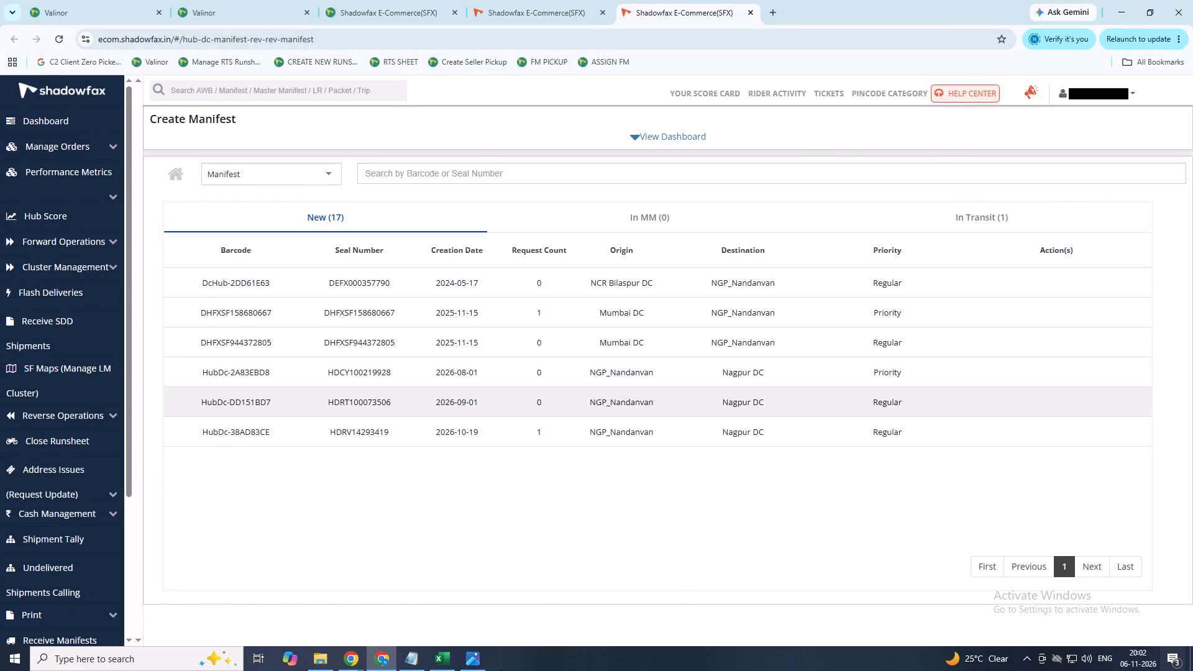
click(345, 655)
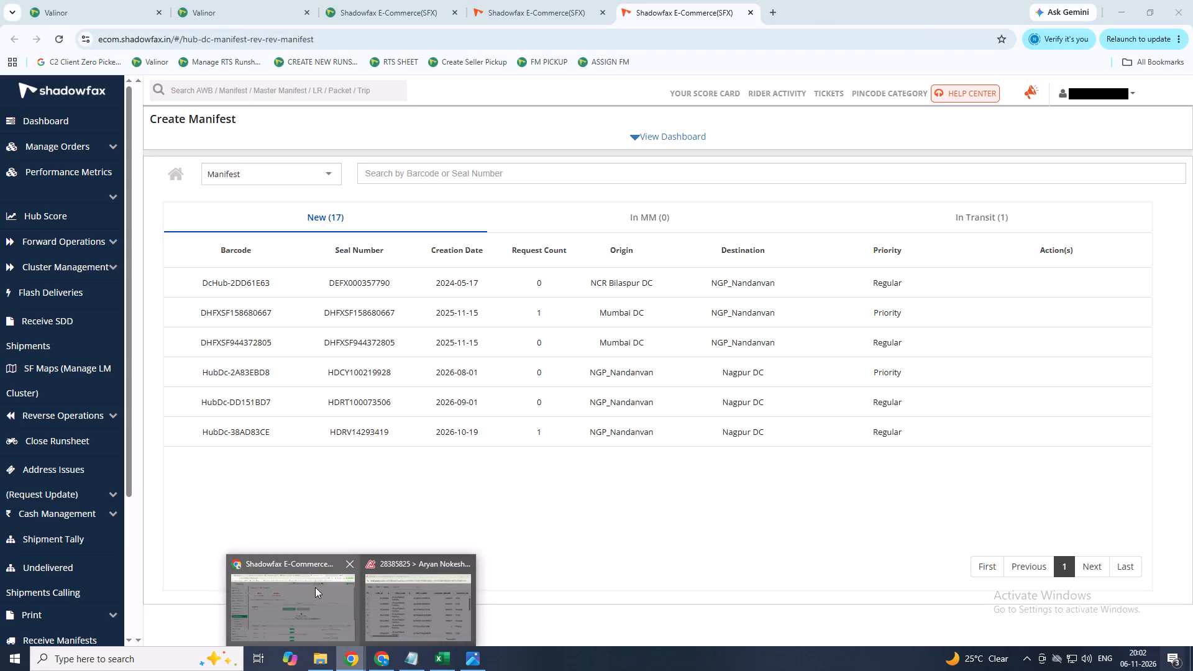
click(315, 587)
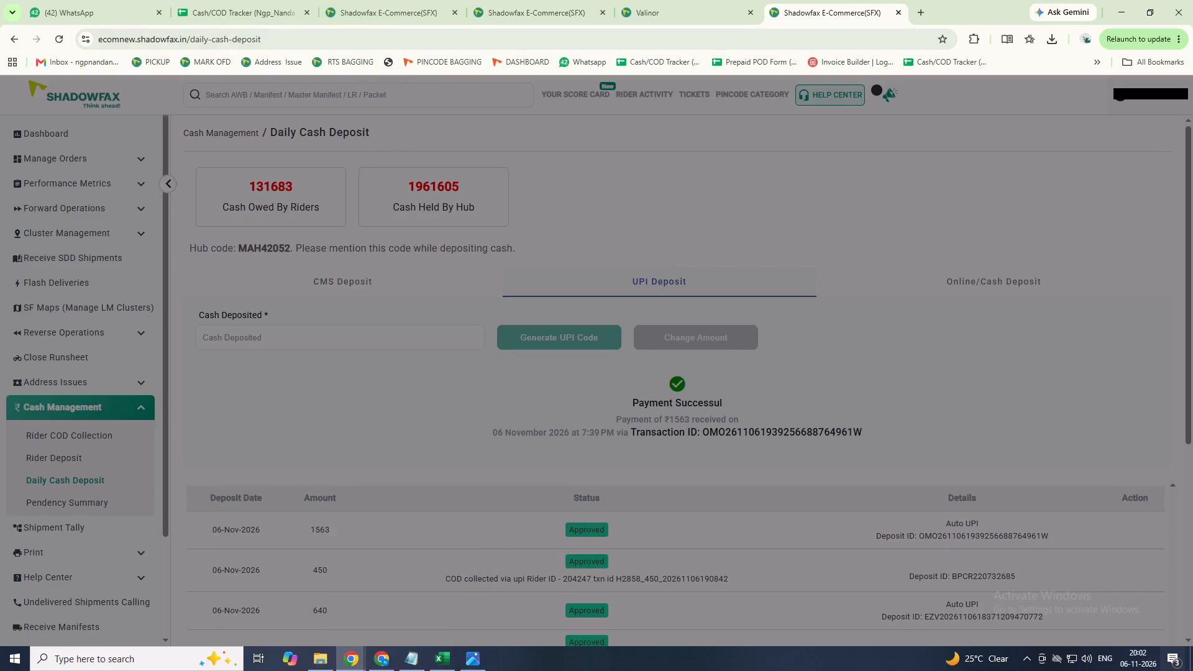
click(255, 5)
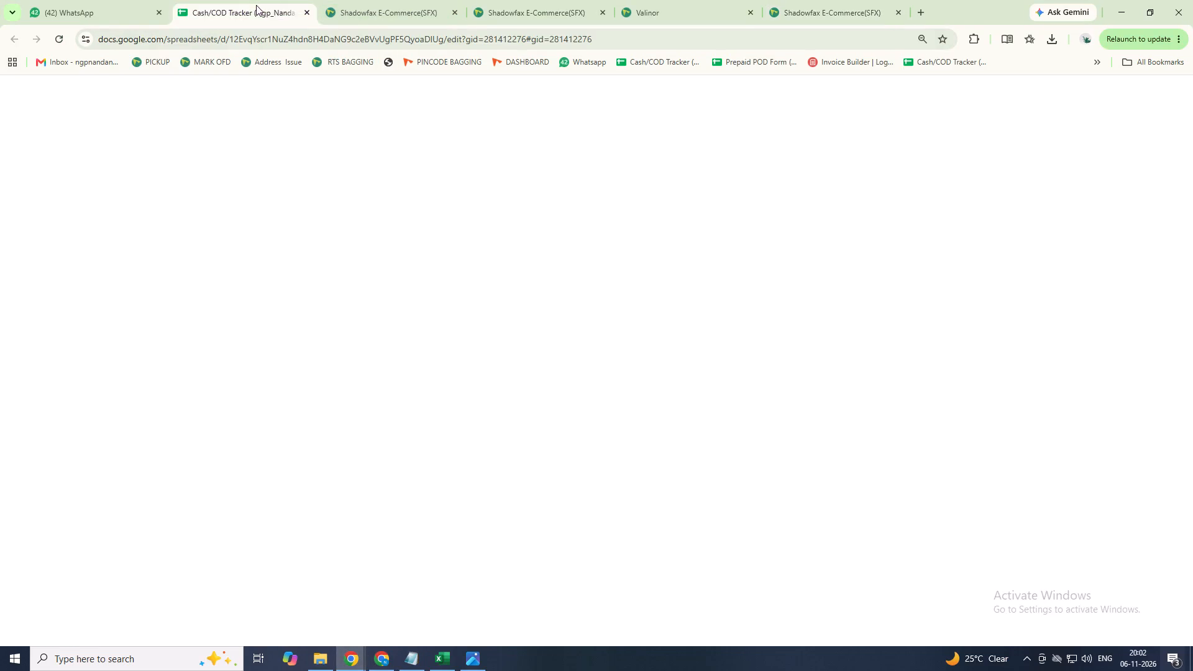
click(411, 11)
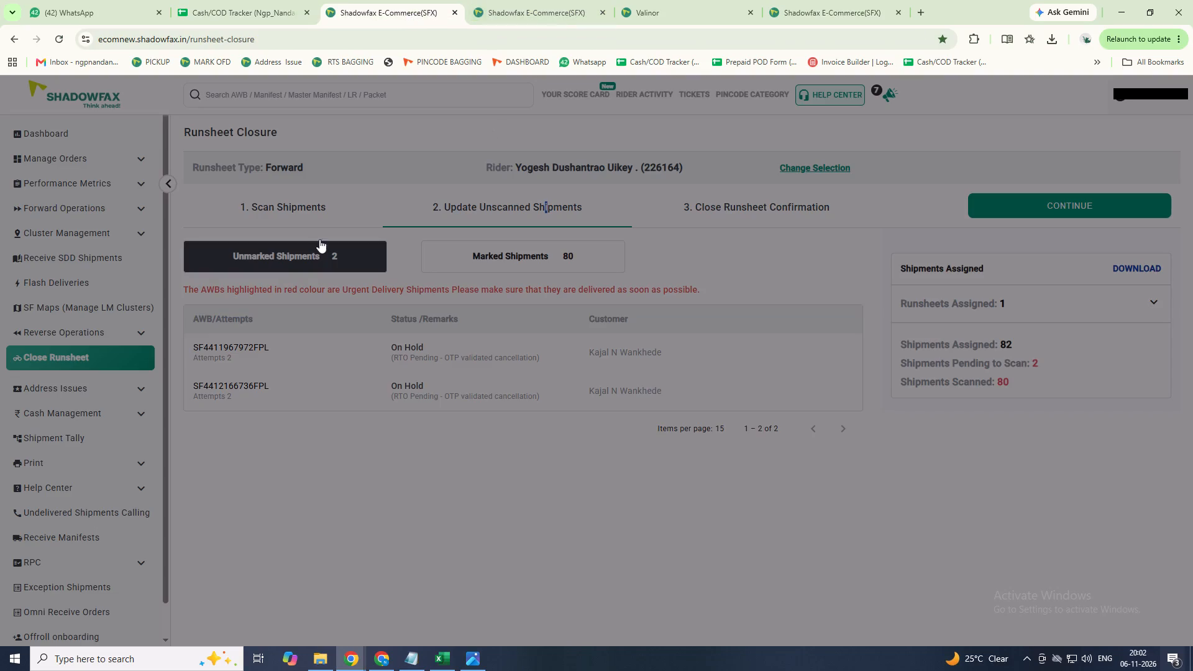
double_click(263, 344)
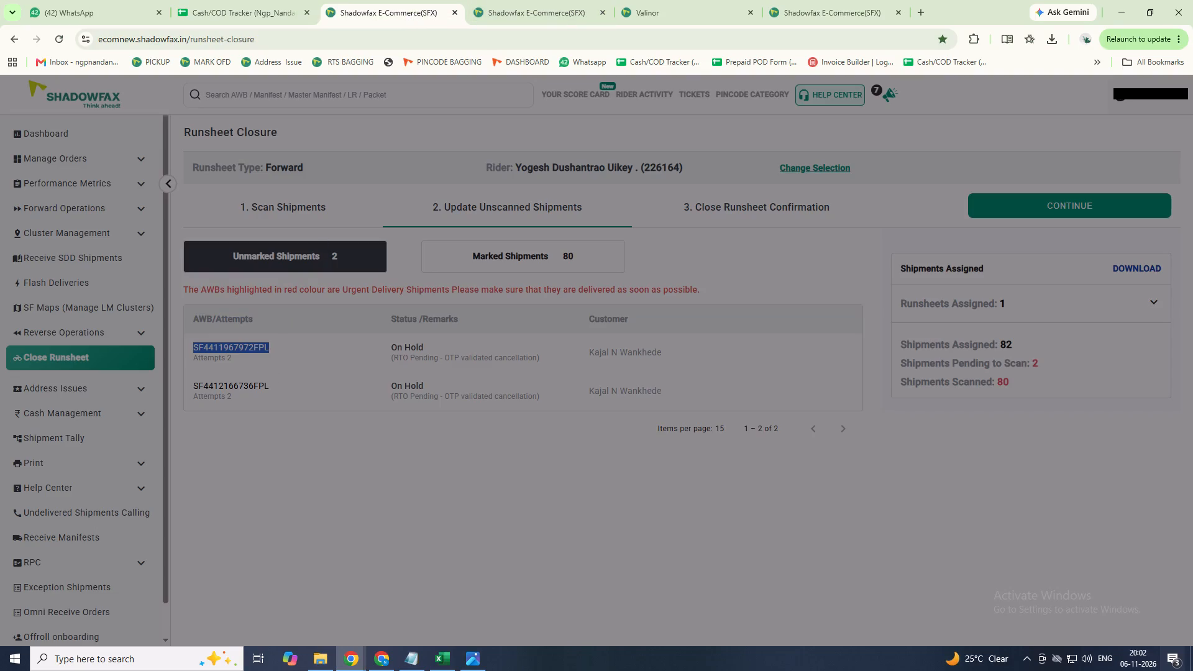
key(ctrl+v)
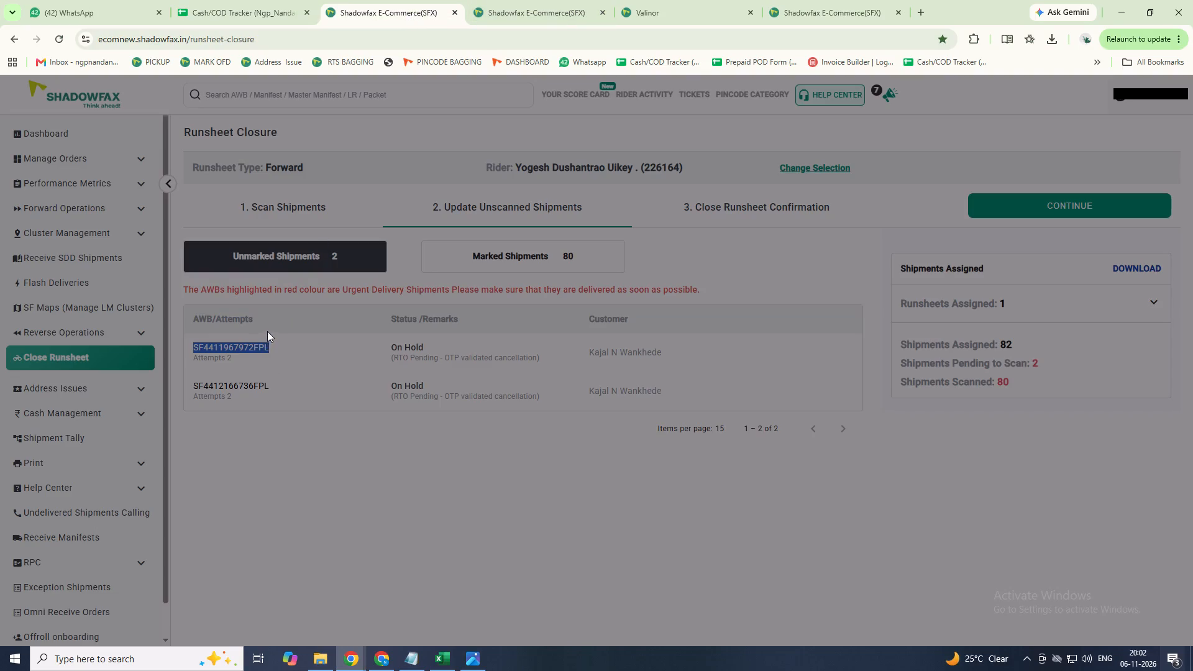
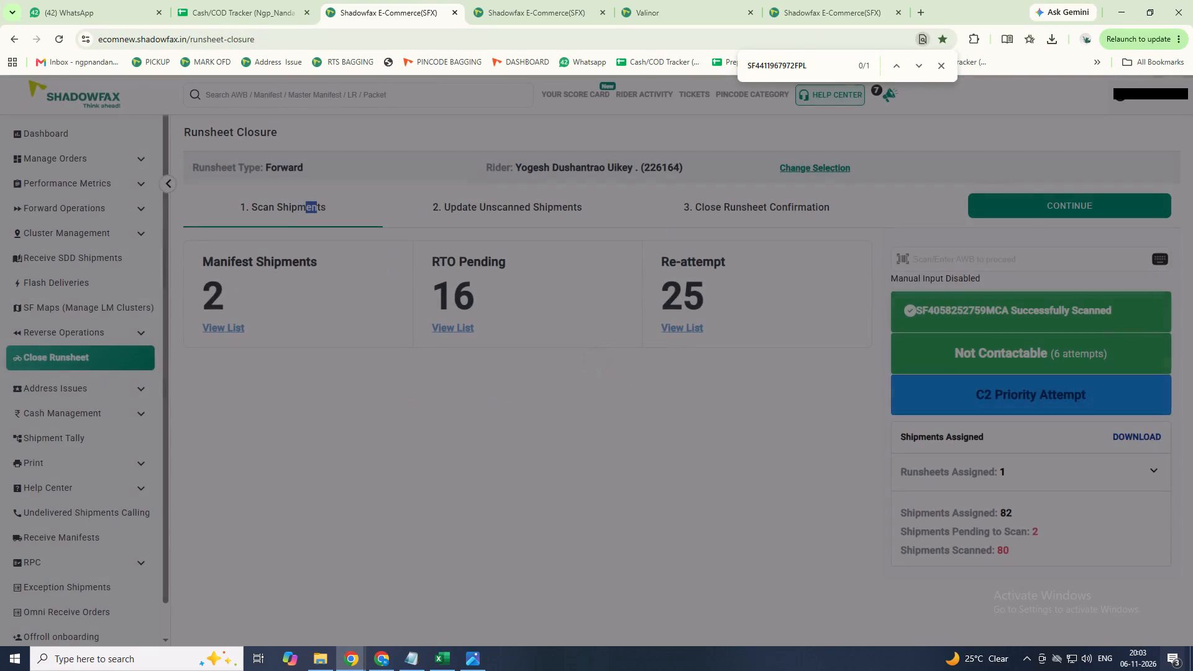
click(951, 258)
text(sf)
click(1162, 253)
click(1099, 260)
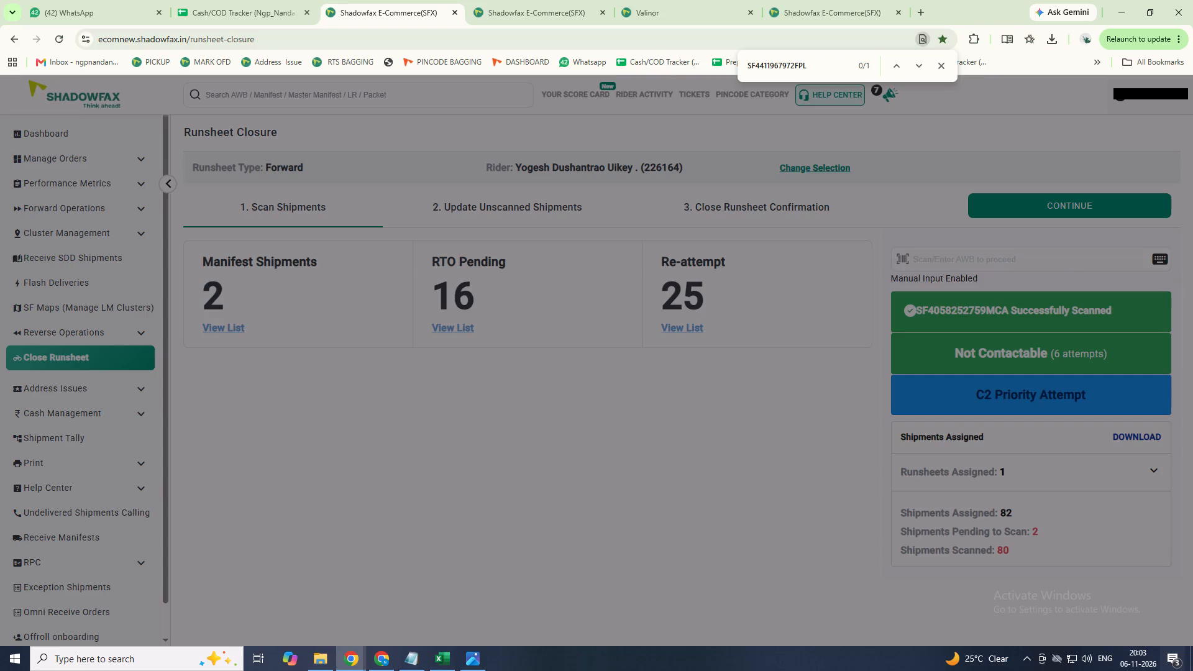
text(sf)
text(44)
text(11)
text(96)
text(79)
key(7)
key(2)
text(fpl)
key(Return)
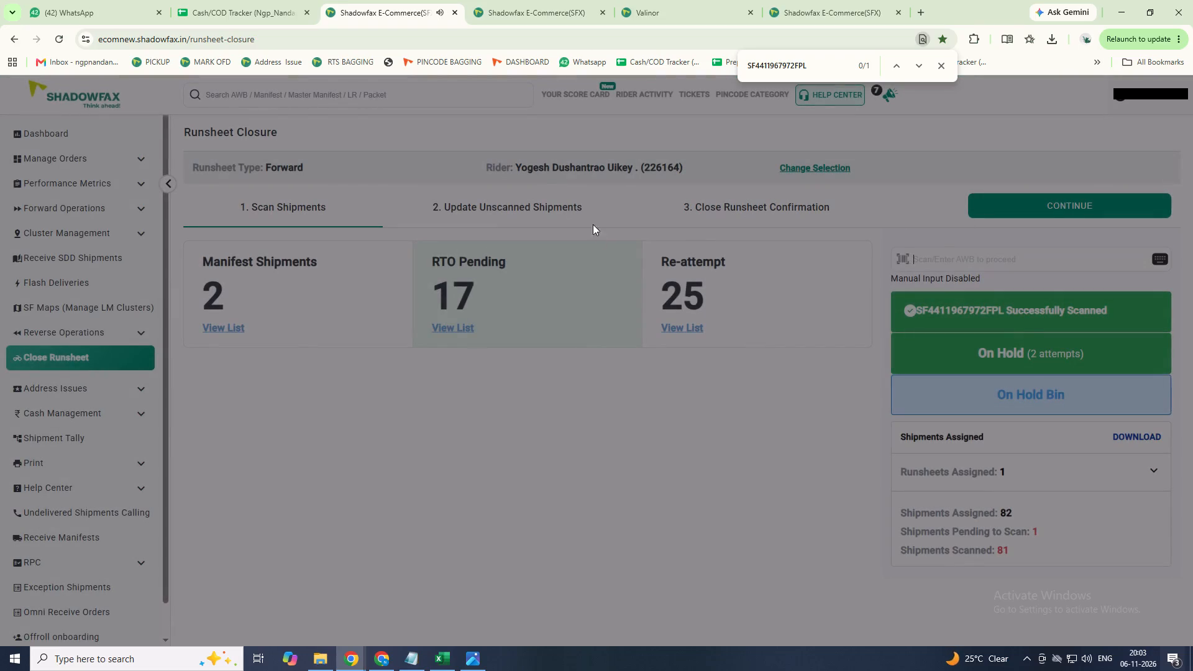
click(554, 195)
double_click(237, 350)
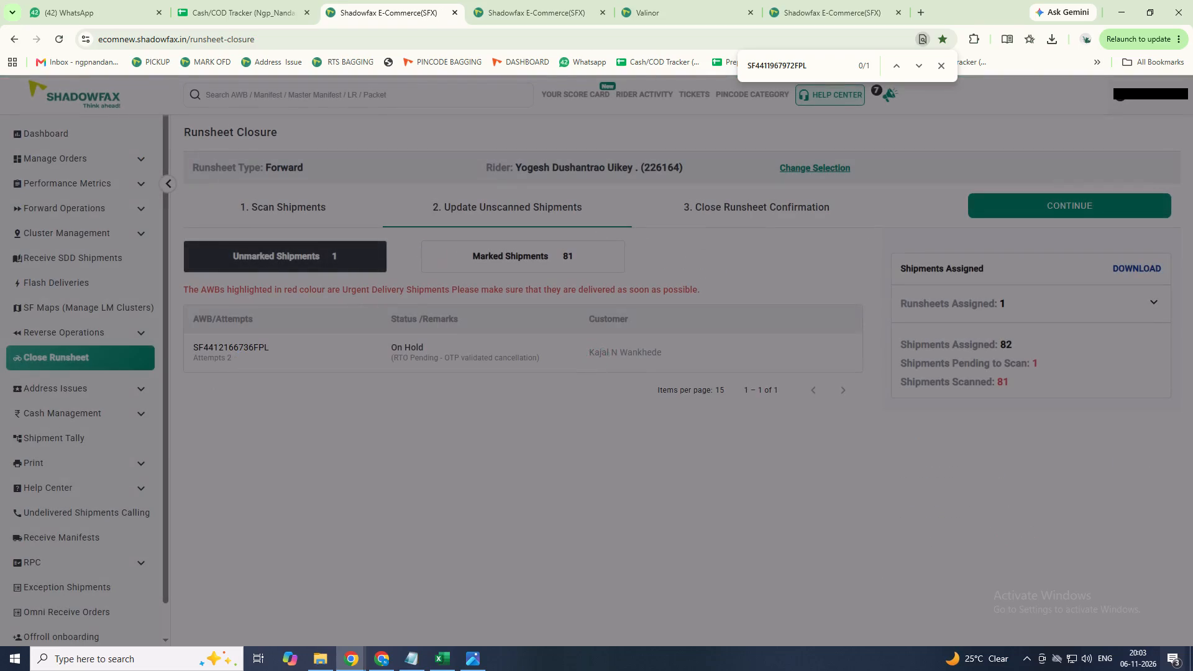
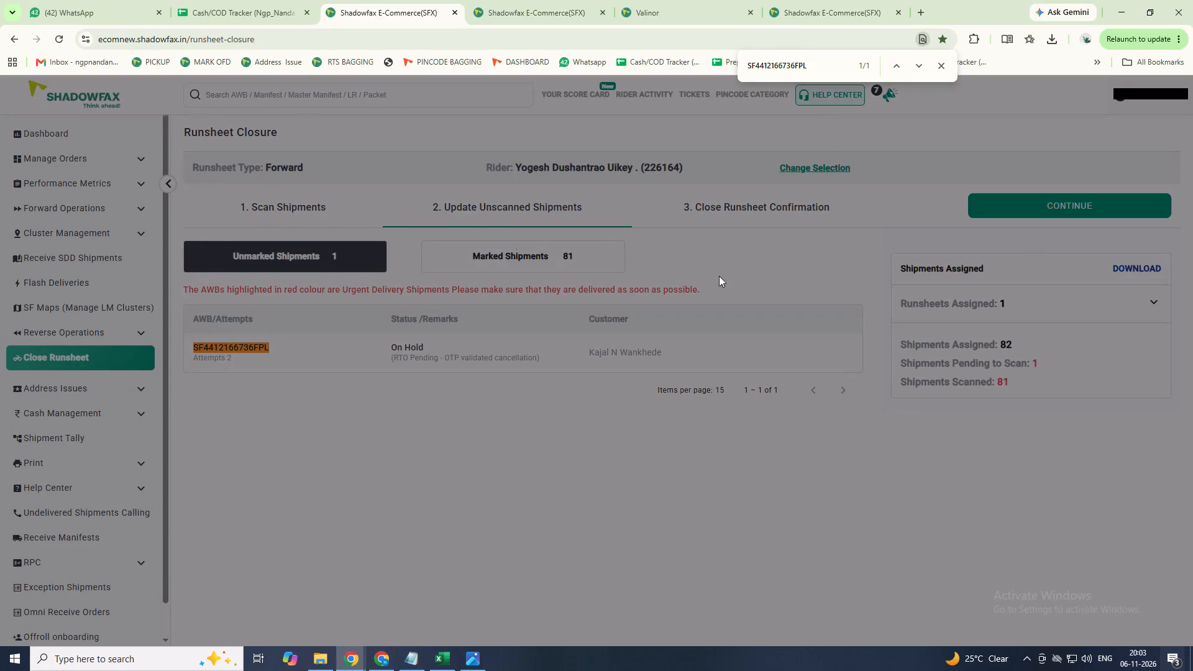
drag(274, 205, 280, 203)
click(987, 257)
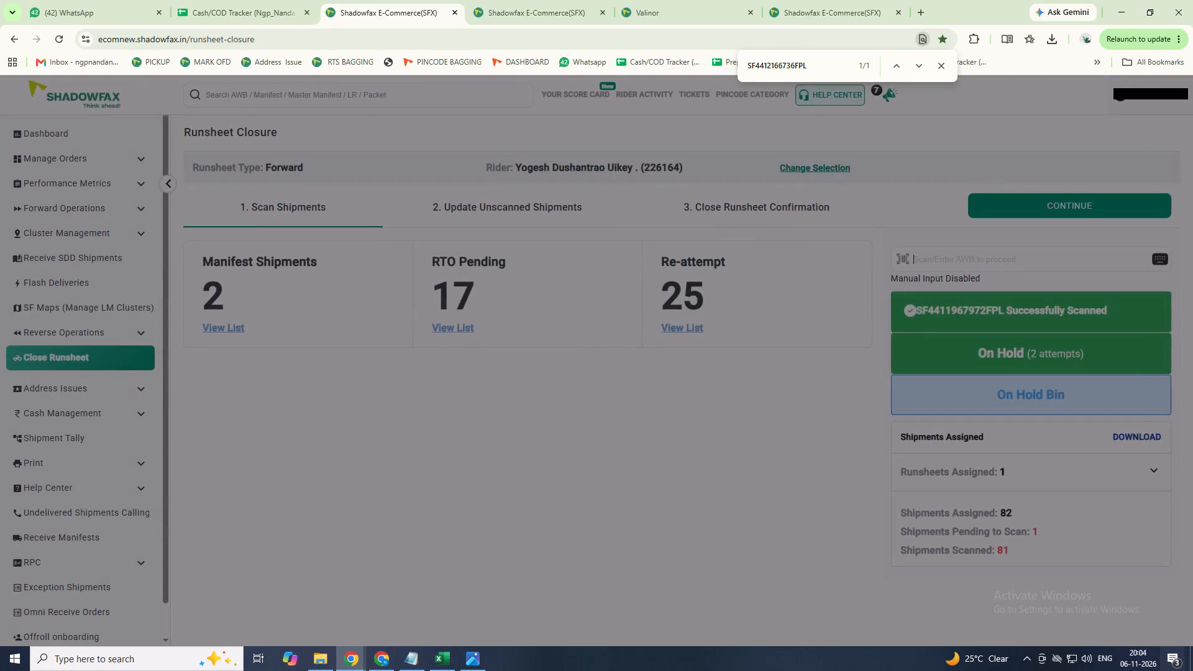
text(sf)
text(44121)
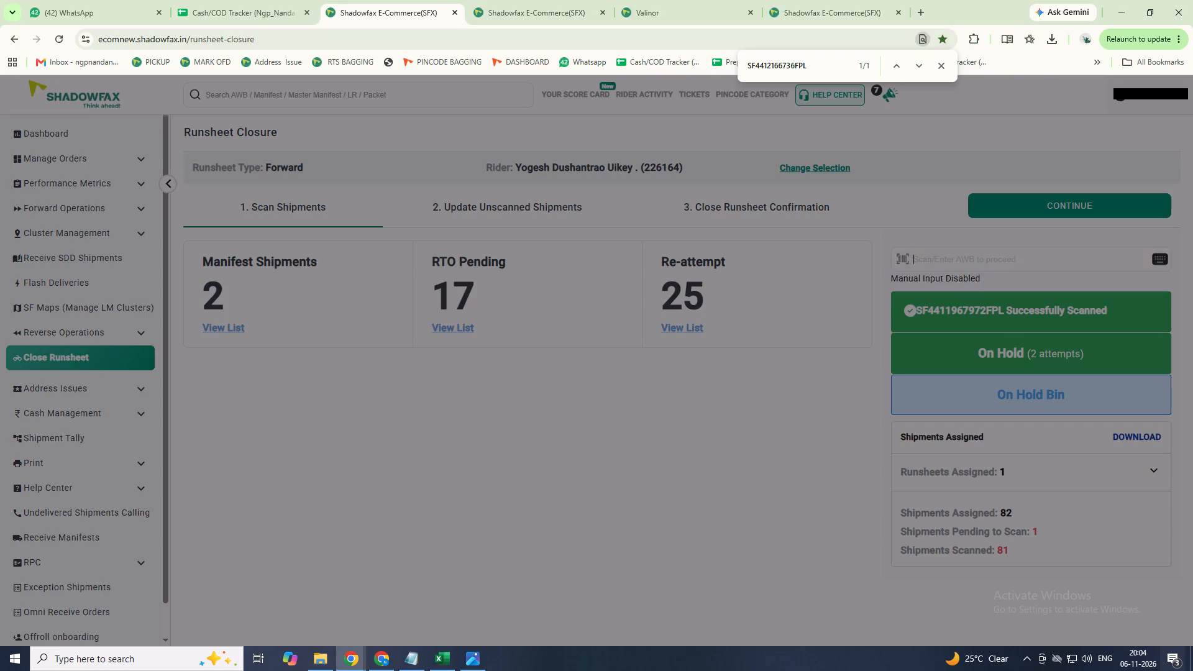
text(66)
click(1158, 259)
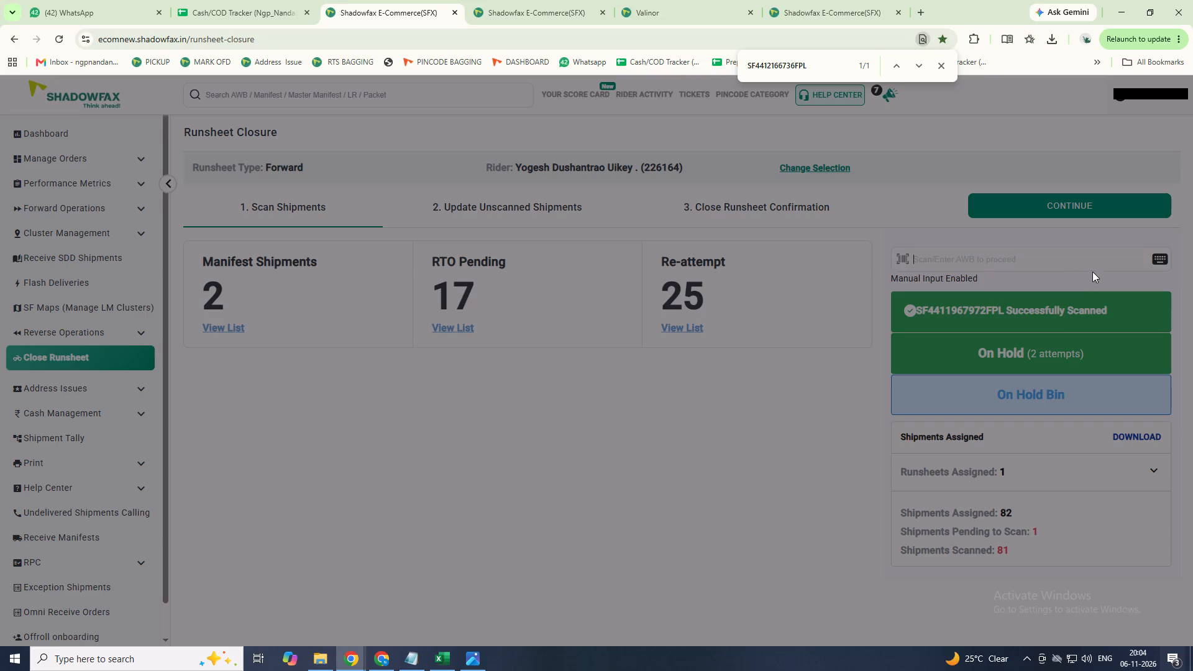
click(1092, 272)
text(sf)
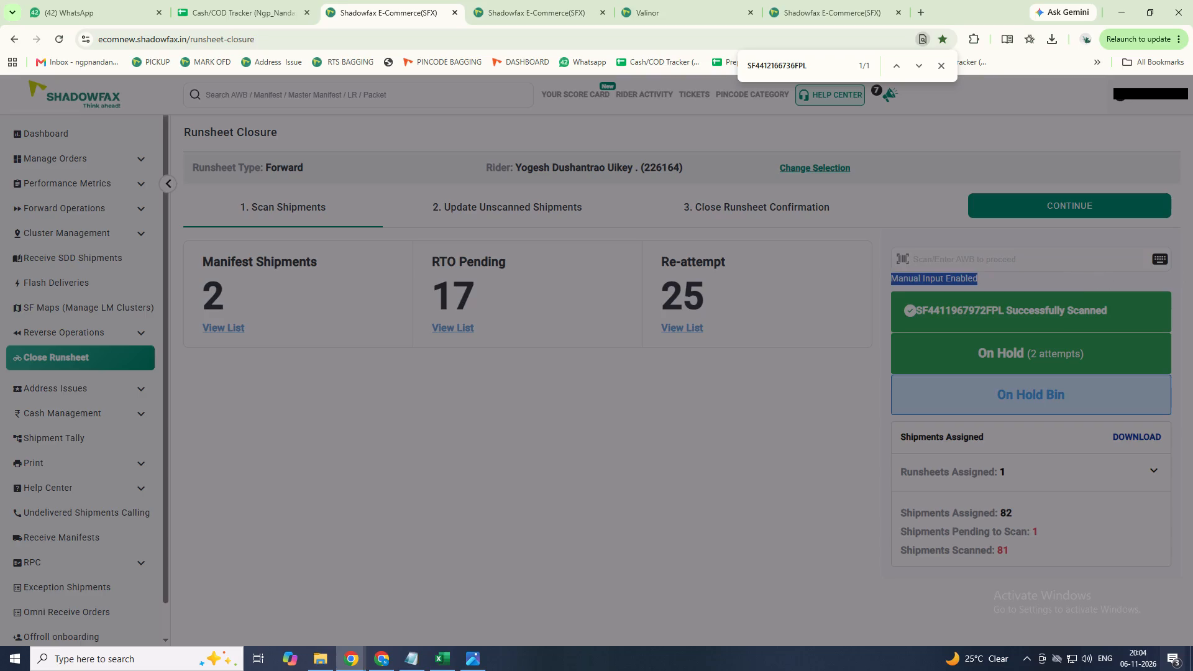
text(441)
click(1145, 258)
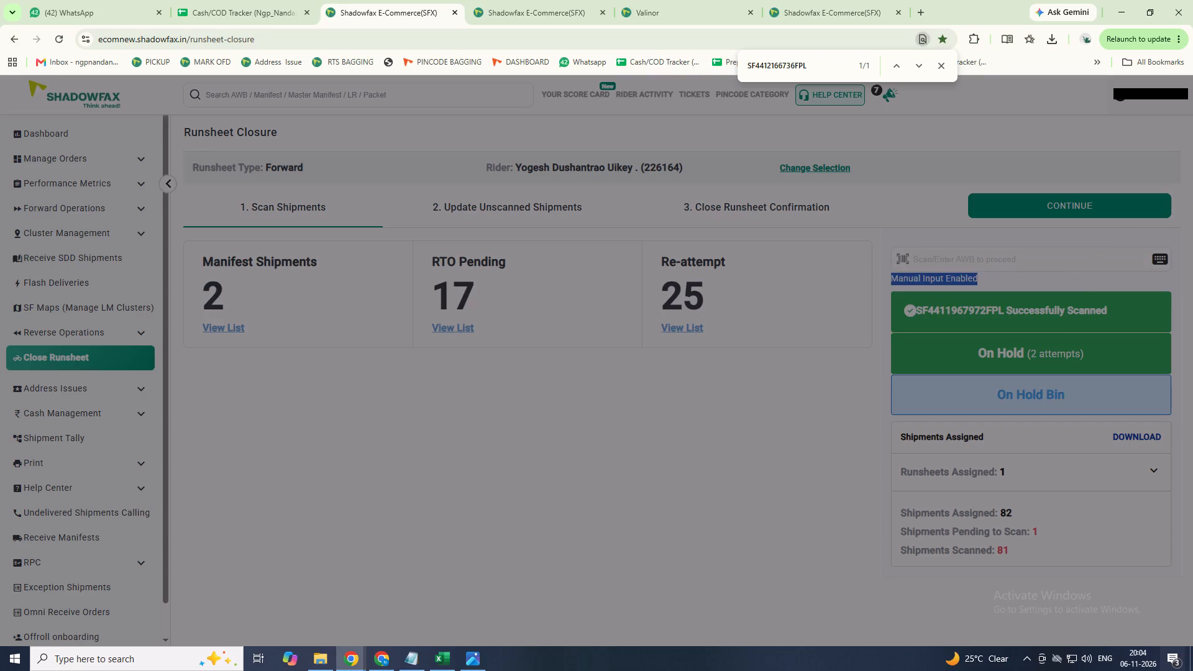
double_click(1136, 258)
click(1136, 257)
click(807, 326)
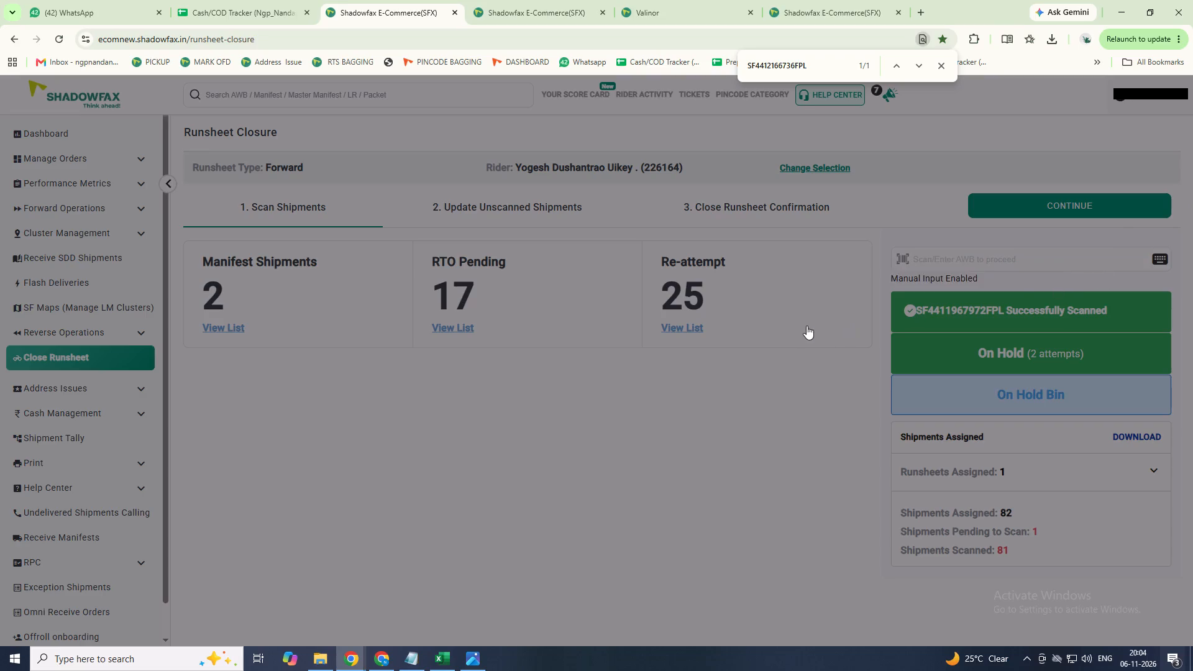
click(941, 262)
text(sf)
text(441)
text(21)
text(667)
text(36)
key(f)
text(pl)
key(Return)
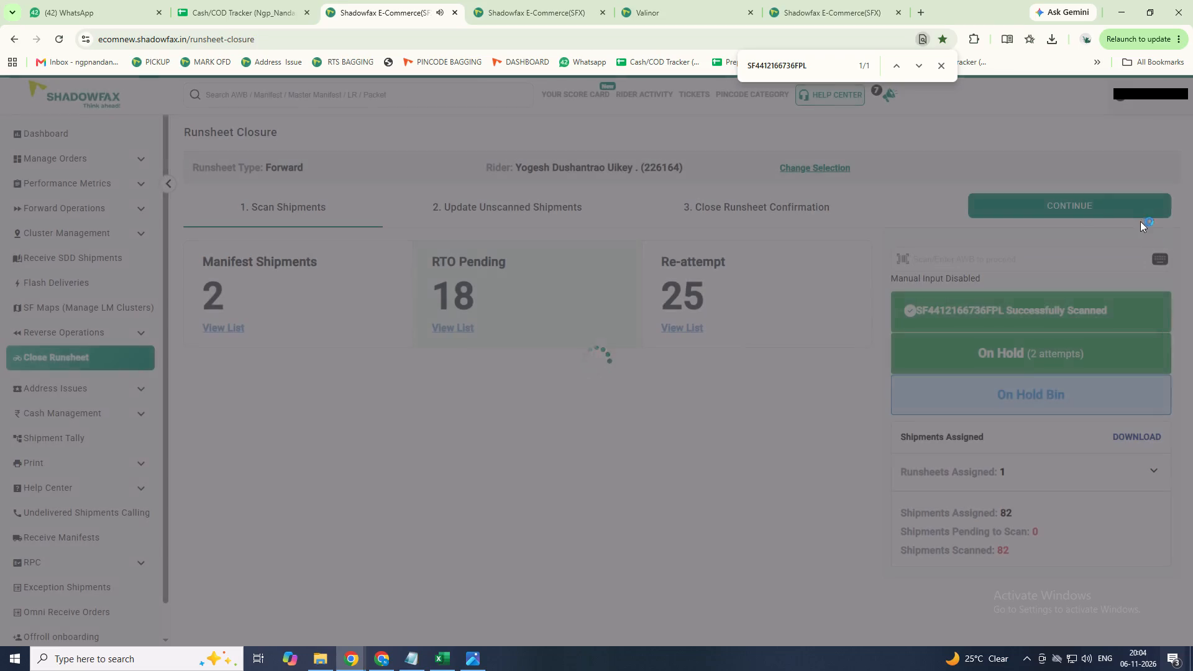
Continue past the scan and unscanned-shipment stages to the Close Runsheet Confirmation stage.
click(1061, 215)
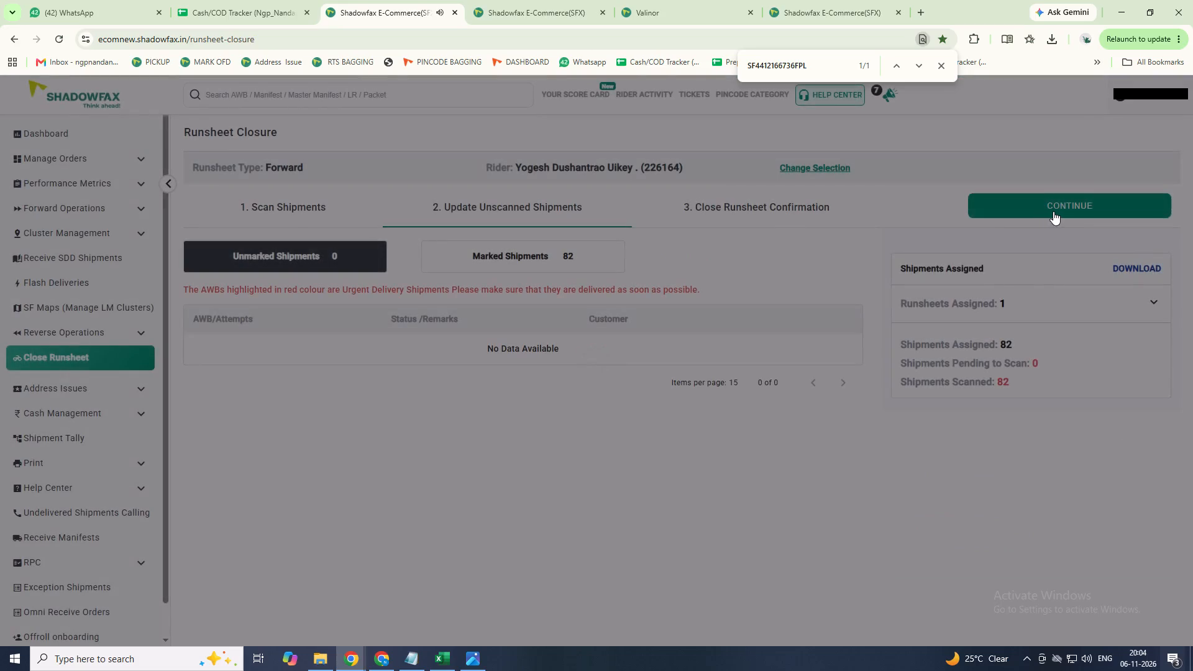
click(1054, 210)
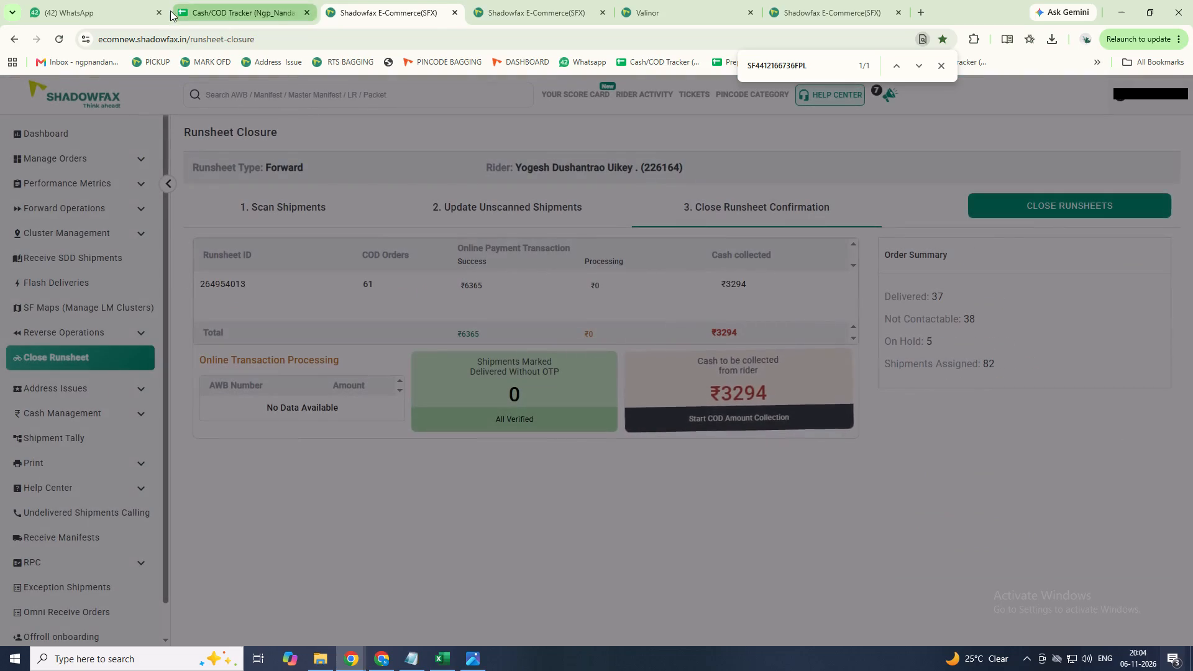
In the Cash/COD Tracker's 11-6-2026 block, add rider yogesh in column 8 with a Demo amount of 3294.
click(221, 4)
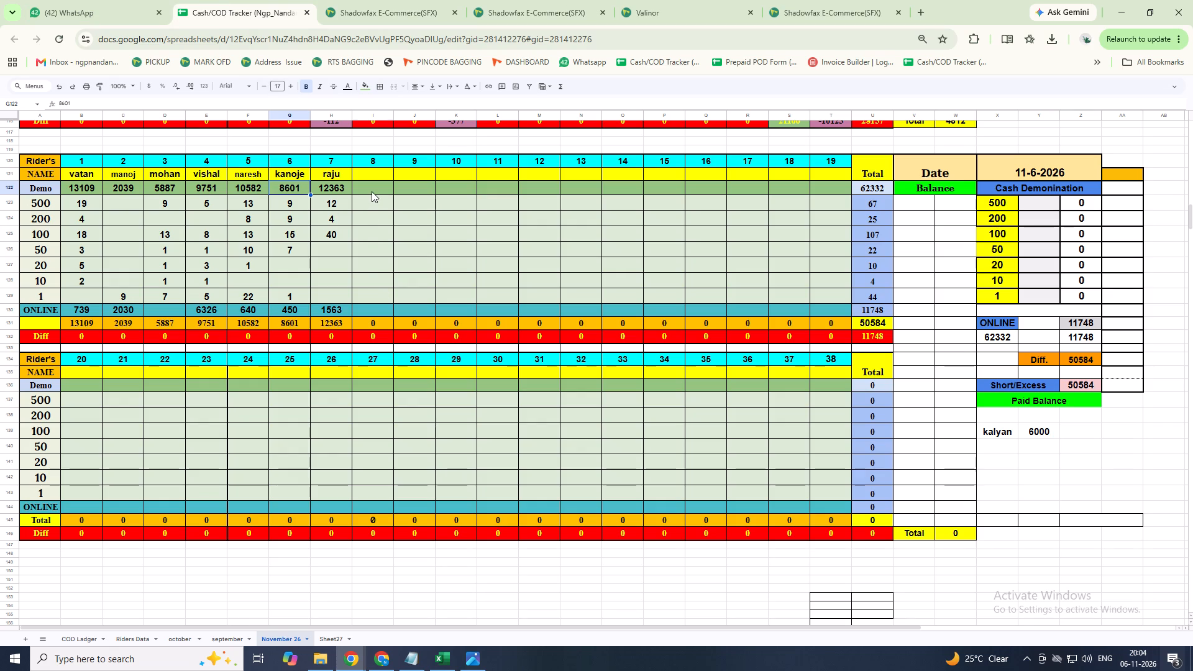
click(372, 191)
text(32)
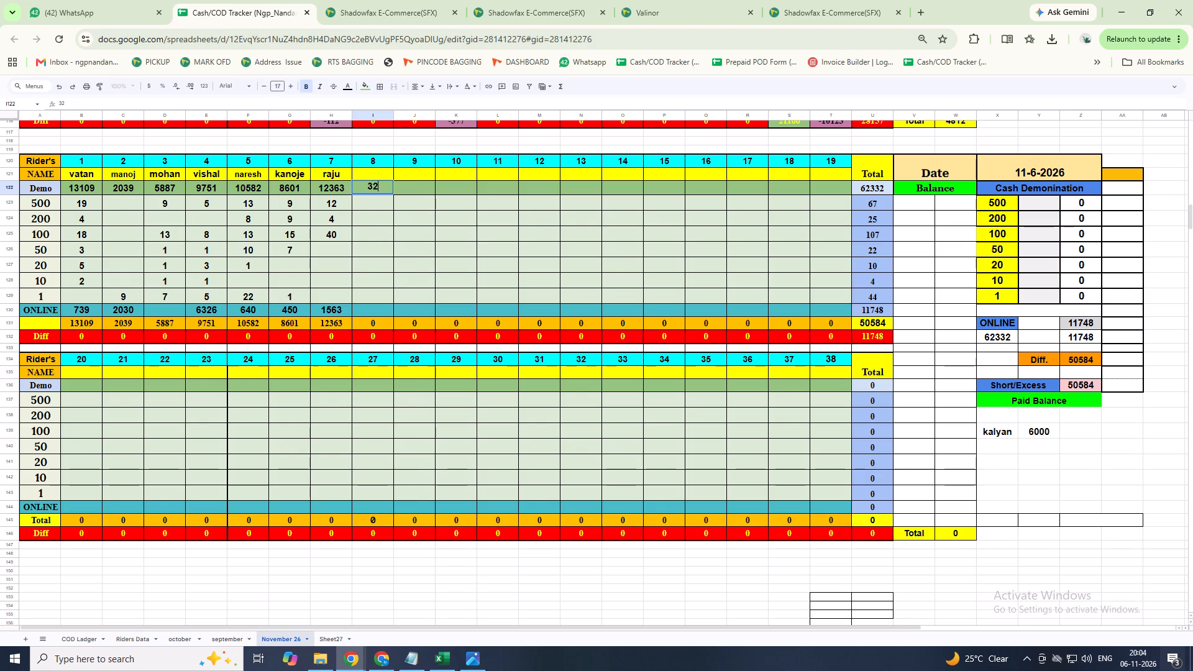
text(94)
key(Up)
text(yog)
key(e)
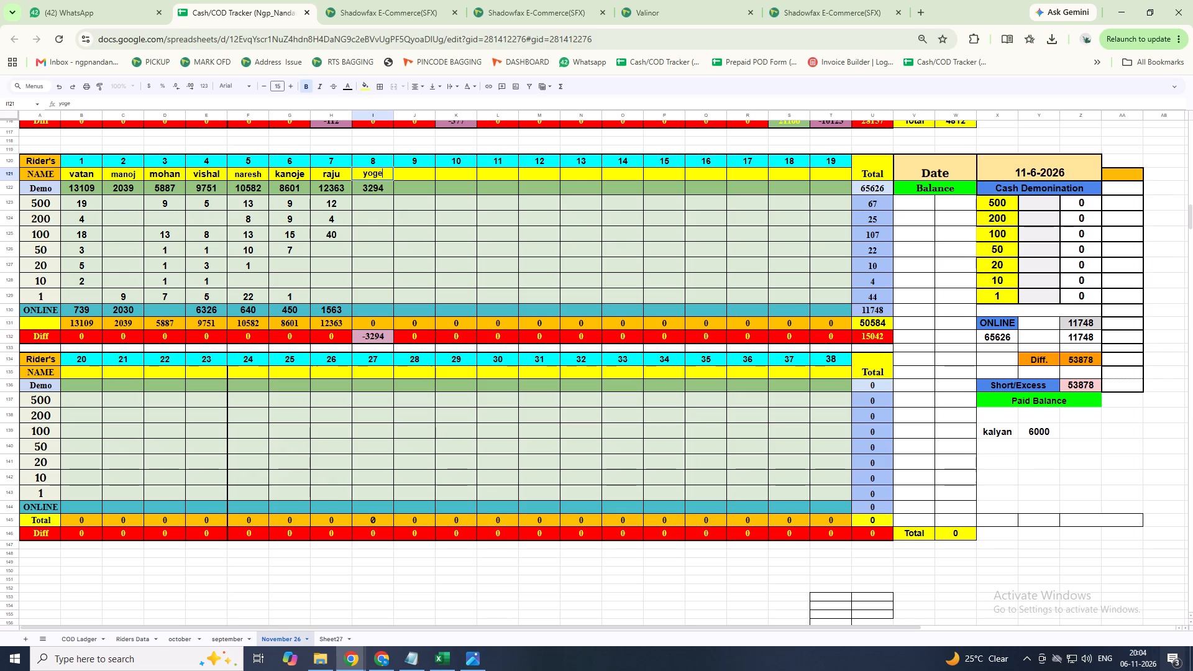
text(sh)
key(Return)
Enter yogesh's cash note counts in the tracker: 3 of 500, 9 of 100 and 2 of 50.
key(Return)
key(Return)
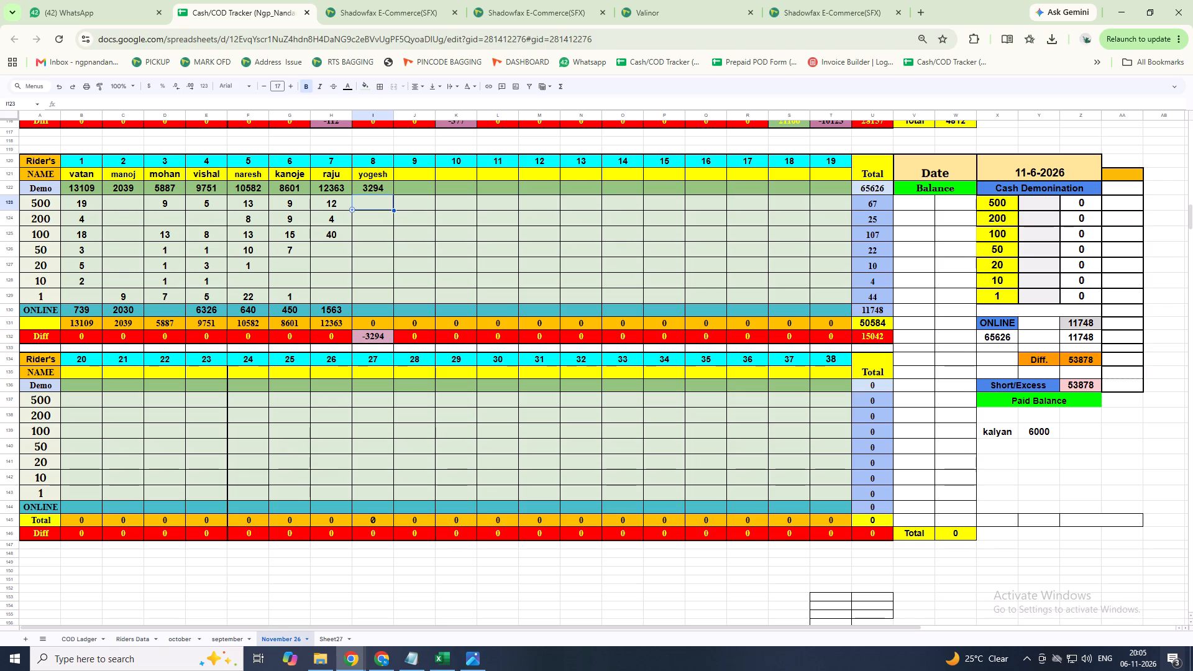
key(3)
key(Return)
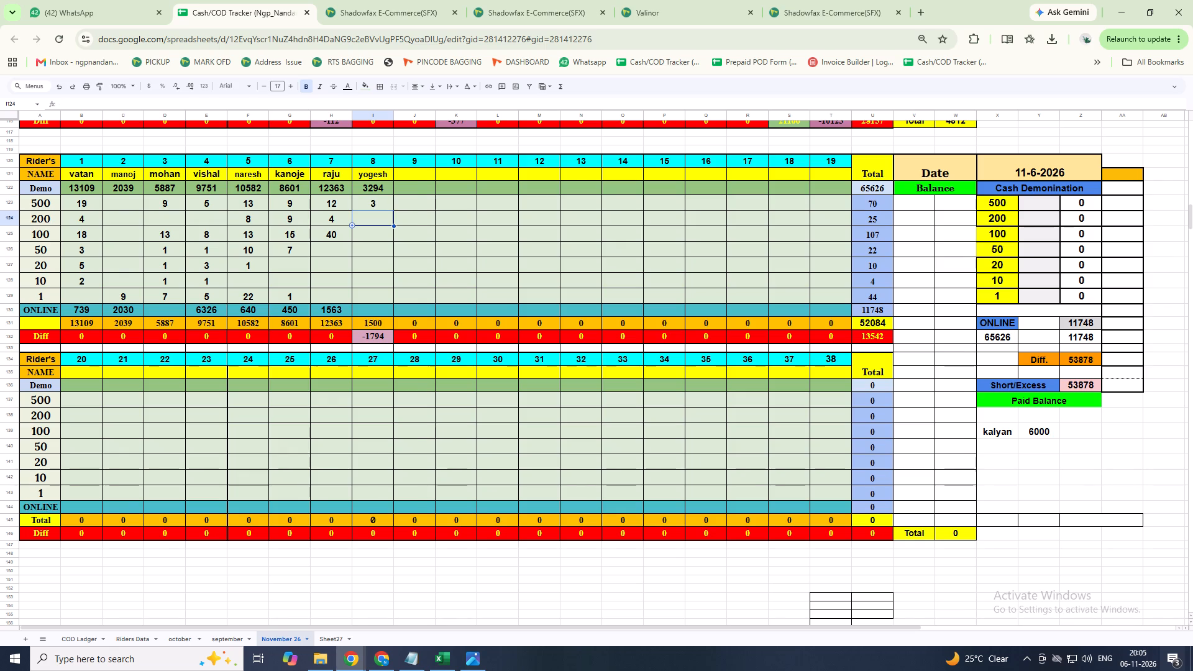
key(Down)
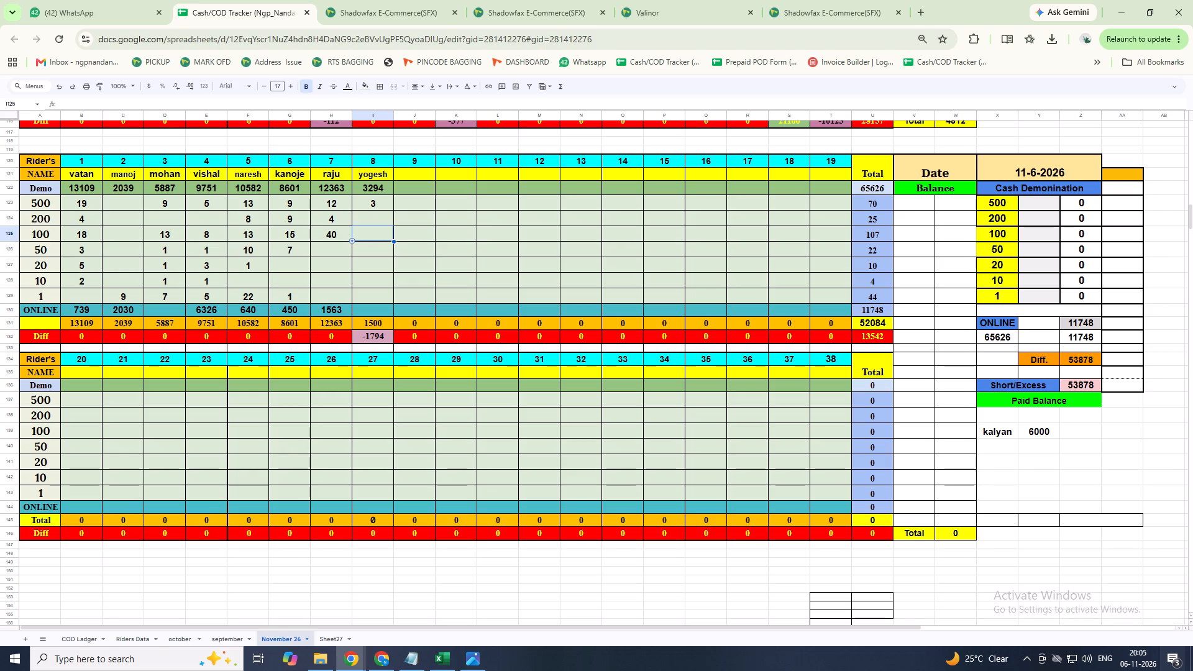
key(9)
key(Return)
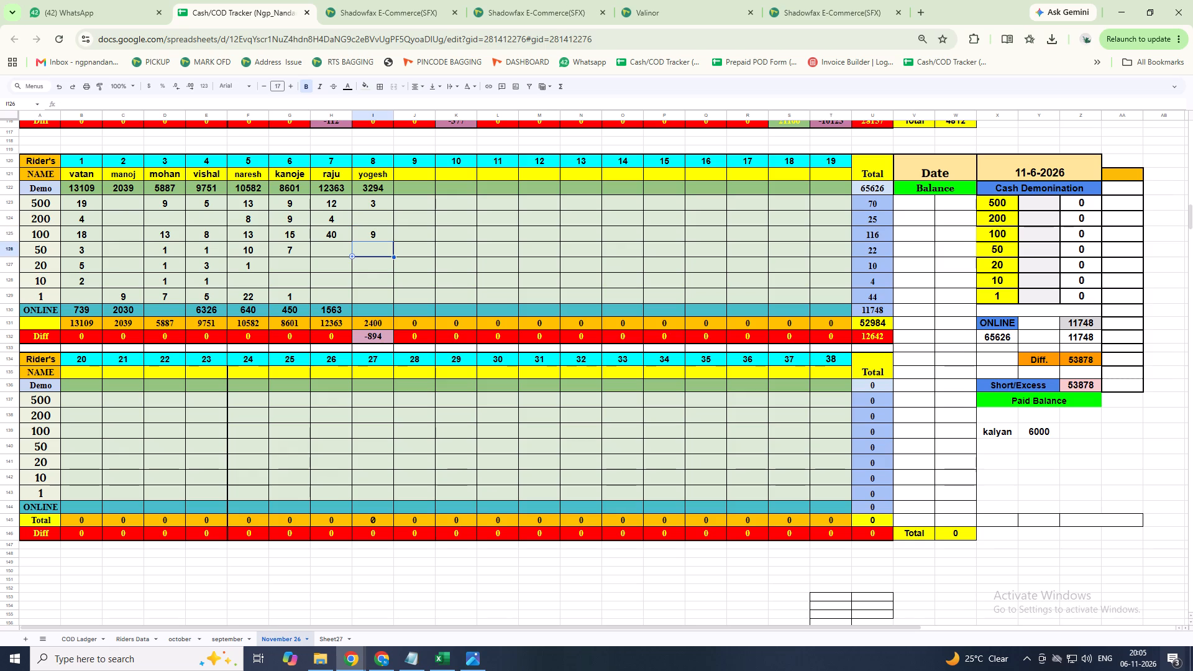
key(2)
key(Return)
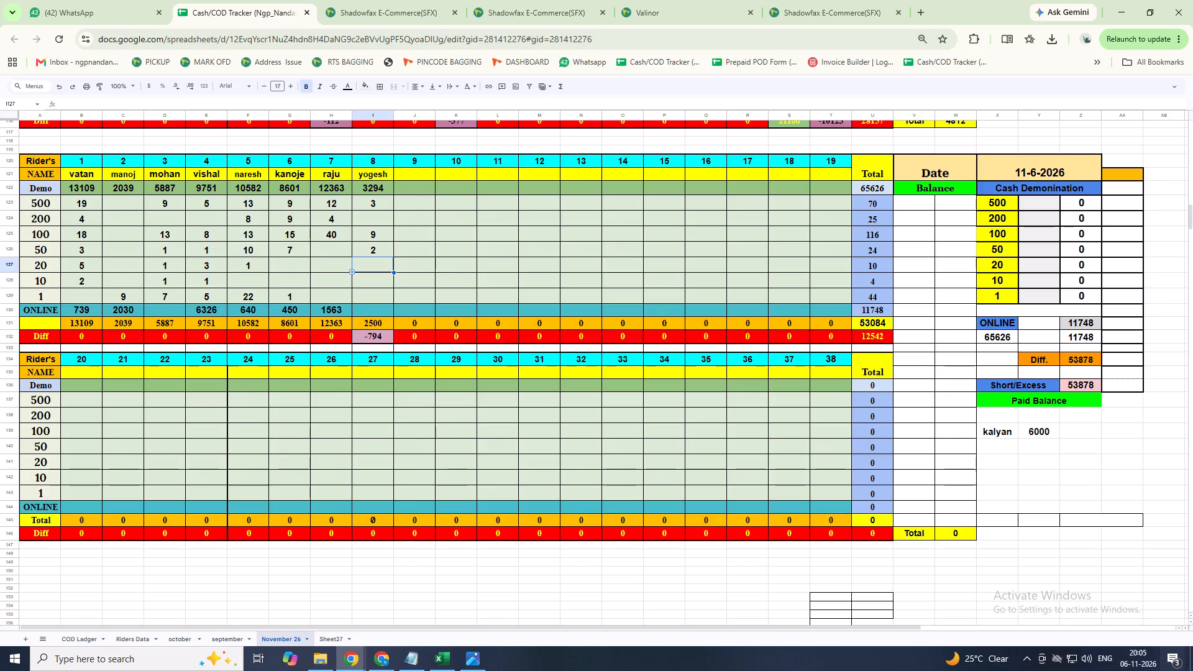
Start the rider's COD collection in Shadowfax and collect ₹794 through a generated UPI/QR code payment.
click(383, 0)
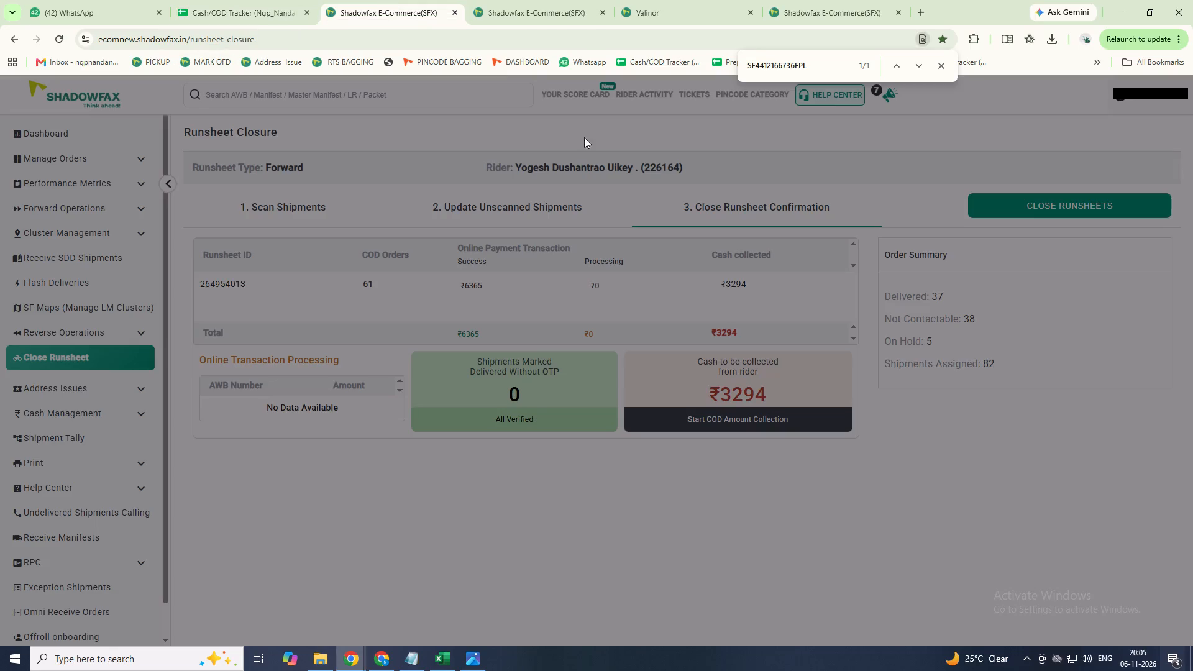
click(744, 416)
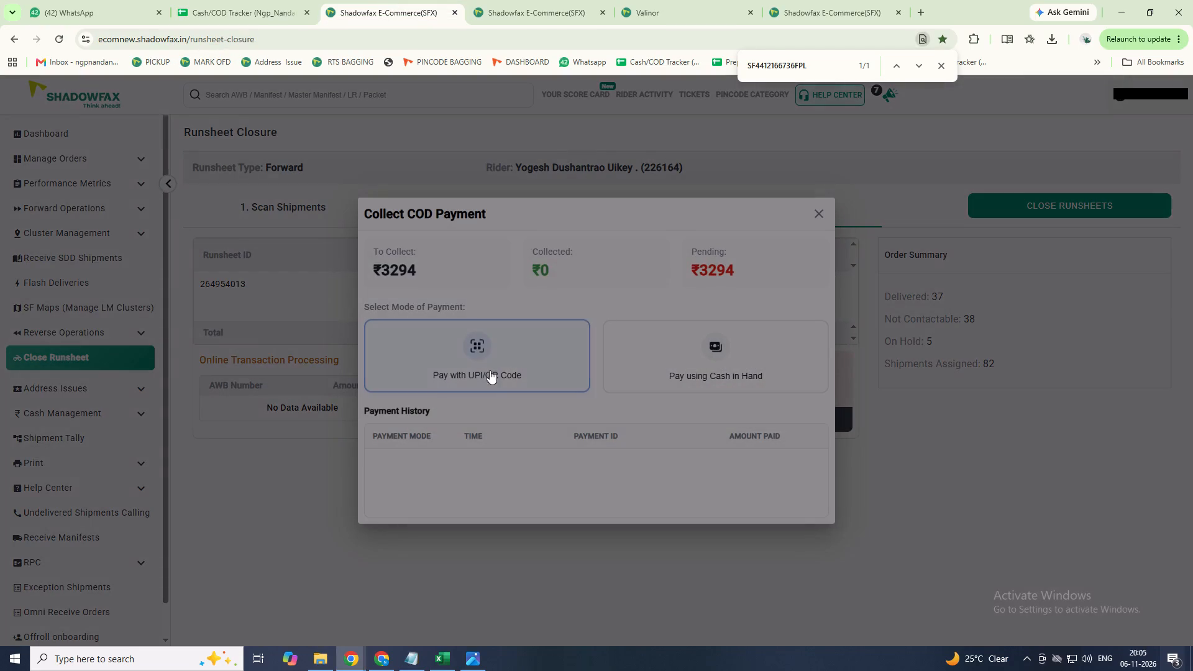
click(512, 346)
click(462, 432)
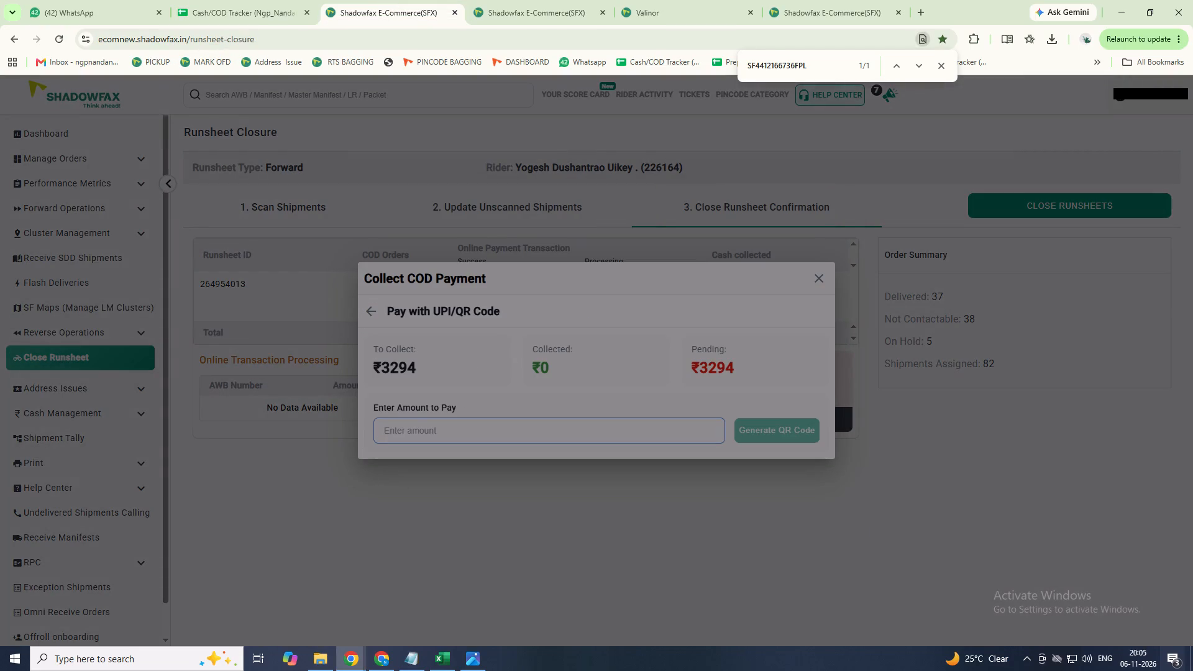
key(7)
text(94)
key(Return)
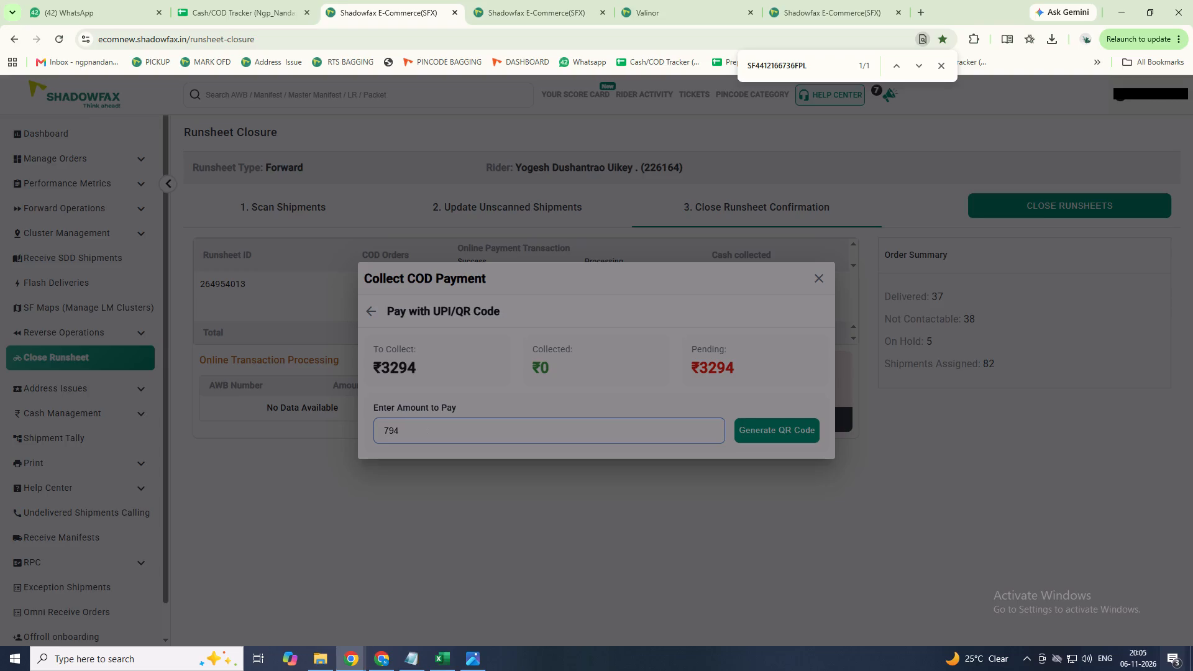
click(797, 436)
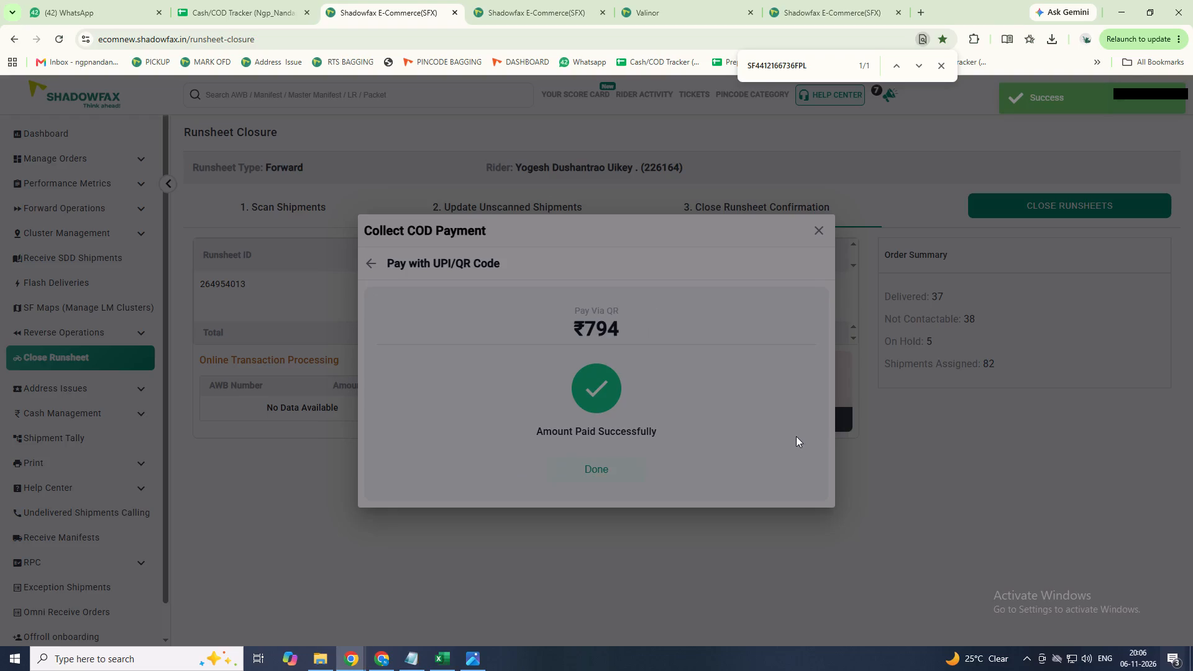
click(820, 229)
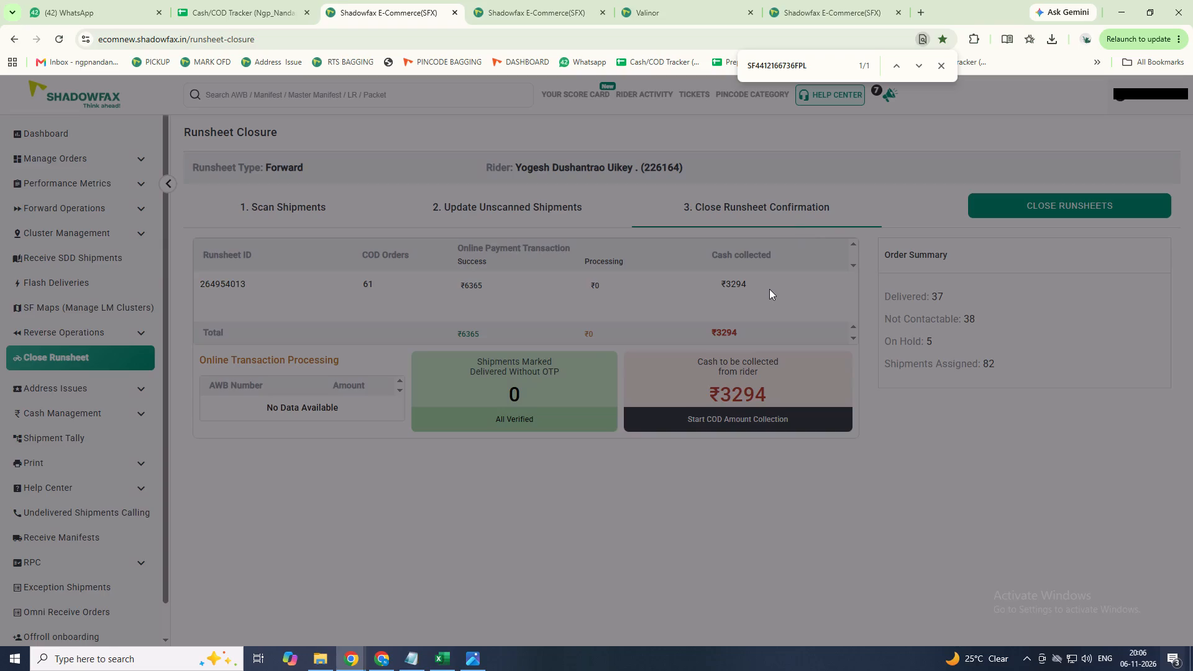
Record ₹2500 of the rider's COD as collected by cash in hand and close the payment dialog.
click(769, 424)
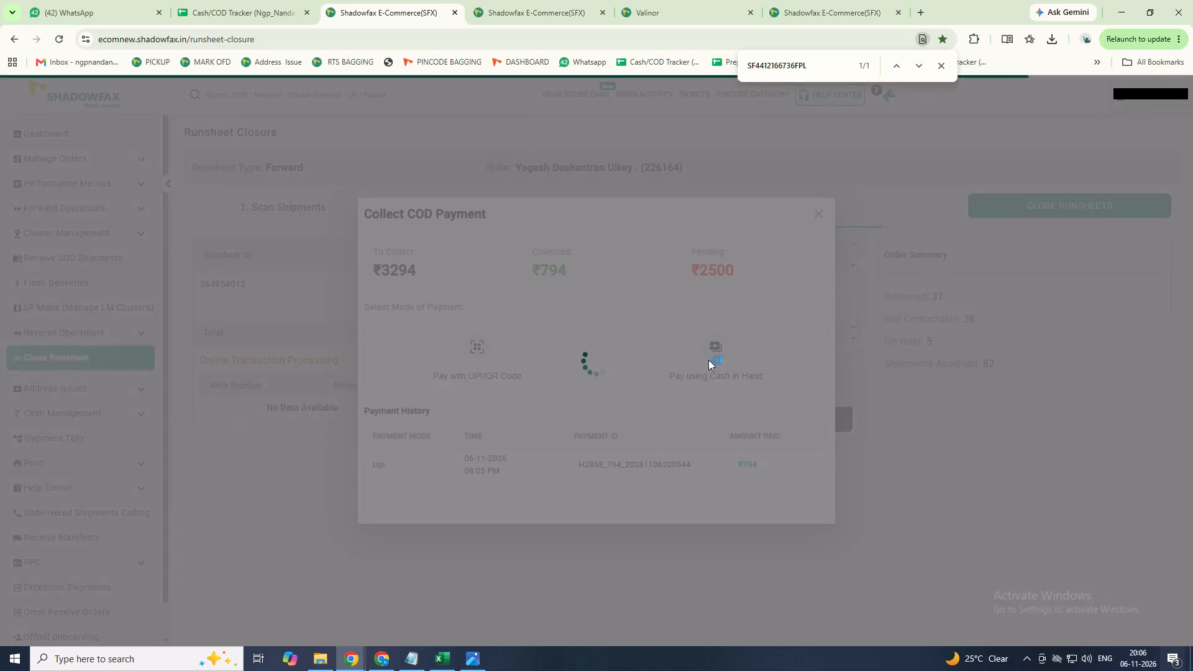
click(721, 350)
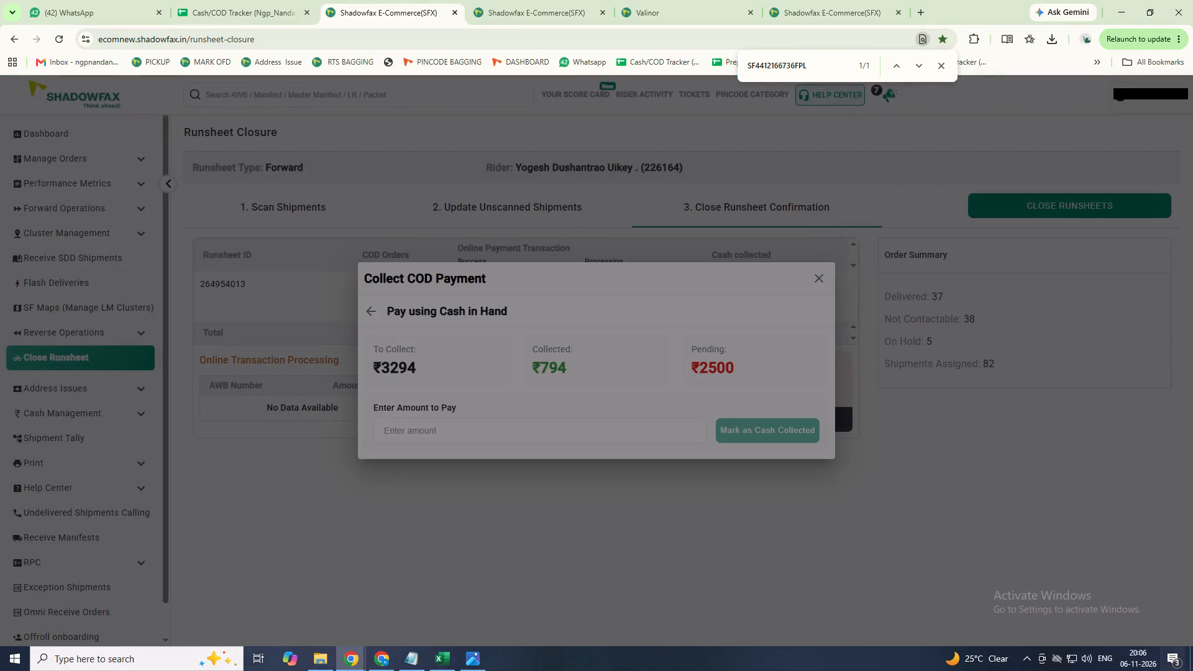
click(587, 436)
text(2500)
click(794, 425)
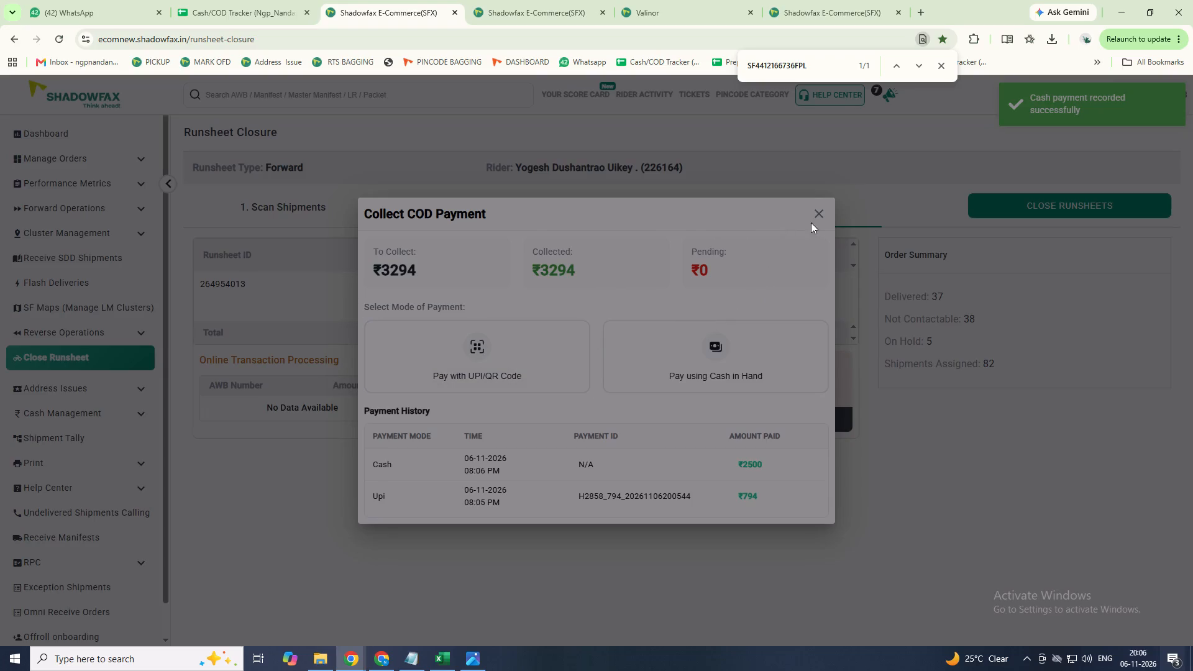
click(818, 216)
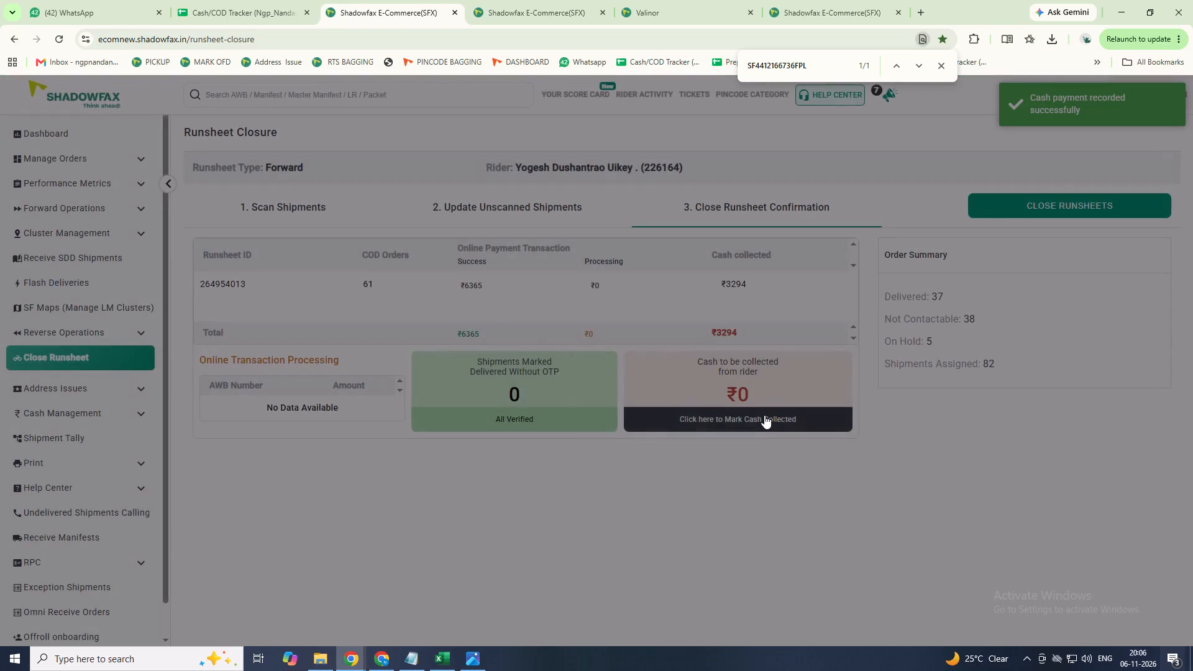
Close Yogesh's Forward runsheet from the Close Runsheet Confirmation stage.
click(764, 415)
click(1036, 210)
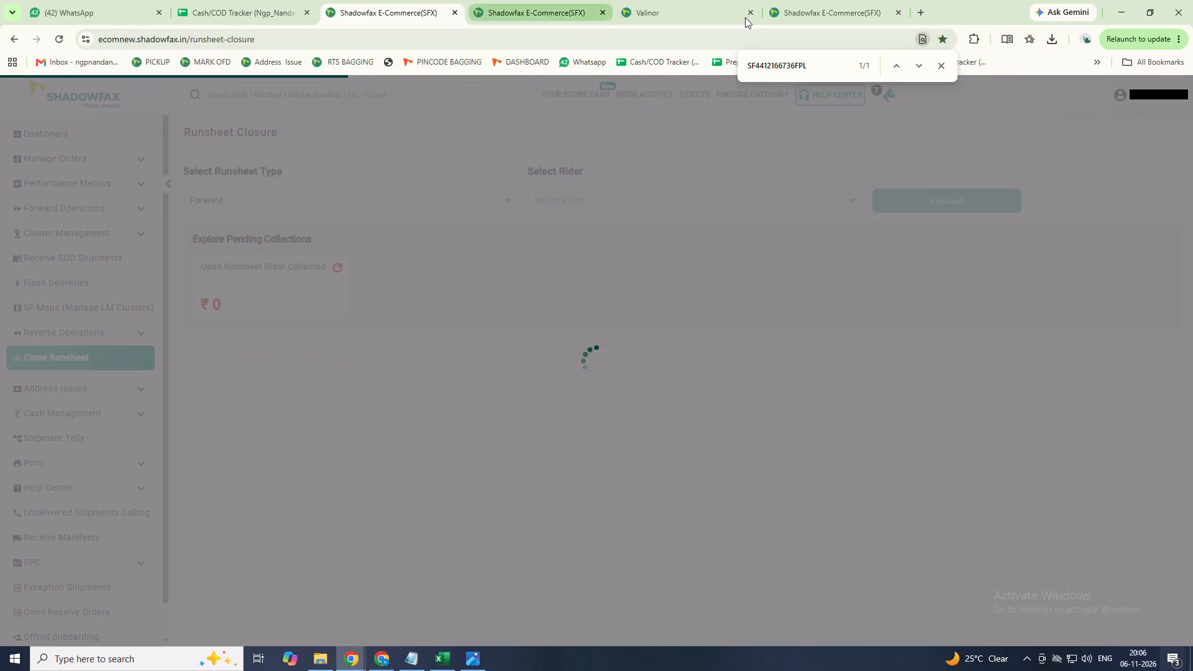
In Daily Cash Deposit, generate a UPI code for a cash deposit of 30 and deposit it.
click(810, 6)
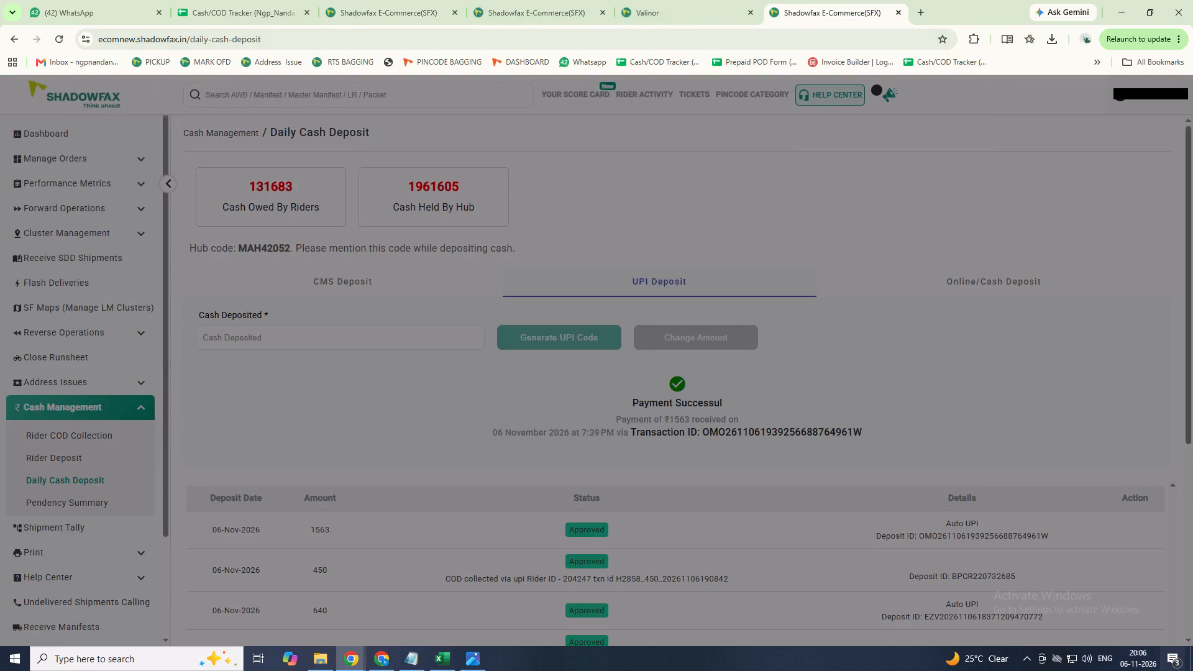
click(287, 334)
text(30)
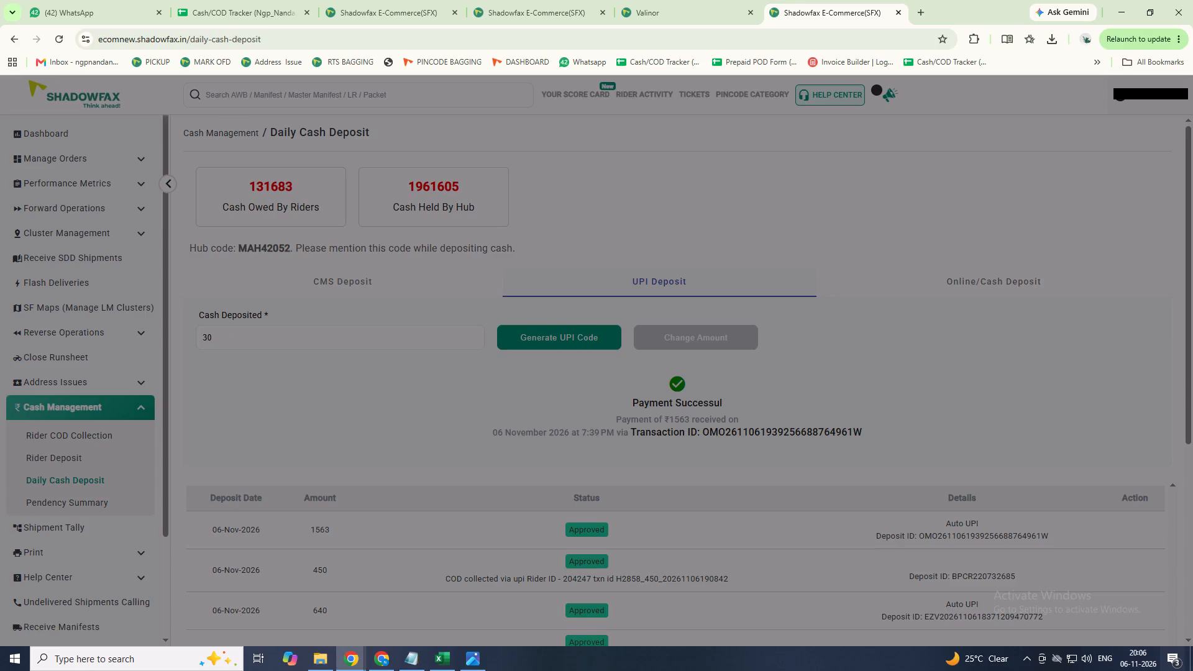
click(574, 333)
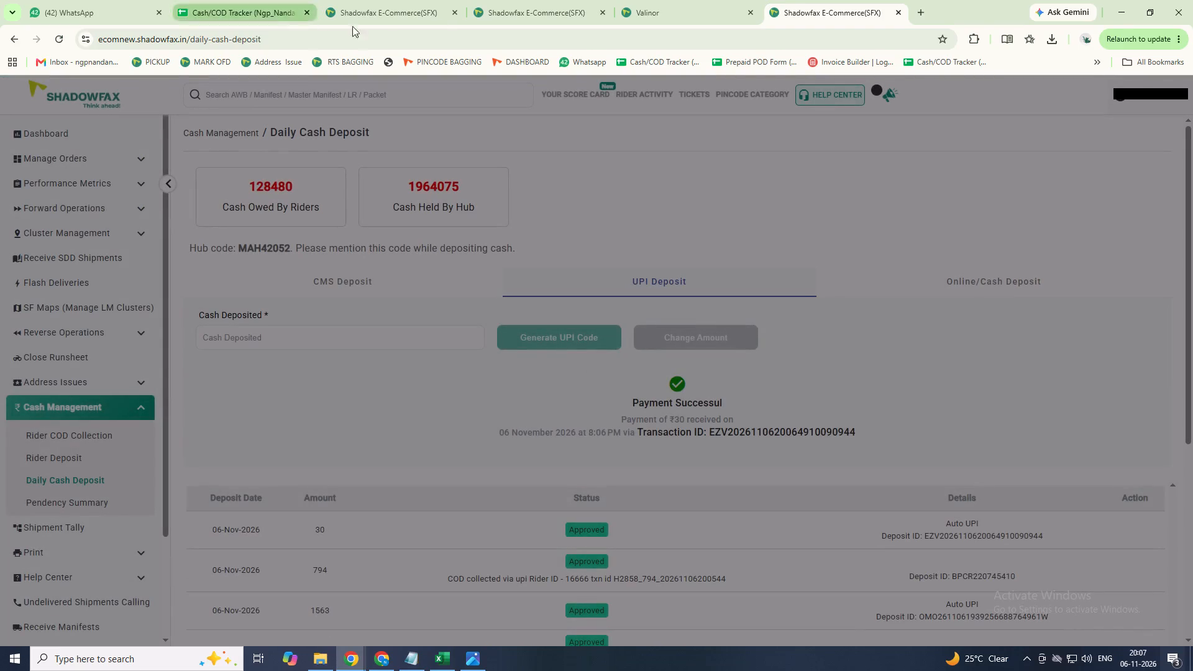
Return to Runsheet Closure and open the Forward runsheet closure for rider Mangesh.
click(425, 2)
click(613, 205)
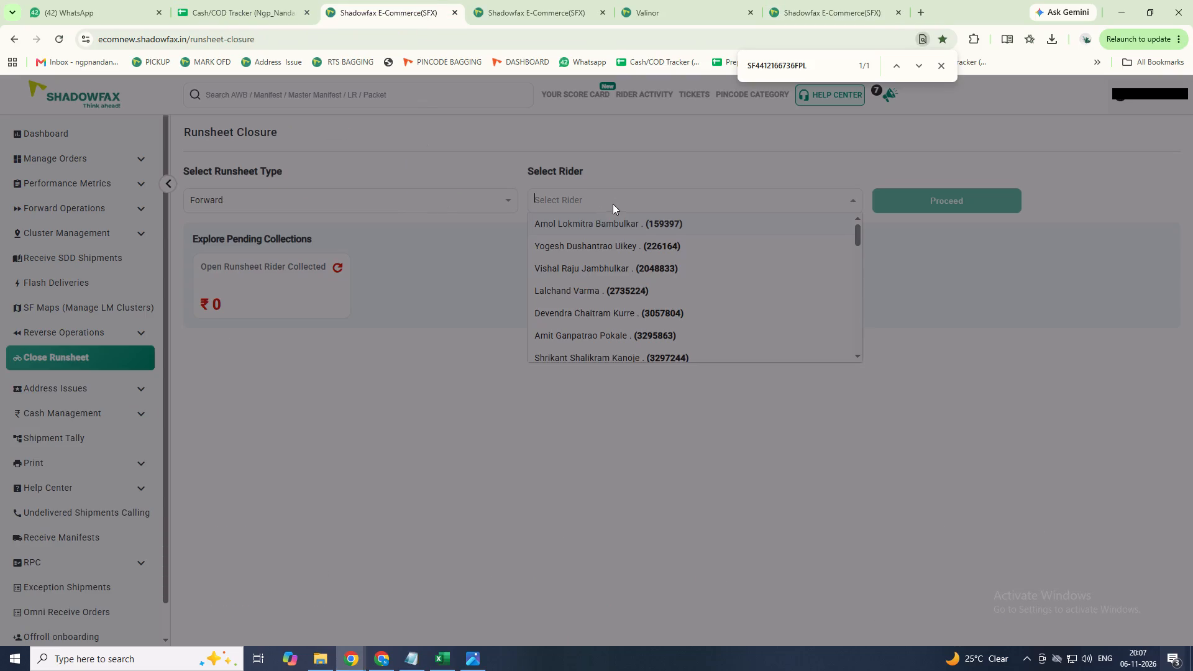
text(manges)
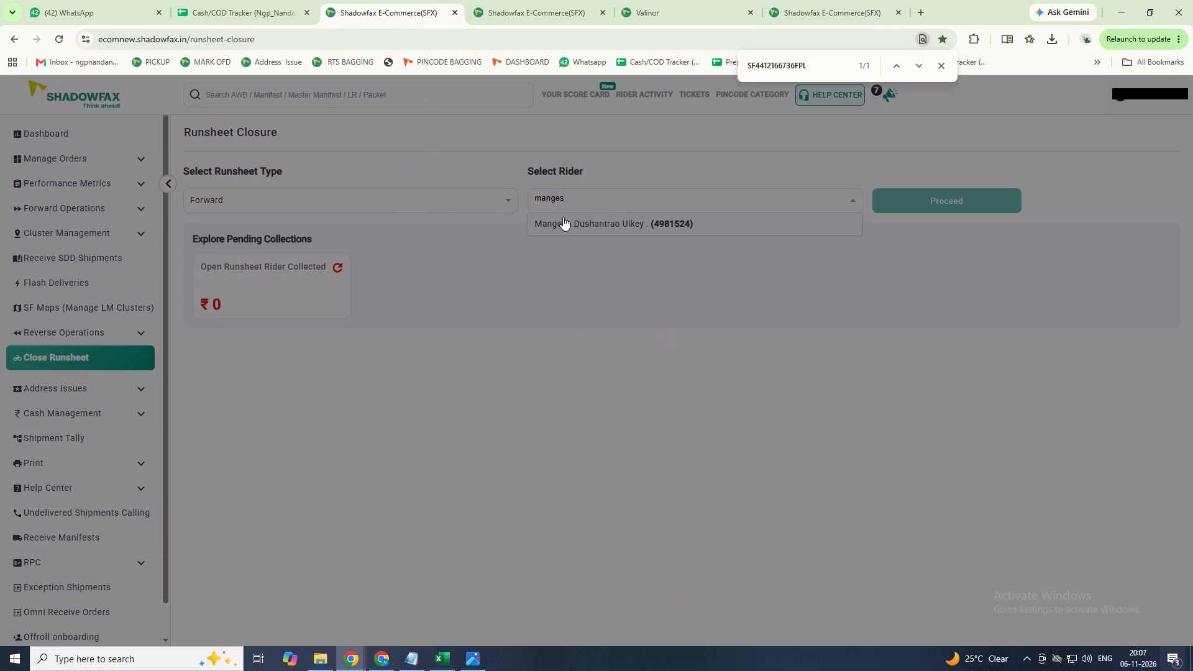
drag(563, 217, 580, 214)
click(915, 196)
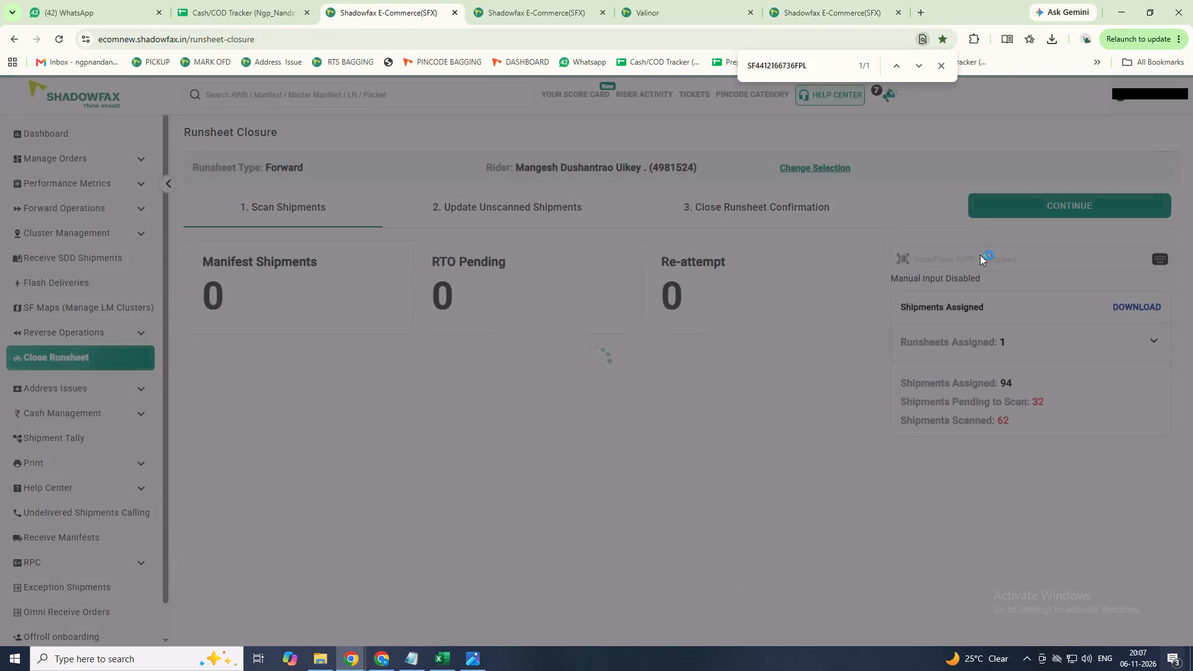
click(982, 255)
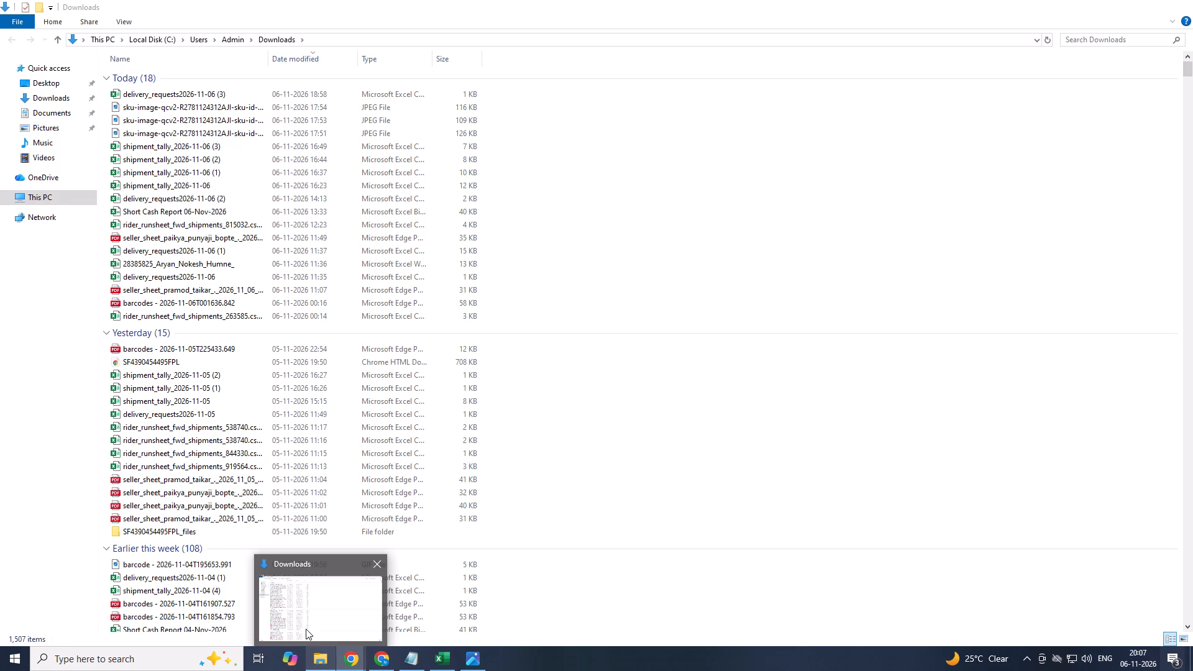
key(shift+s)
key(shift+f)
key(4)
key(4)
key(0)
key(3)
key(6)
key(6)
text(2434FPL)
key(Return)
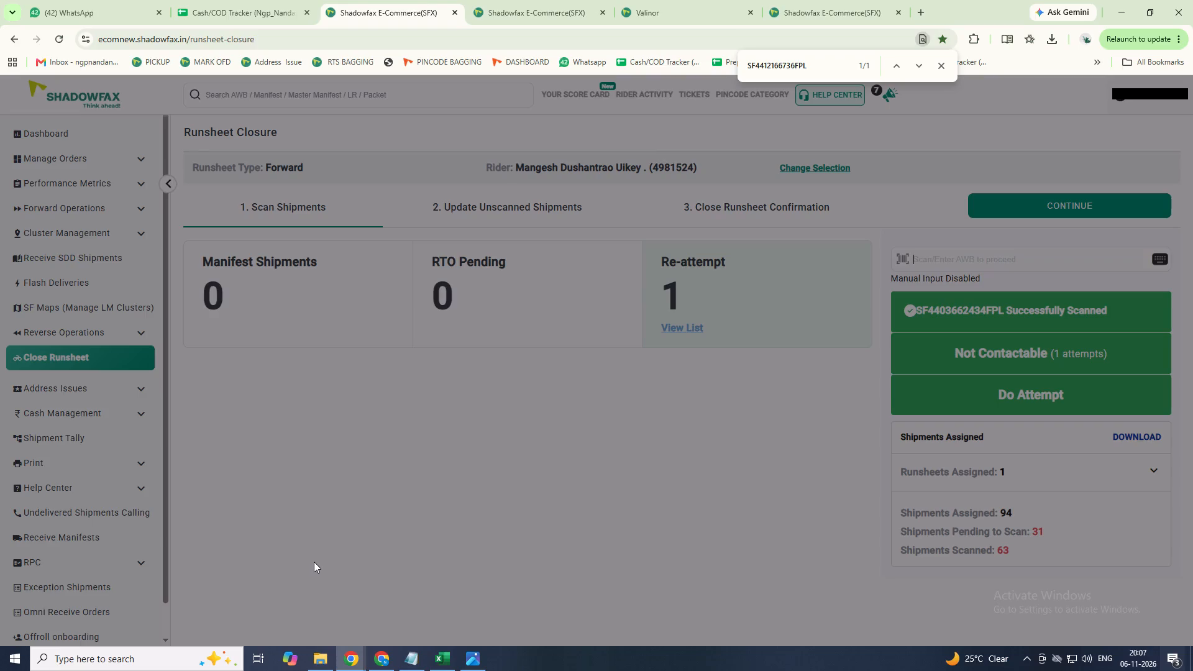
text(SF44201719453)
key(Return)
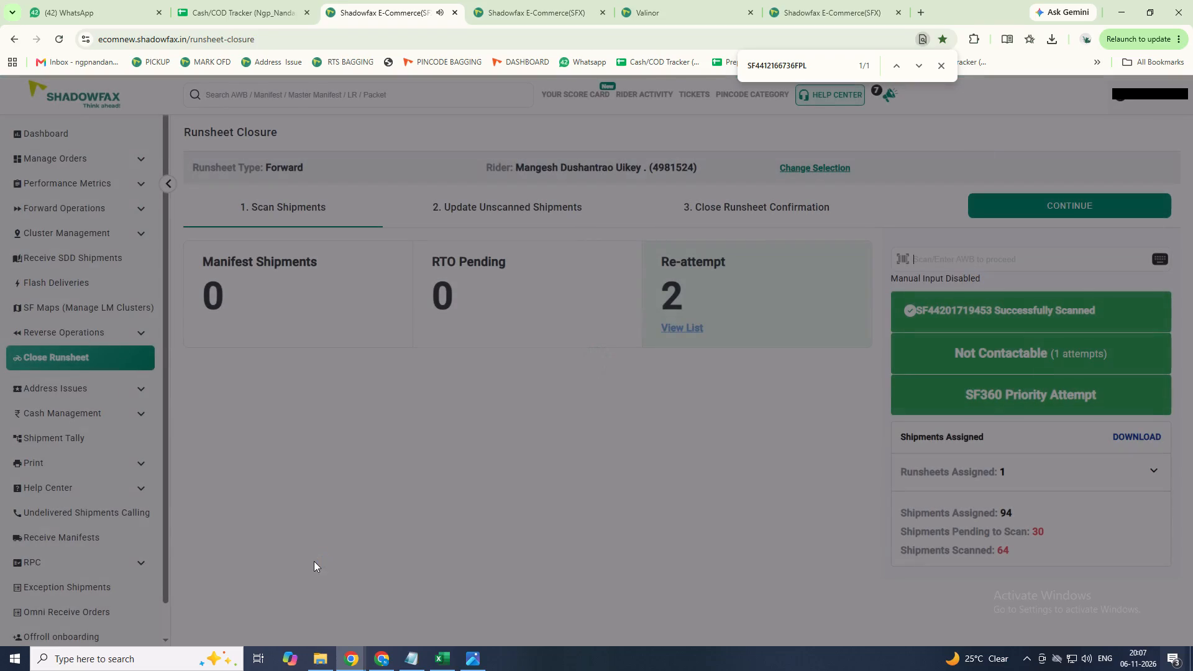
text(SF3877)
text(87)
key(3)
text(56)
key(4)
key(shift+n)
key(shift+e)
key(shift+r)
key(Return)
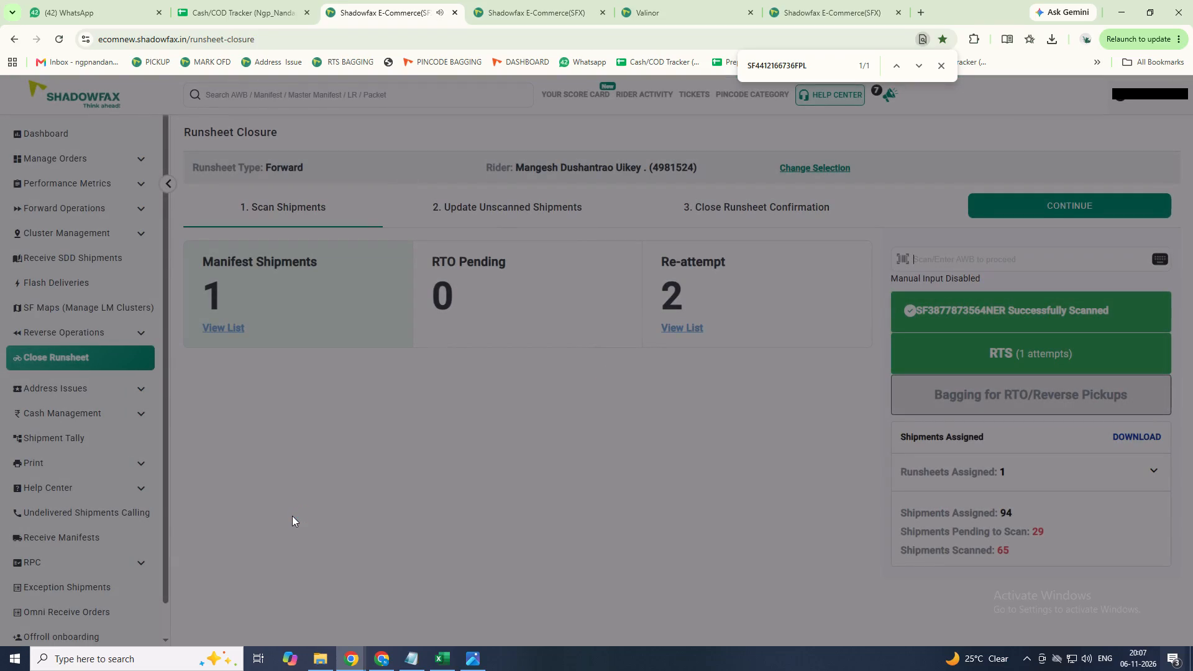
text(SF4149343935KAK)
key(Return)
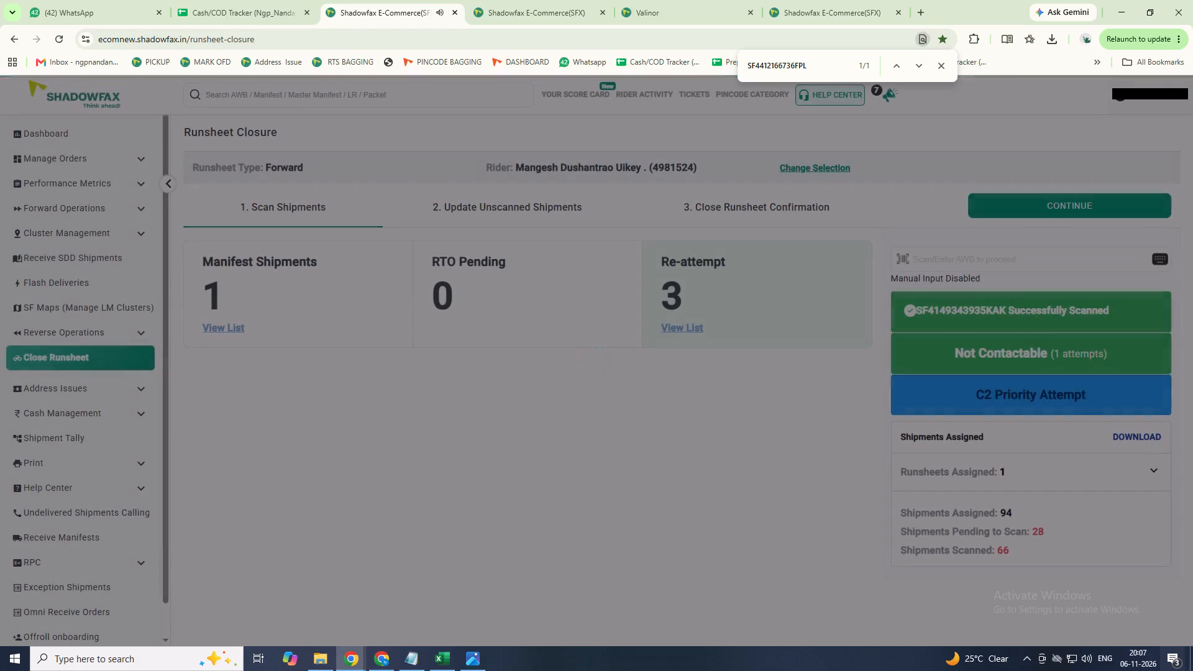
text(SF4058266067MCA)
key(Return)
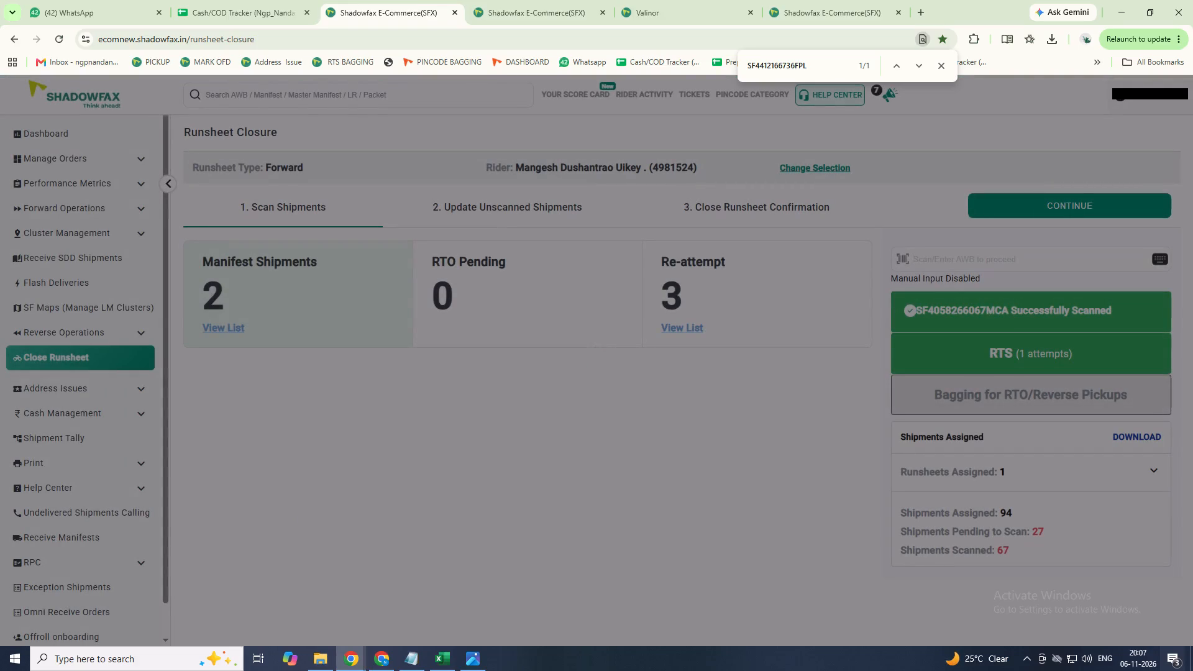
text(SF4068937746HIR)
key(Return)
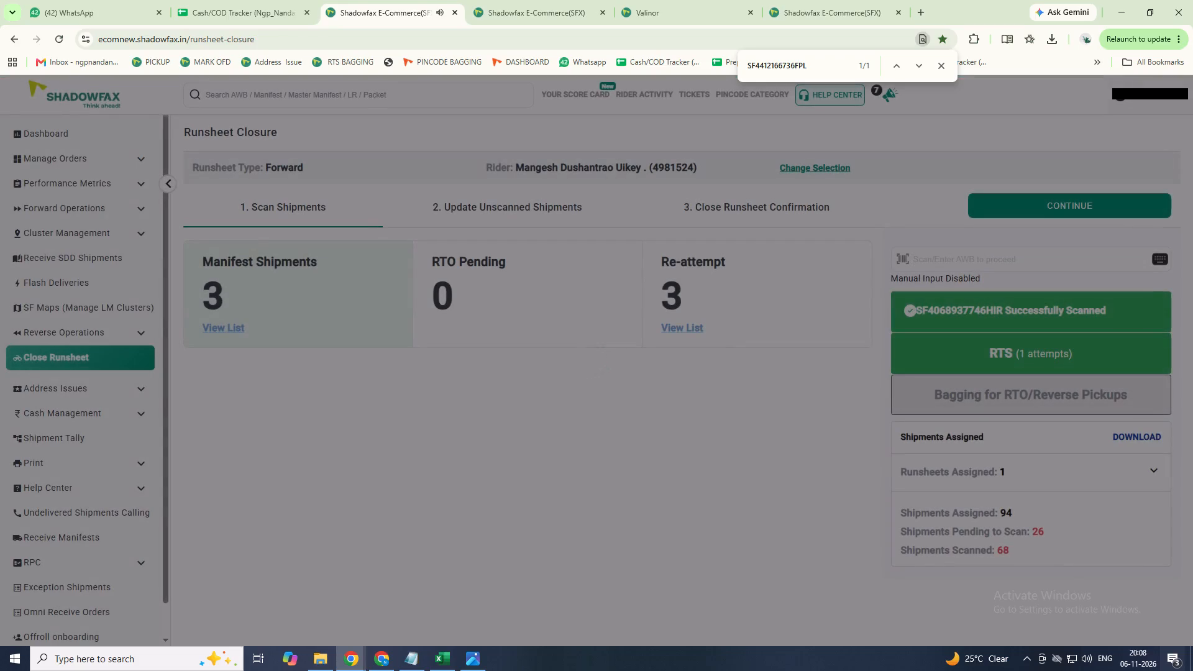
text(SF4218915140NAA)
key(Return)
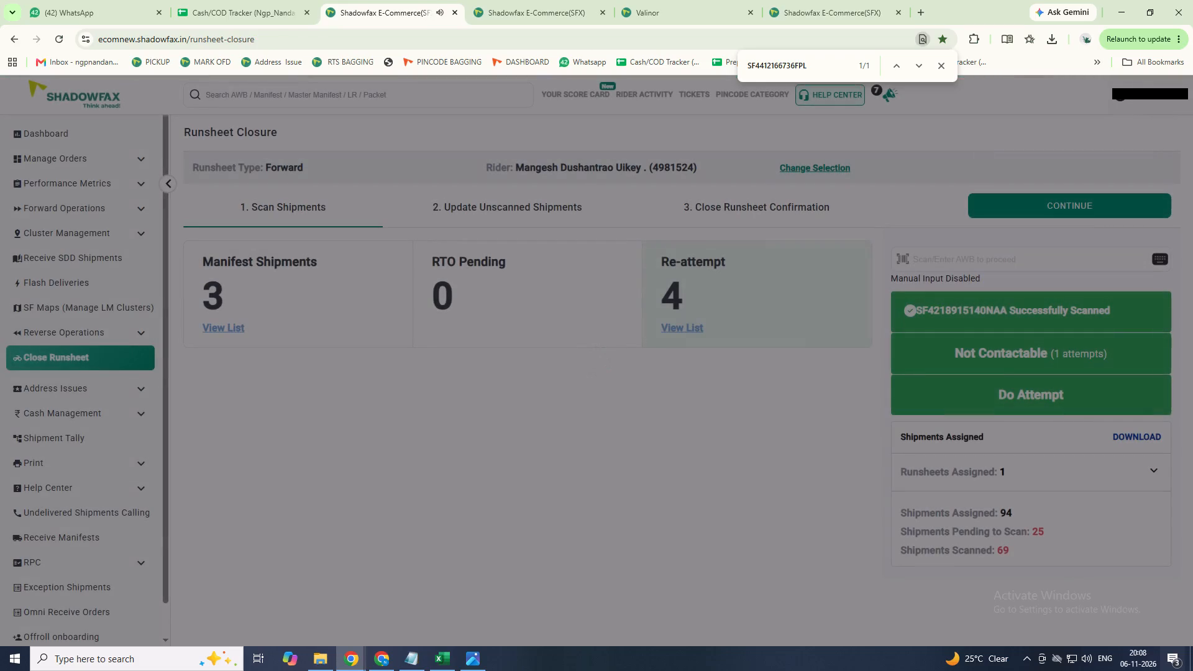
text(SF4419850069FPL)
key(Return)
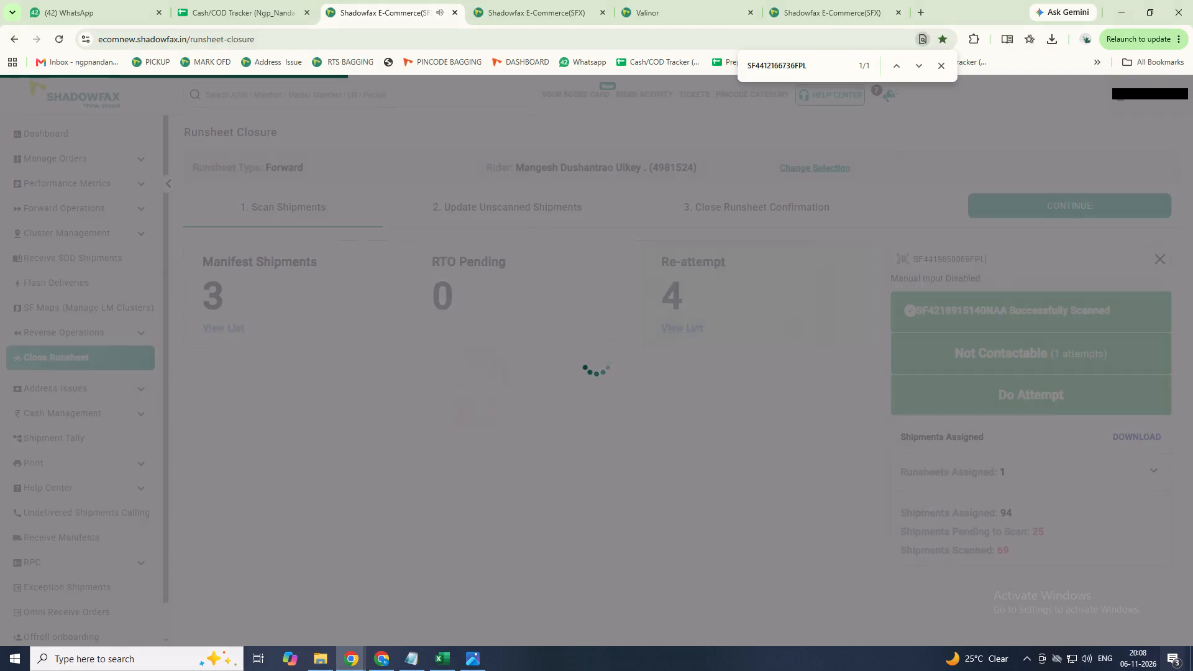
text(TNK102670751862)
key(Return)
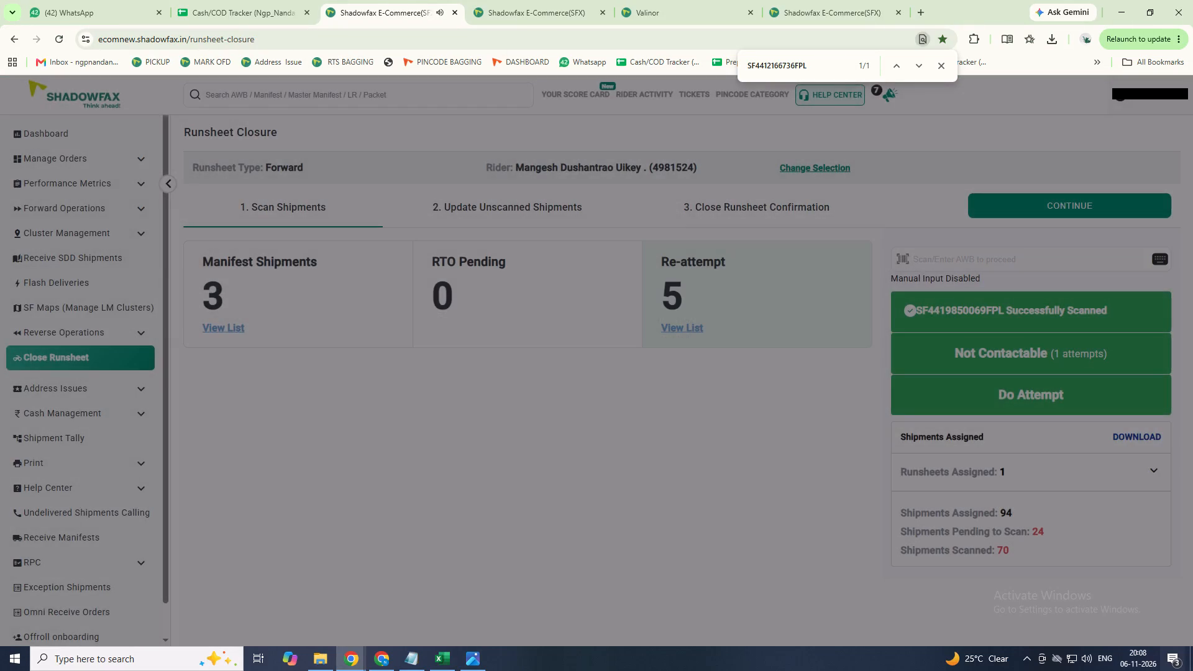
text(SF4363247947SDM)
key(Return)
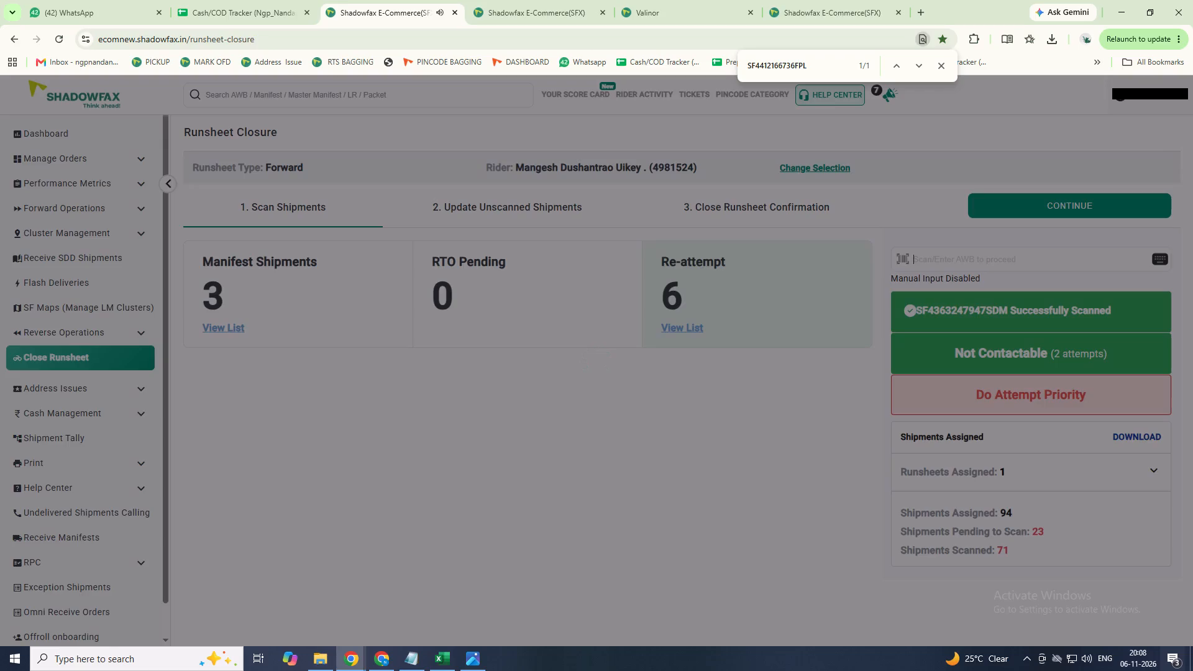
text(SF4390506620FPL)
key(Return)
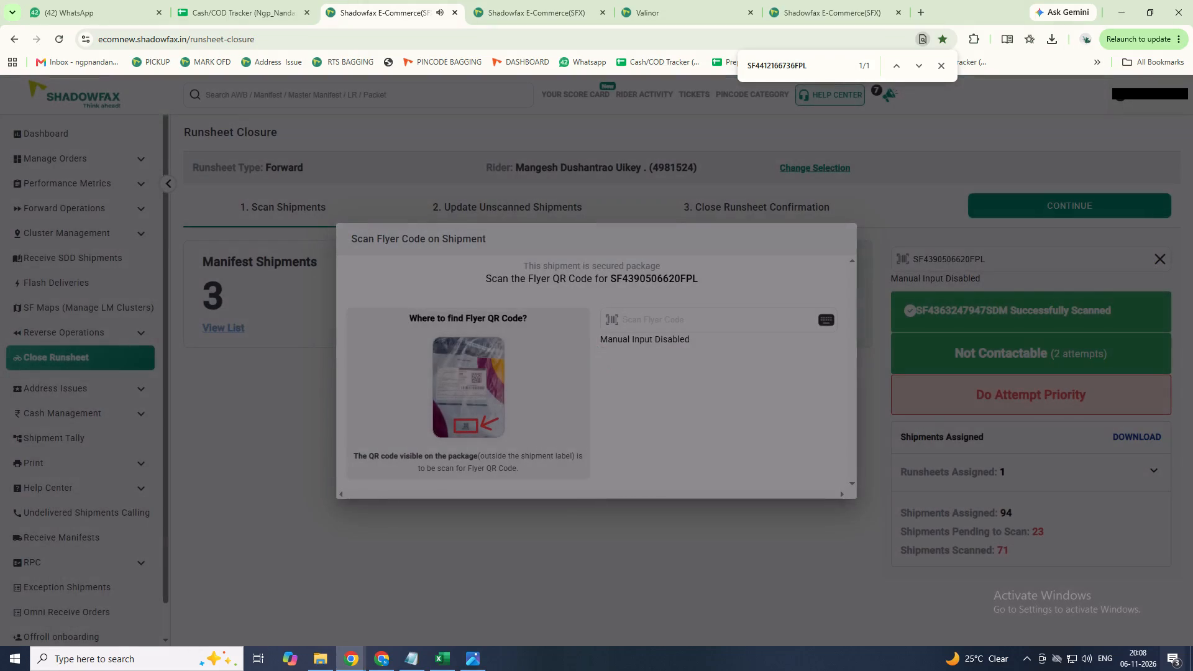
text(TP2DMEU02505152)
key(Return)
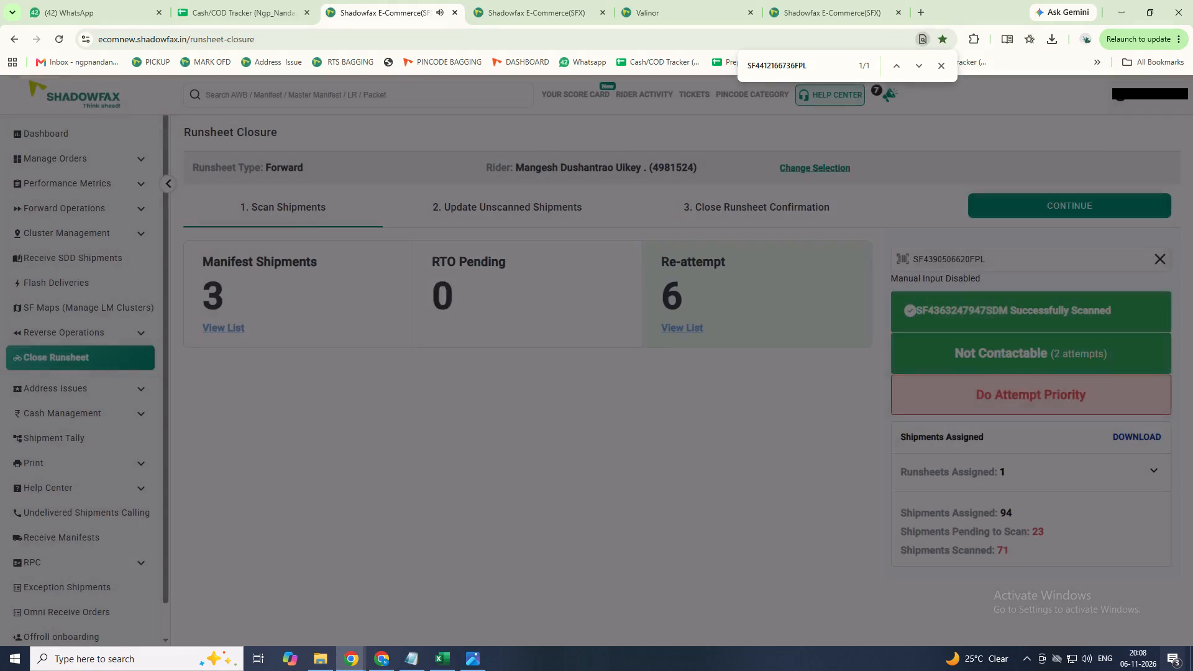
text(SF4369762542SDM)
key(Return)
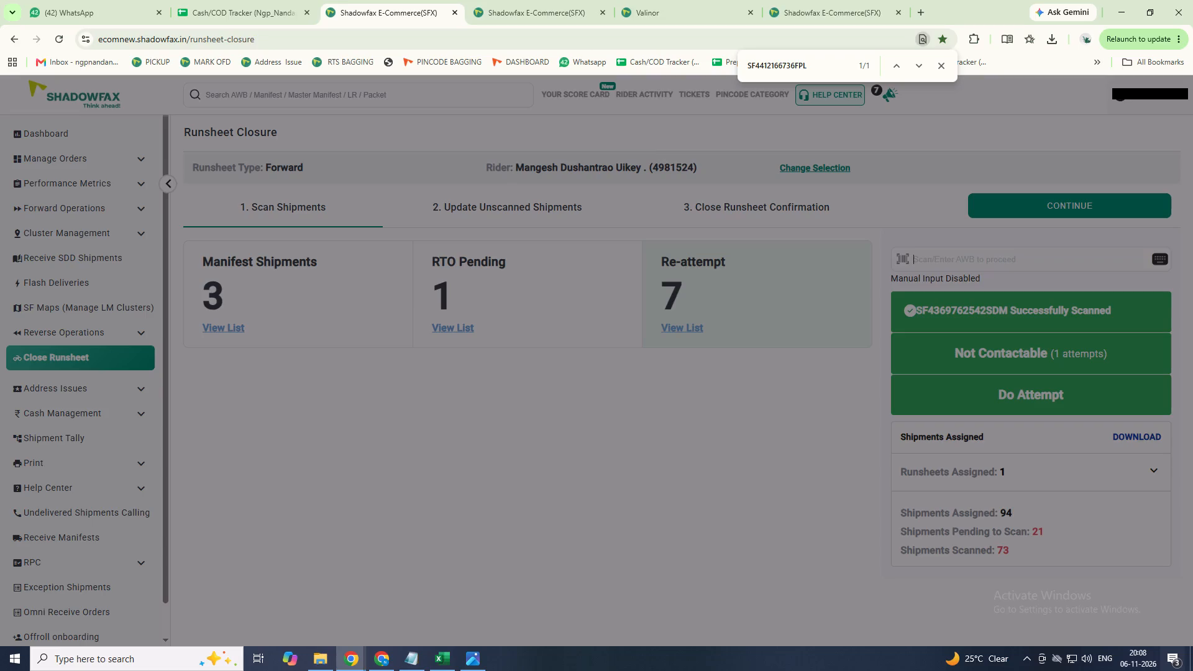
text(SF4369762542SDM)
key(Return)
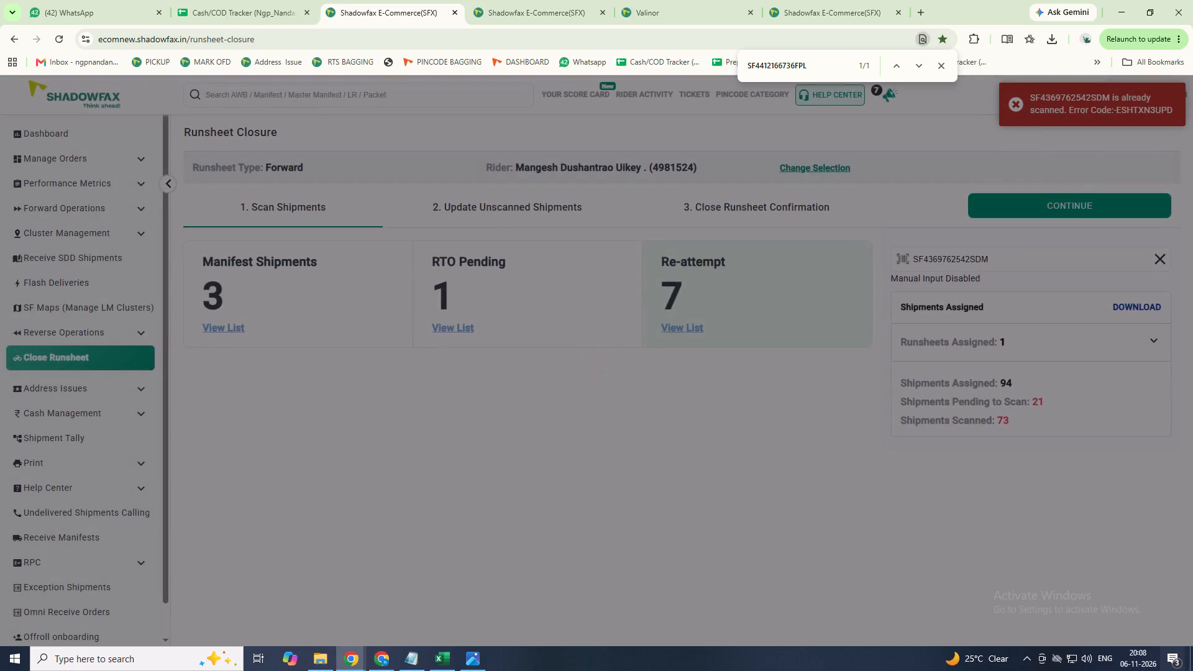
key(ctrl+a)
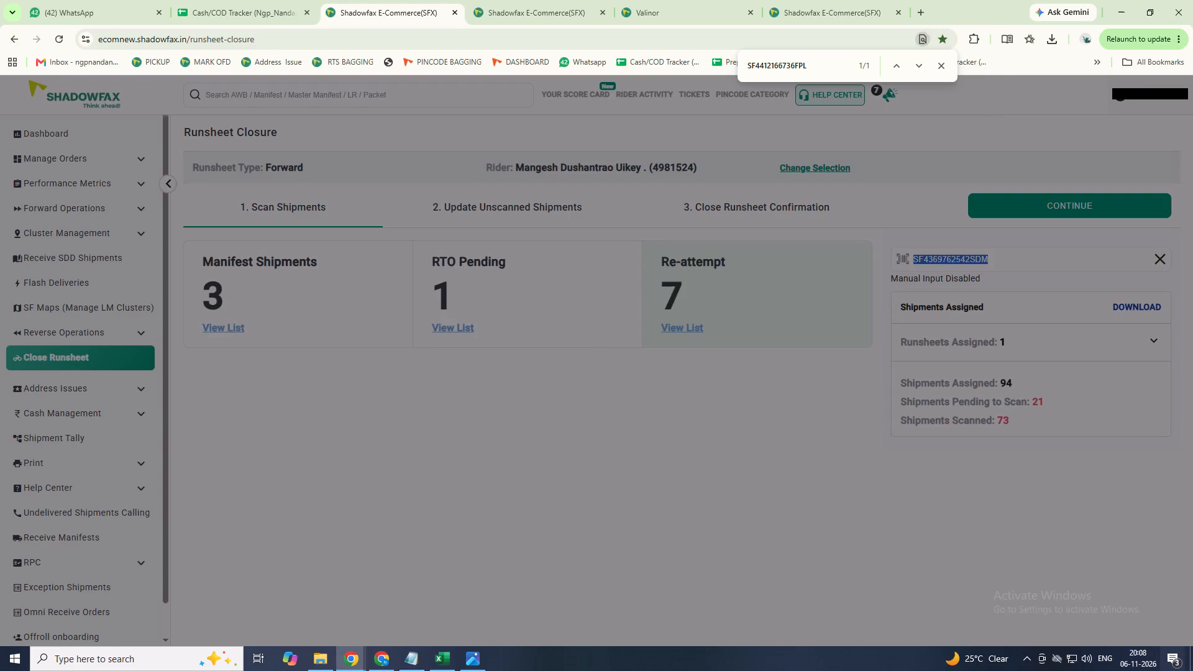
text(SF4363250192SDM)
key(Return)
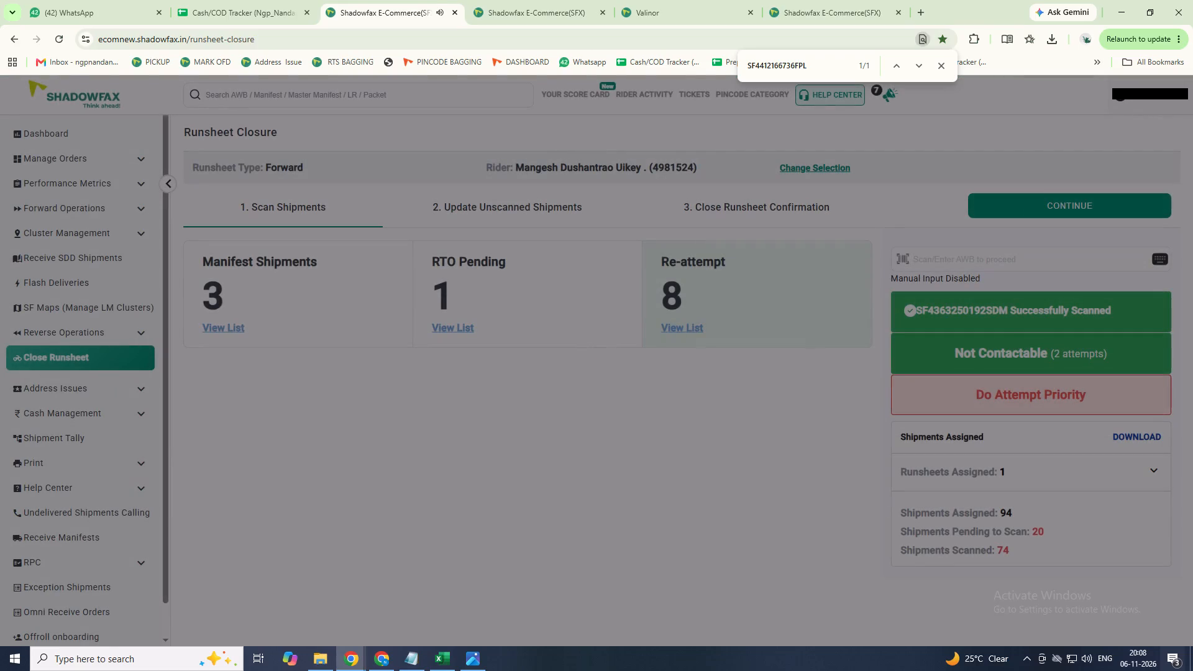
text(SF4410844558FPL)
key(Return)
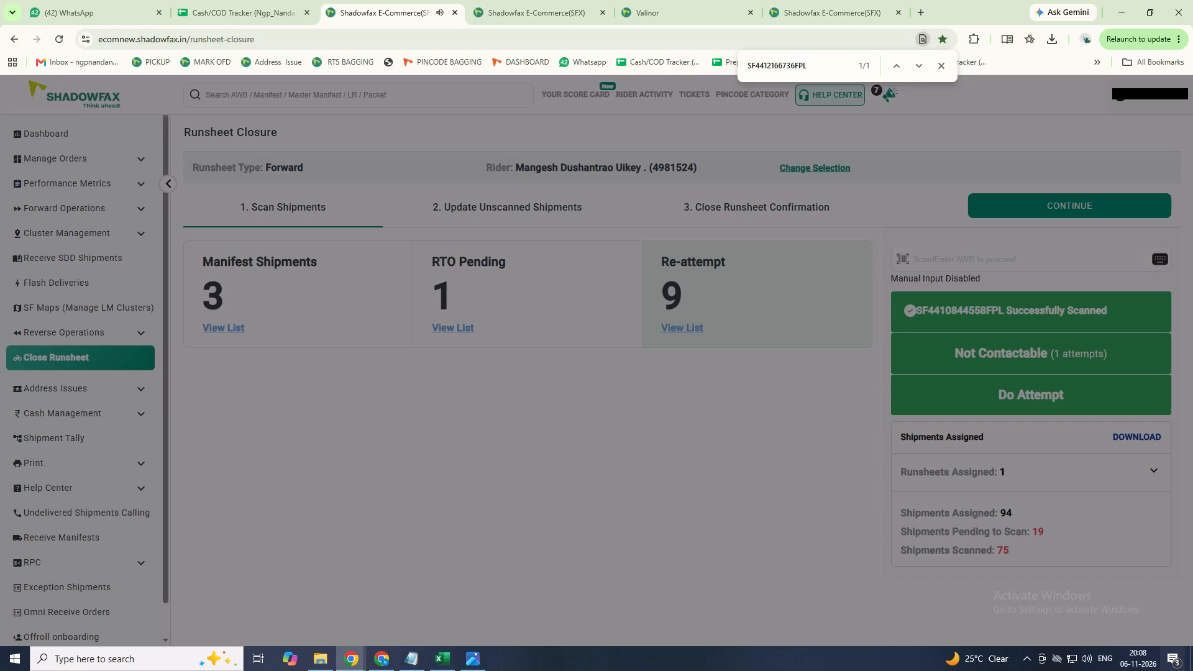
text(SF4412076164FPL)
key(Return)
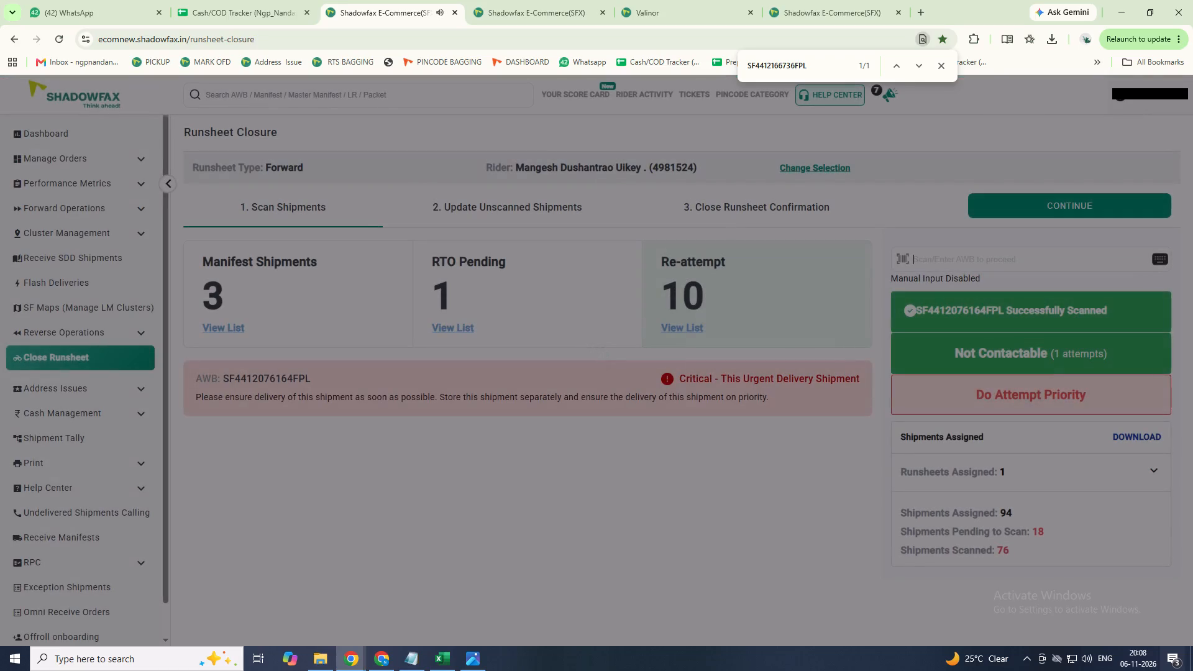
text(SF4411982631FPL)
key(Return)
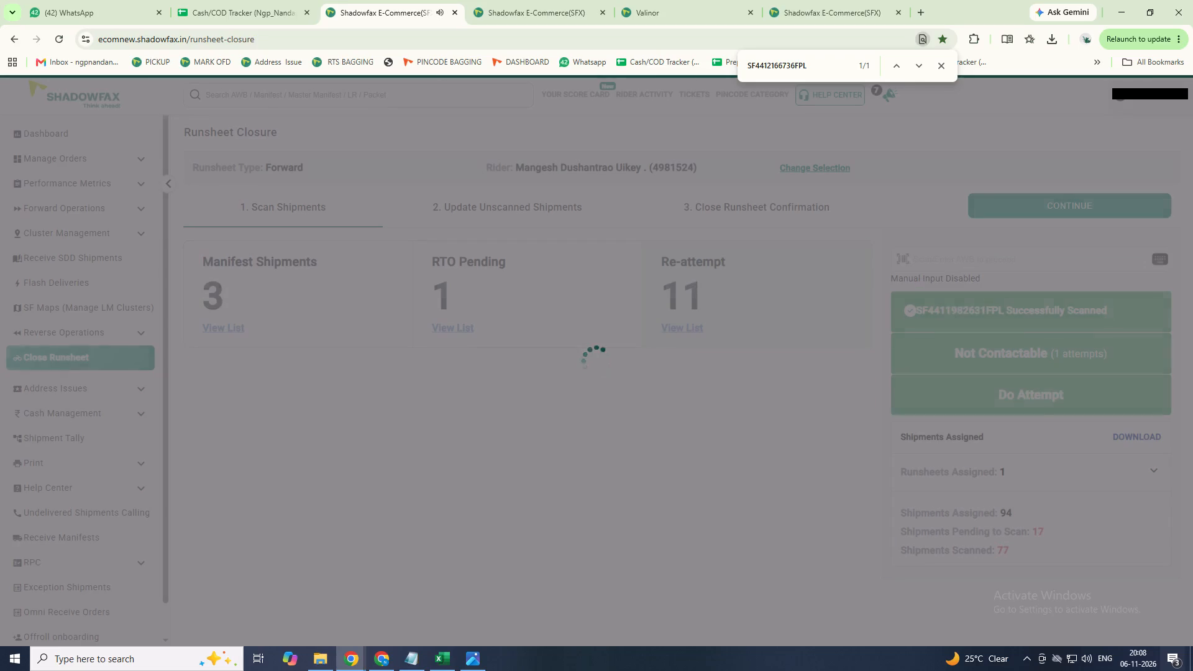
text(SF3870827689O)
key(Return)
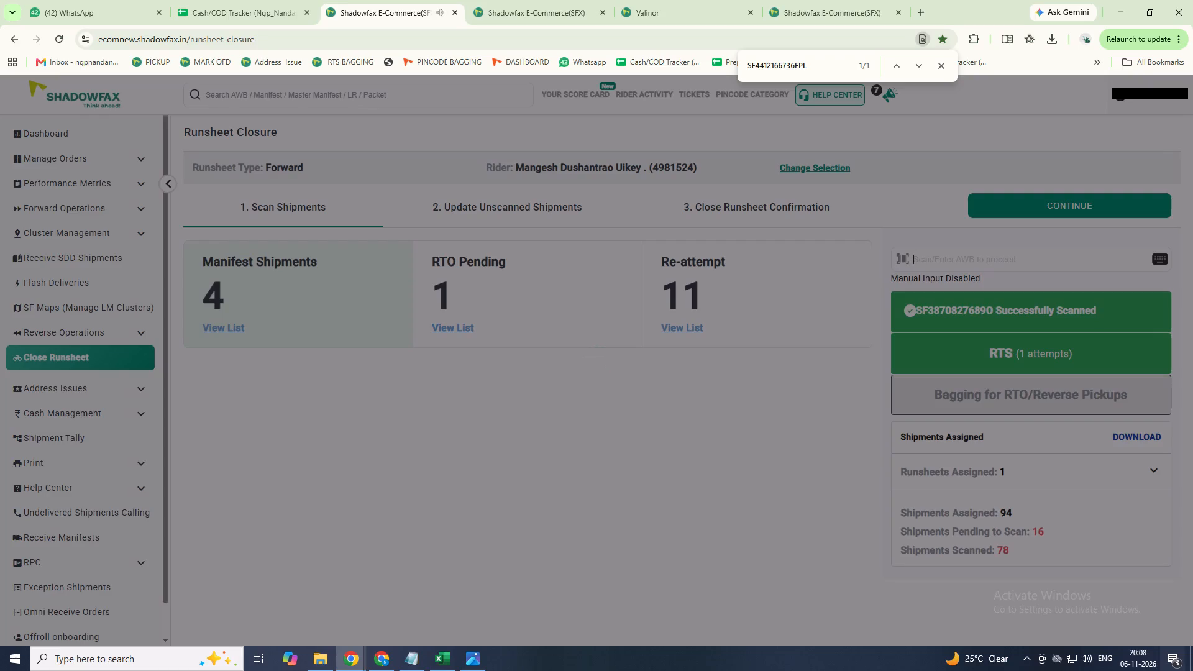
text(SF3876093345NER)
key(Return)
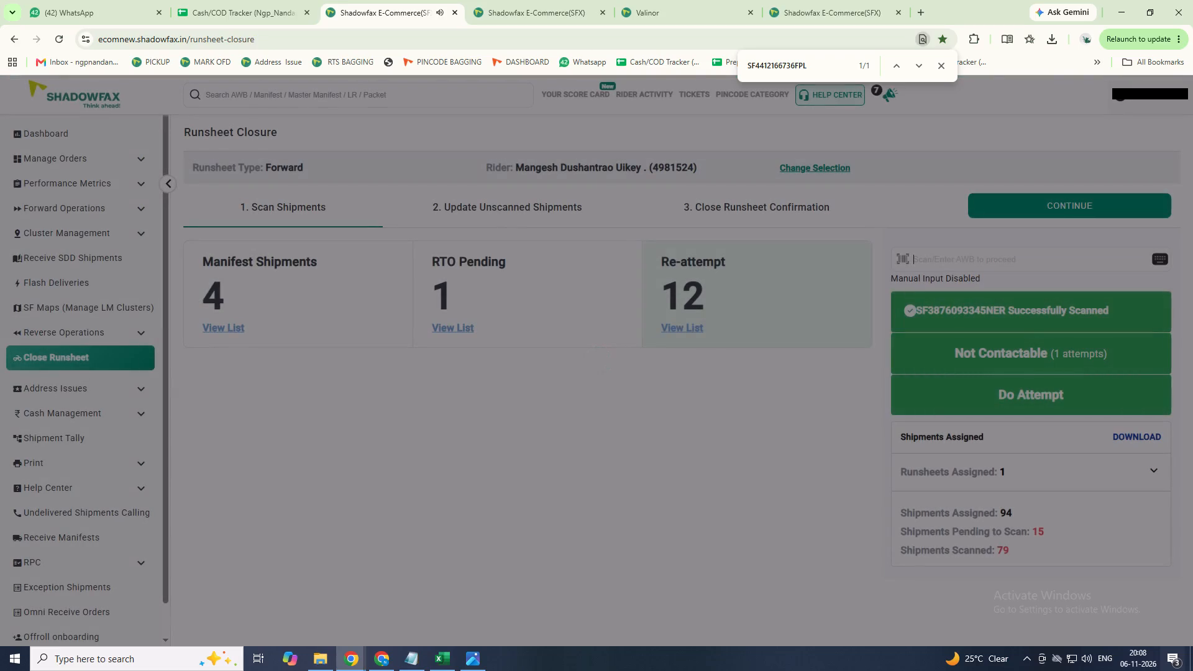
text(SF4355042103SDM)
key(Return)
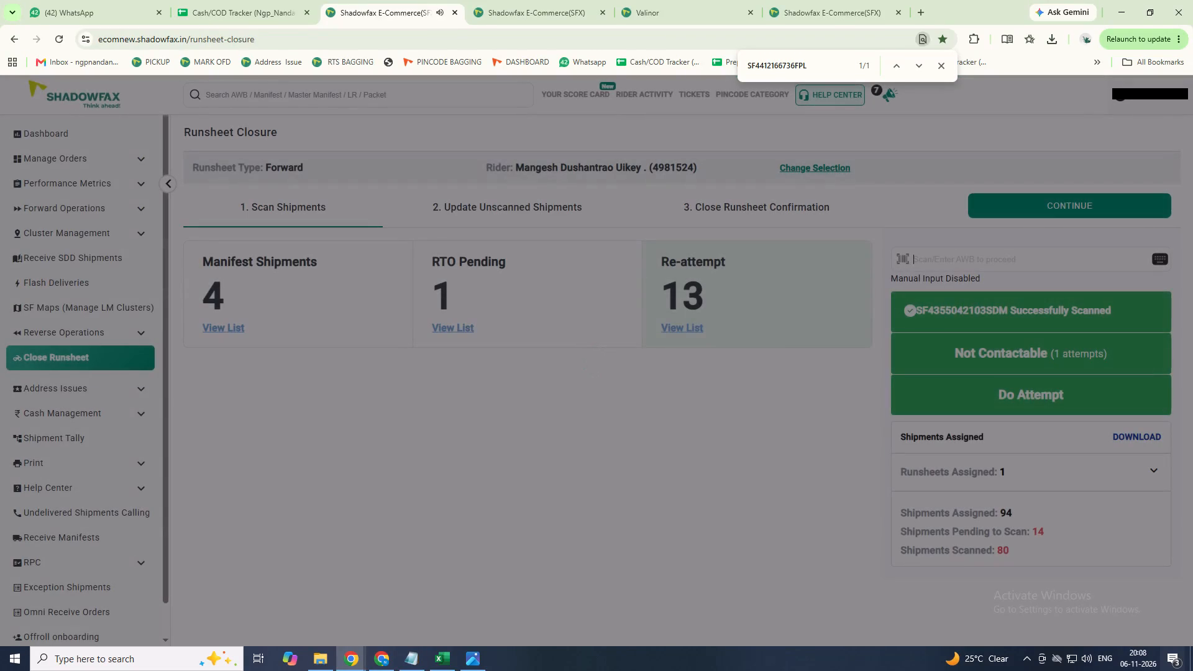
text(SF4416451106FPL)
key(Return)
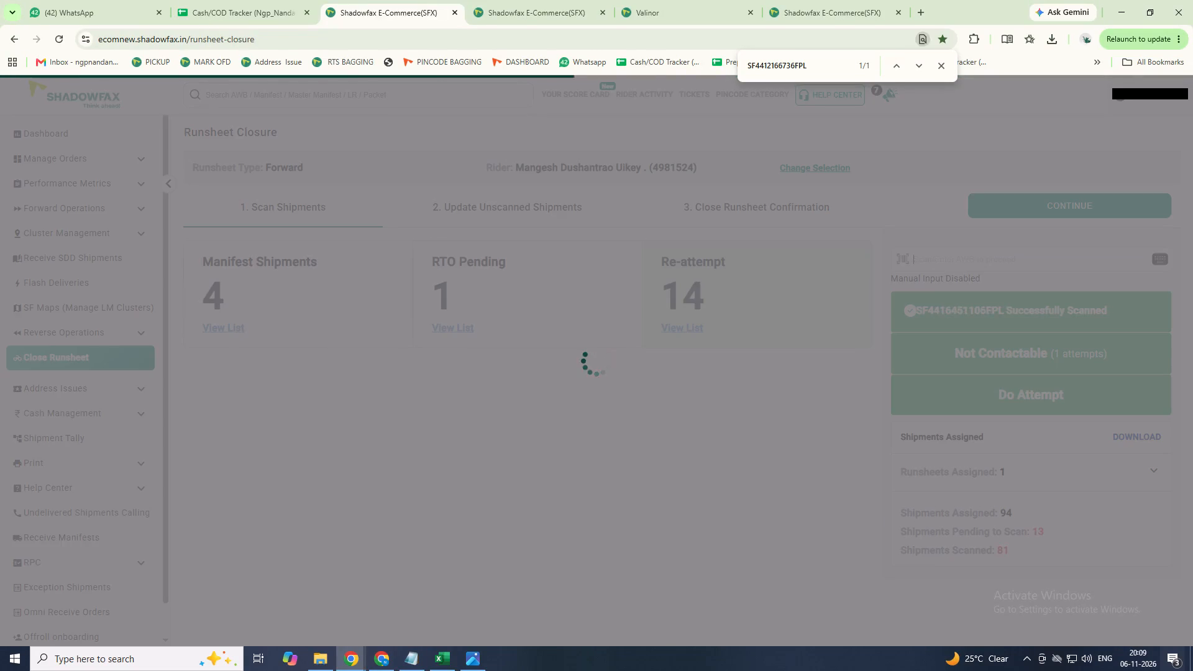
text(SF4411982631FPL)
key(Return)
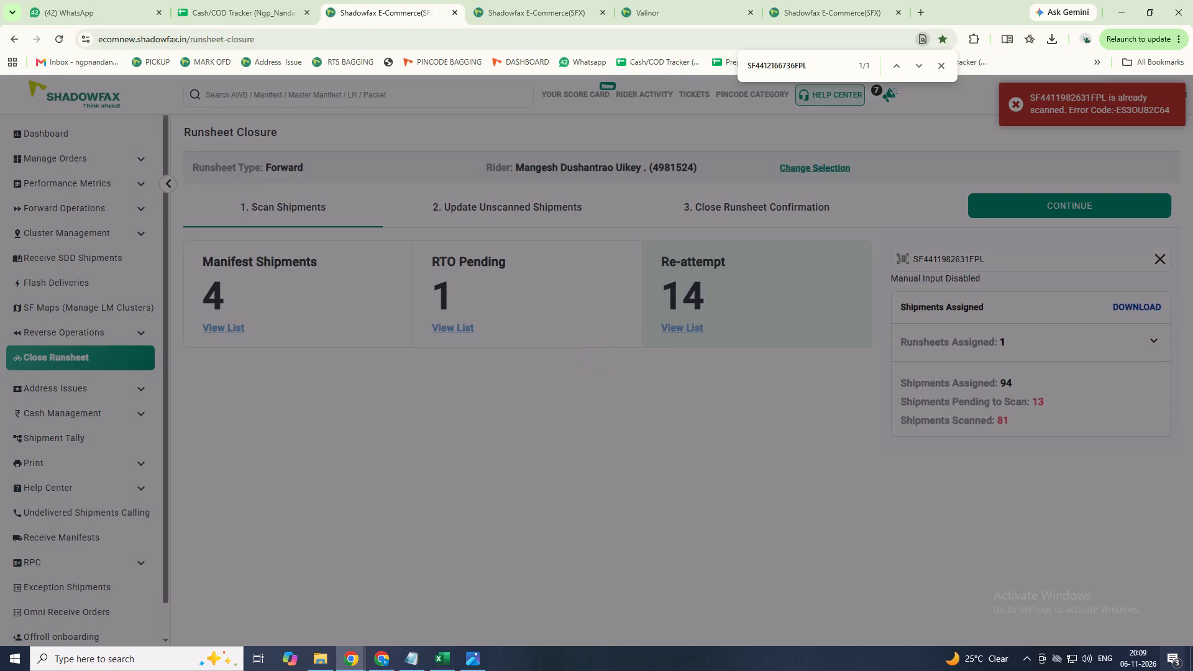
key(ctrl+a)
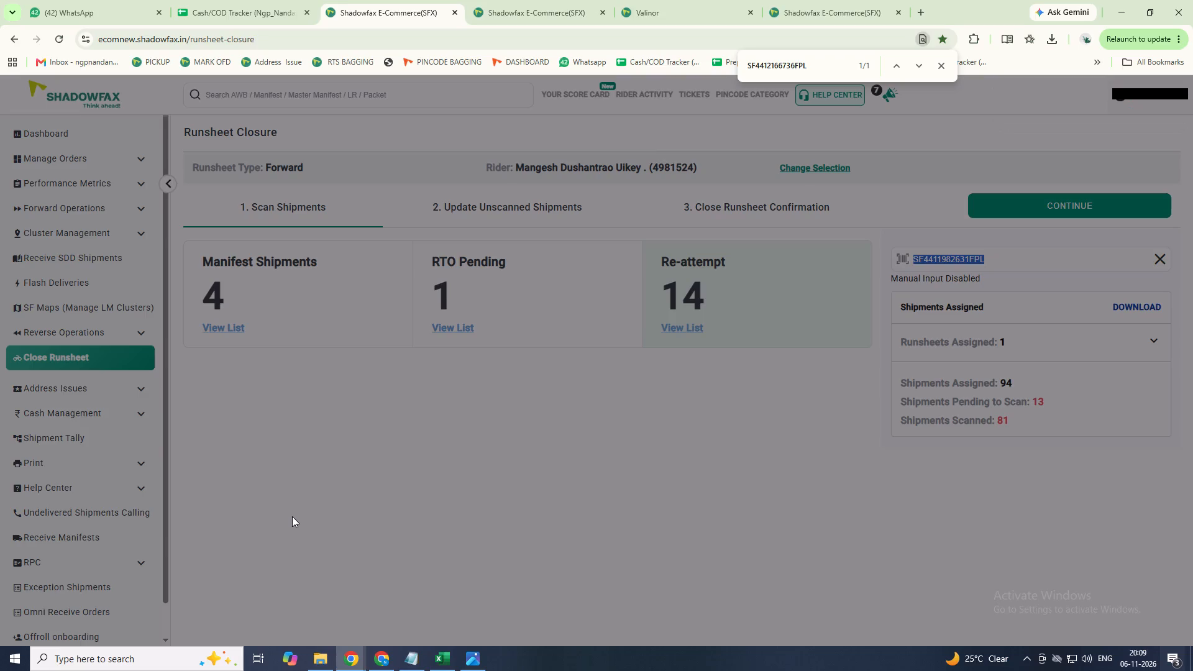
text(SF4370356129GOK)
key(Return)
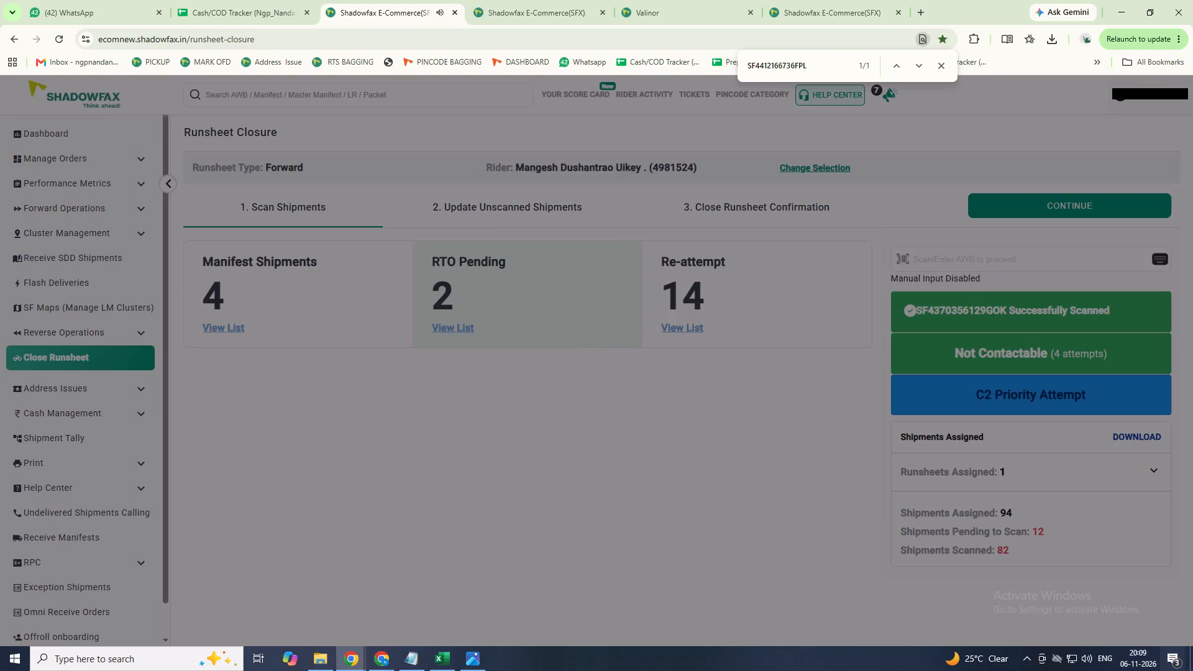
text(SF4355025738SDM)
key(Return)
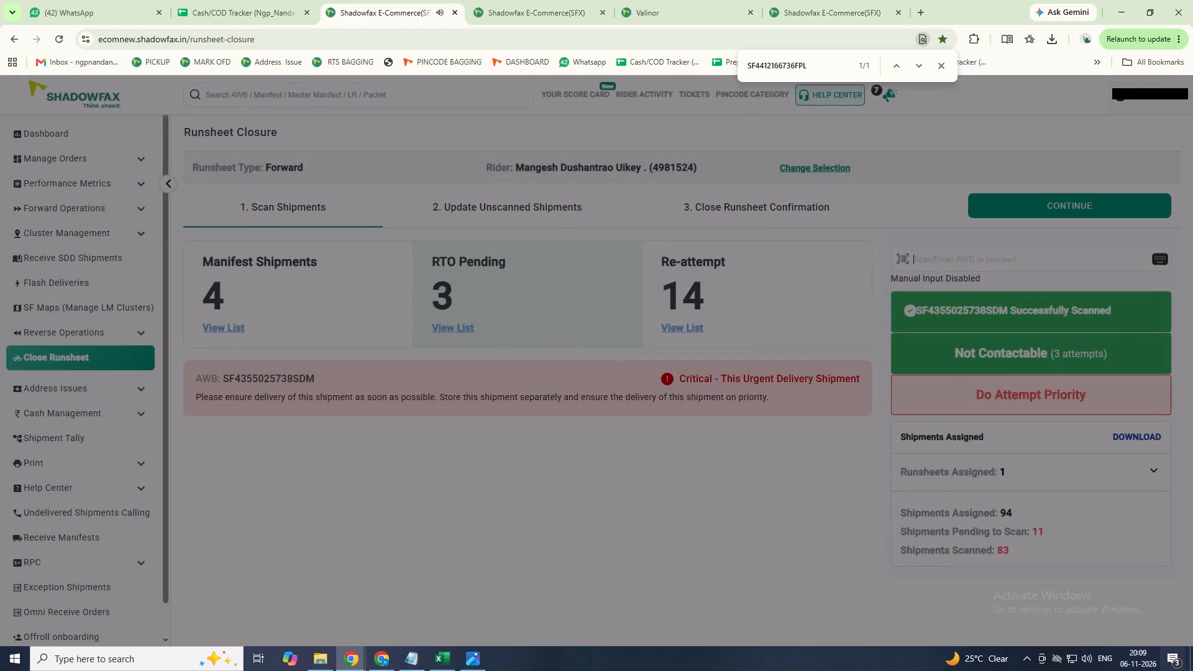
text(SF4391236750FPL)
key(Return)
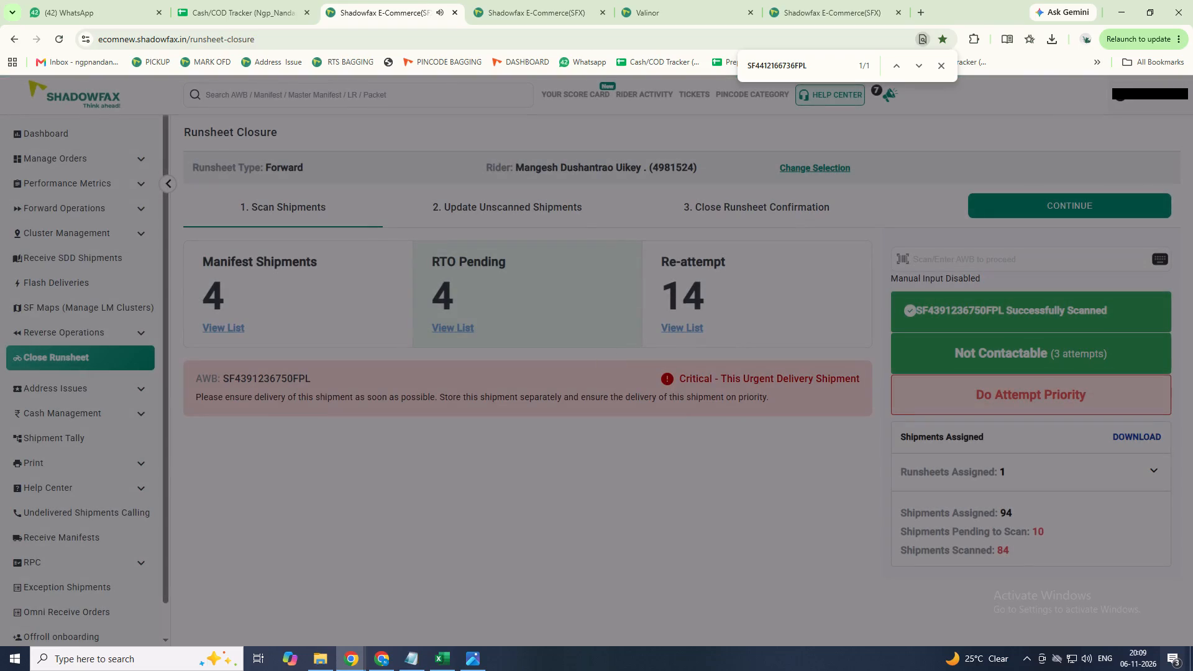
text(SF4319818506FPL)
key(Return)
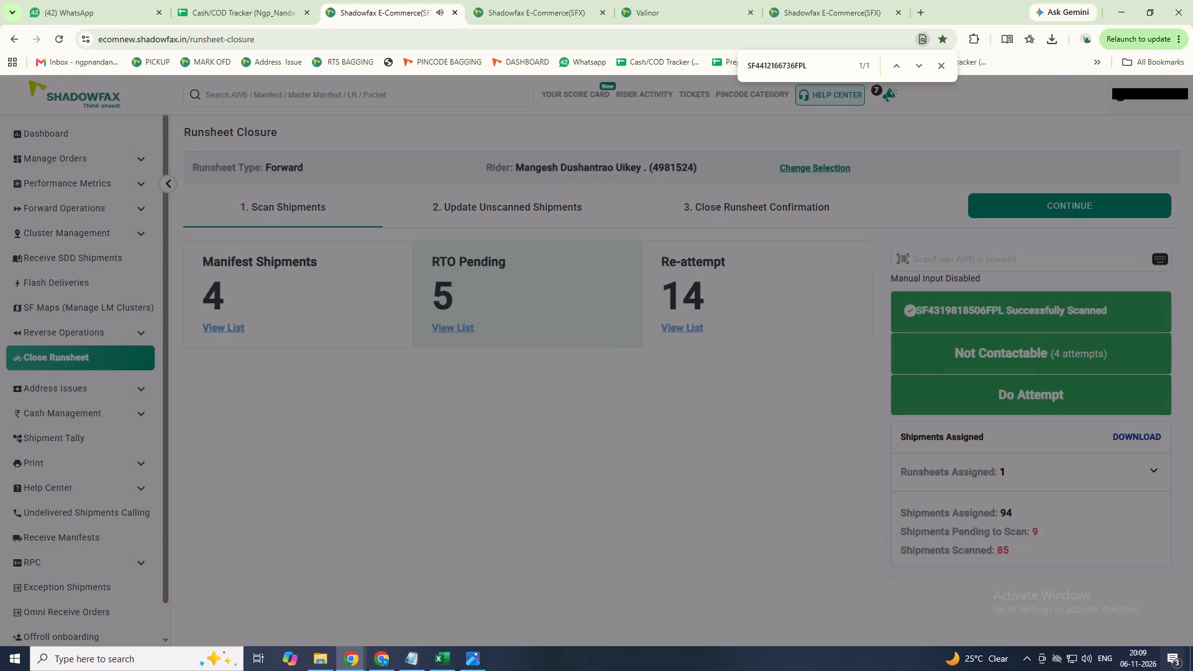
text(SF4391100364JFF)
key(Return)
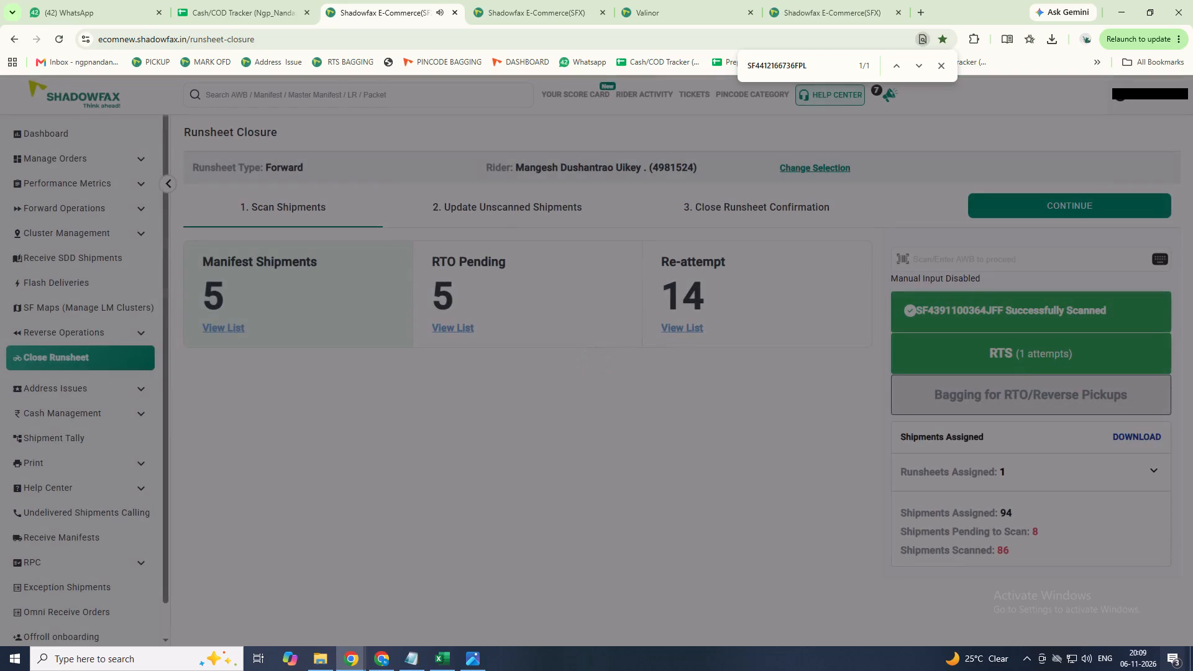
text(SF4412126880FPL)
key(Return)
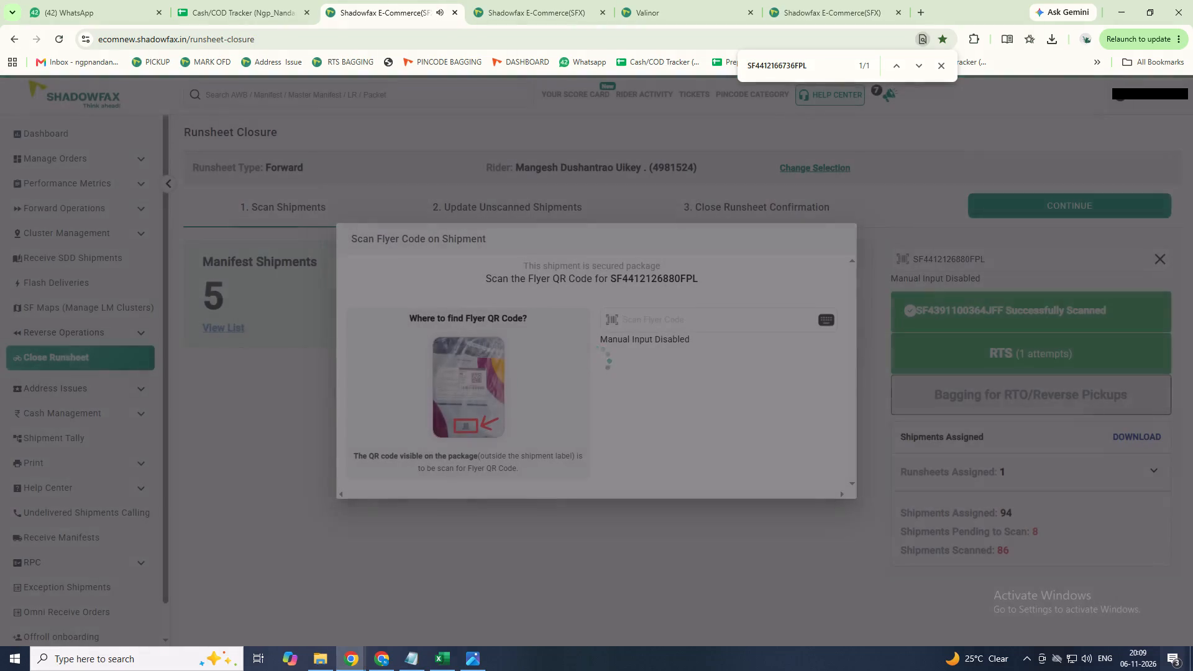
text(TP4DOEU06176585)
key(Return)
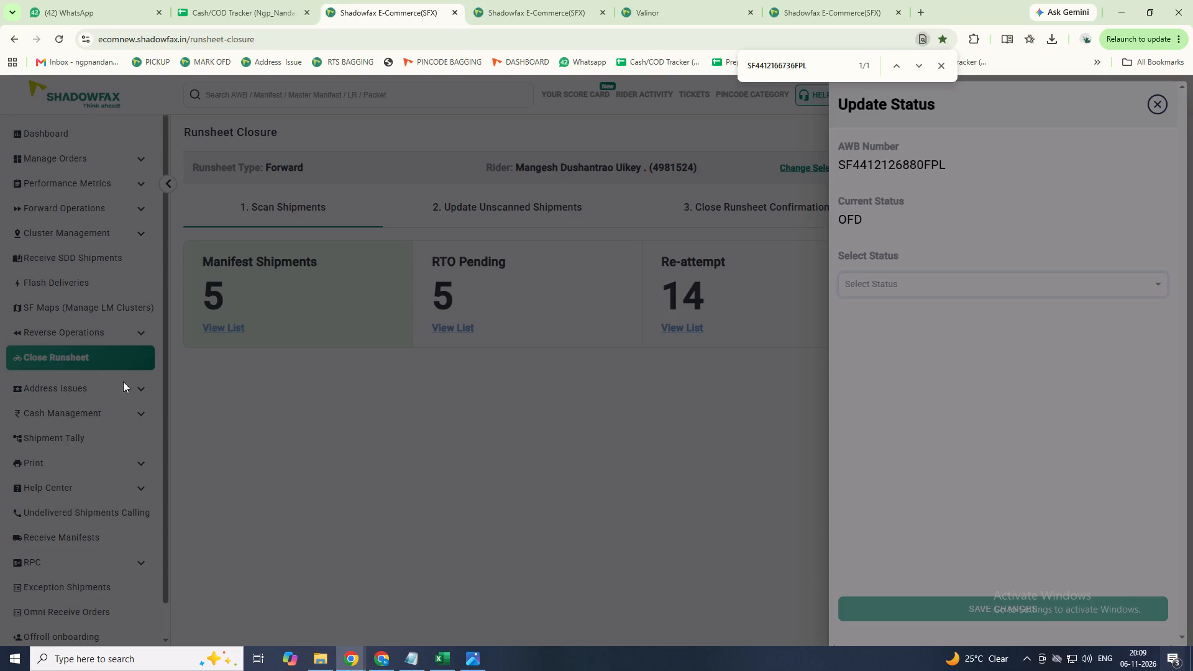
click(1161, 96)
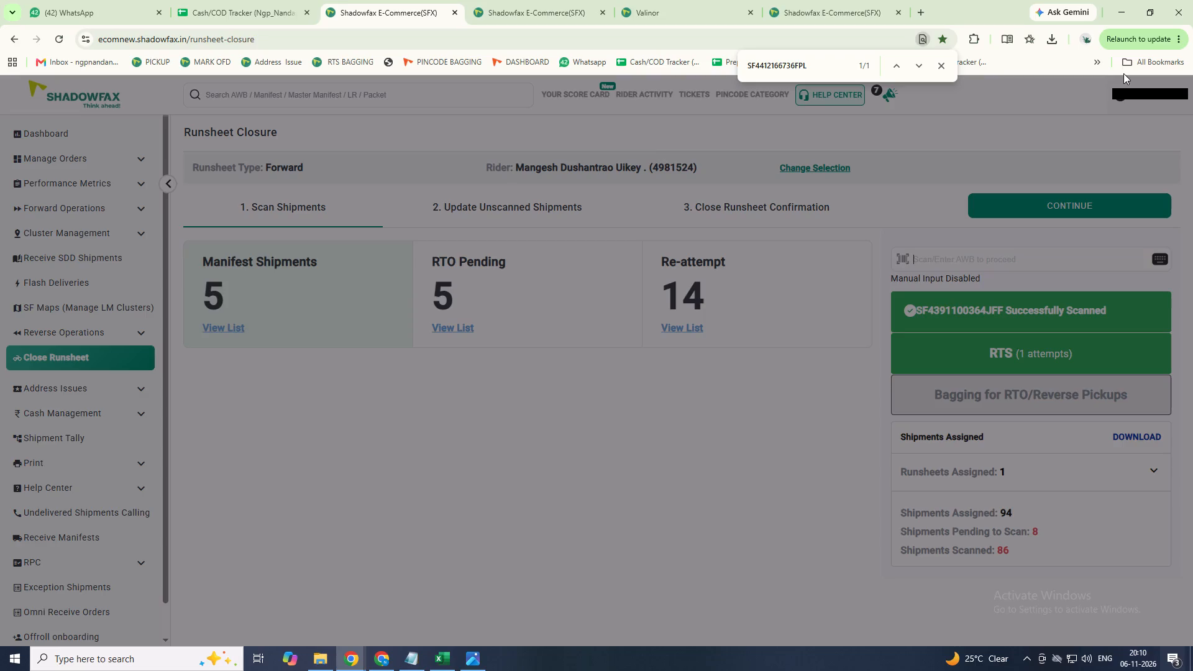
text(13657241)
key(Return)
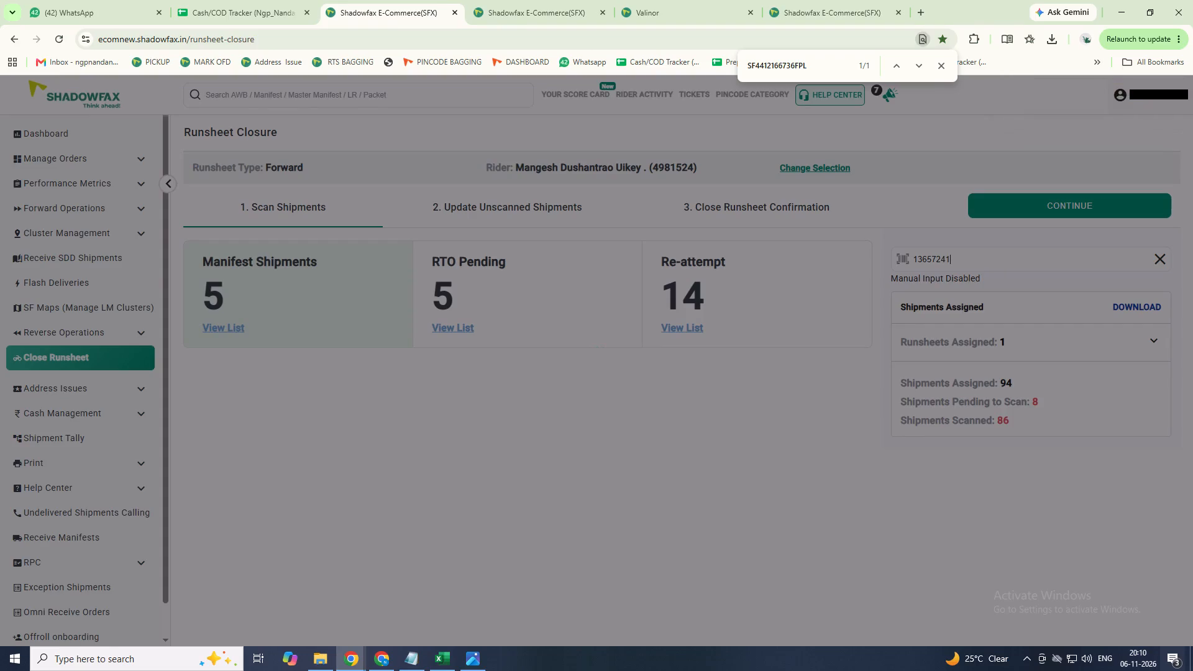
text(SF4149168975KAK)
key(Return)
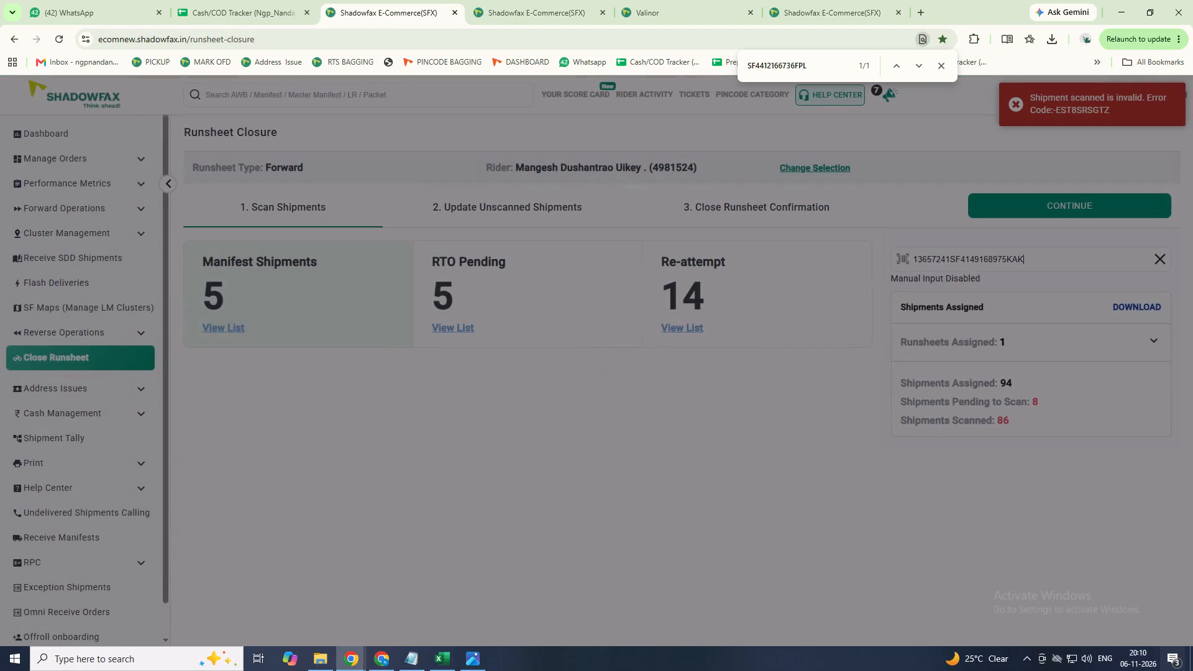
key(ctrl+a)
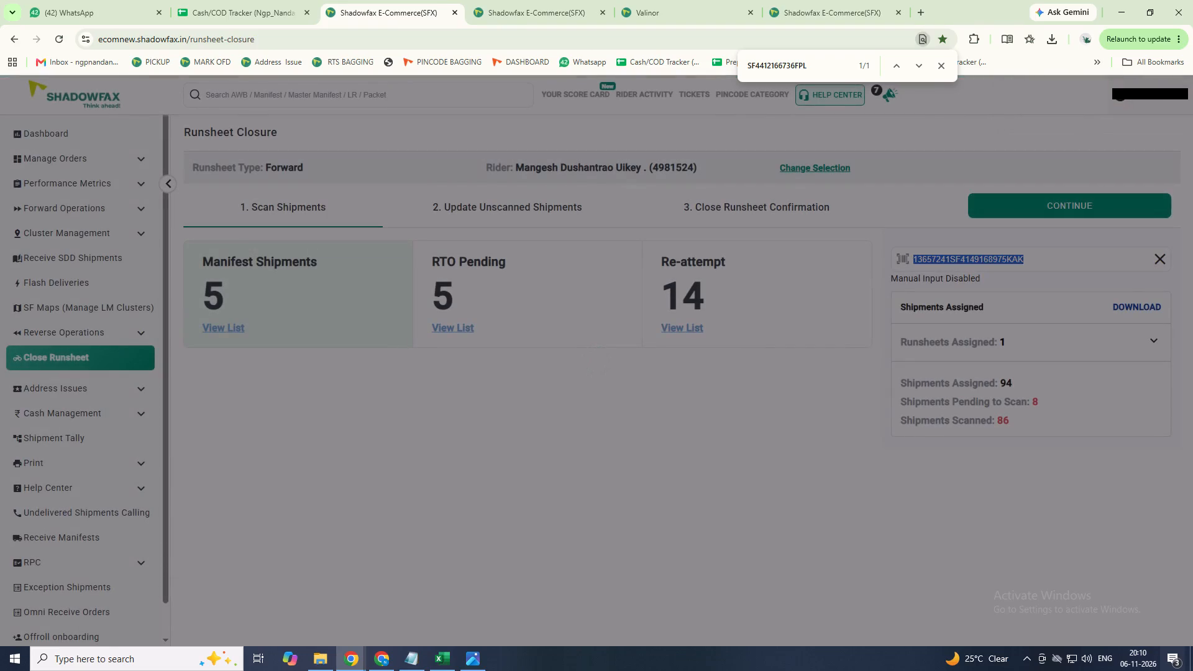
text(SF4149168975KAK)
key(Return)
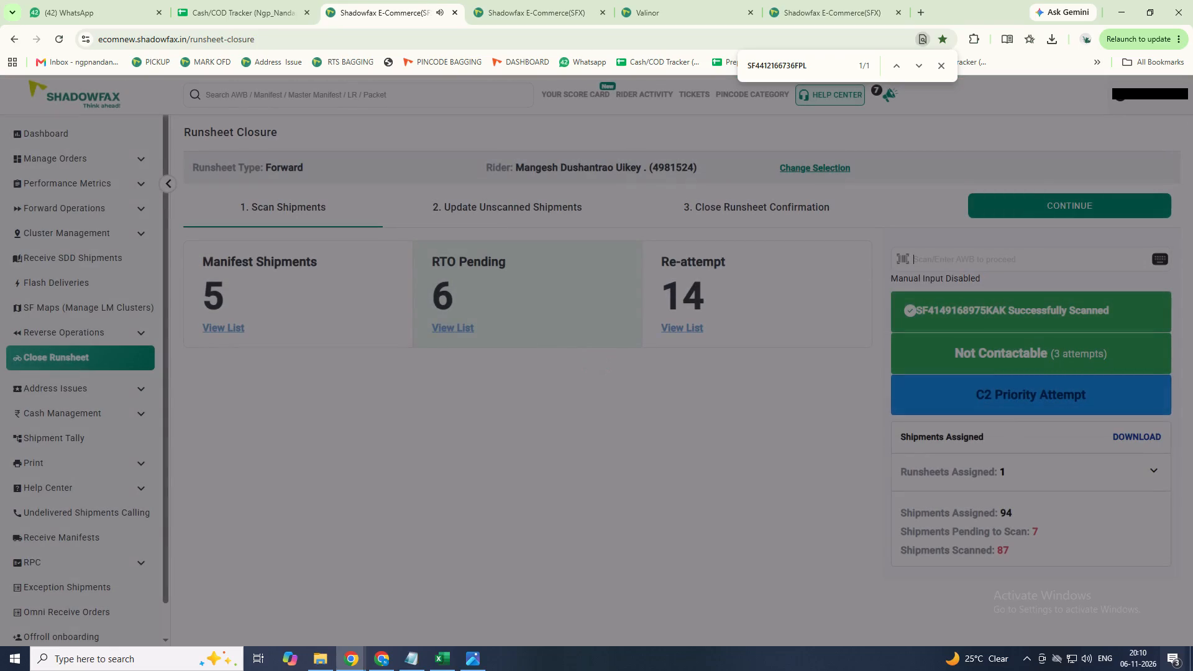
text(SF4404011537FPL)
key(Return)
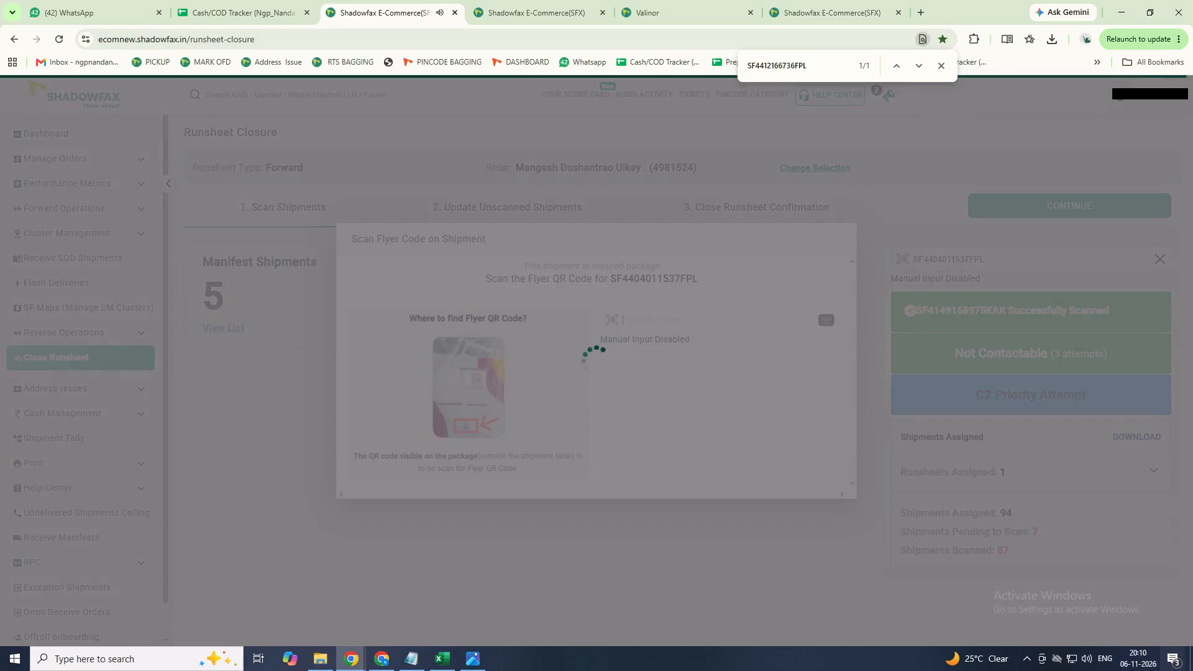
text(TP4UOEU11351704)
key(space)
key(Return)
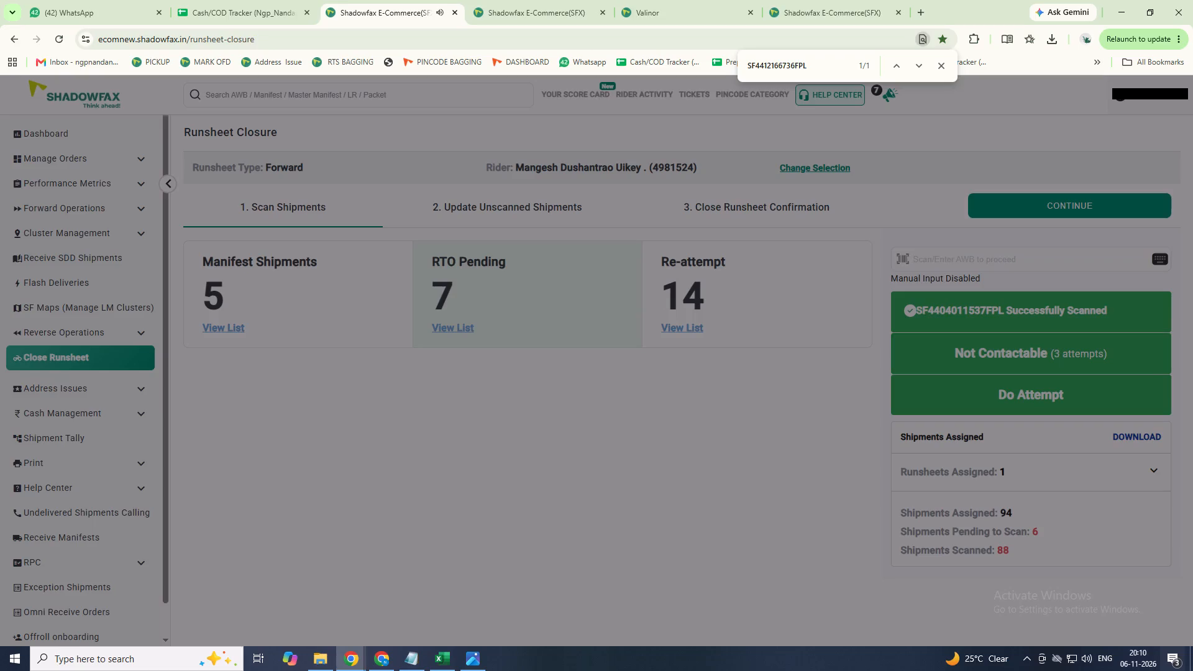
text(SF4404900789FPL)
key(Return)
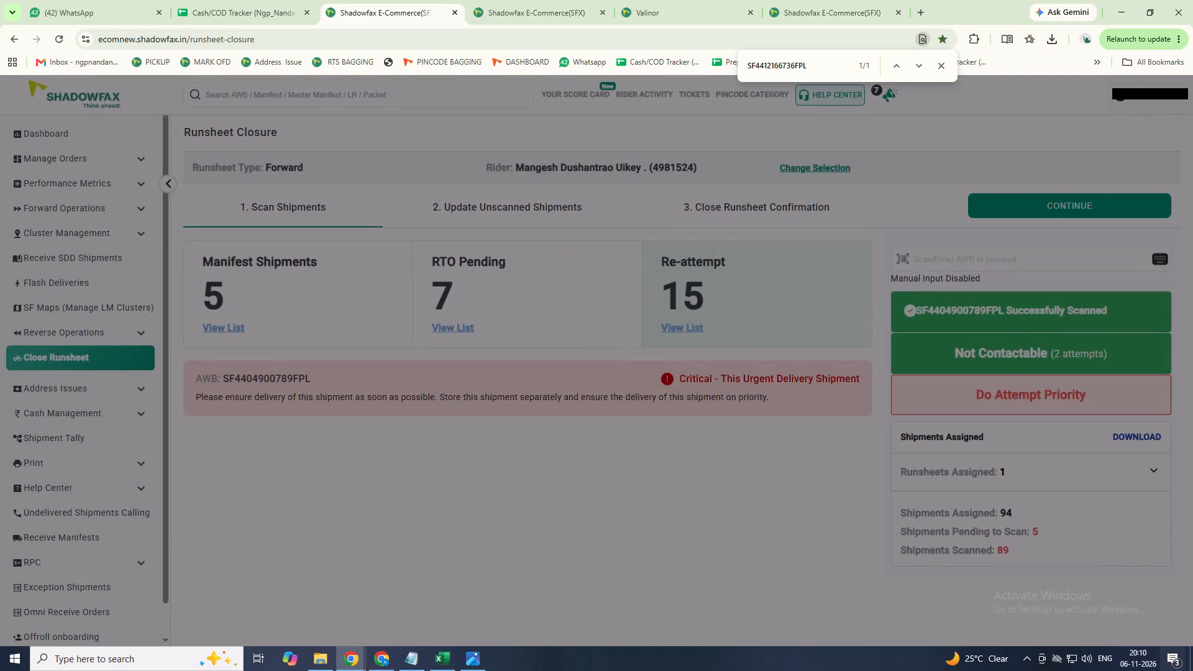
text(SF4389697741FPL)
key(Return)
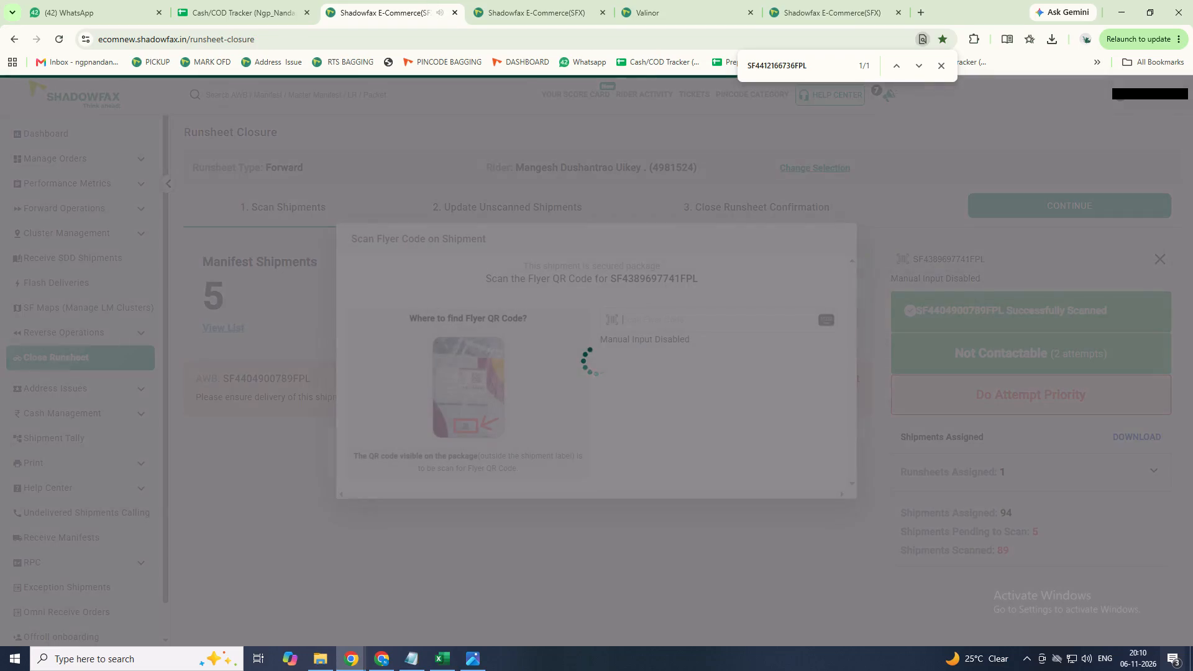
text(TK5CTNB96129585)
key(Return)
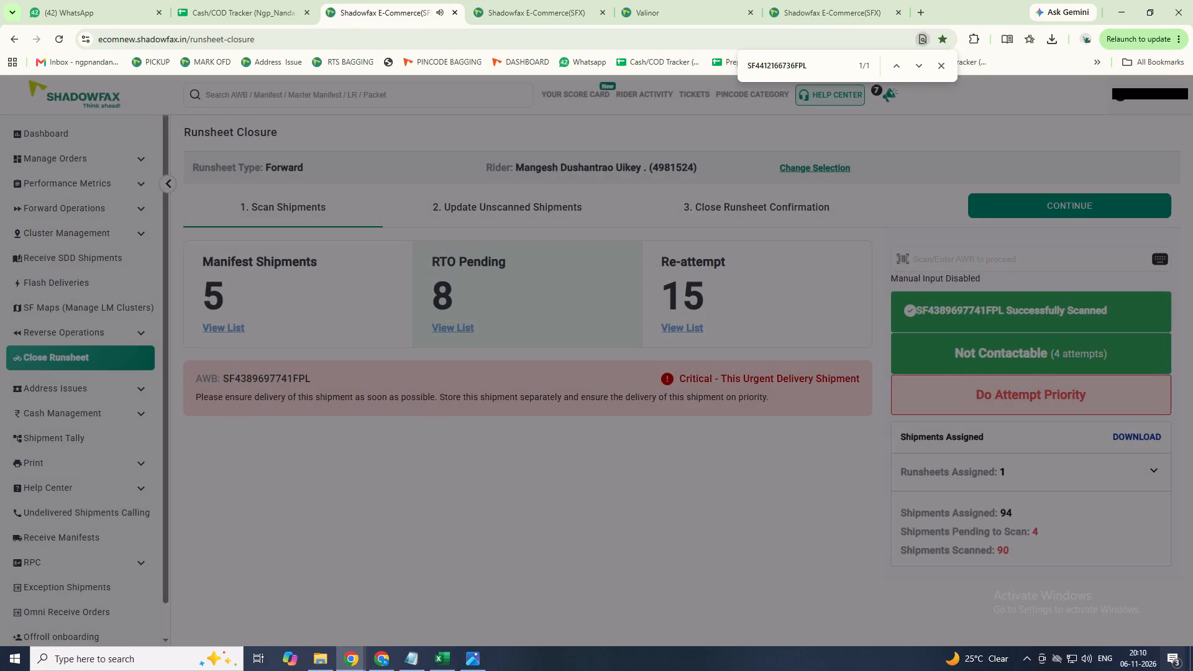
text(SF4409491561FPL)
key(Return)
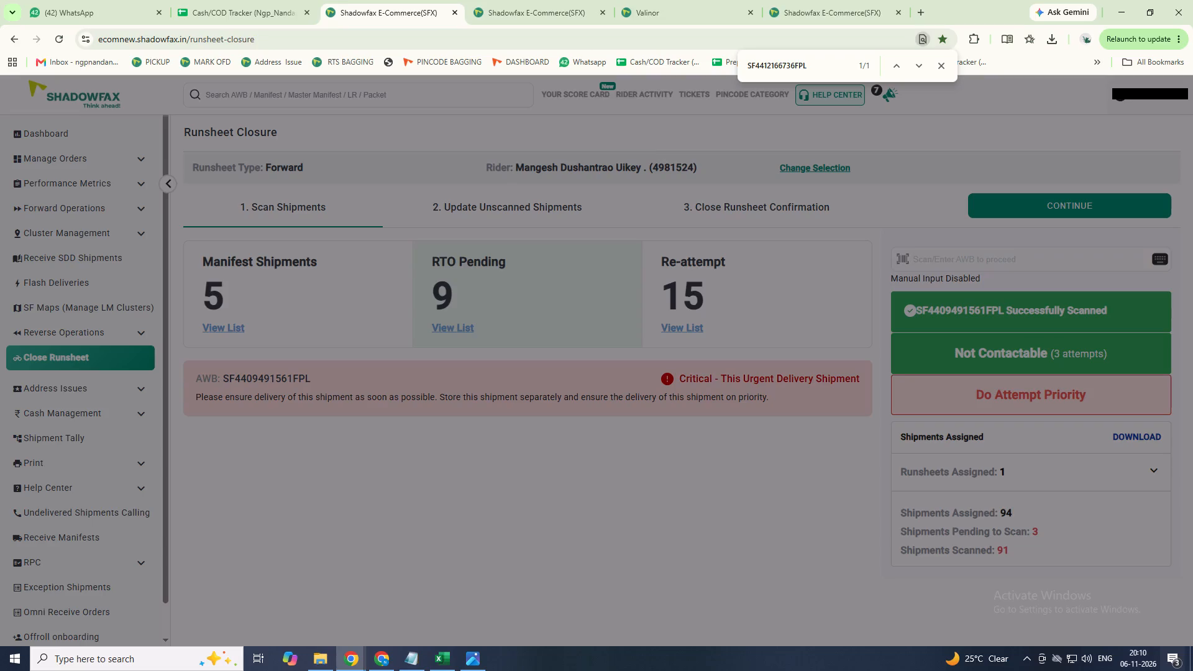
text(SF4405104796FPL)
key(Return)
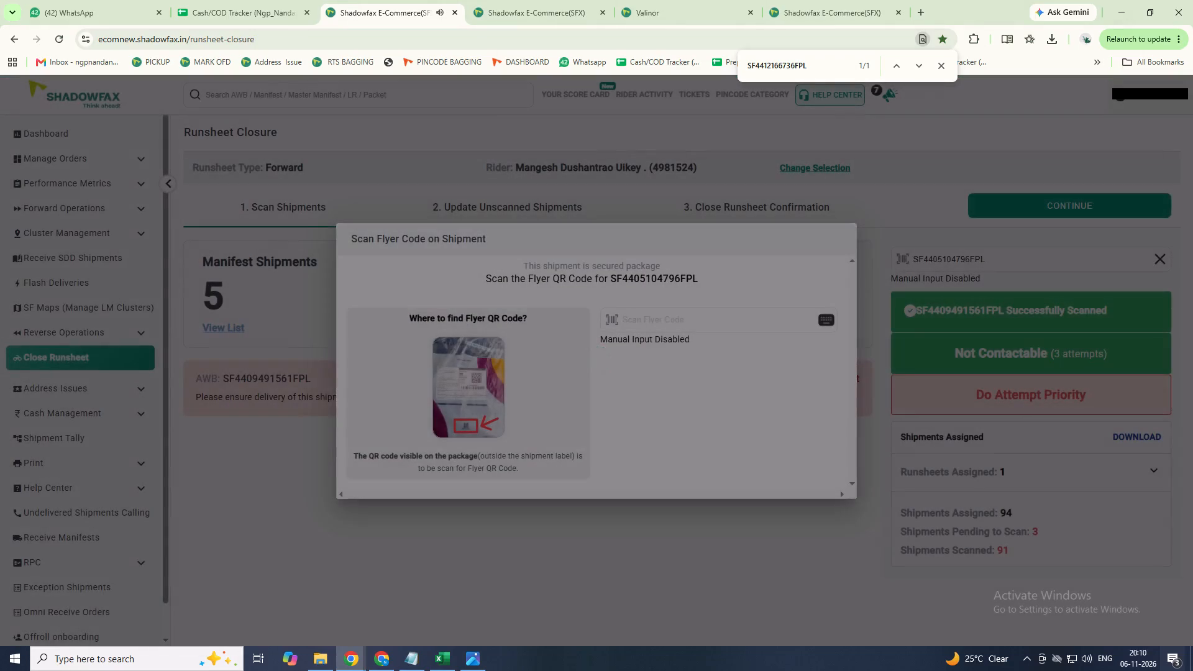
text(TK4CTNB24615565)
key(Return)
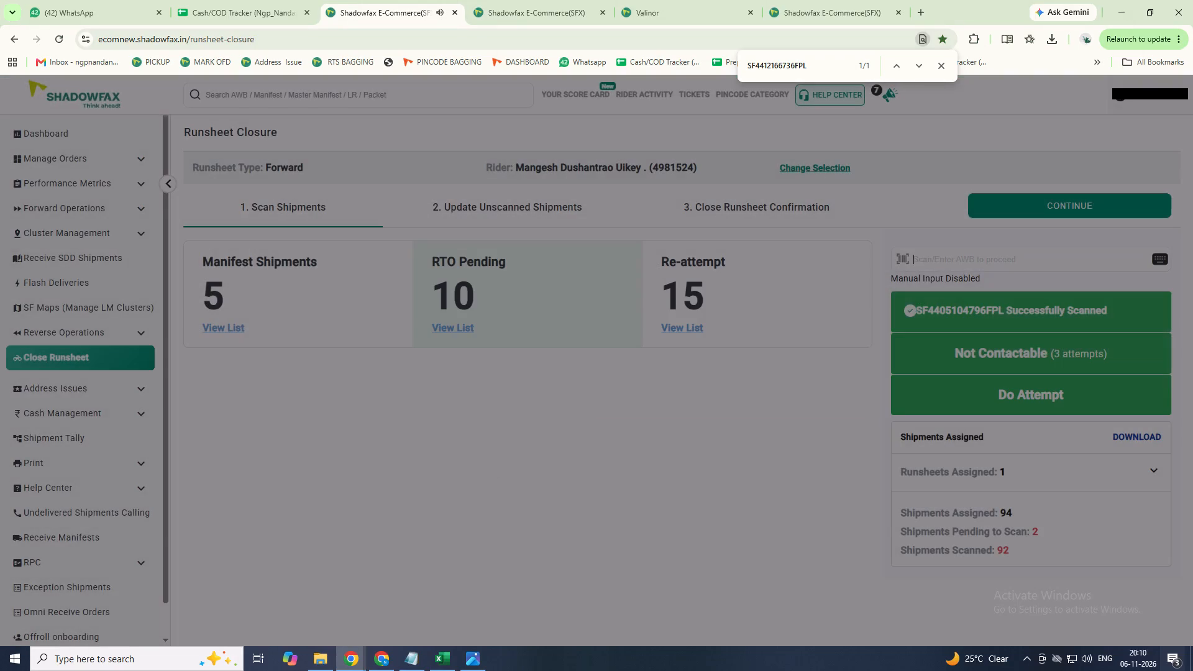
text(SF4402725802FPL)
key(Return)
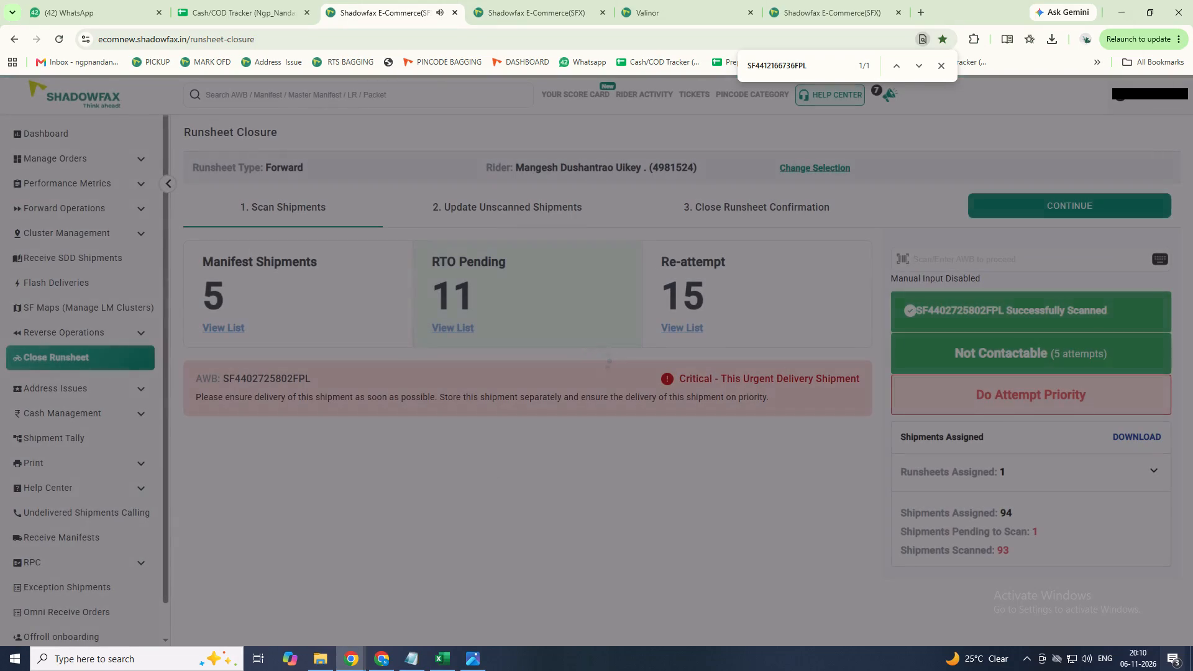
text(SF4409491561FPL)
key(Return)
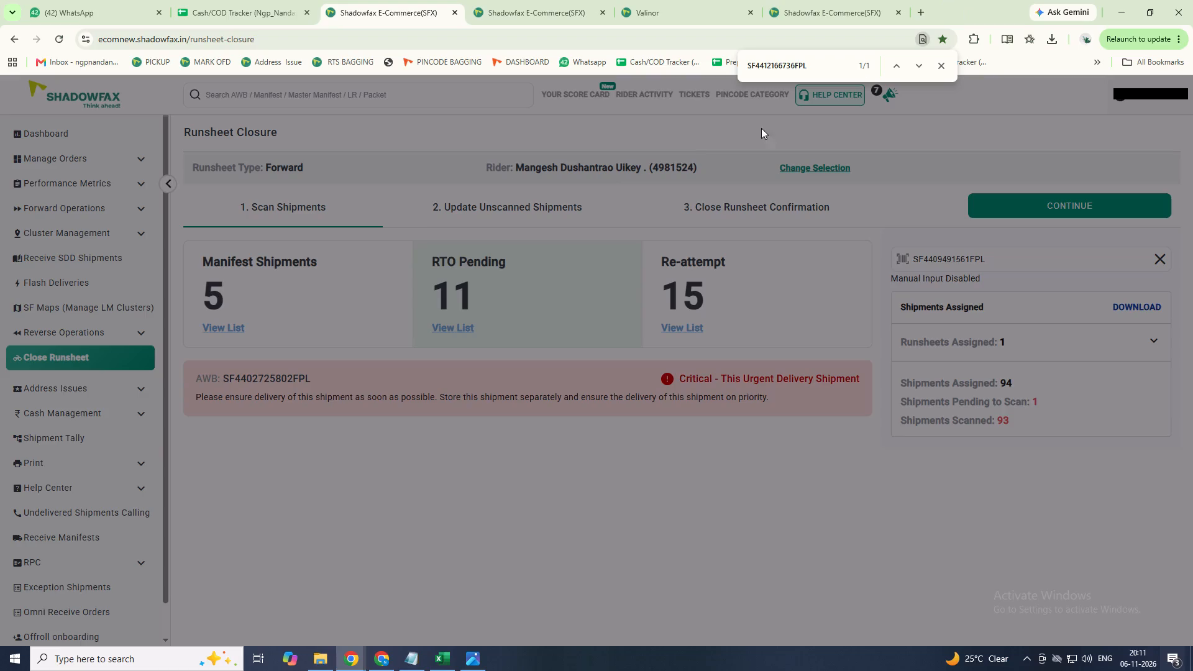
Check which shipment is still unmarked in the unscanned shipments stage.
click(458, 203)
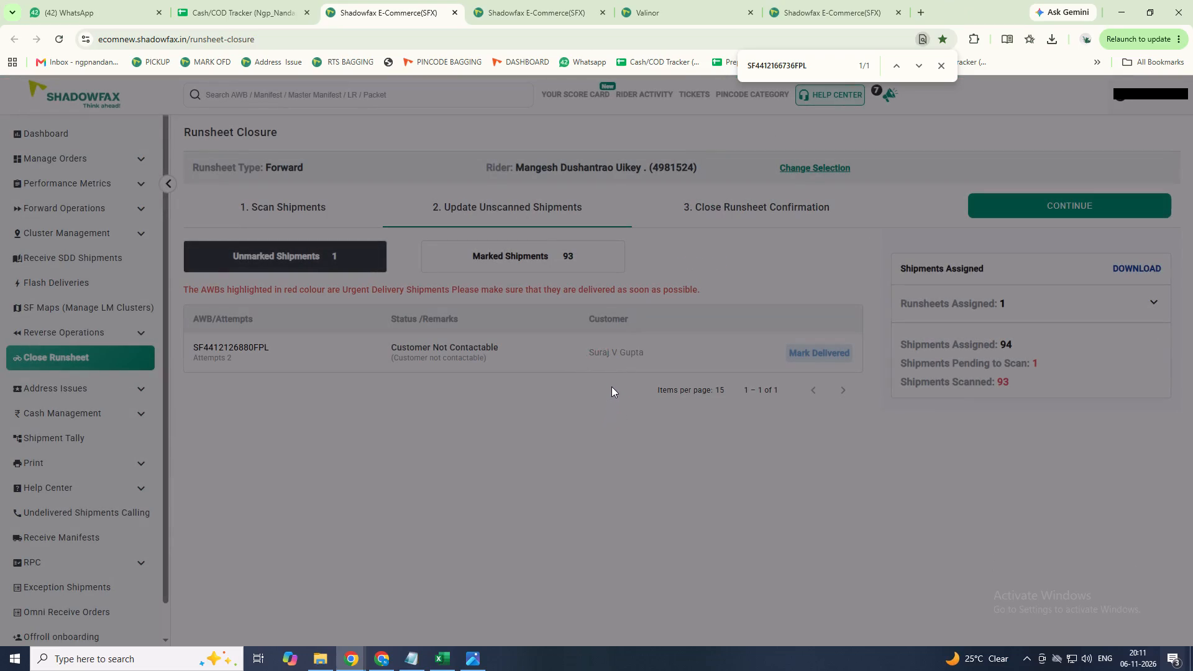
key(space)
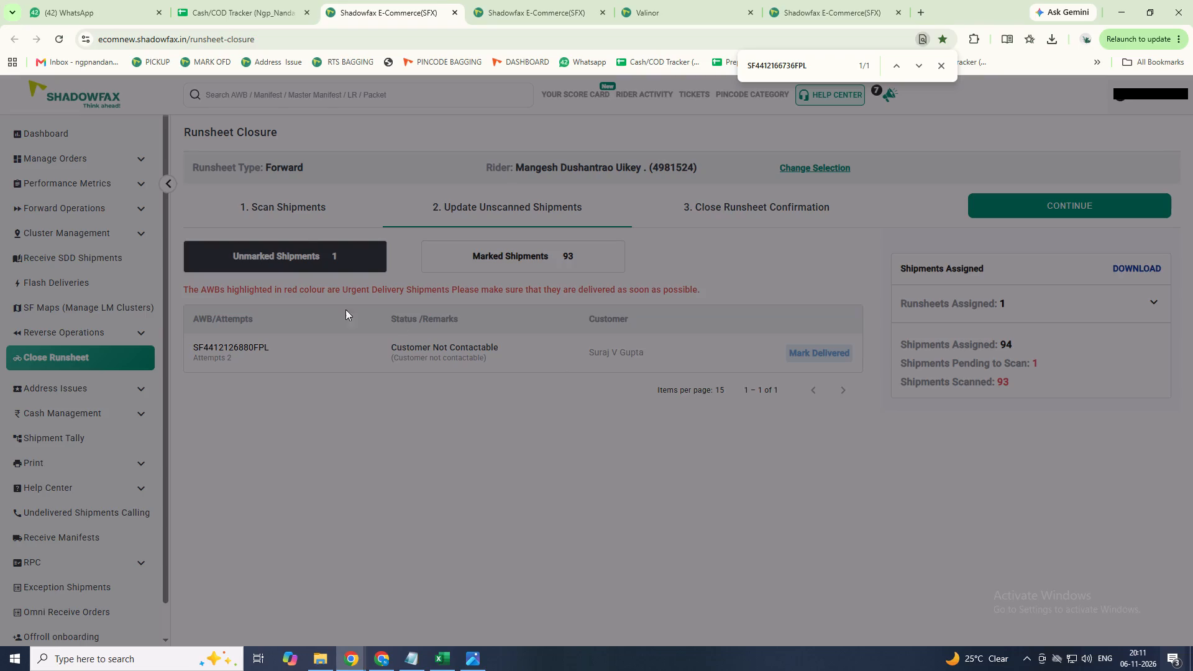
click(295, 221)
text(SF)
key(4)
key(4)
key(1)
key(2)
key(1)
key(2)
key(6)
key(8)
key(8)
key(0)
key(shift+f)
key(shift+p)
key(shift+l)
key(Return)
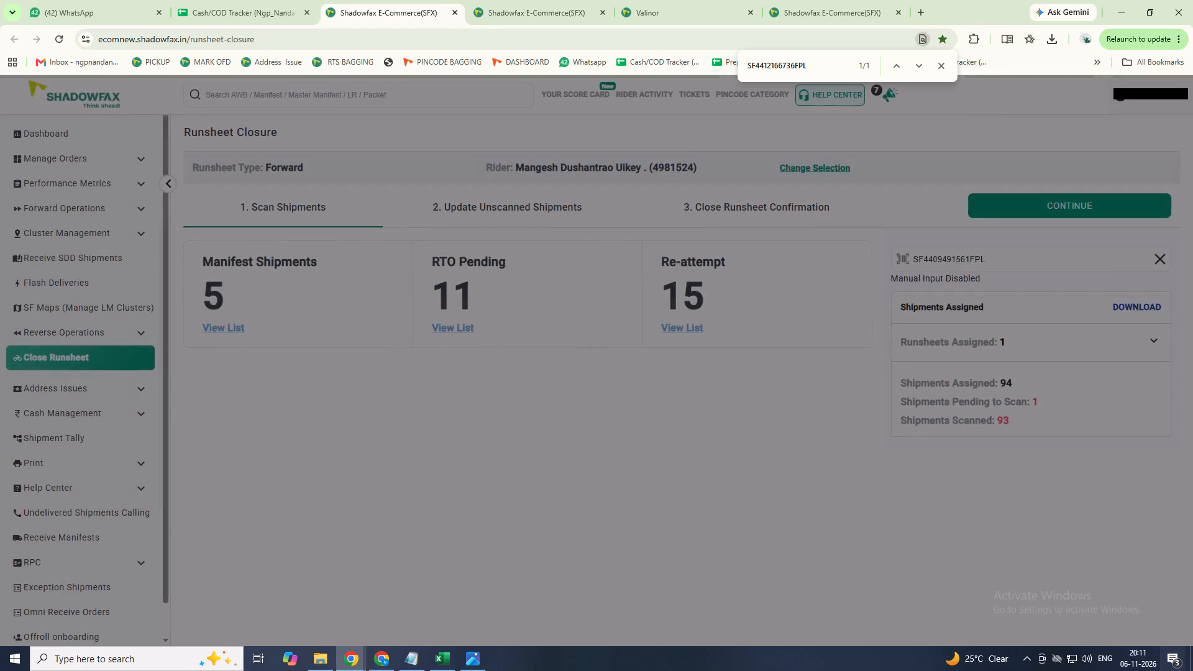
double_click(980, 254)
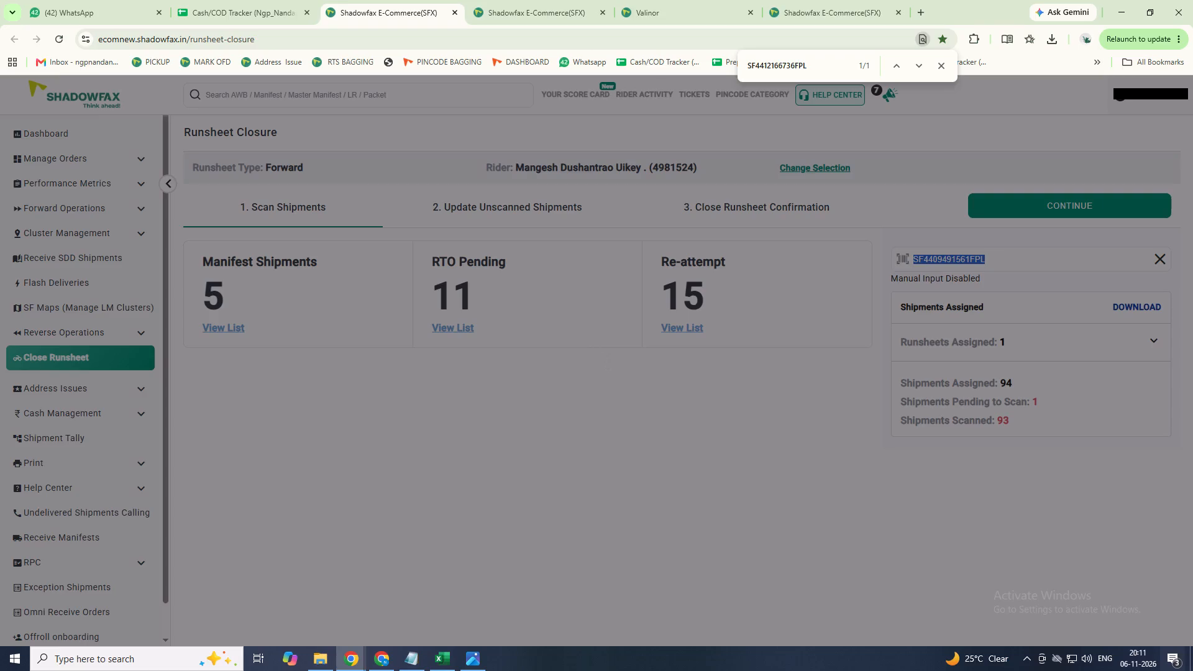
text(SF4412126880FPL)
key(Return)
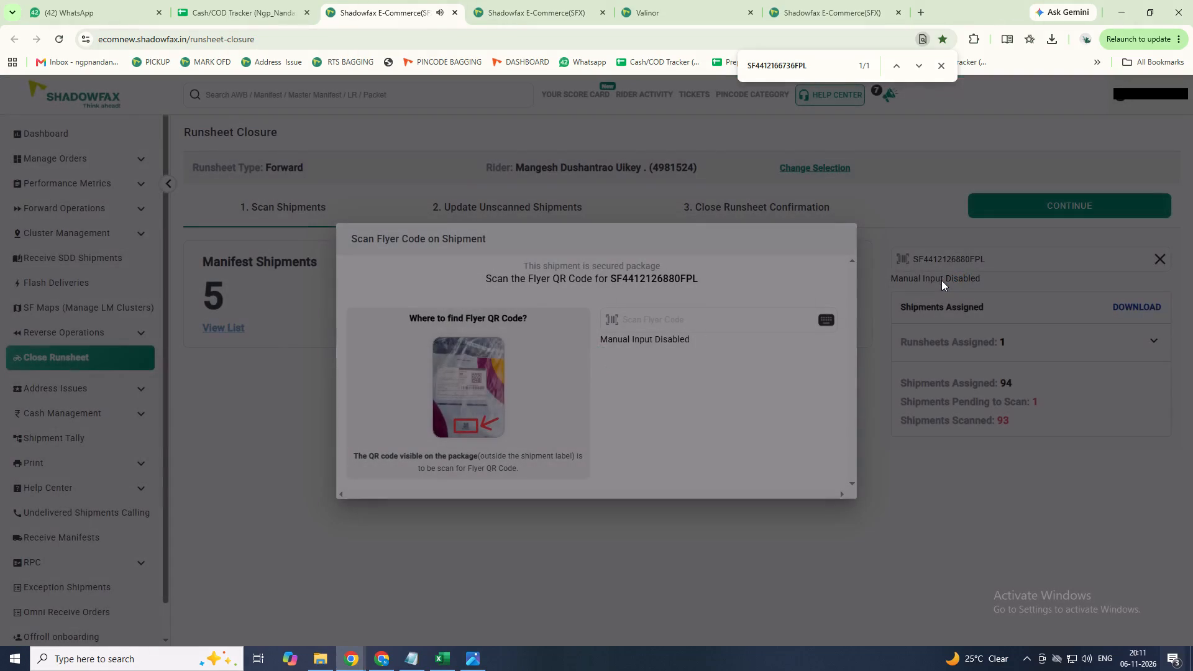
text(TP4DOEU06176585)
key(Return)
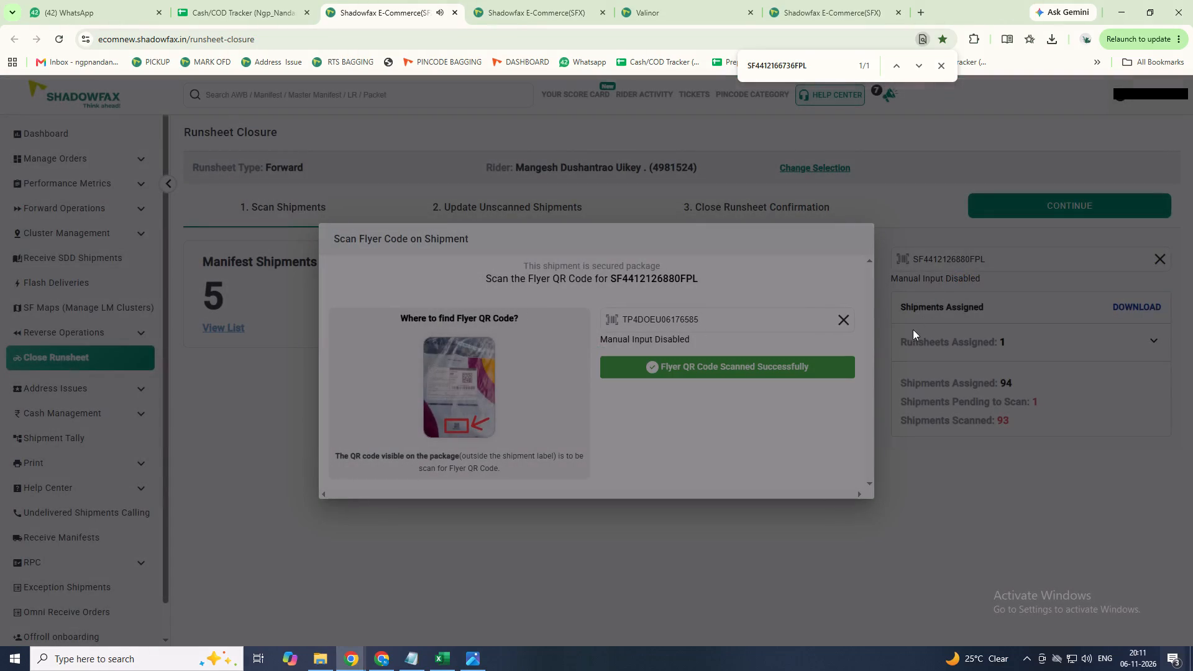
Continue past the unscanned shipments stage to the Close Runsheet Confirmation stage.
click(1023, 213)
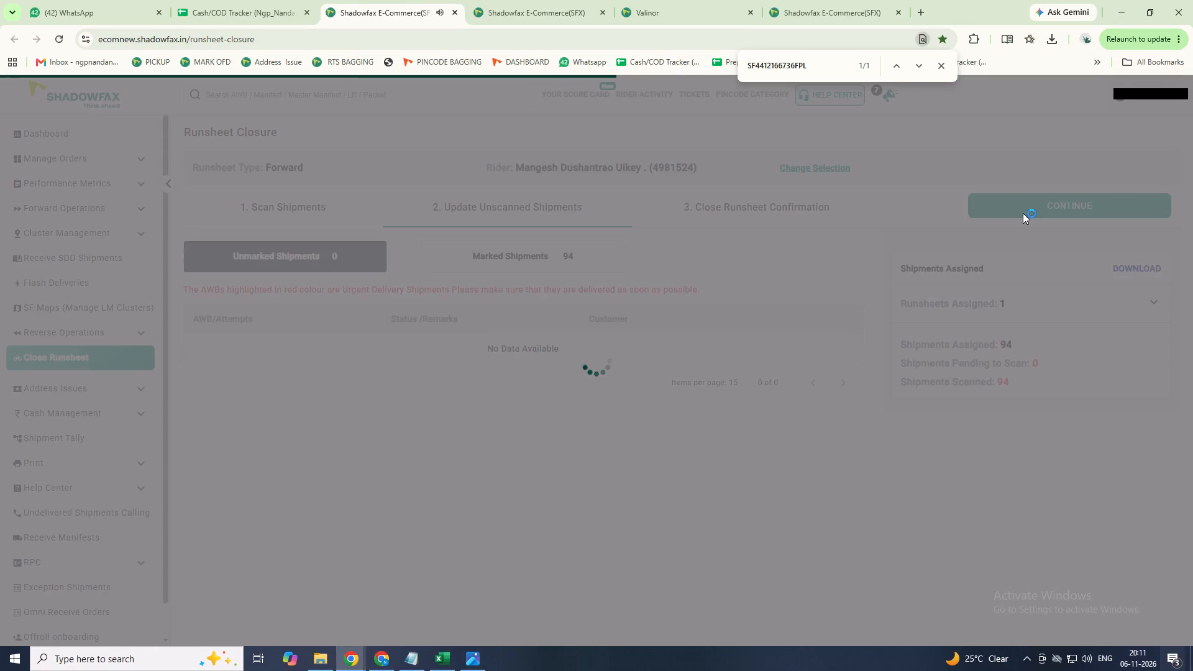
click(1020, 216)
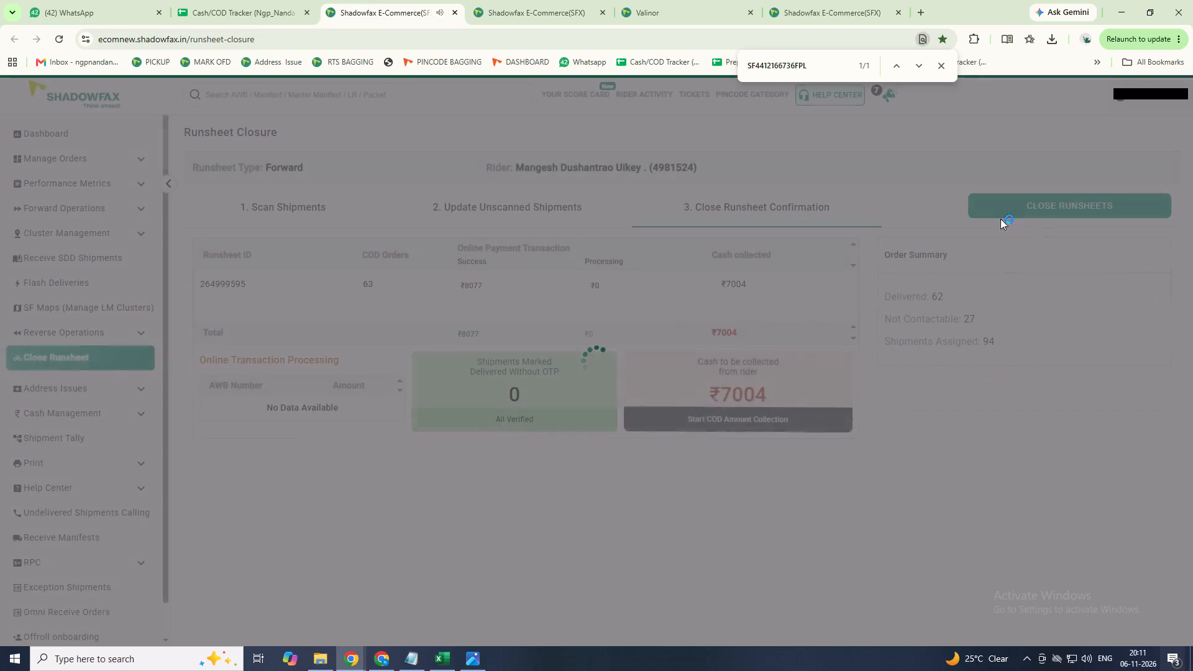
Switch to the Cash/COD Tracker sheet and enter 7004 as the Demo amount for rider 9 under 11-6-2026.
click(217, 12)
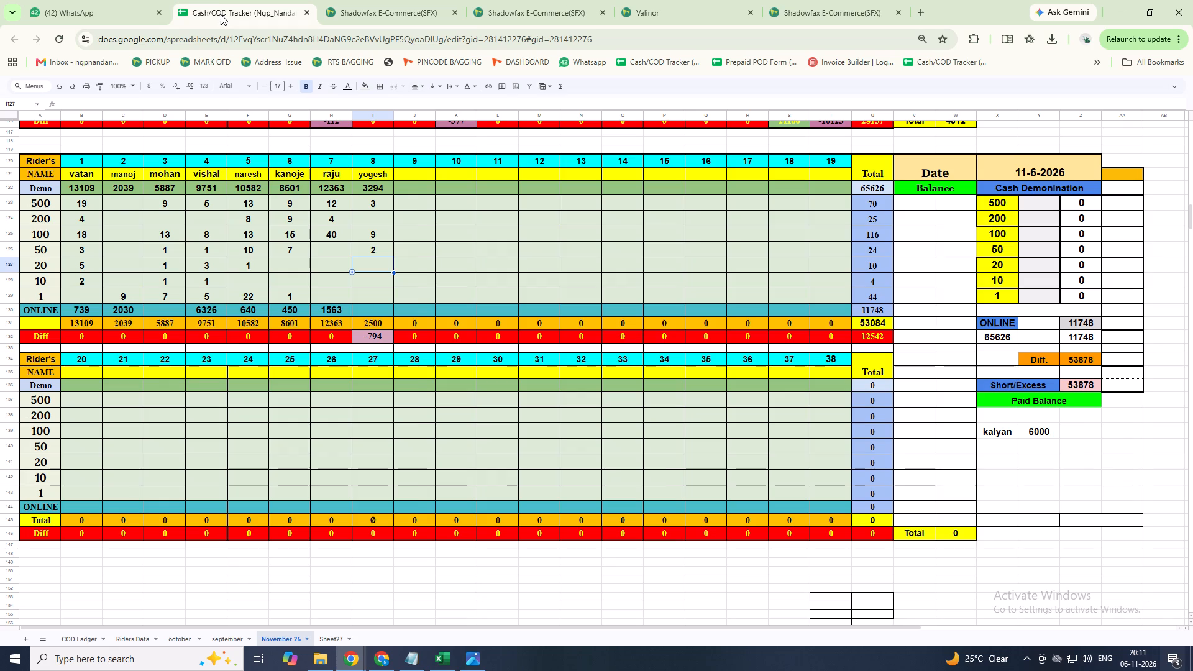
click(402, 183)
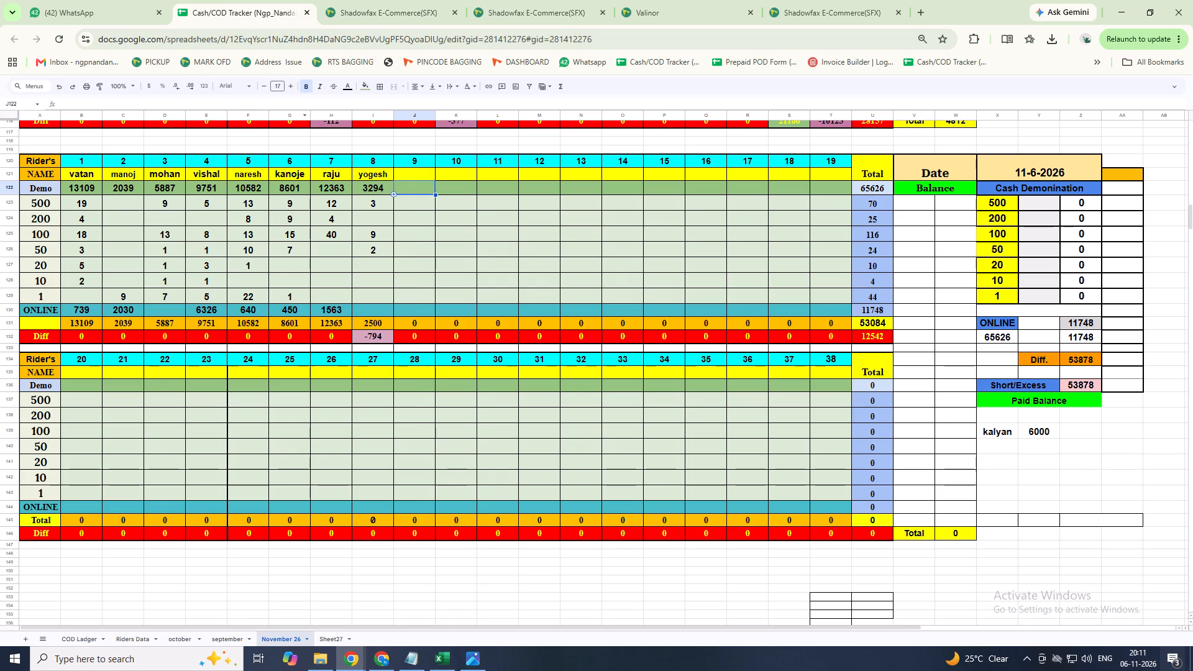
text(700)
key(4)
key(Return)
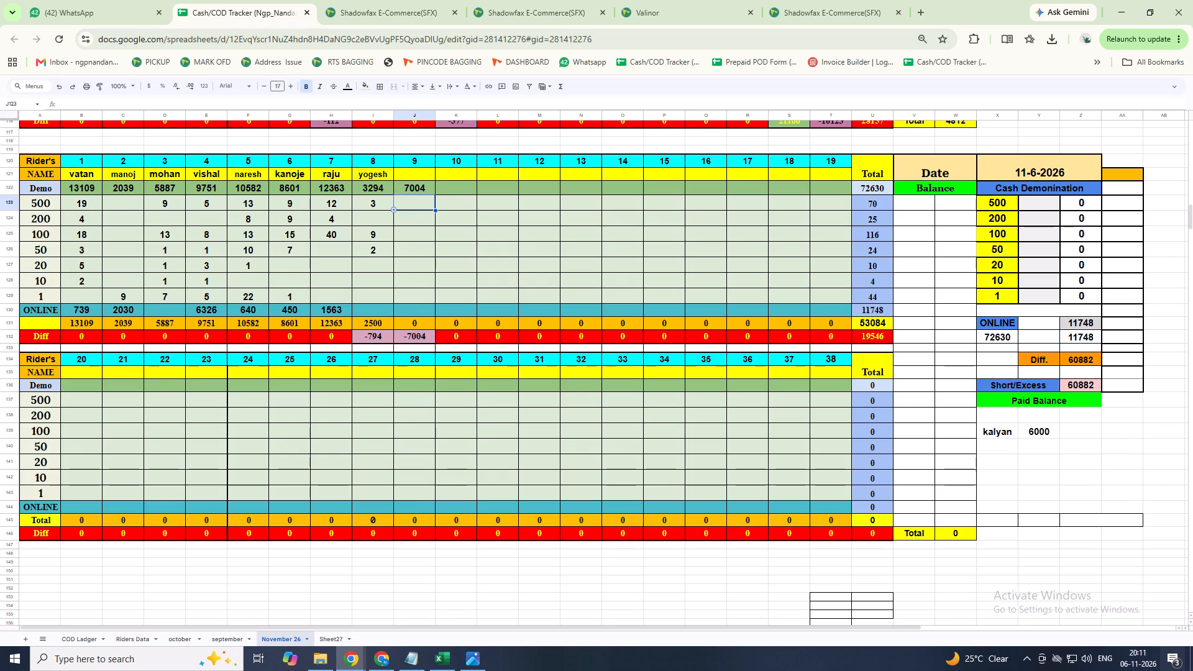
click(403, 171)
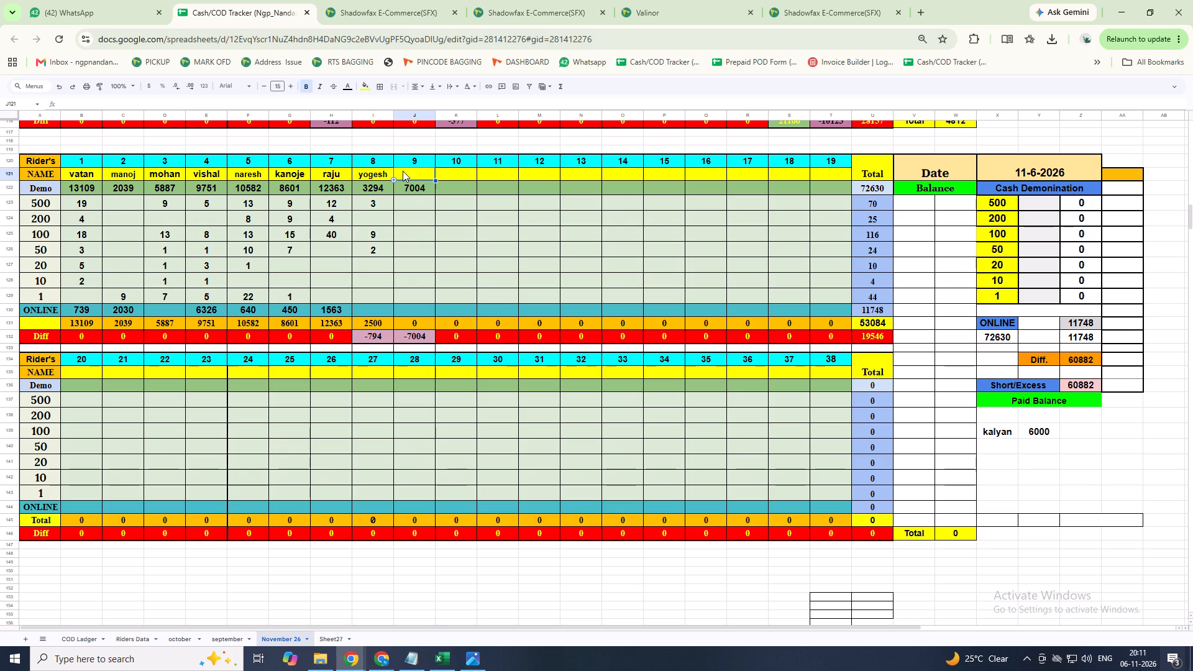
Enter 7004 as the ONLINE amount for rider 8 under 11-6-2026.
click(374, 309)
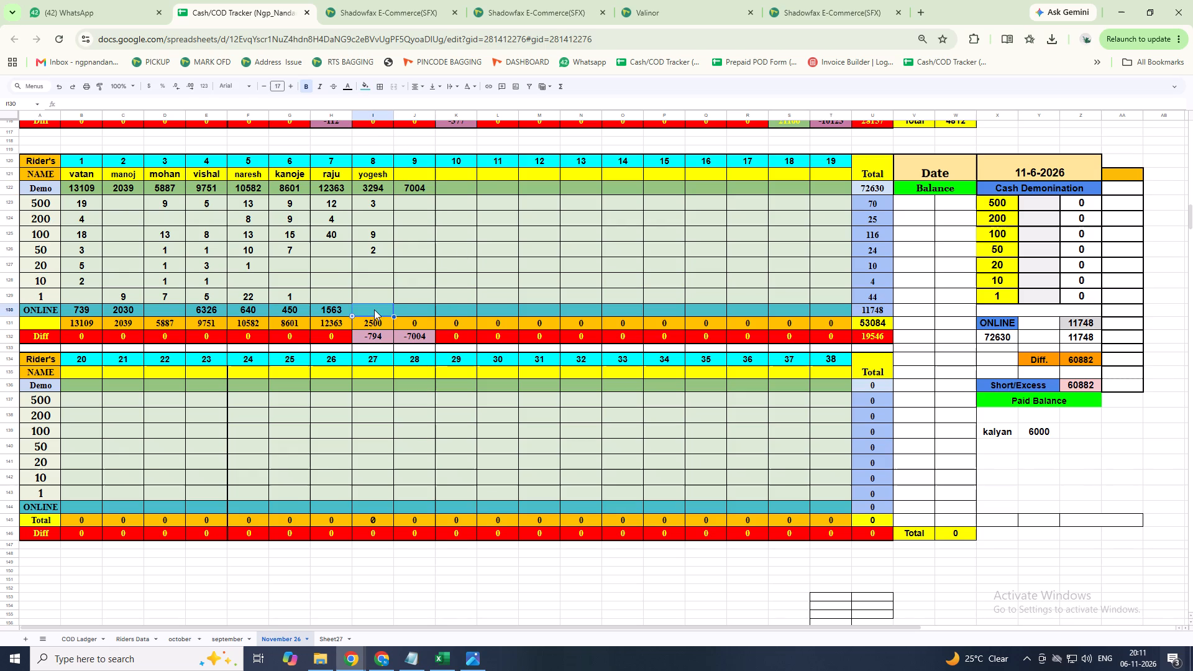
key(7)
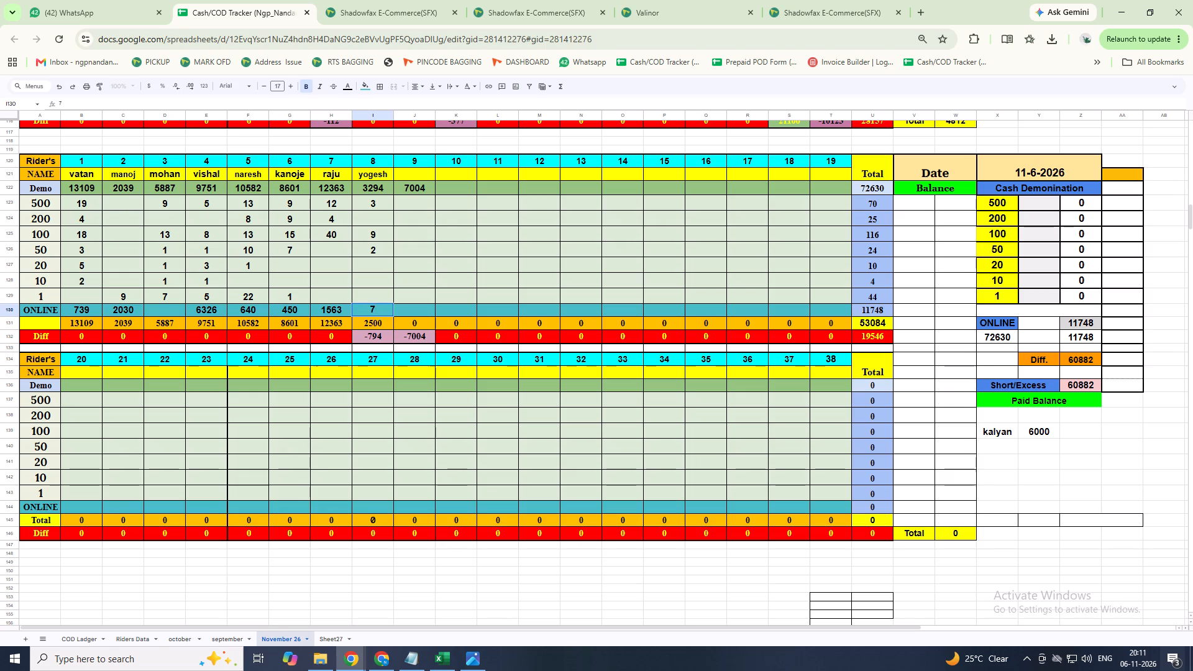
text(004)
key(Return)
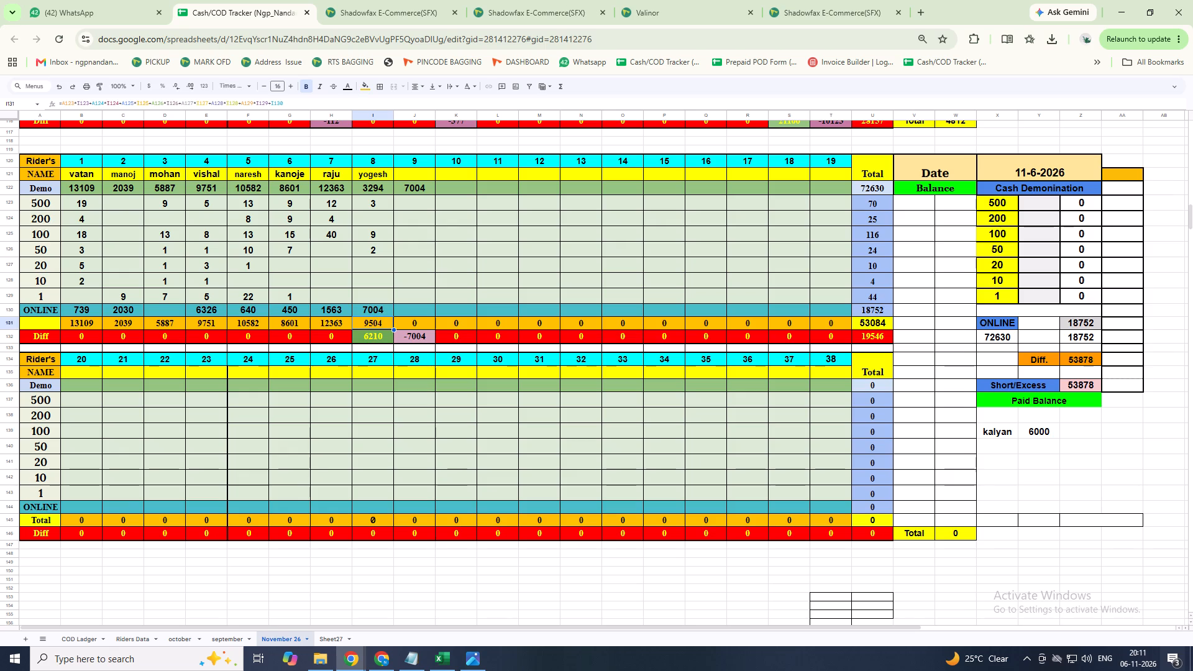
Replace rider 8's ONLINE amount with 794.
click(375, 306)
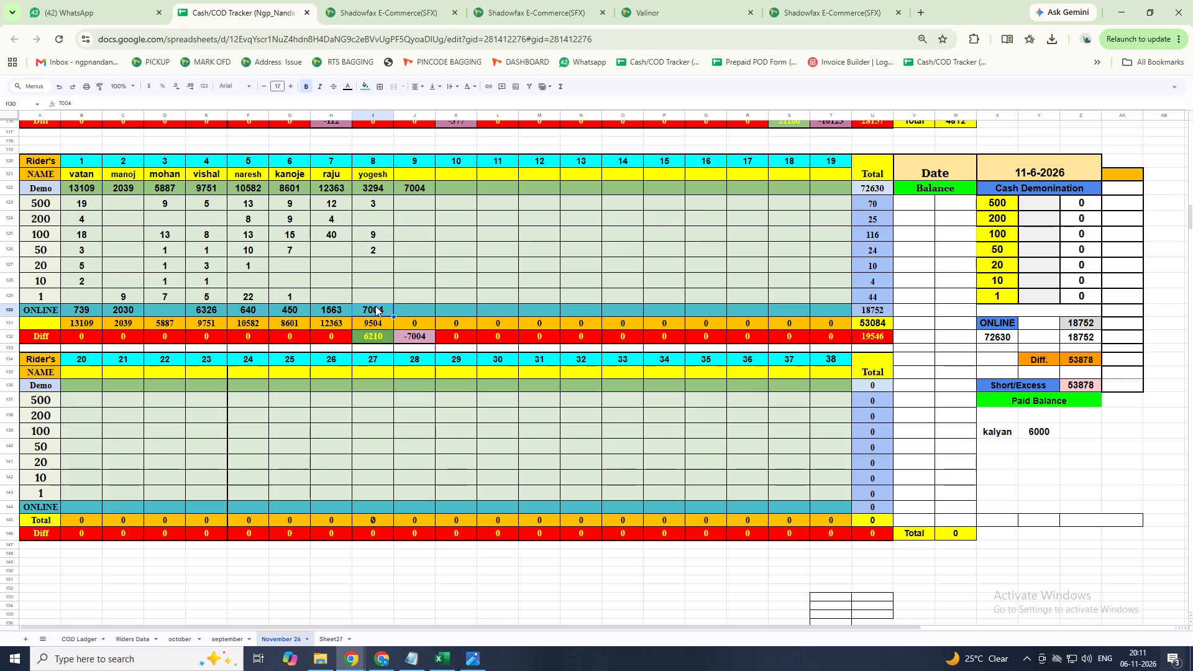
key(BackSpace)
text(794)
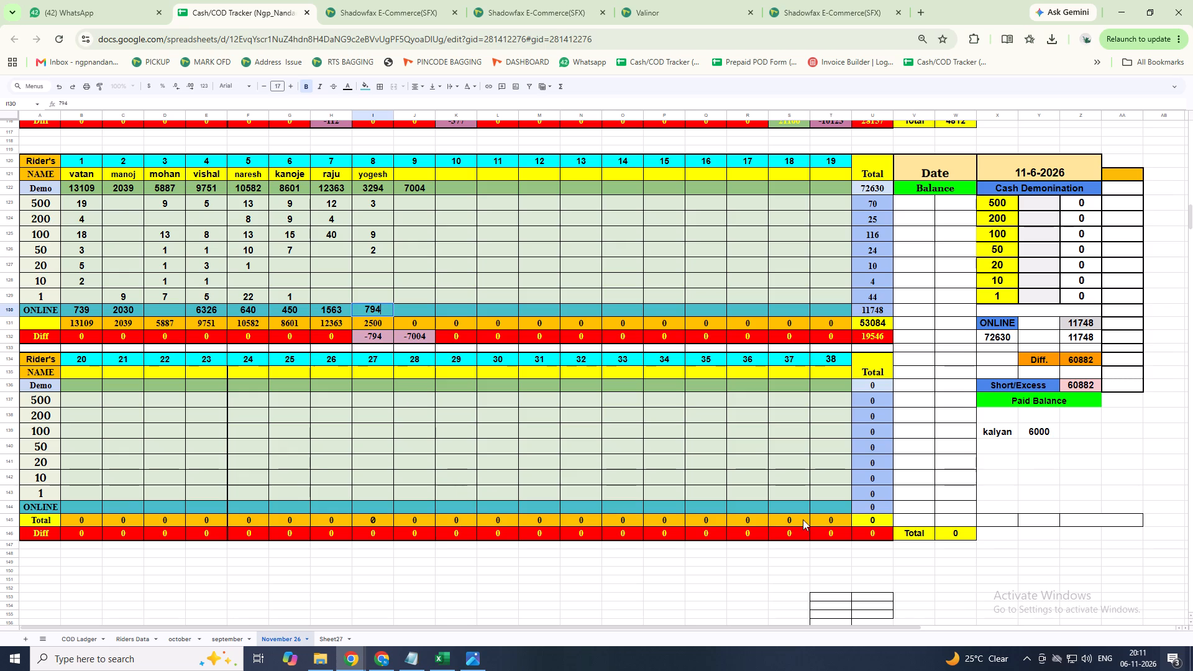
Enter 30 as the ONLINE amount for rider 38 in the lower rider block.
click(828, 512)
text(30)
key(Return)
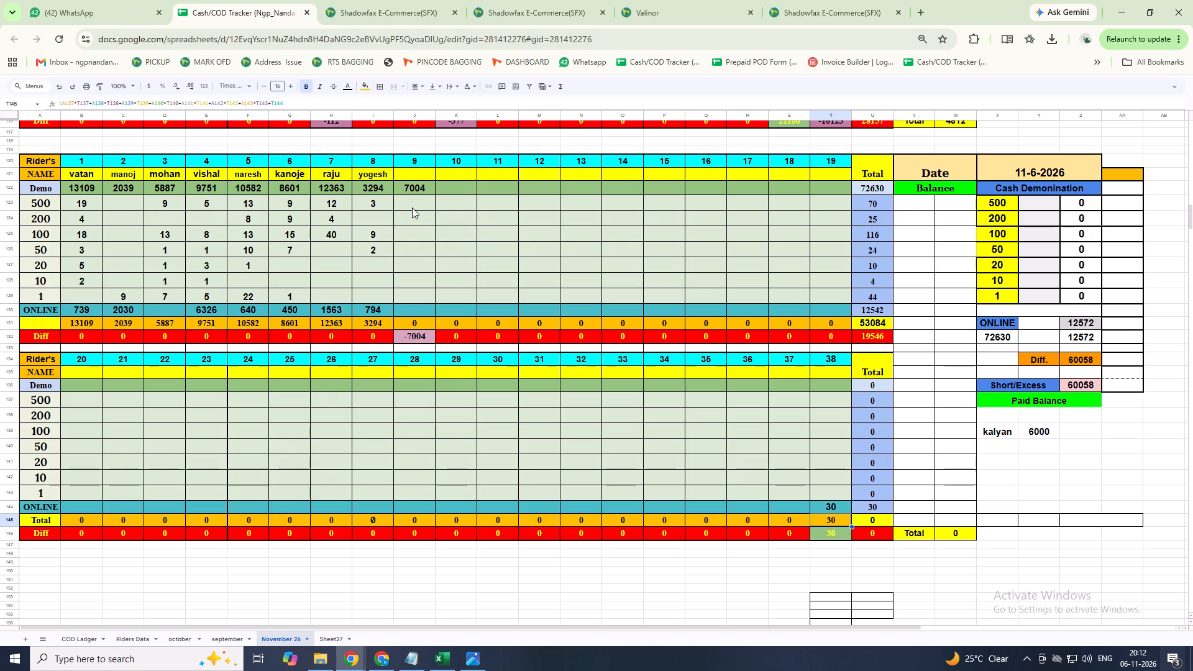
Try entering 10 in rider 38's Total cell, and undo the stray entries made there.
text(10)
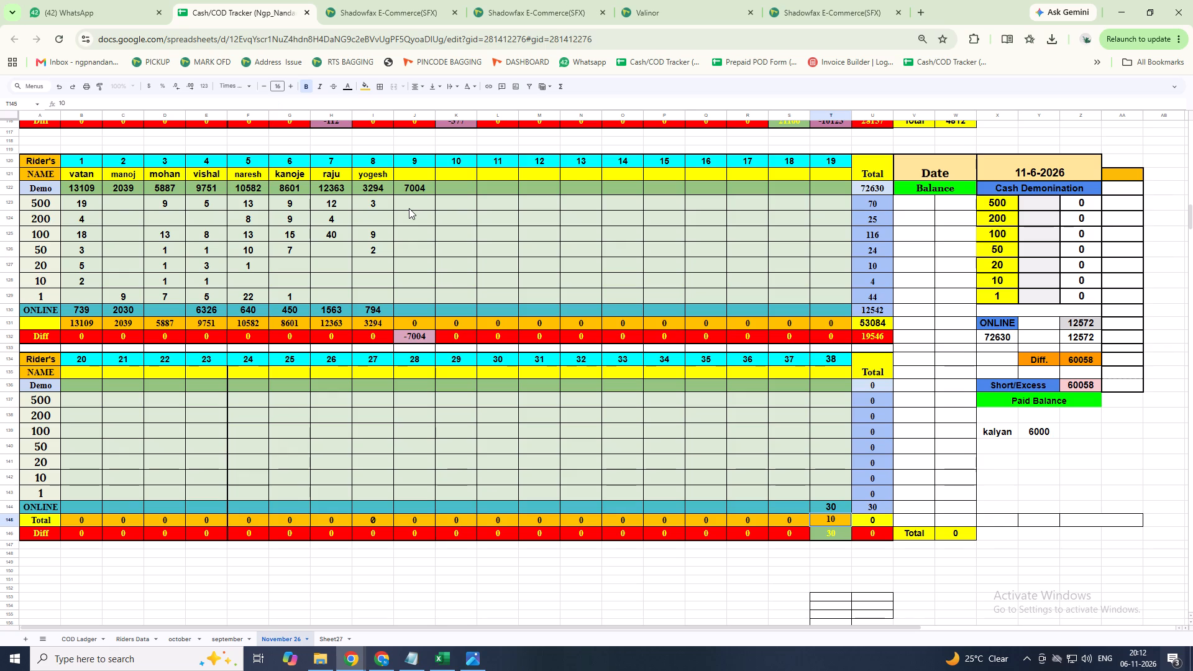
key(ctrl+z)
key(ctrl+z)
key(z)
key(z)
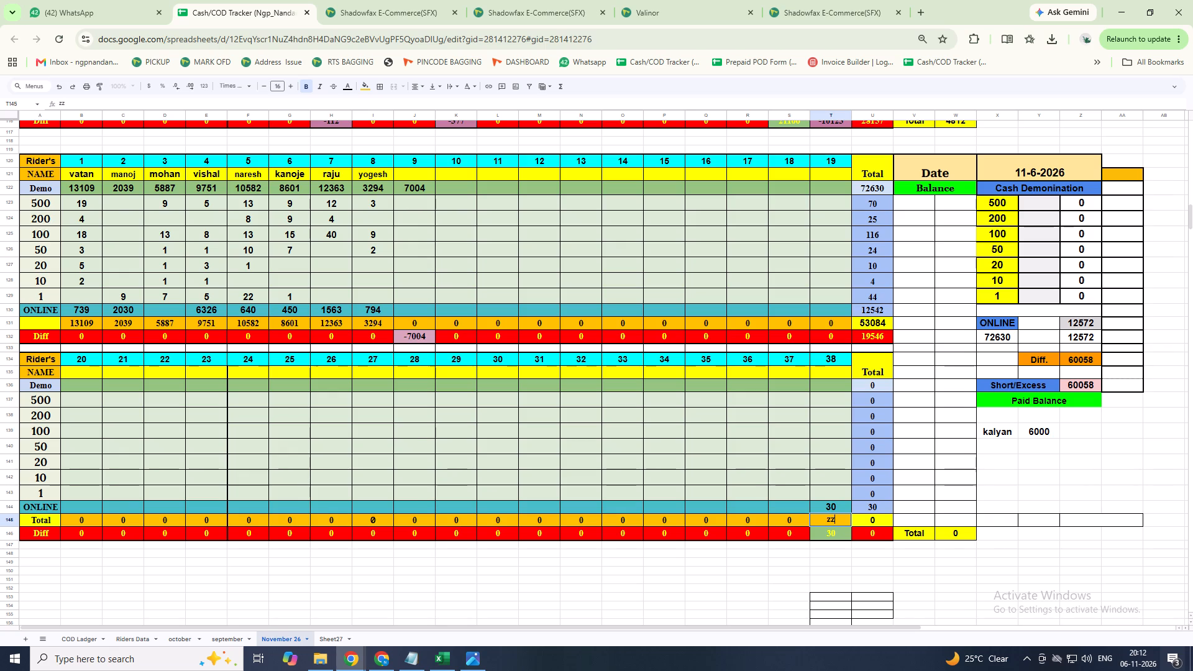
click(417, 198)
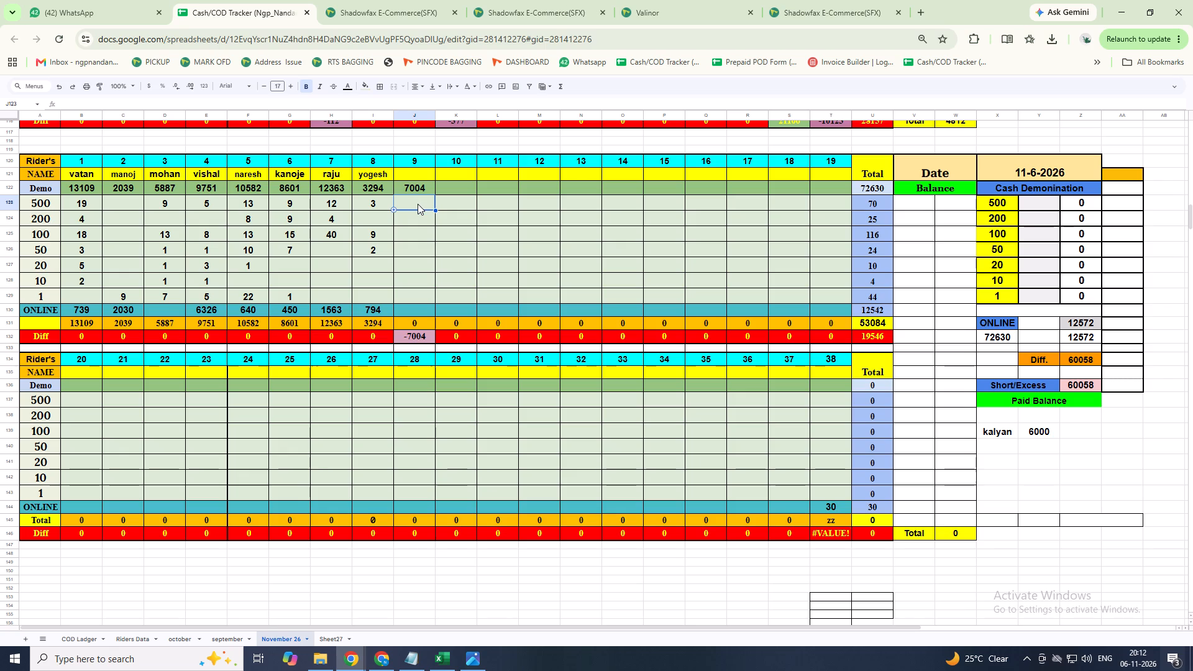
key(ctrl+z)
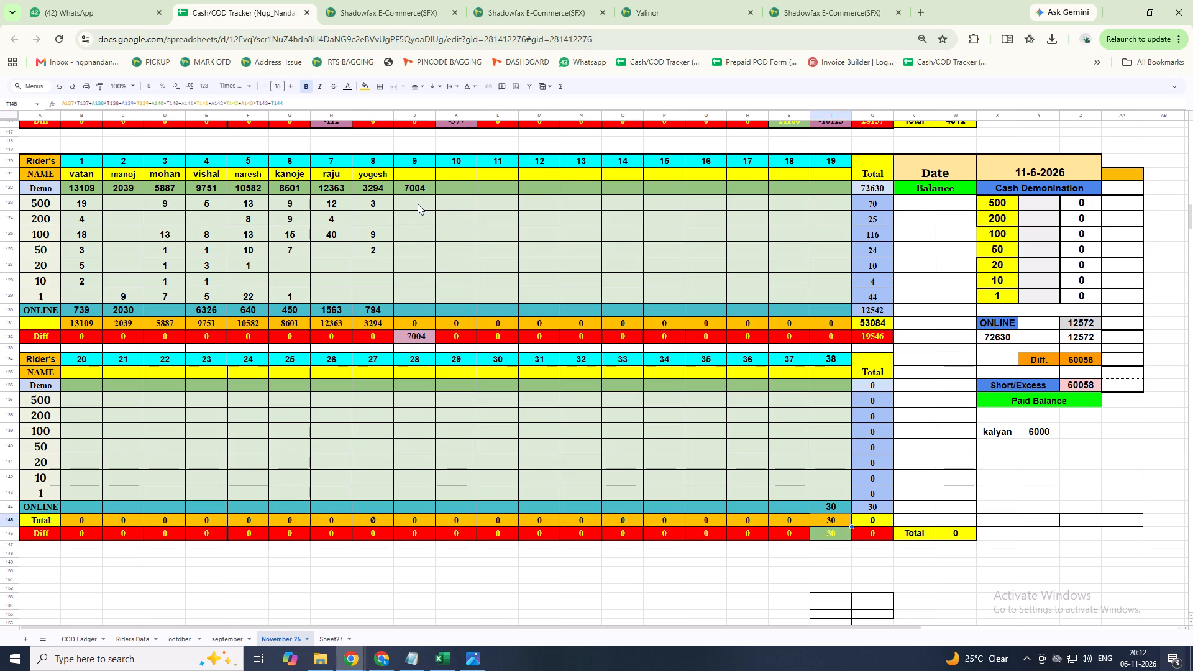
Enter 10 as the count of 500 notes for rider 9.
click(418, 204)
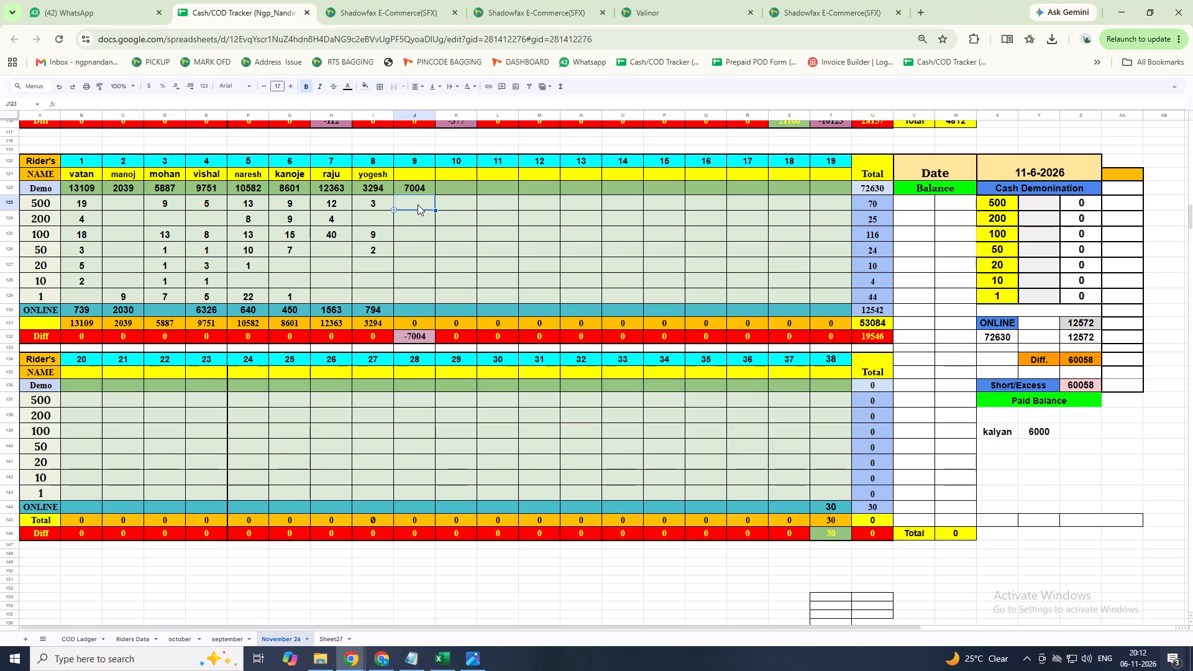
key(1)
key(Return)
click(416, 204)
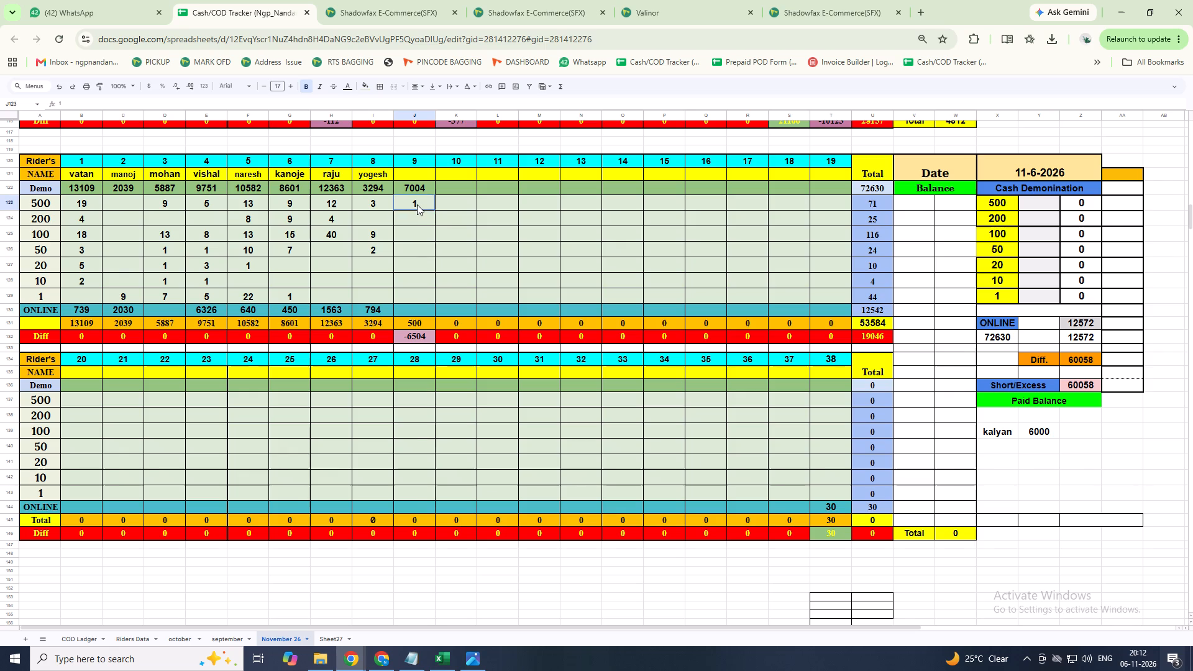
key(BackSpace)
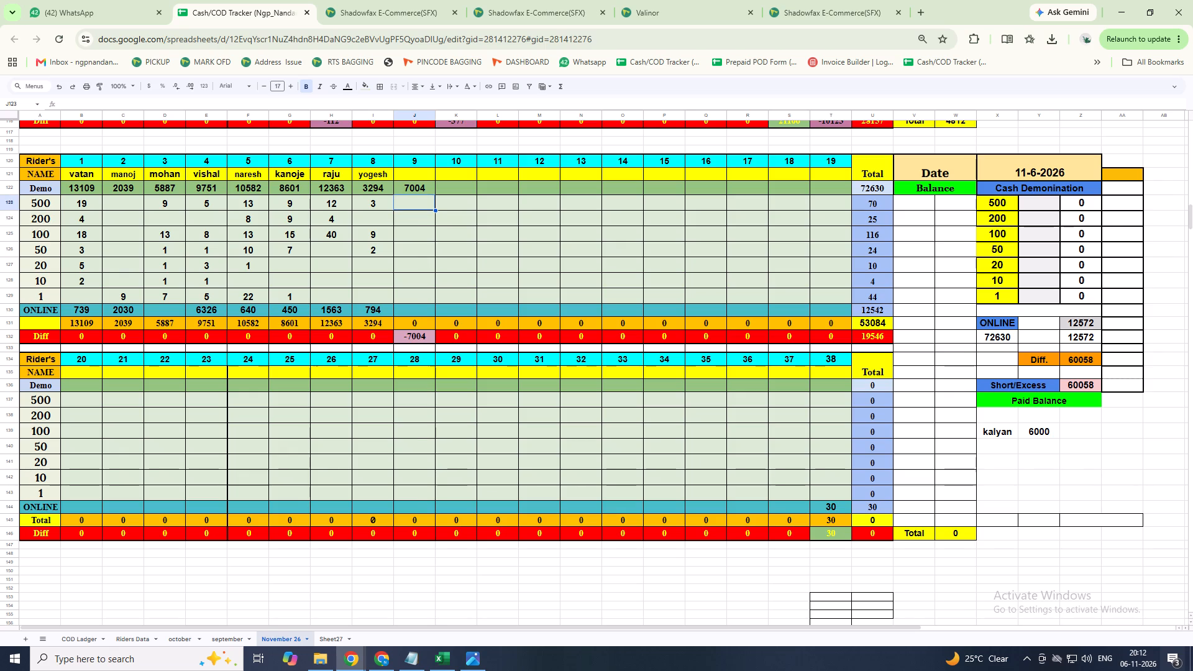
text(10)
key(Return)
key(Return)
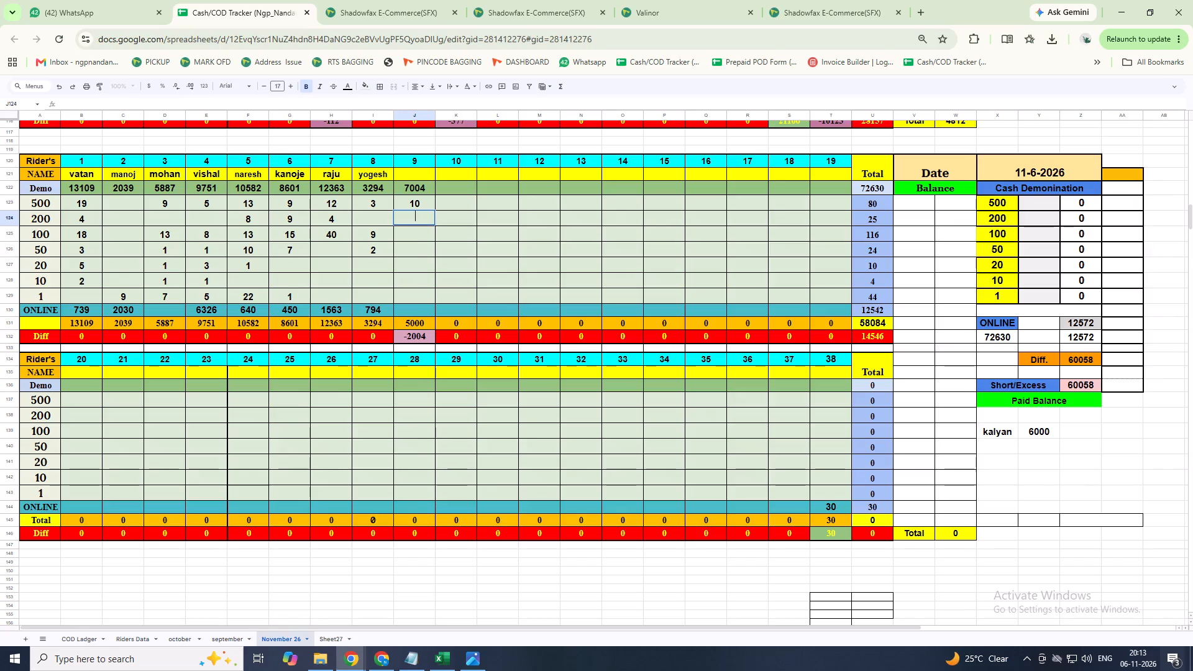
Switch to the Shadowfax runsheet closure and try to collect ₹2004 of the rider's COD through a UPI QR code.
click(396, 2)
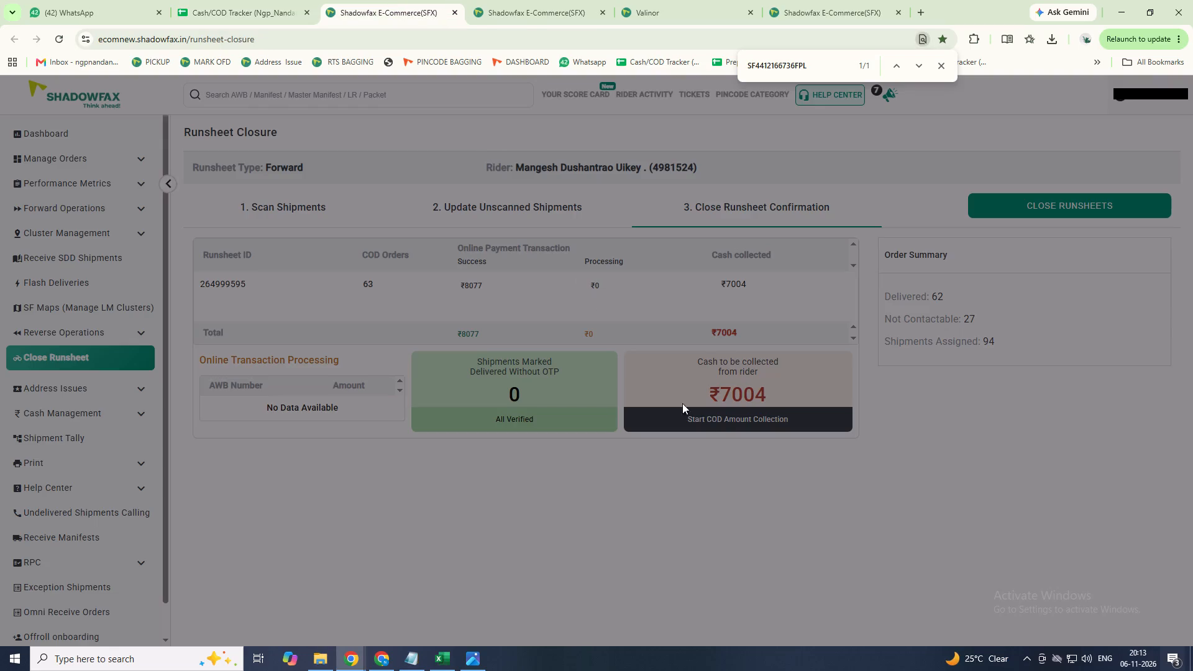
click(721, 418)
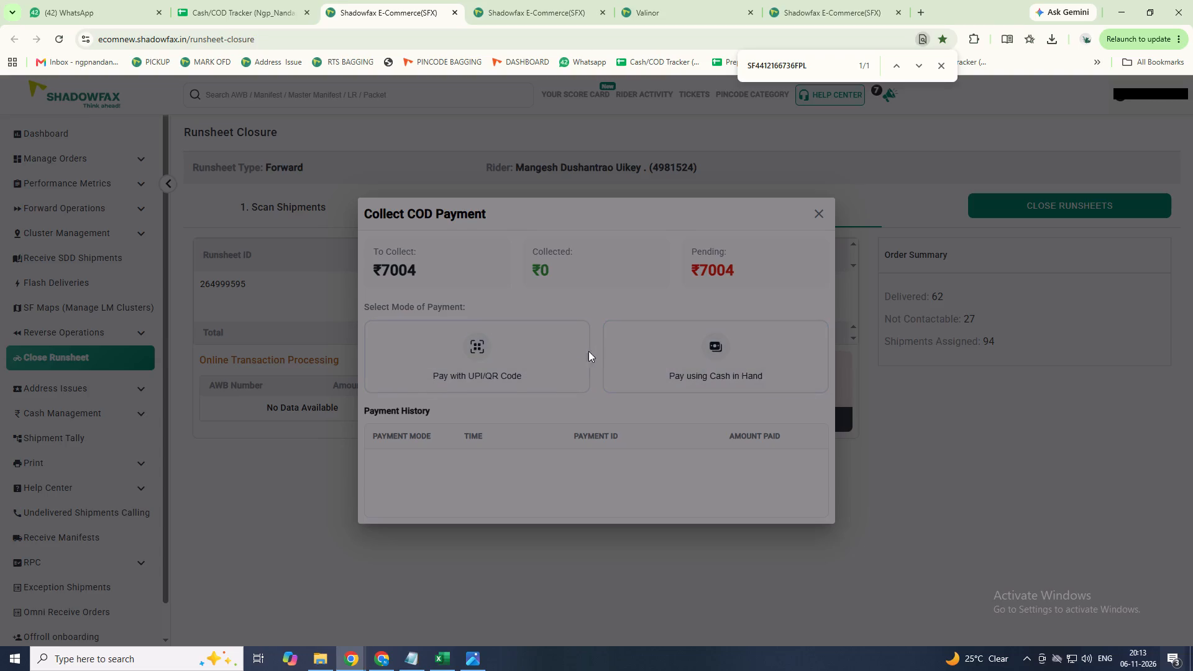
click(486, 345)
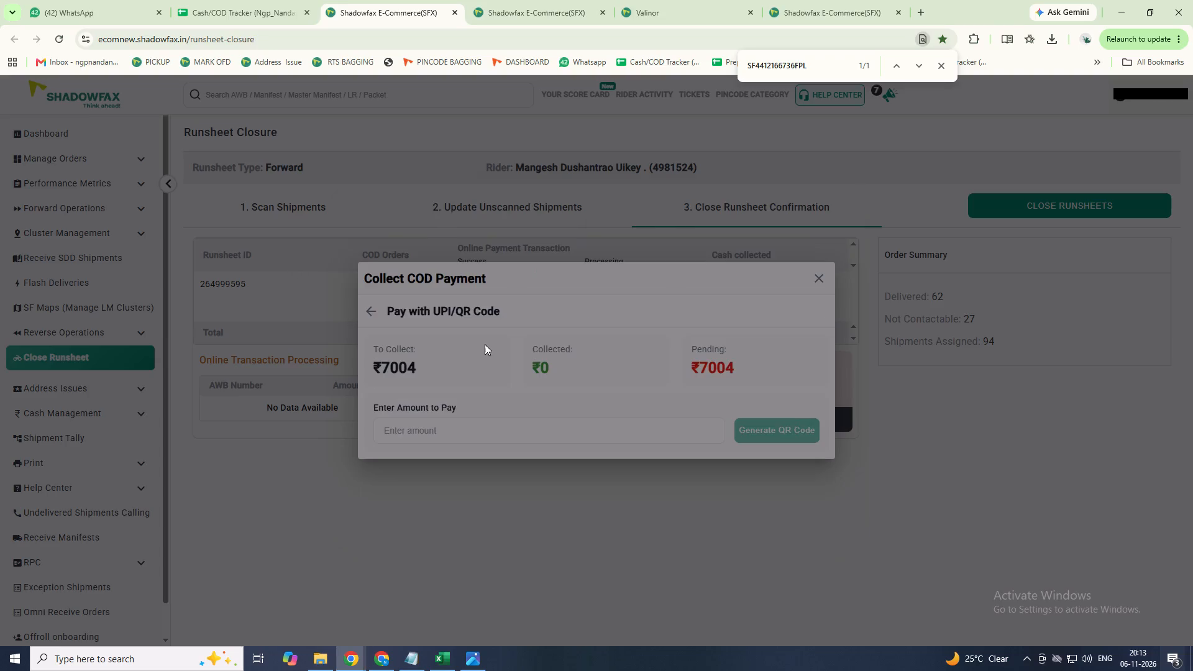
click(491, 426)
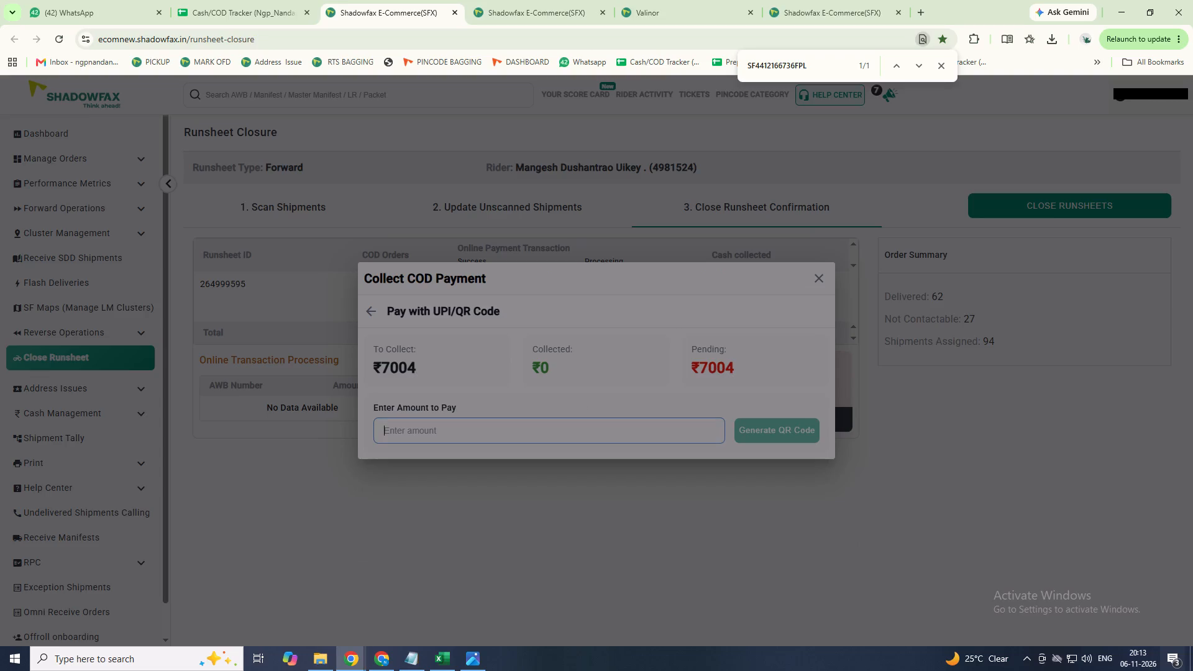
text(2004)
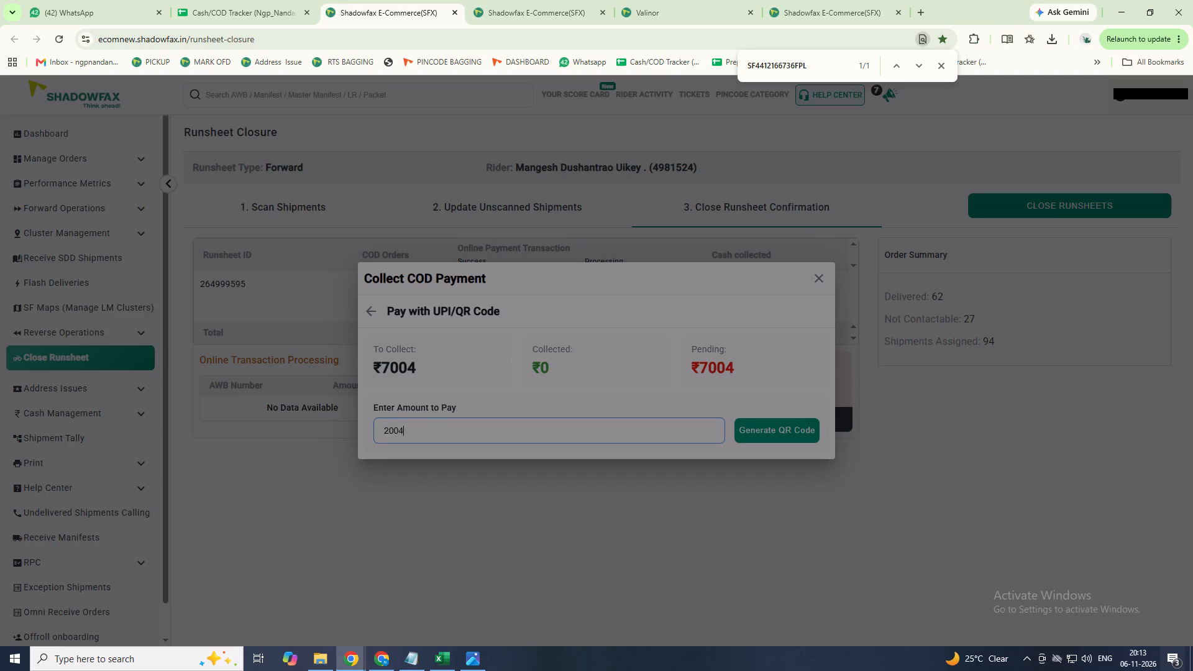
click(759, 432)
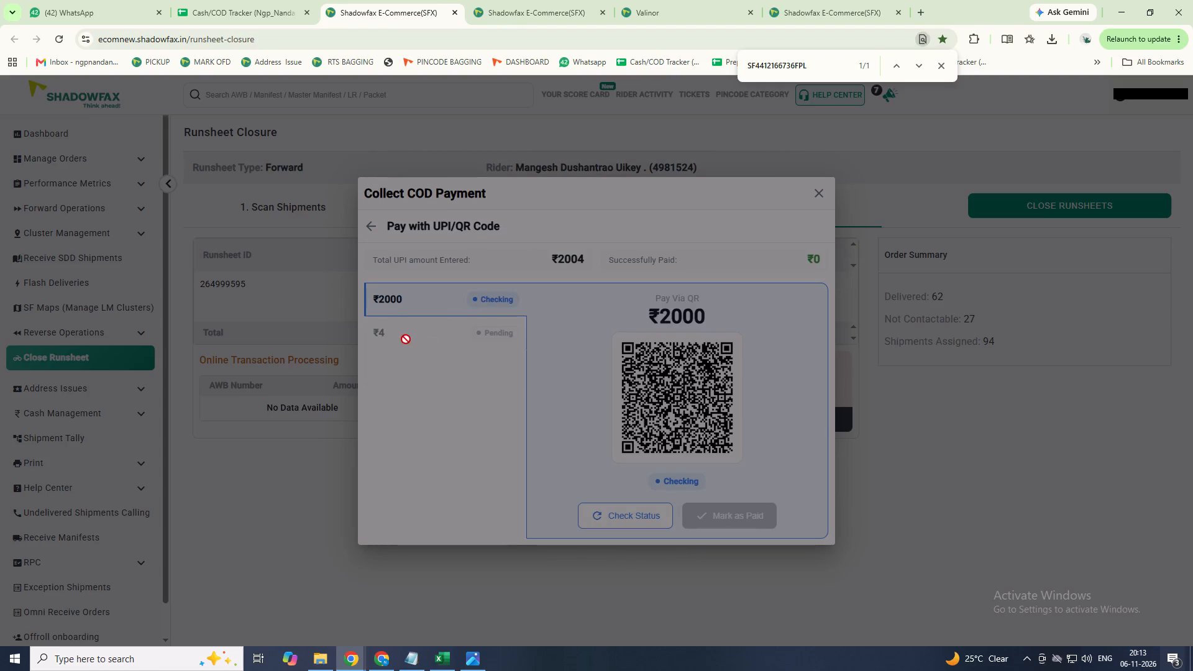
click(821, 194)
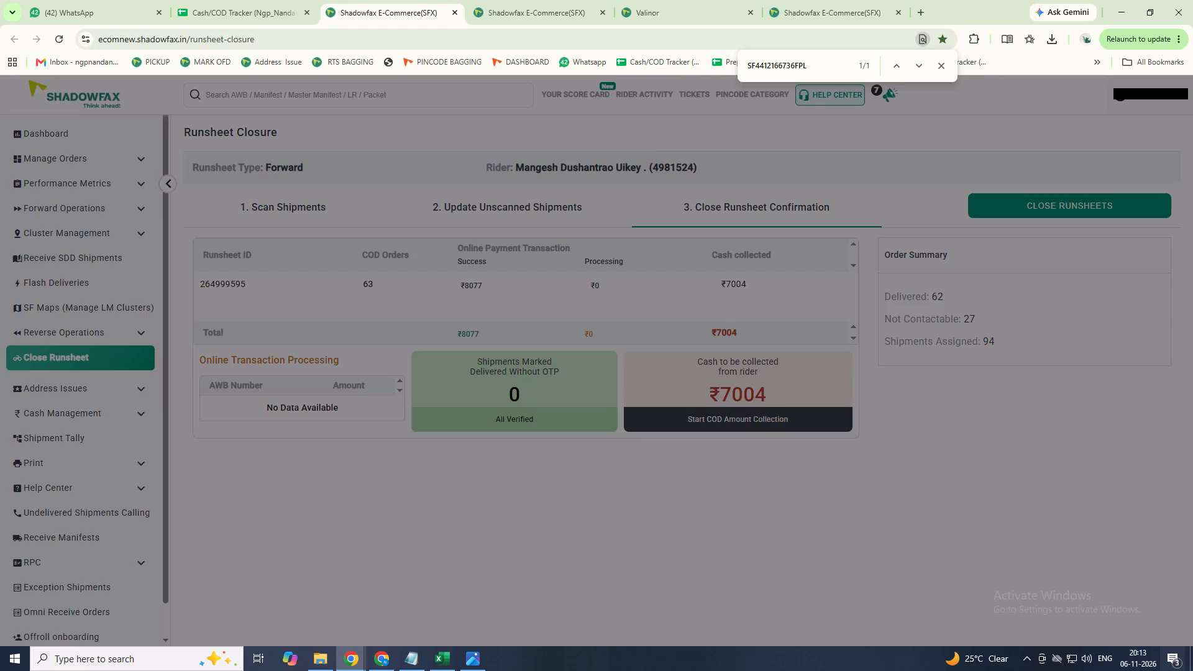
Switch to the Cash/COD Tracker sheet and enter 3 as the count of 200 notes for rider 9.
click(234, 6)
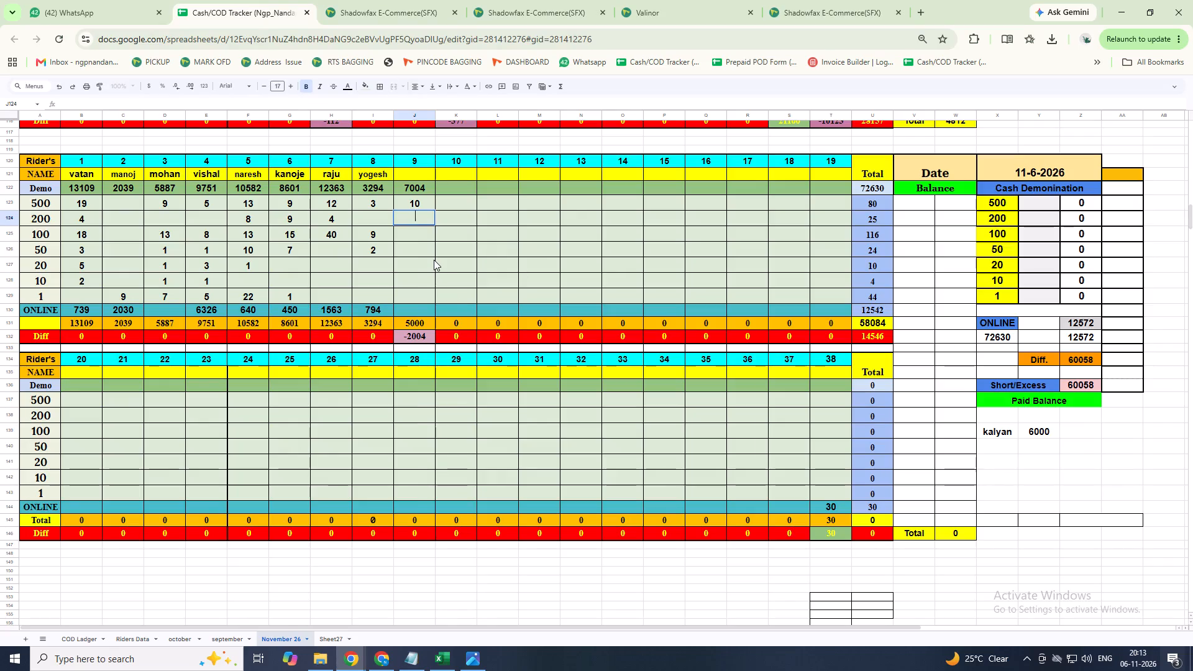
key(3)
key(Return)
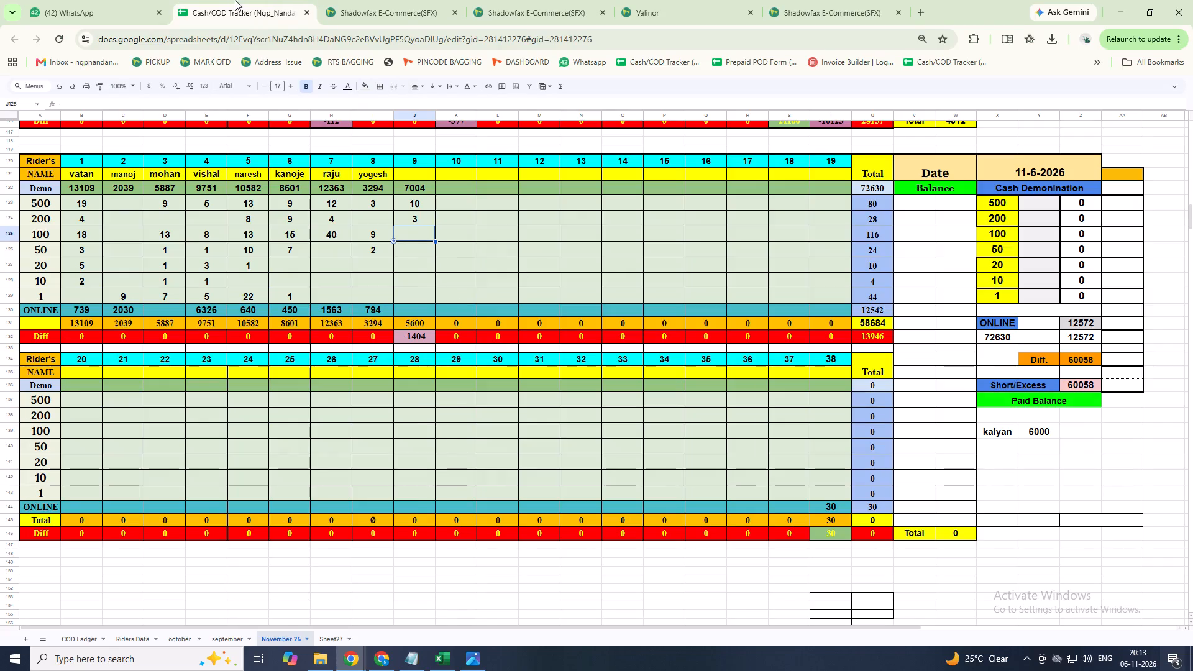
Return to the Shadowfax runsheet closure and collect ₹1404 of the rider's COD through a UPI QR code.
click(398, 5)
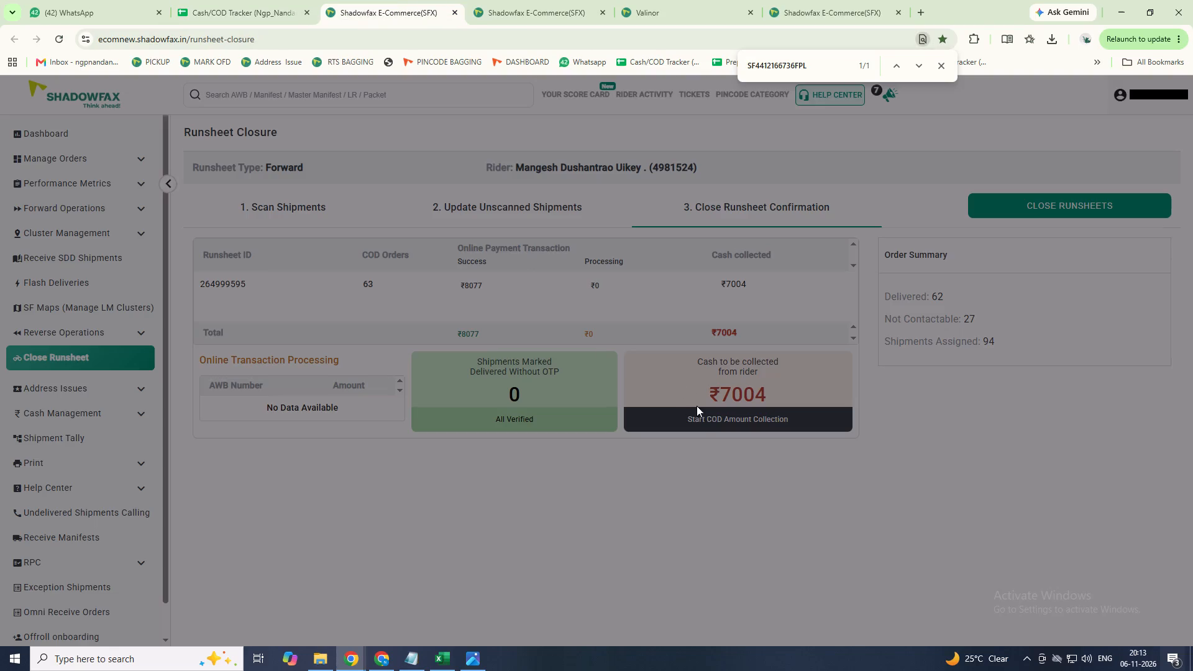
click(700, 416)
click(450, 367)
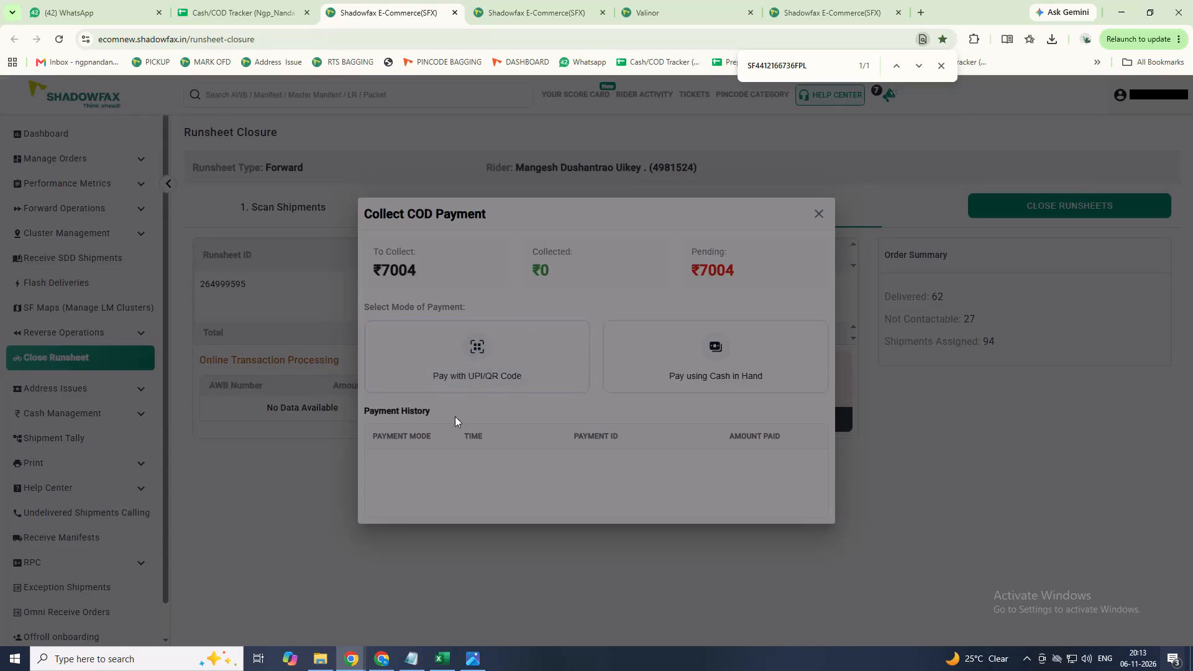
click(472, 348)
click(439, 430)
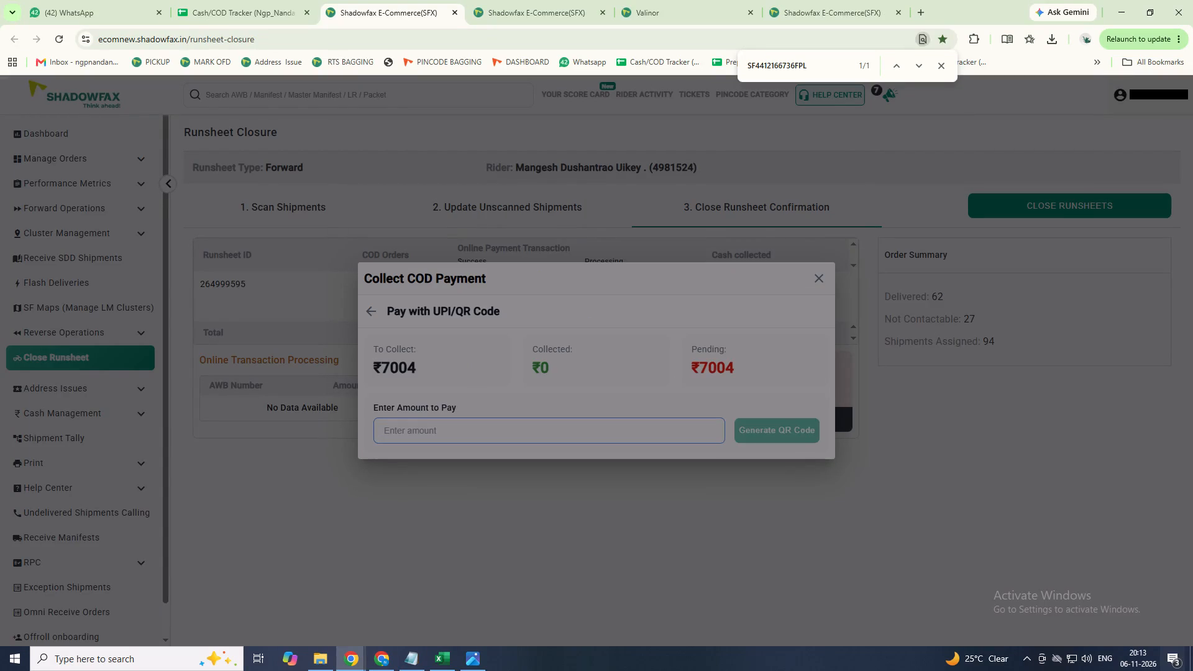
text(14)
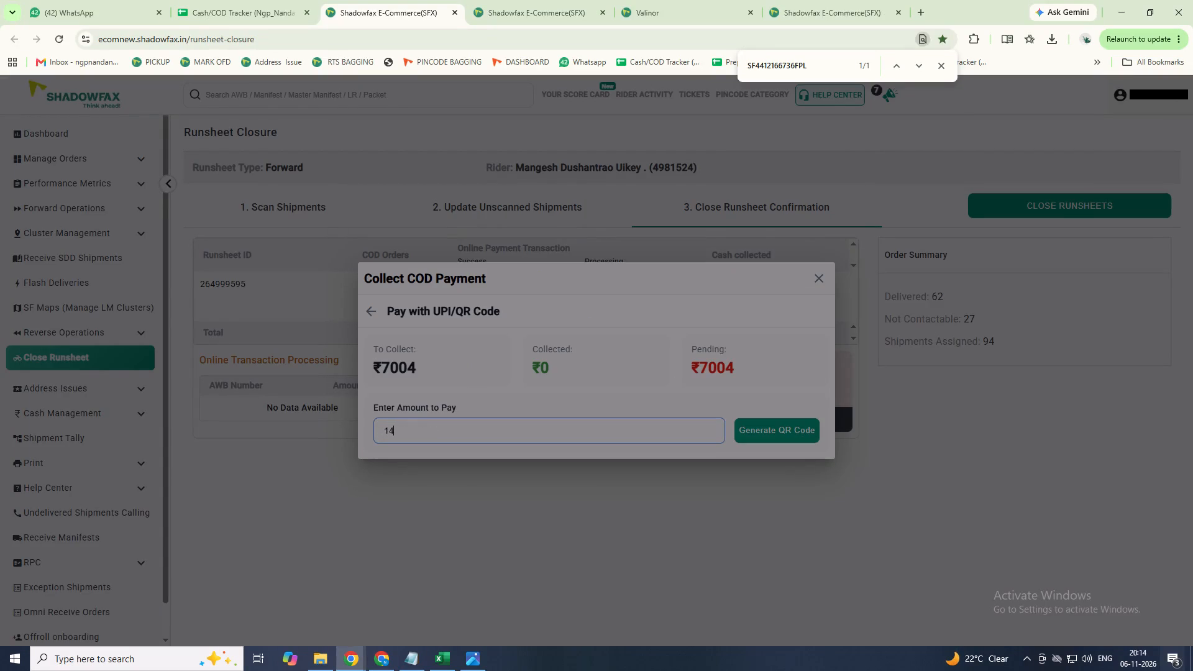
key(0)
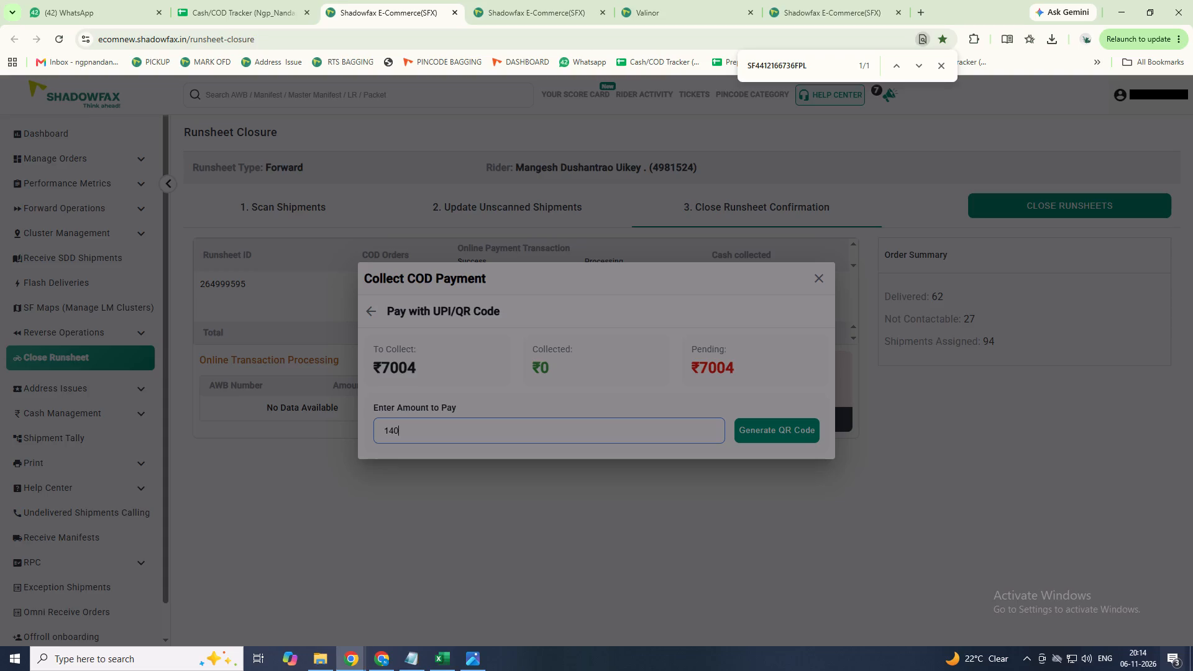
key(4)
click(772, 429)
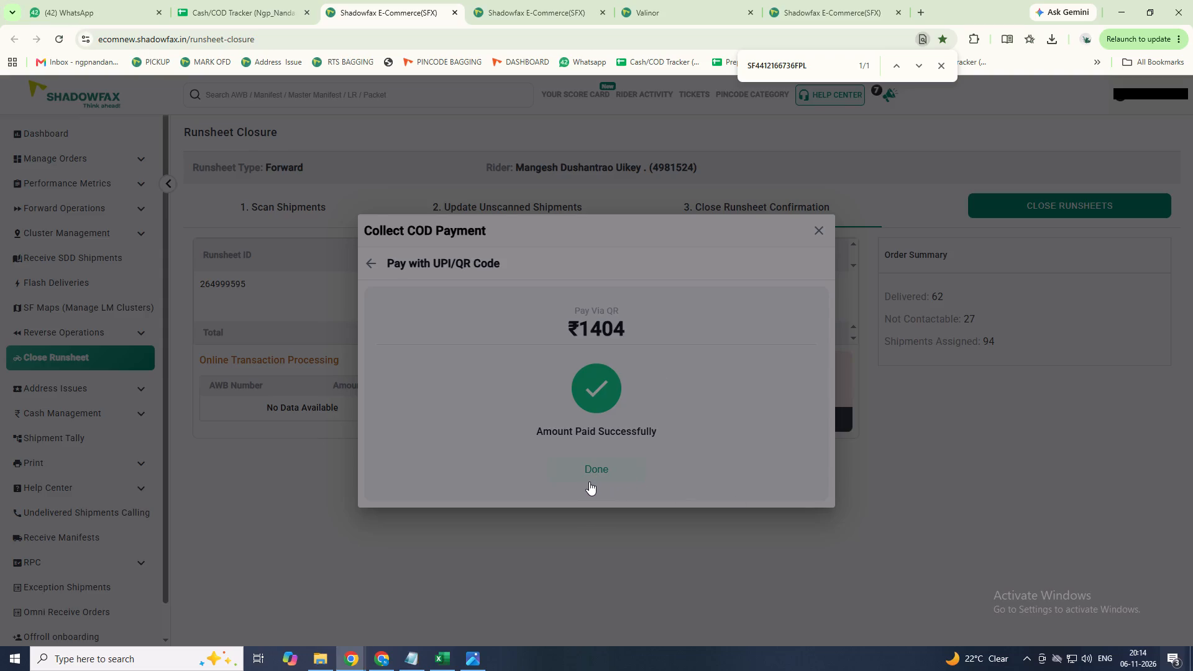
click(595, 462)
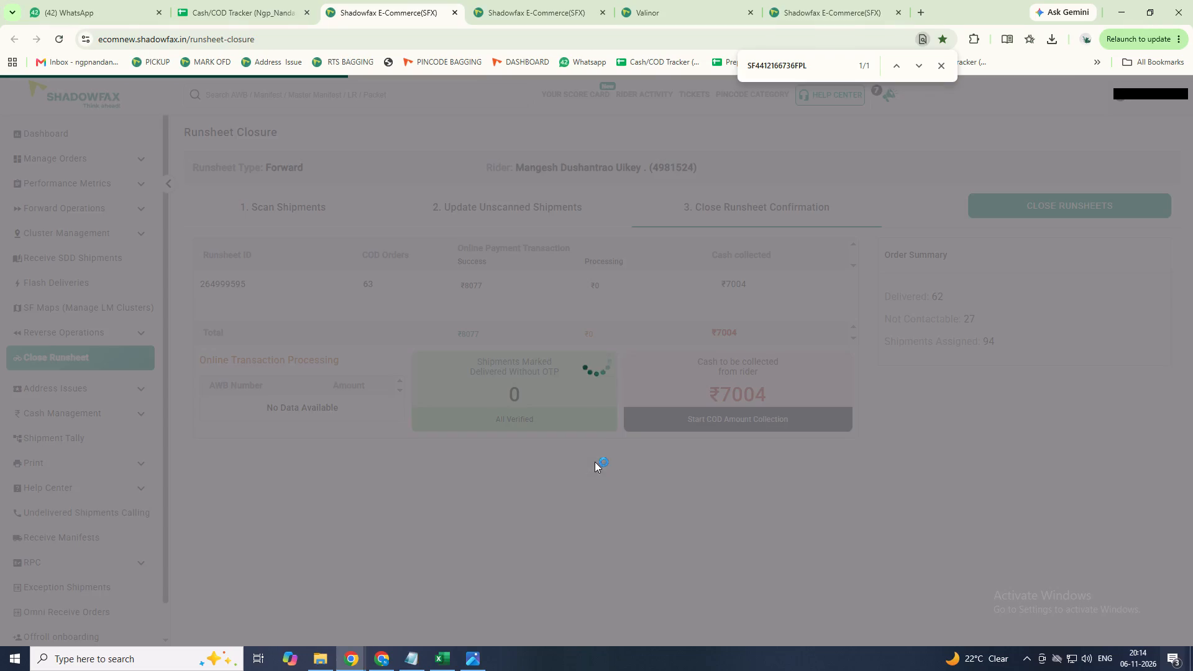
Record the remaining ₹5600 of the rider's COD as collected using Cash in Hand.
click(762, 422)
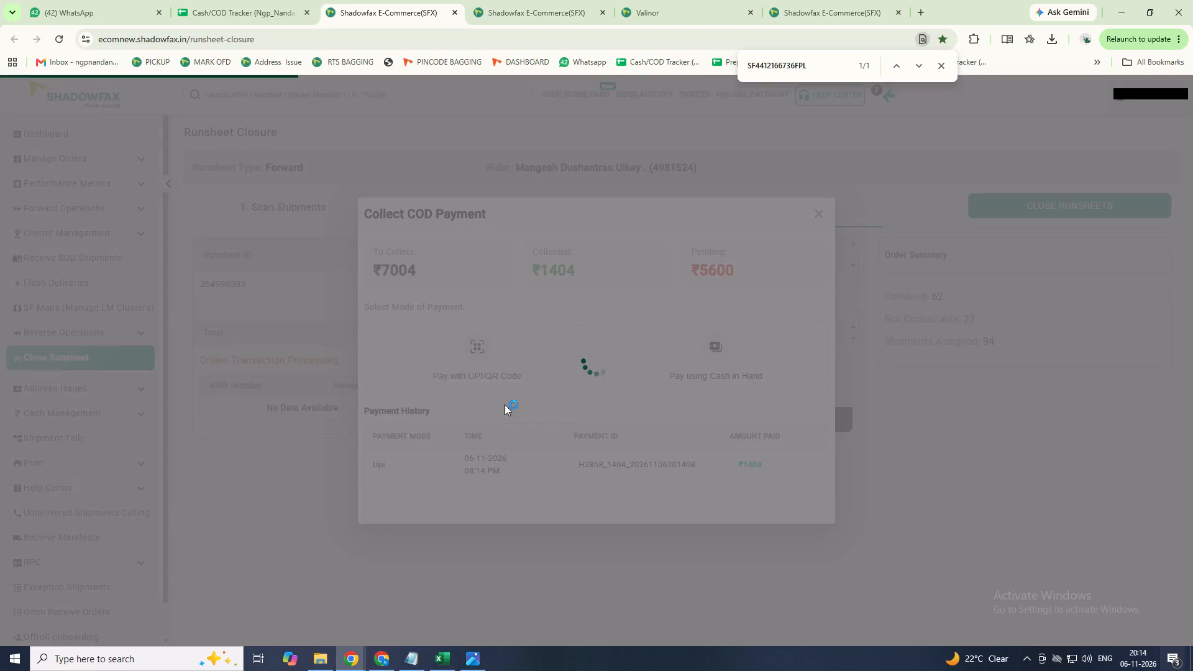
drag(721, 349, 715, 359)
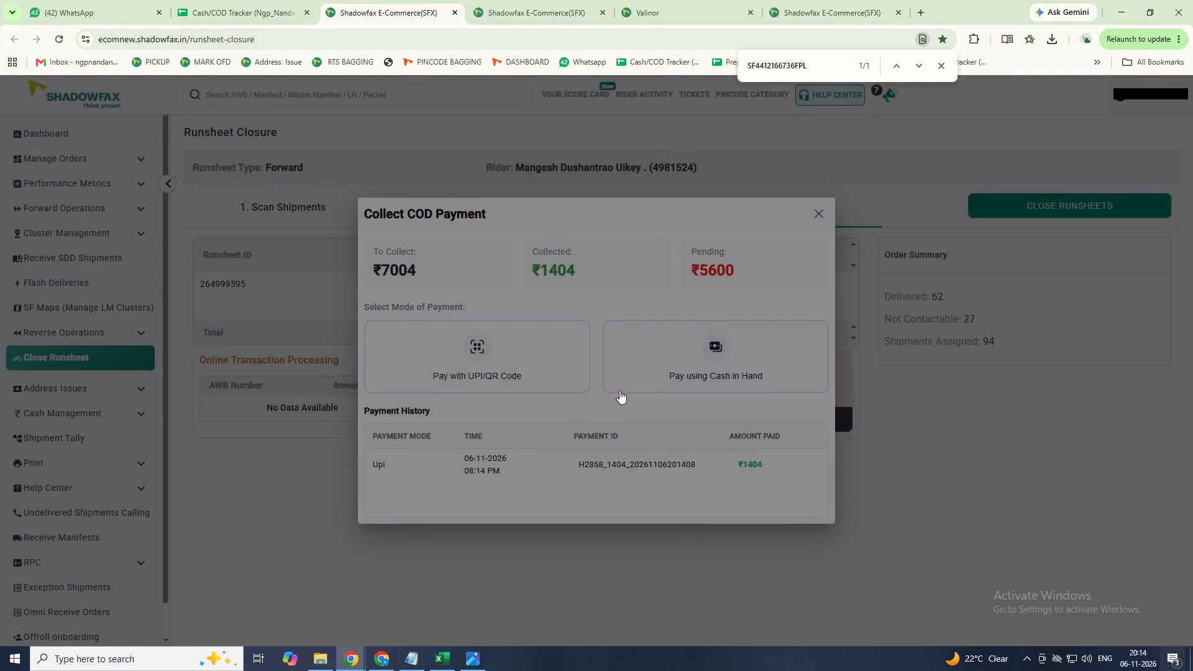
click(727, 345)
click(609, 422)
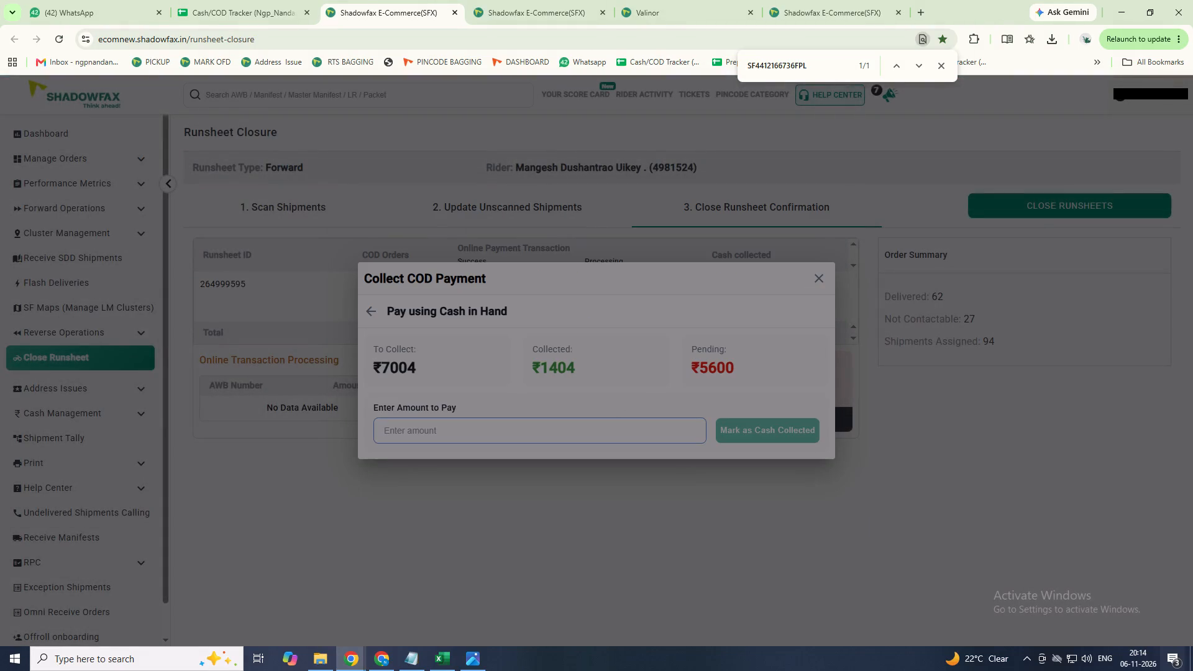
text(5600)
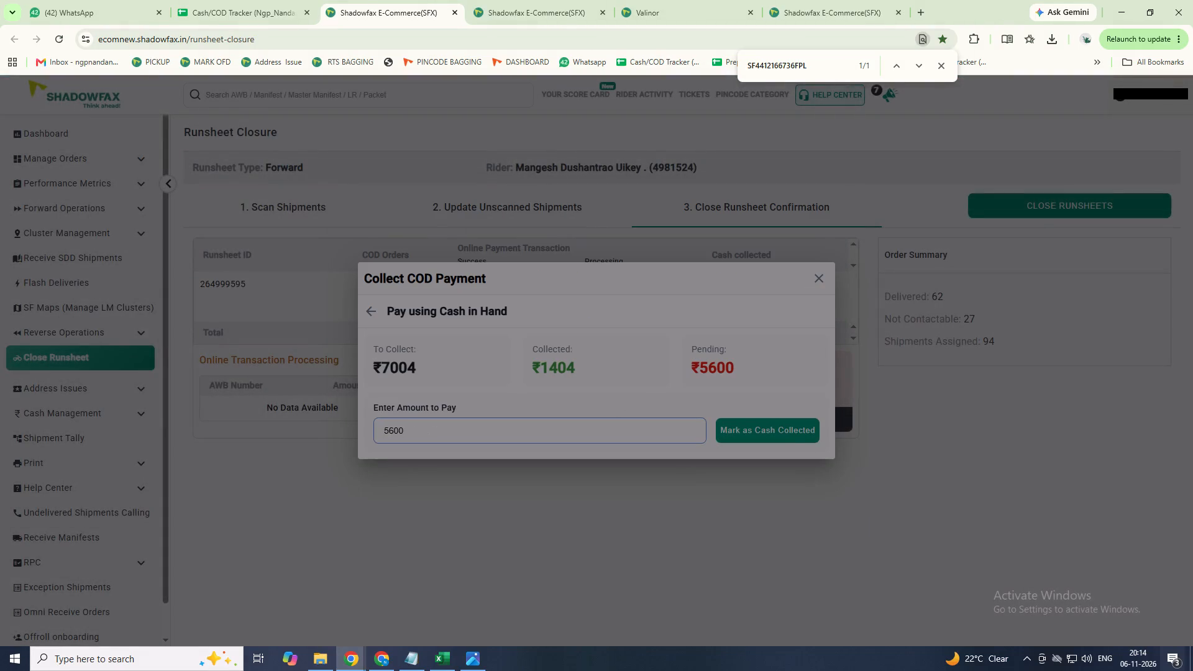
click(788, 437)
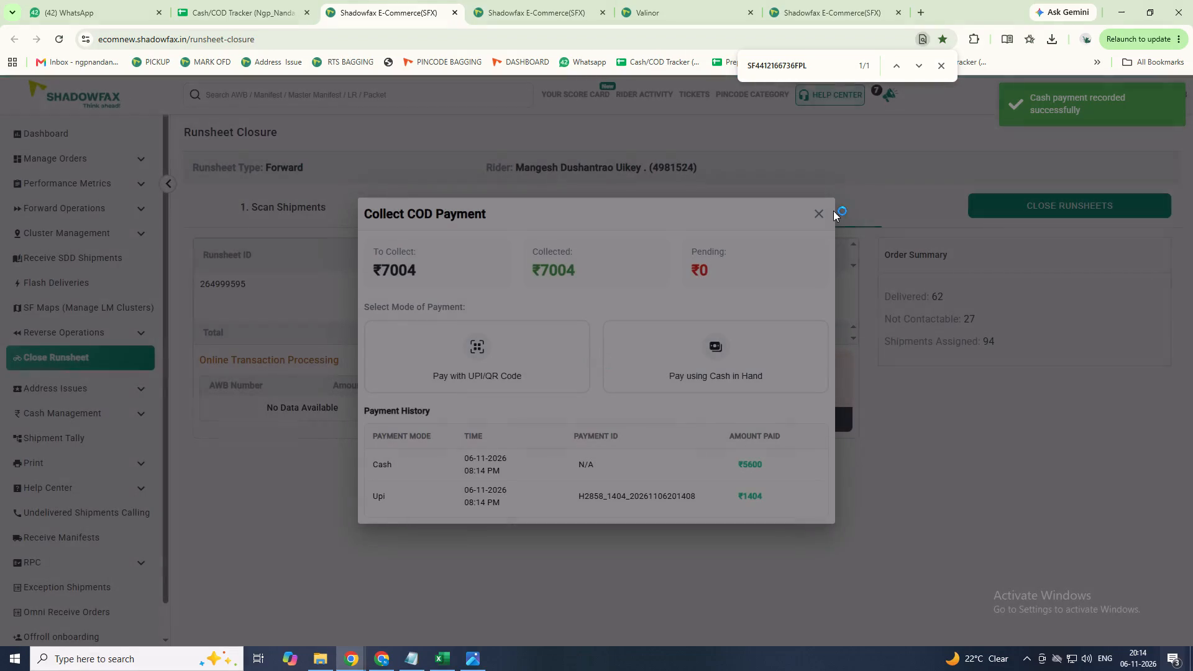
click(820, 208)
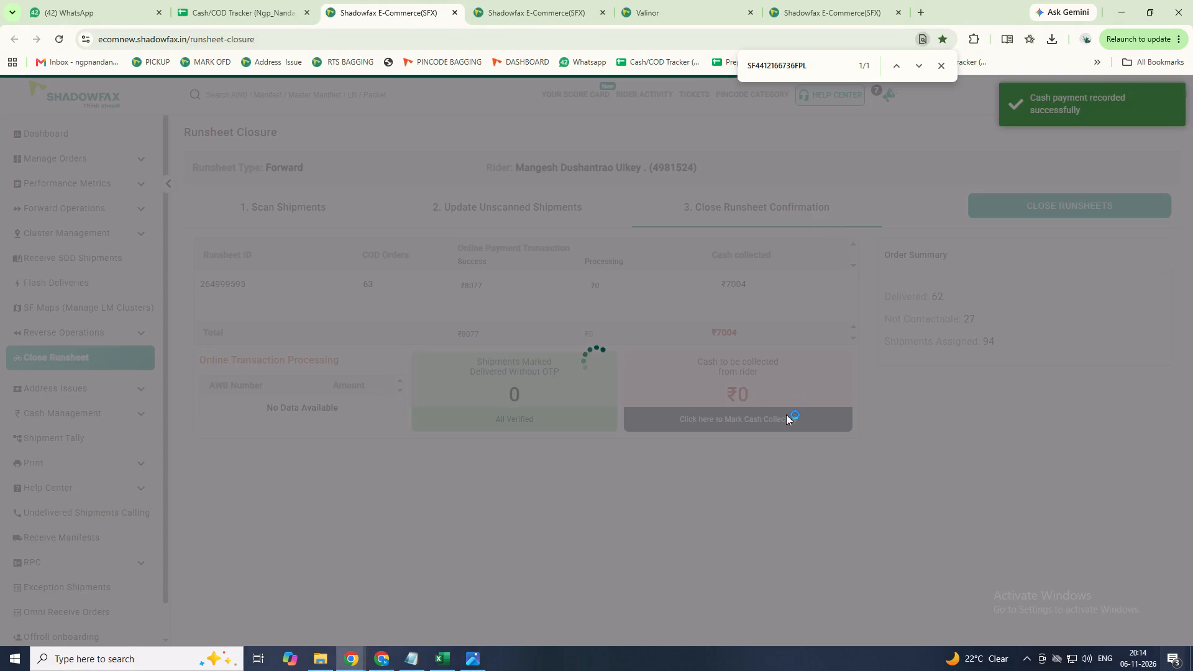
Mark the rider's cash as collected and close the Forward runsheet.
click(817, 416)
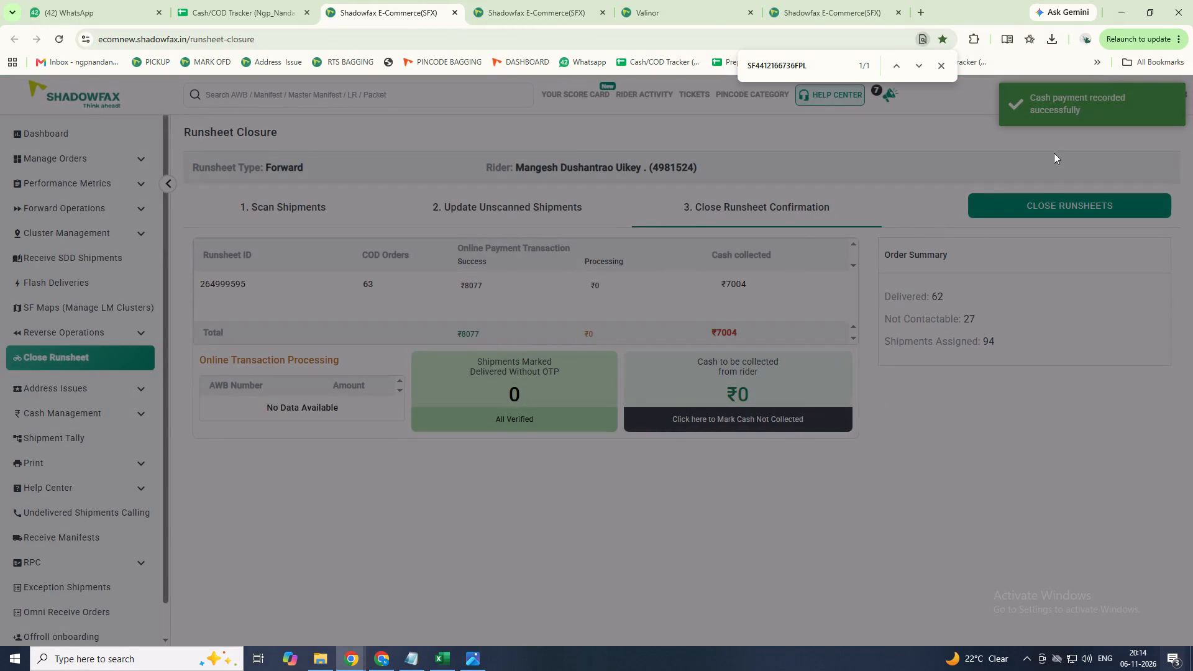
click(1023, 209)
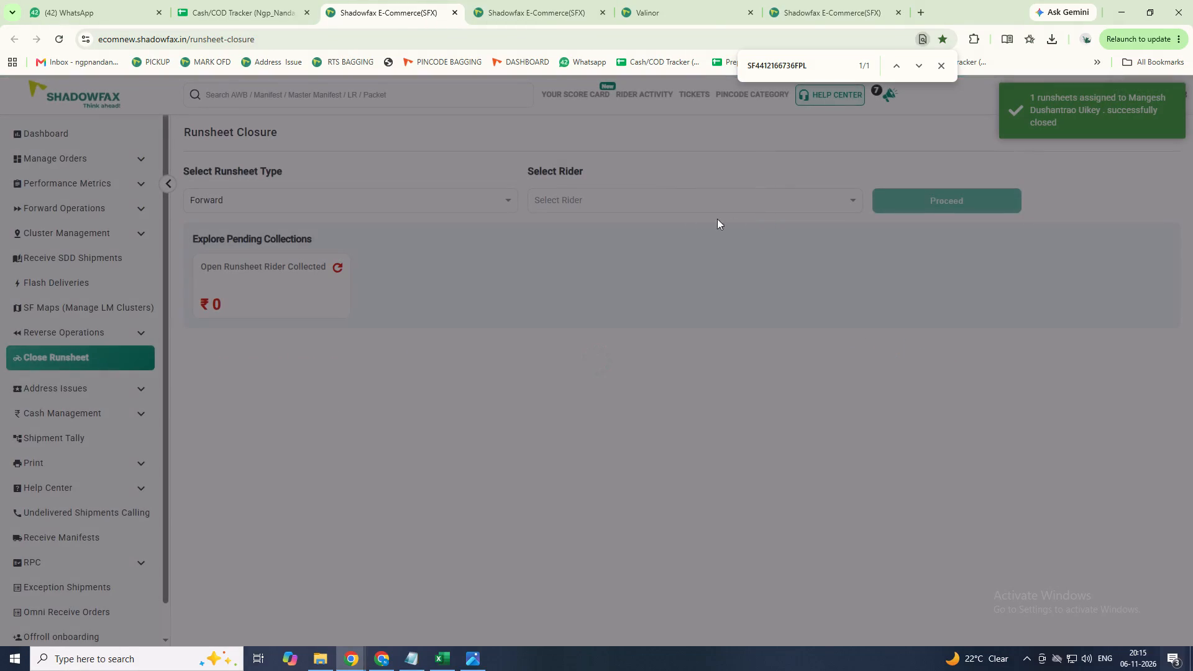
Select Aniket as the next rider for Forward runsheet closure and proceed to the shipment scan stage.
click(662, 194)
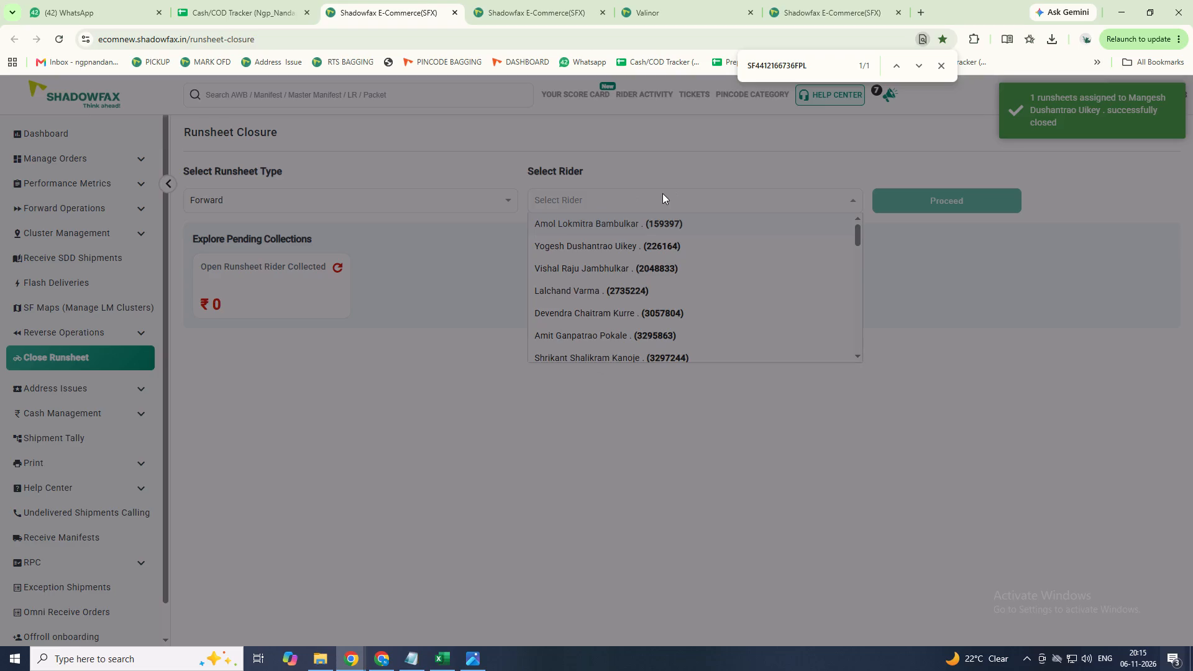
text(aka)
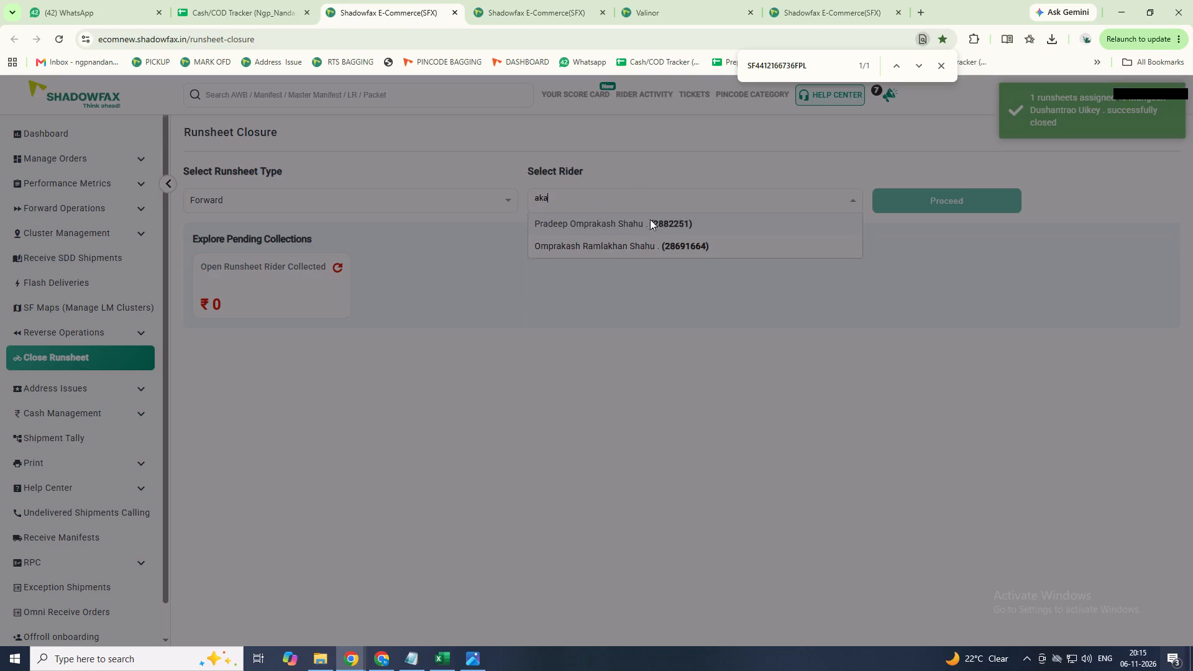
key(BackSpace)
key(BackSpace)
key(BackSpace)
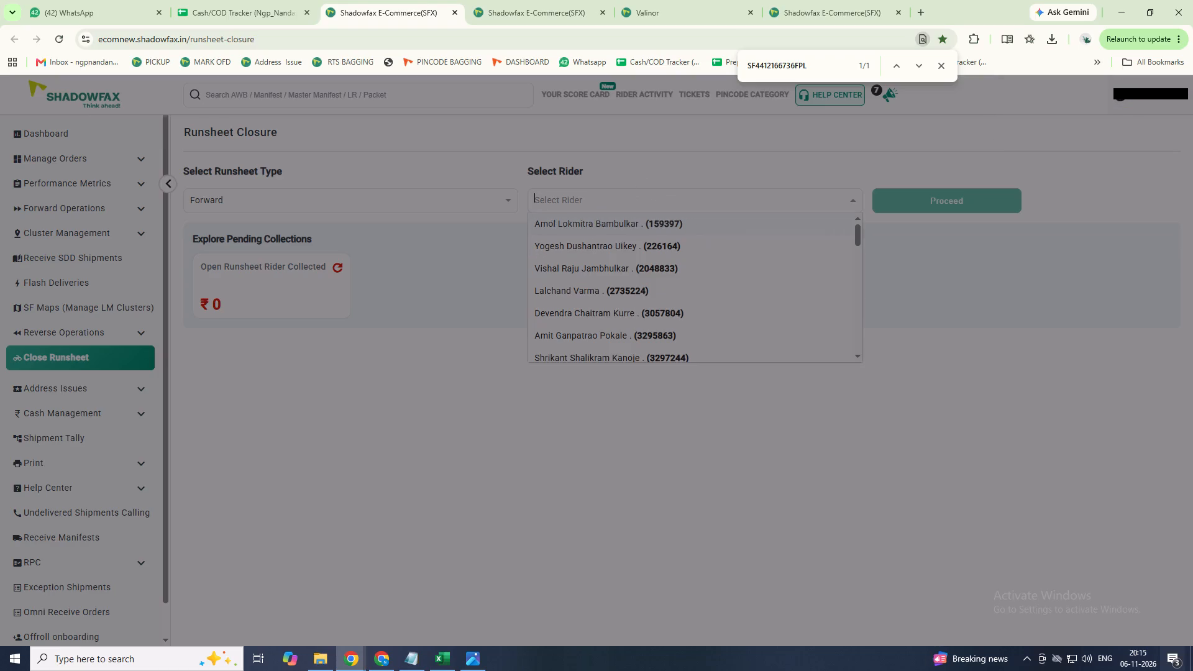
text(anik)
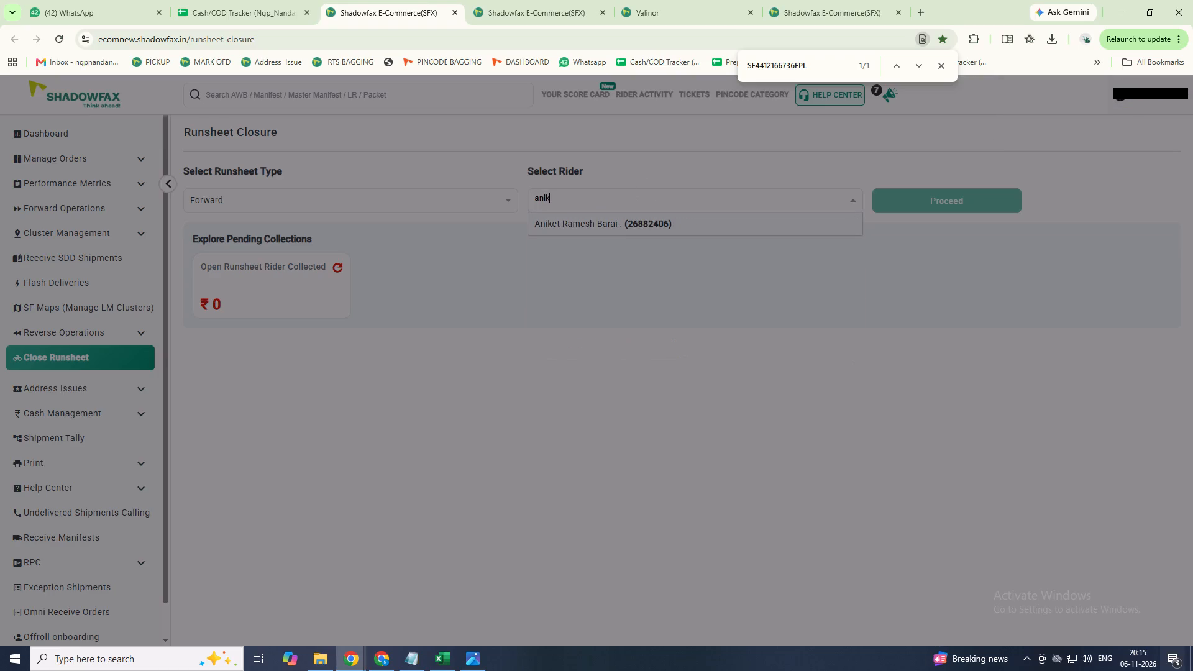
key(e)
click(635, 230)
click(959, 195)
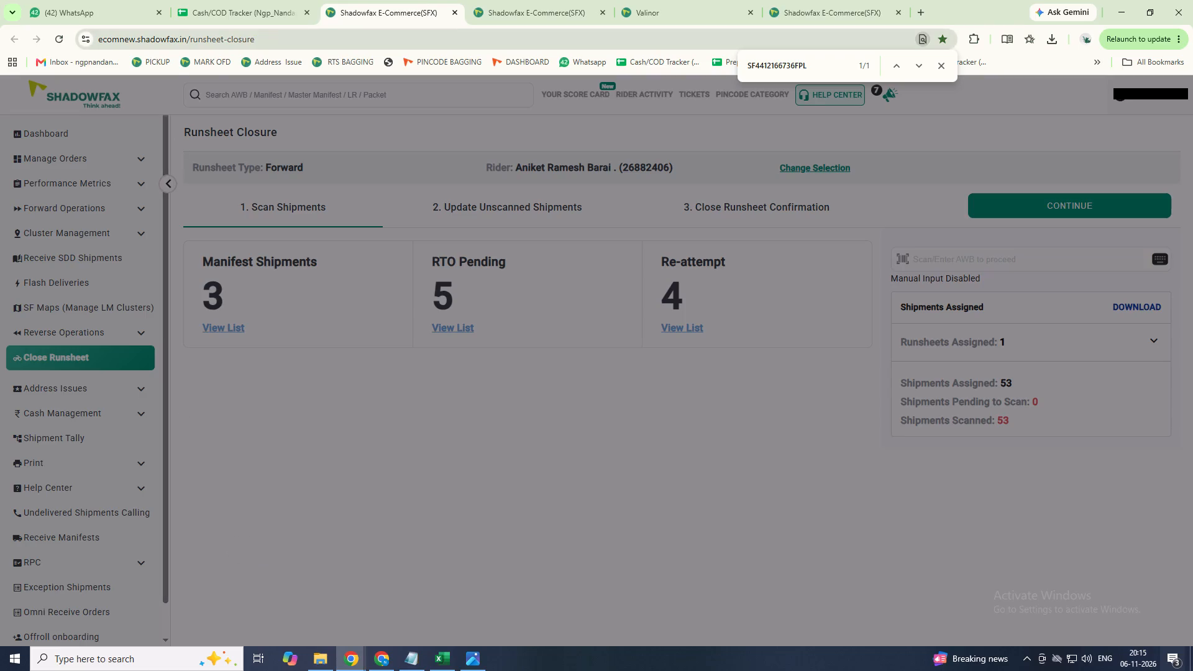
Continue past the scan and unscanned shipment stages to the rider's Close Runsheet Confirmation.
click(1031, 203)
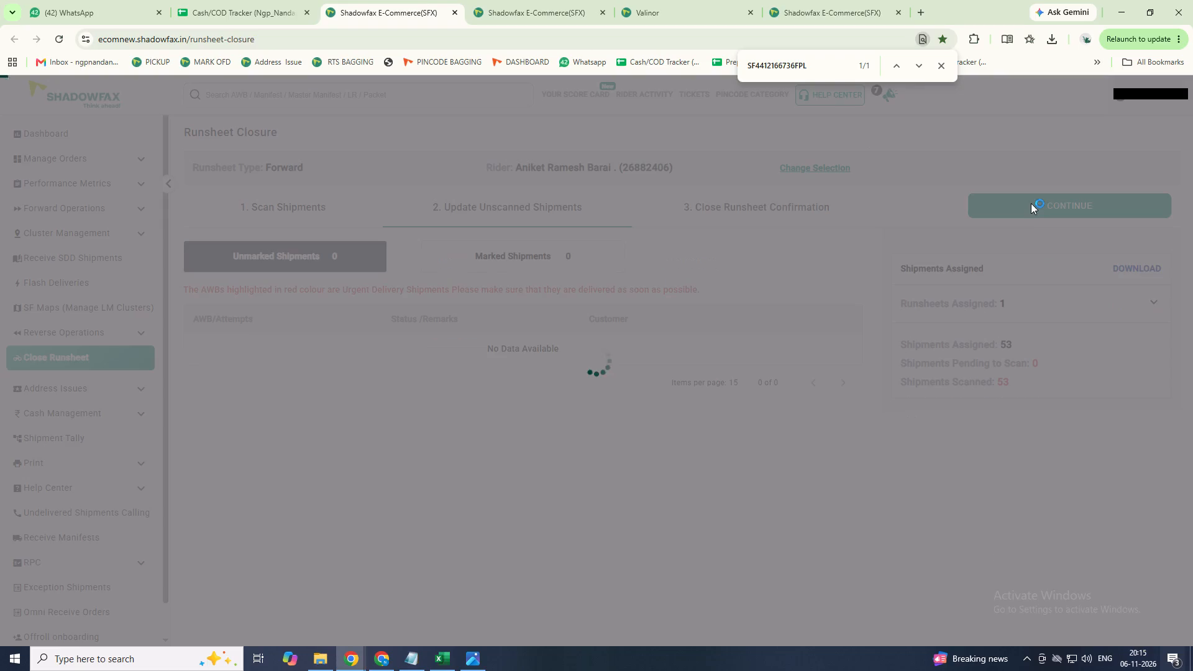
click(1041, 201)
click(1044, 204)
double_click(1040, 206)
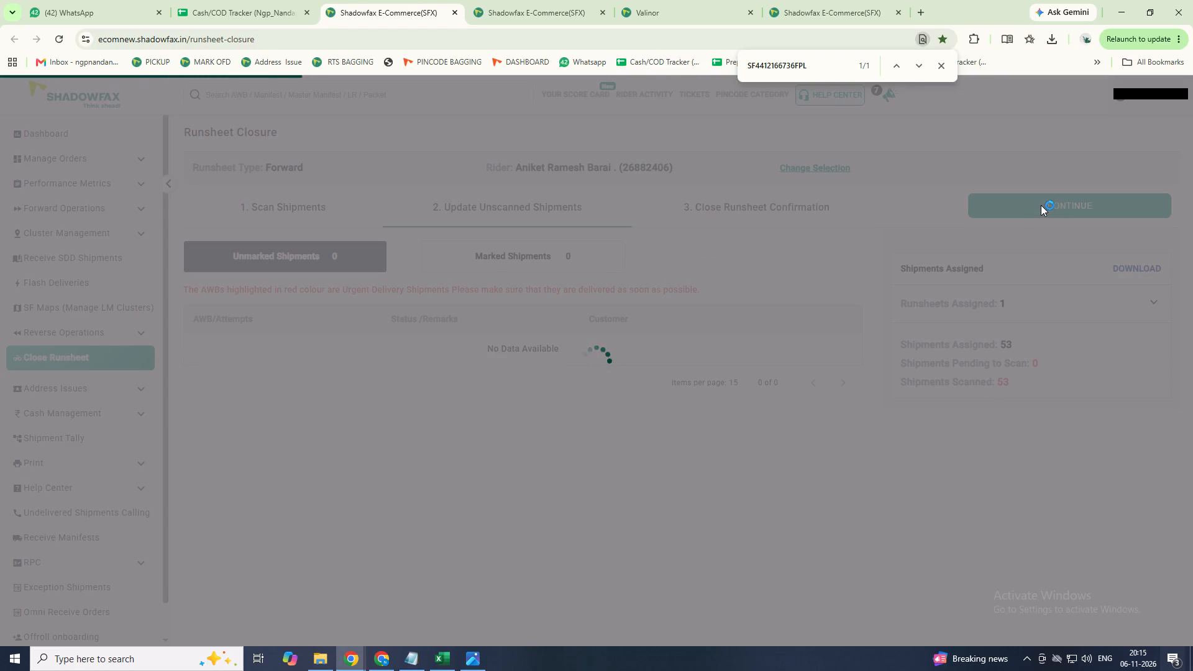
click(1011, 201)
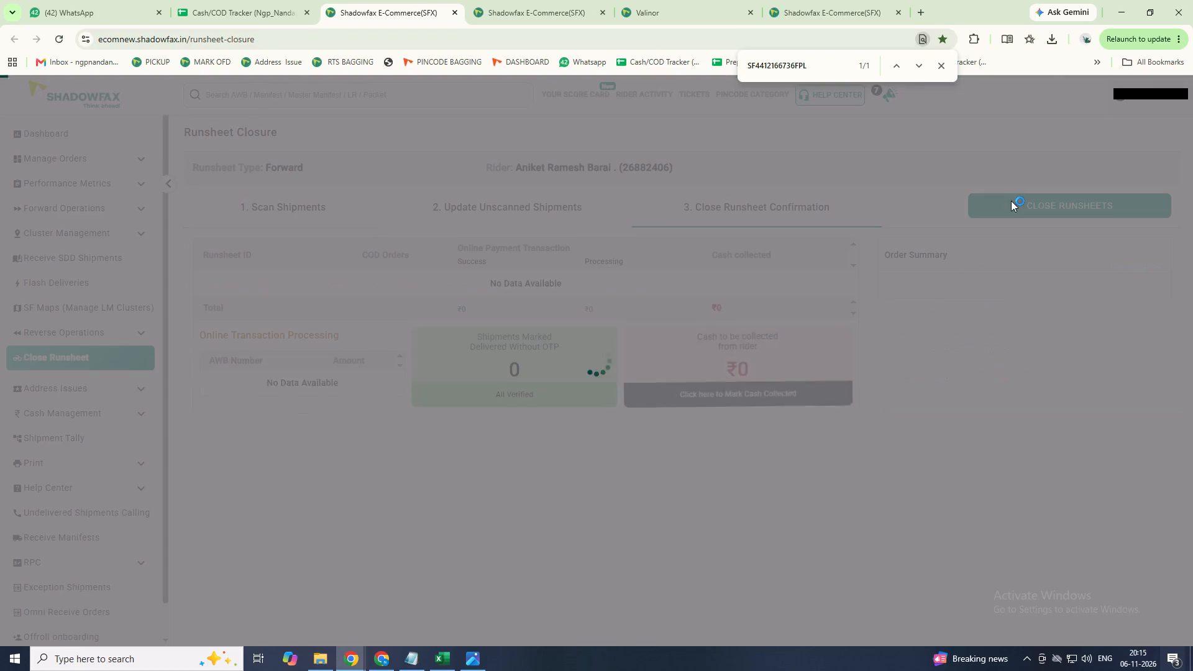
Switch to the Cash/COD Tracker sheet and enter 2125 as the Demo amount for rider 10.
click(209, 7)
click(454, 192)
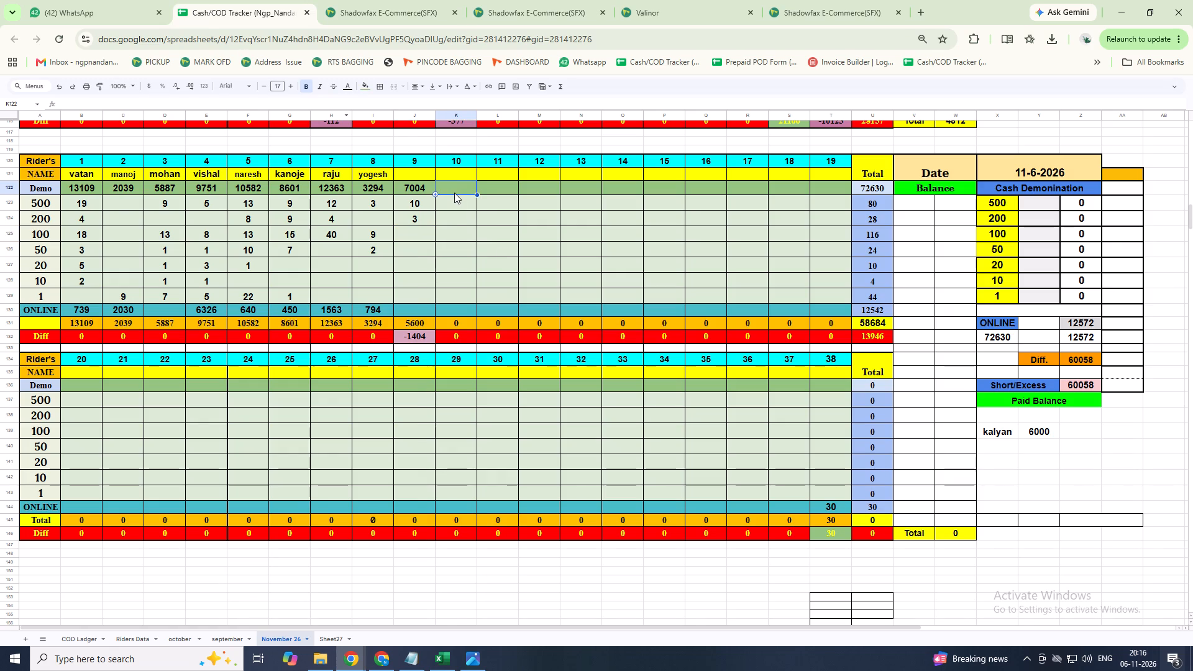
text(2125)
key(Return)
Enter mangesh as the name of rider 9 in the tracker's NAME row.
click(409, 169)
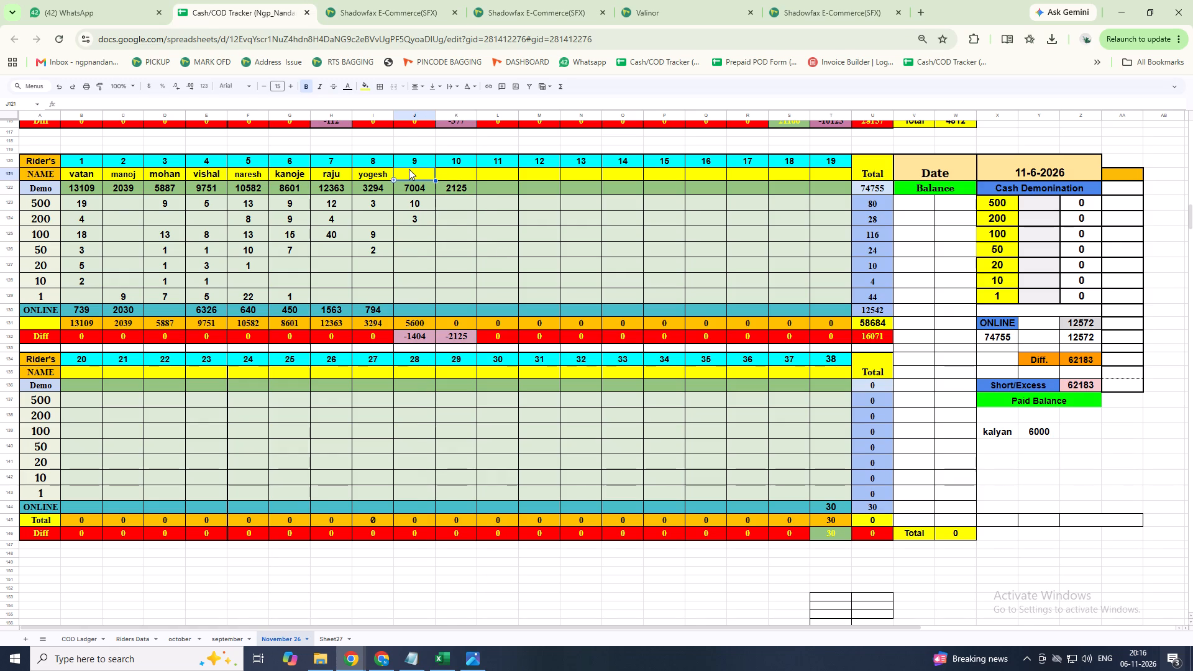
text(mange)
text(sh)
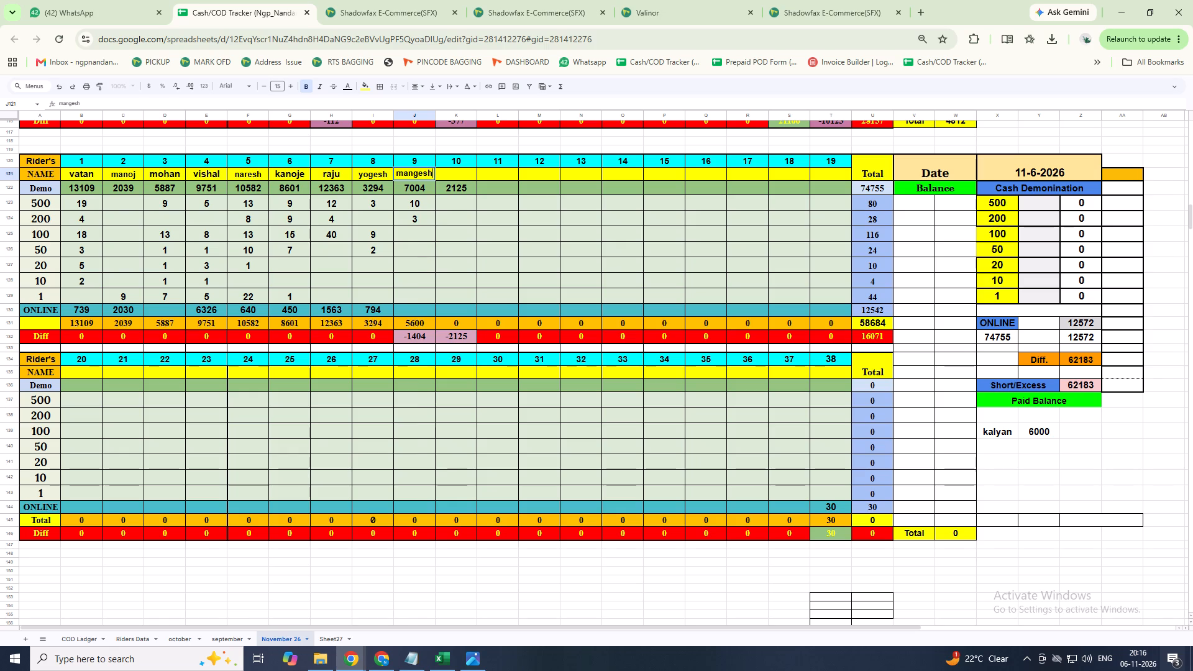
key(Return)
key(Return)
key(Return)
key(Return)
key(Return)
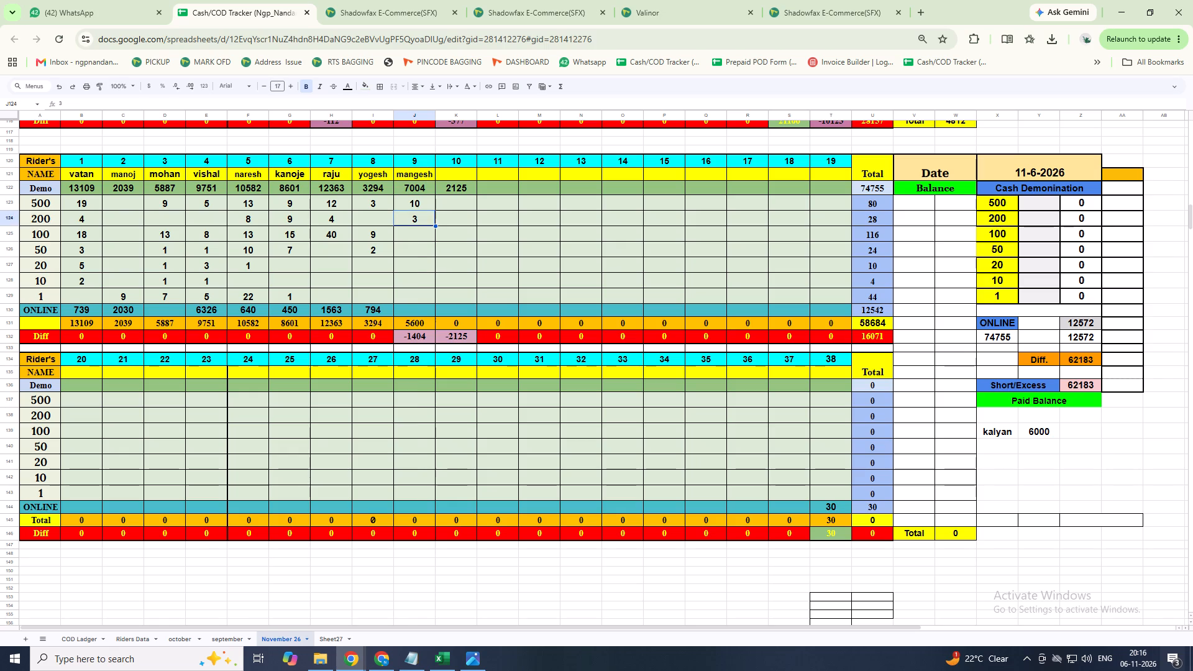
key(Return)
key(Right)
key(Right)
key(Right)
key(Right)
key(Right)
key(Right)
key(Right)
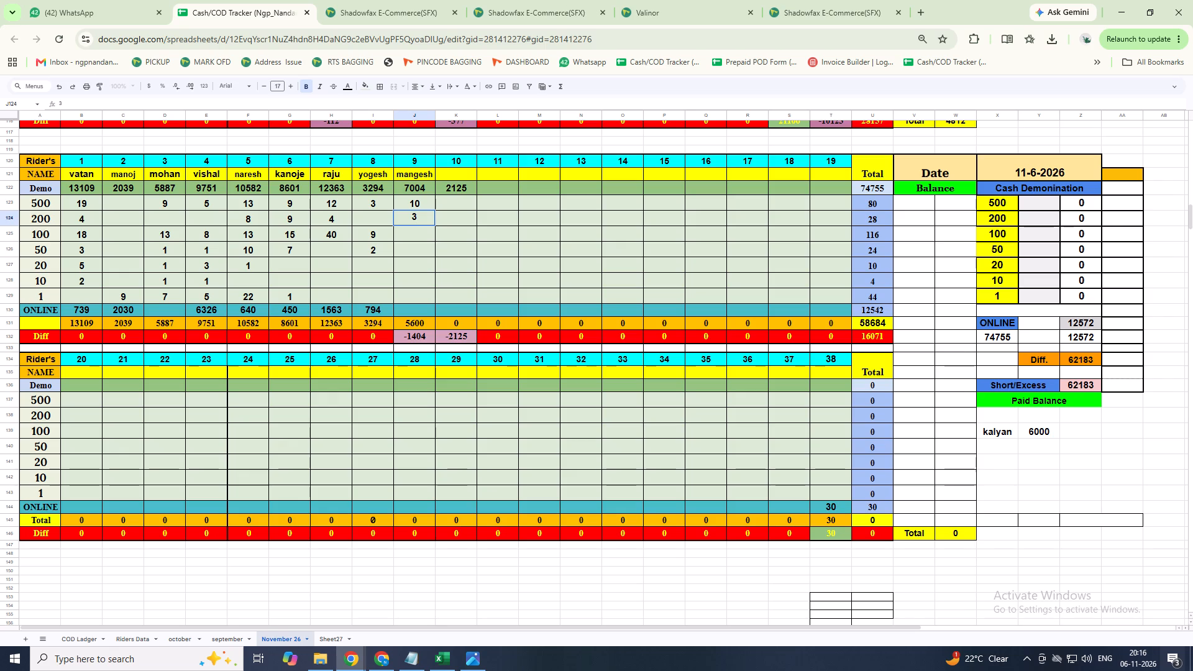
Enter barai as the name of rider 10 in the tracker's NAME row.
click(446, 175)
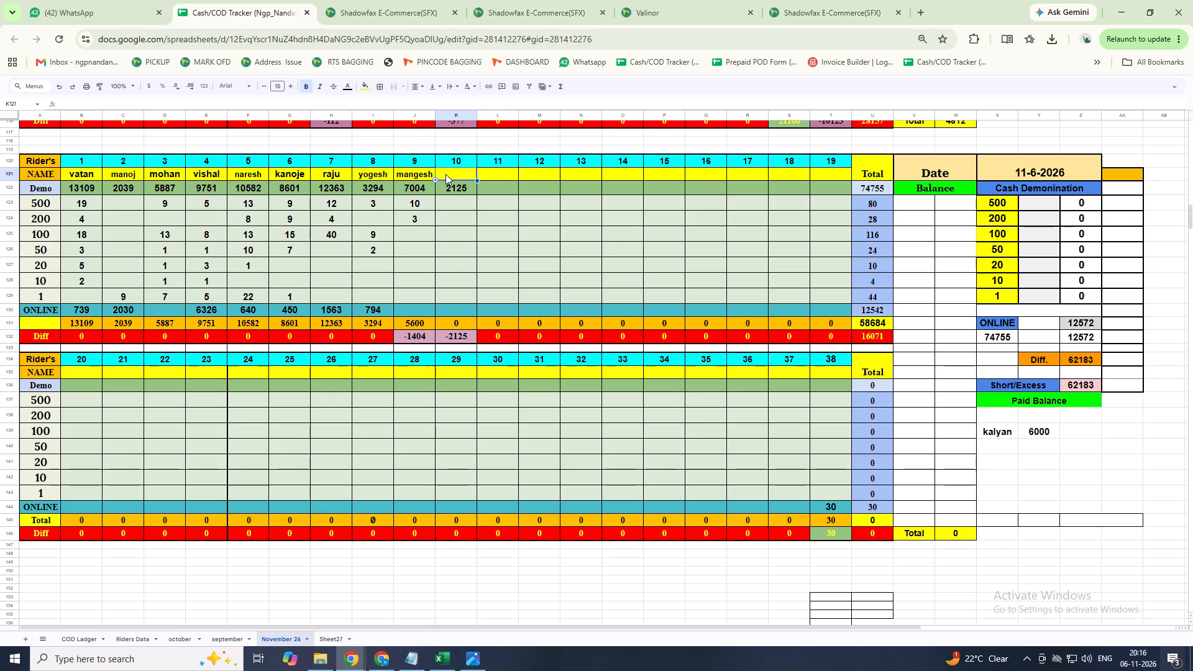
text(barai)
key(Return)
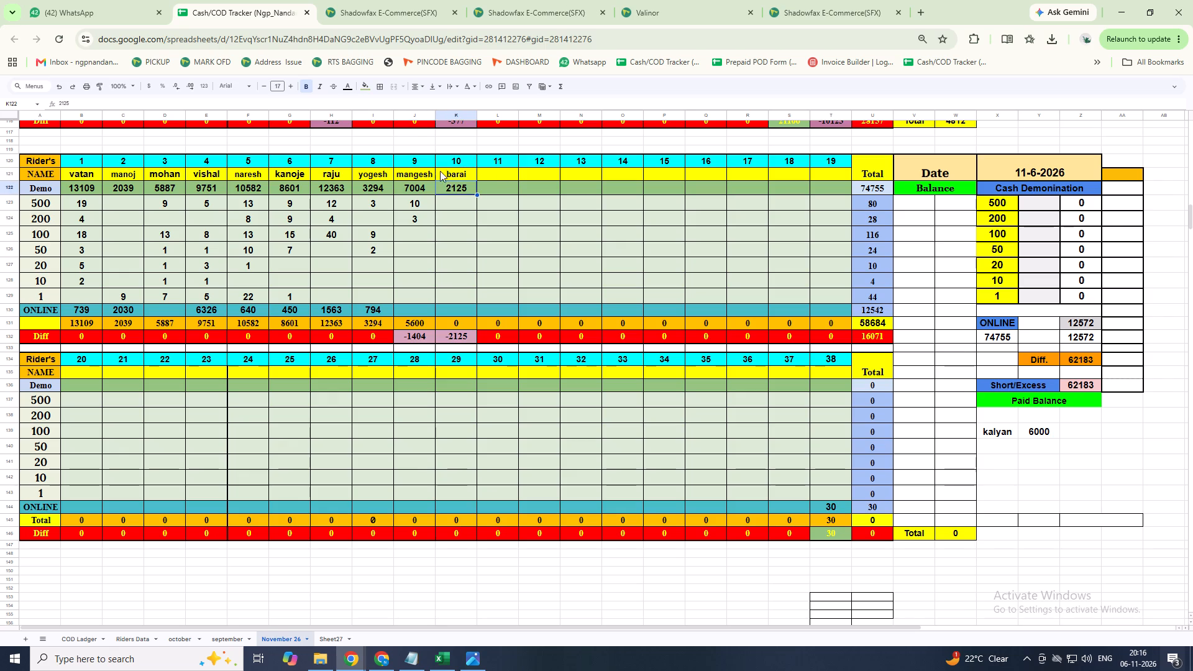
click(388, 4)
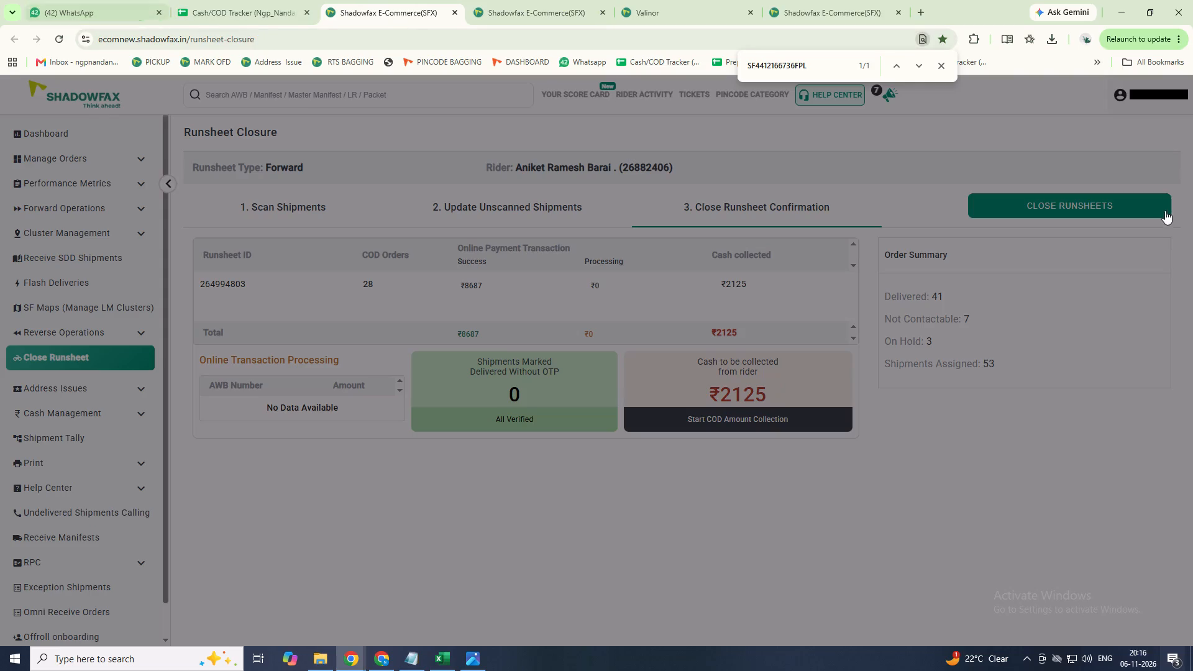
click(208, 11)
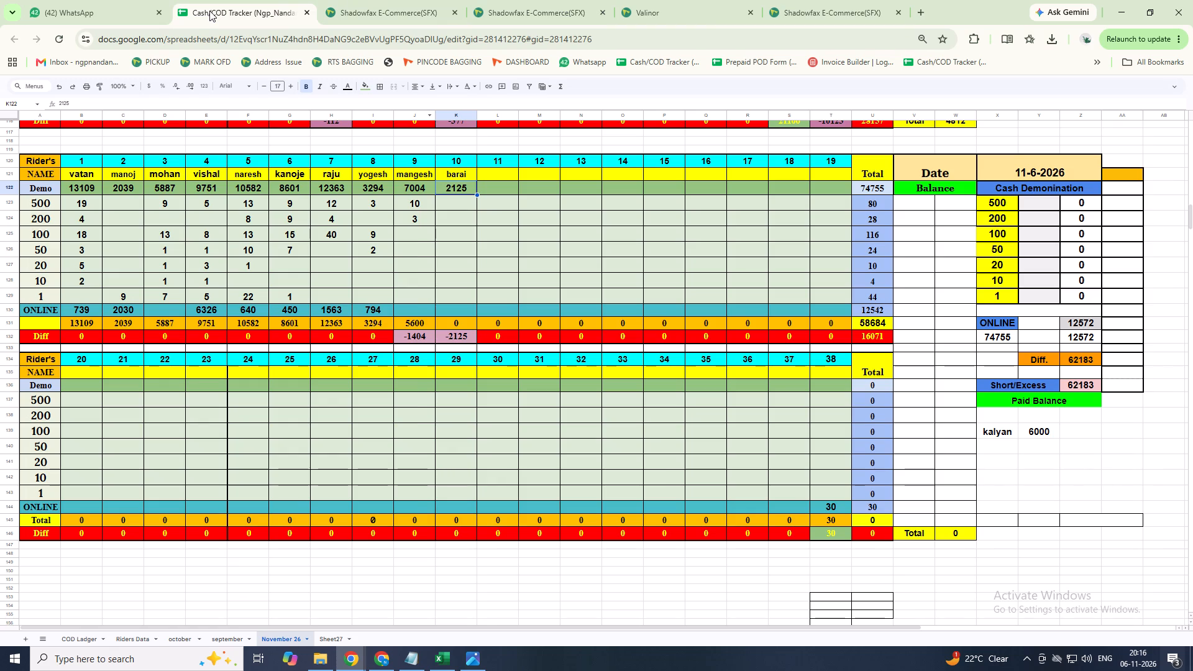
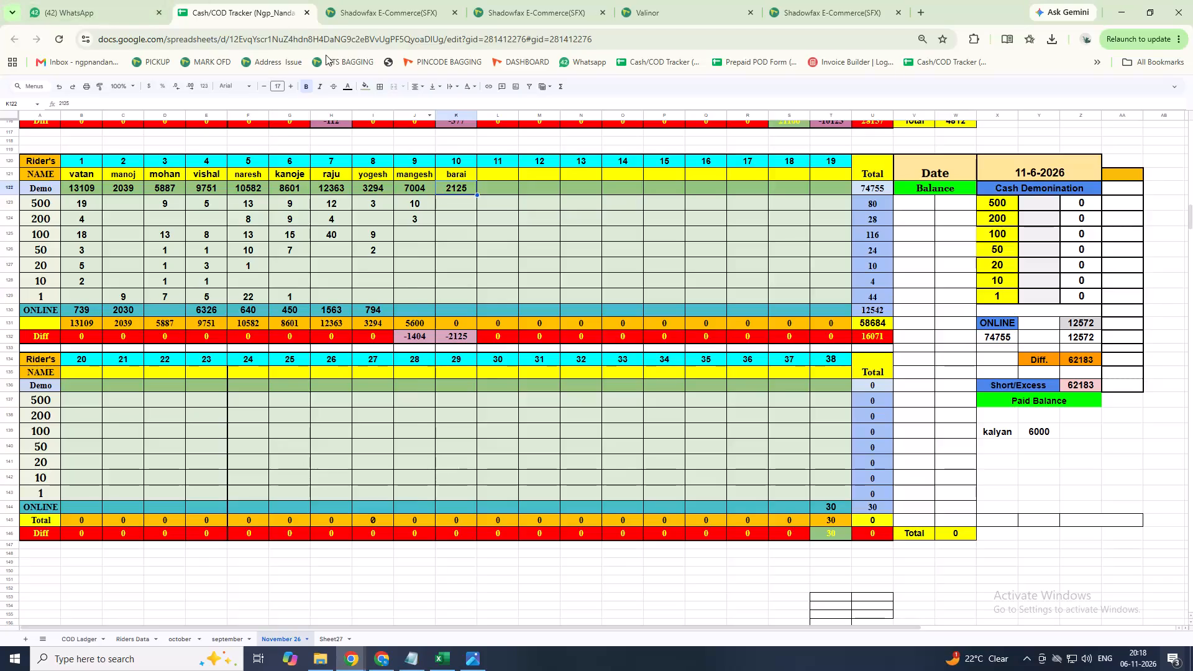
Enter rider 10's note counts in the tracker: 4 in the 500 row and 1 in the 100 row.
click(386, 17)
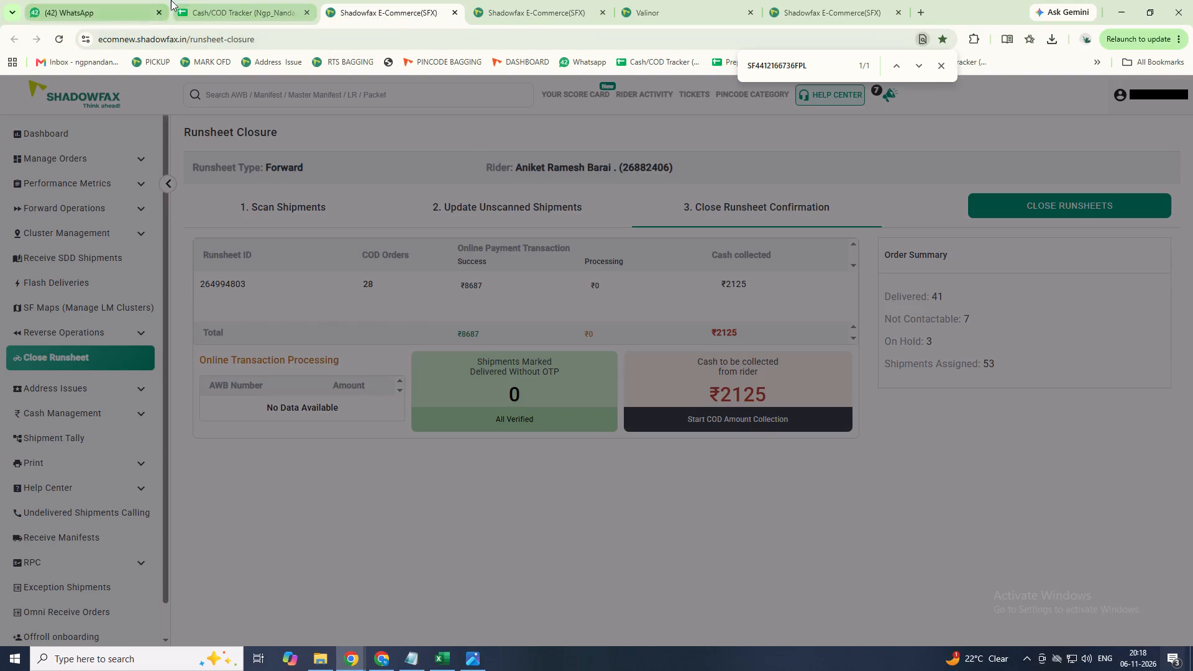
click(223, 1)
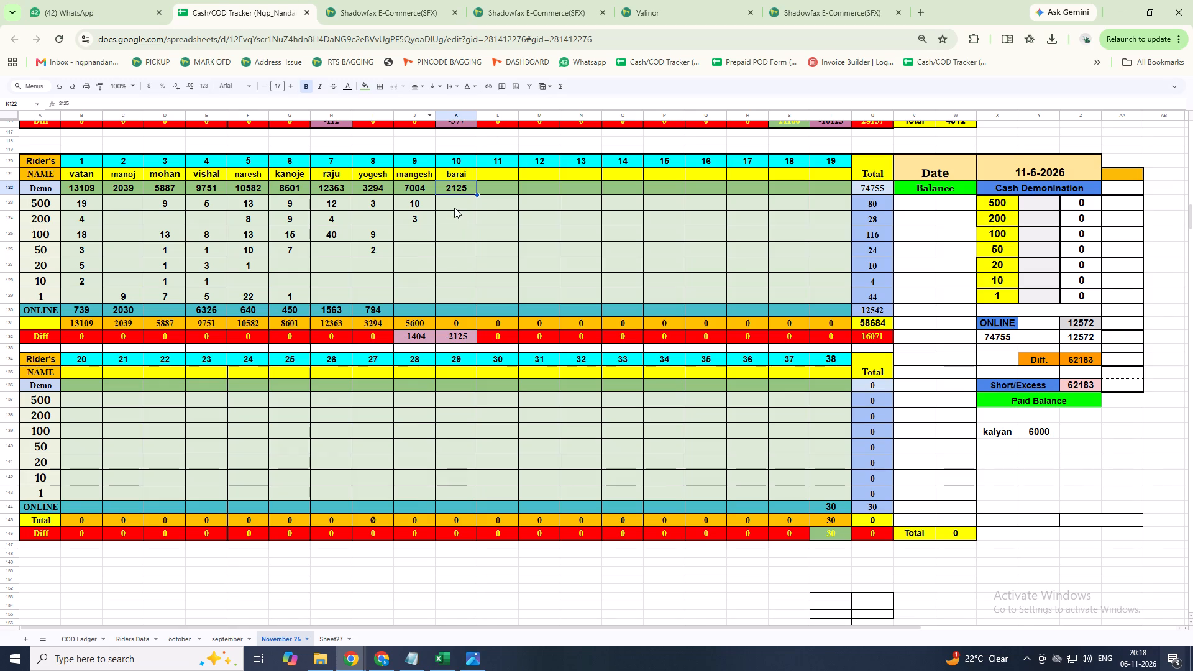
key(Return)
key(Return)
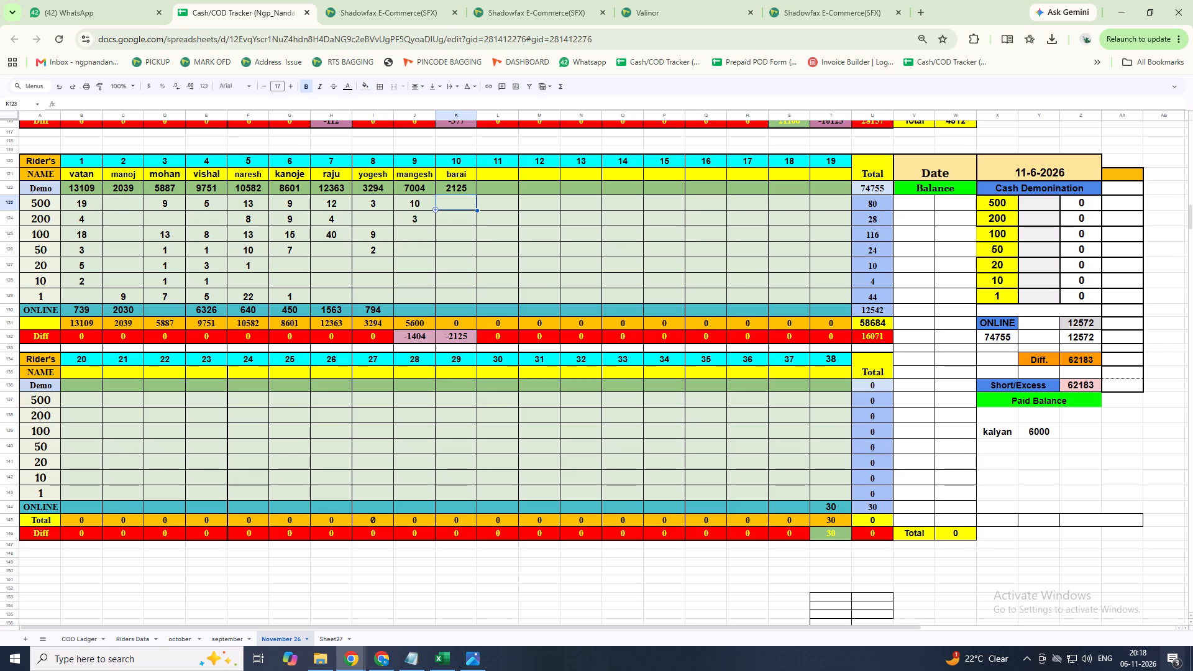
key(4)
key(Return)
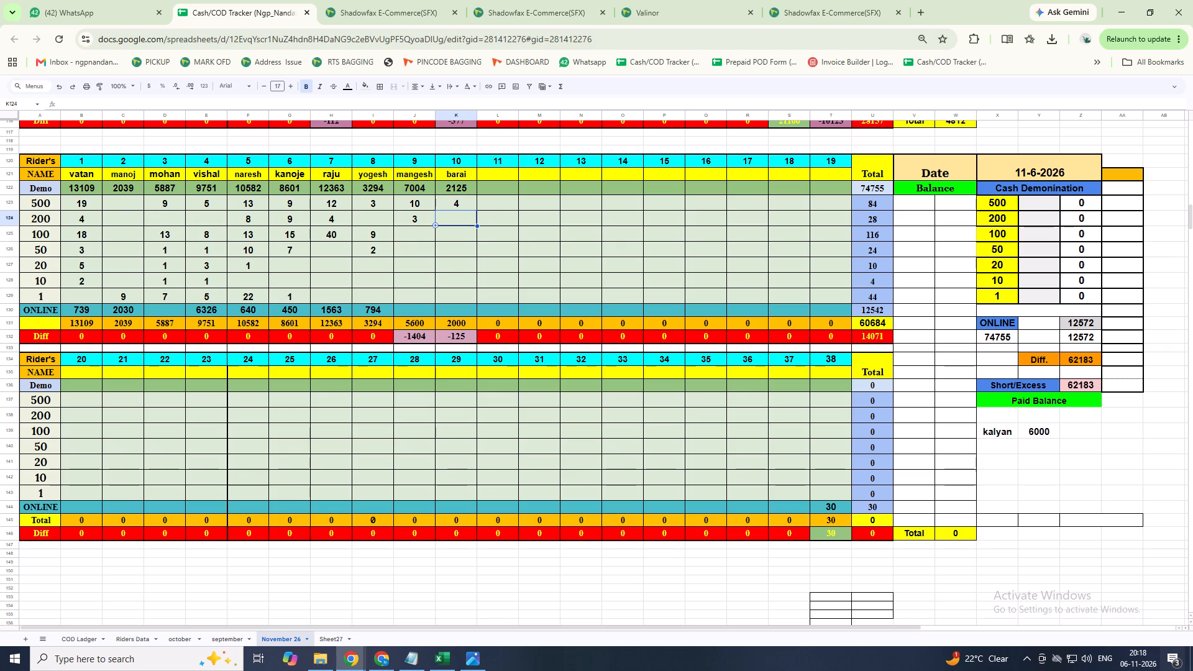
key(Down)
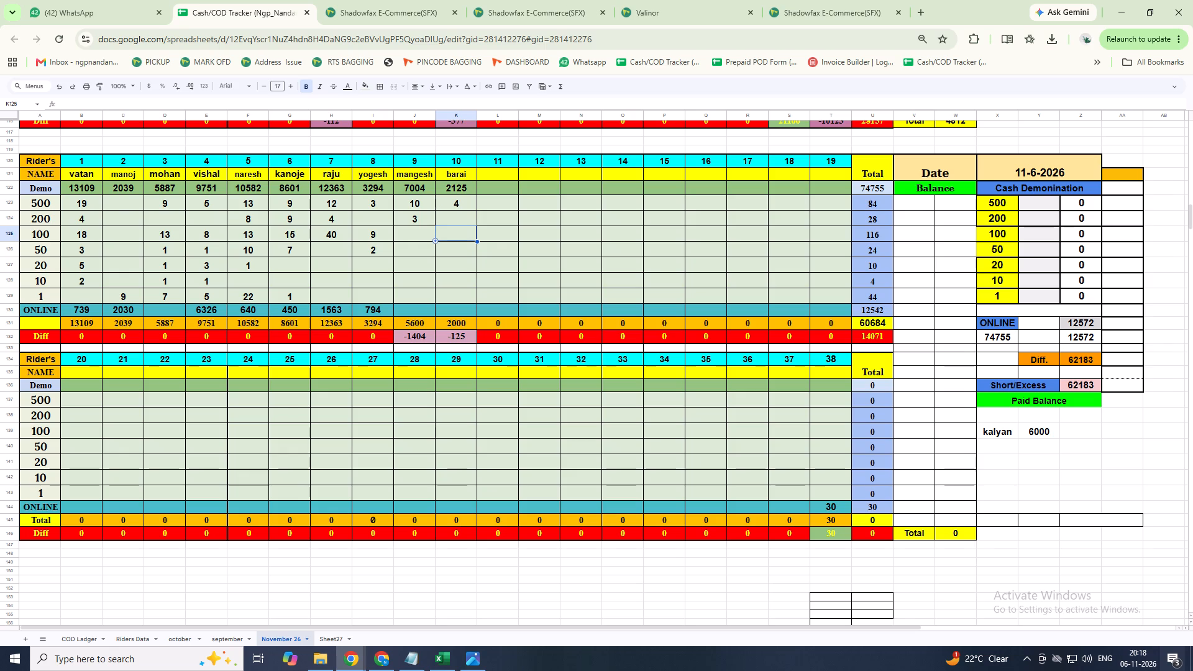
key(1)
key(Return)
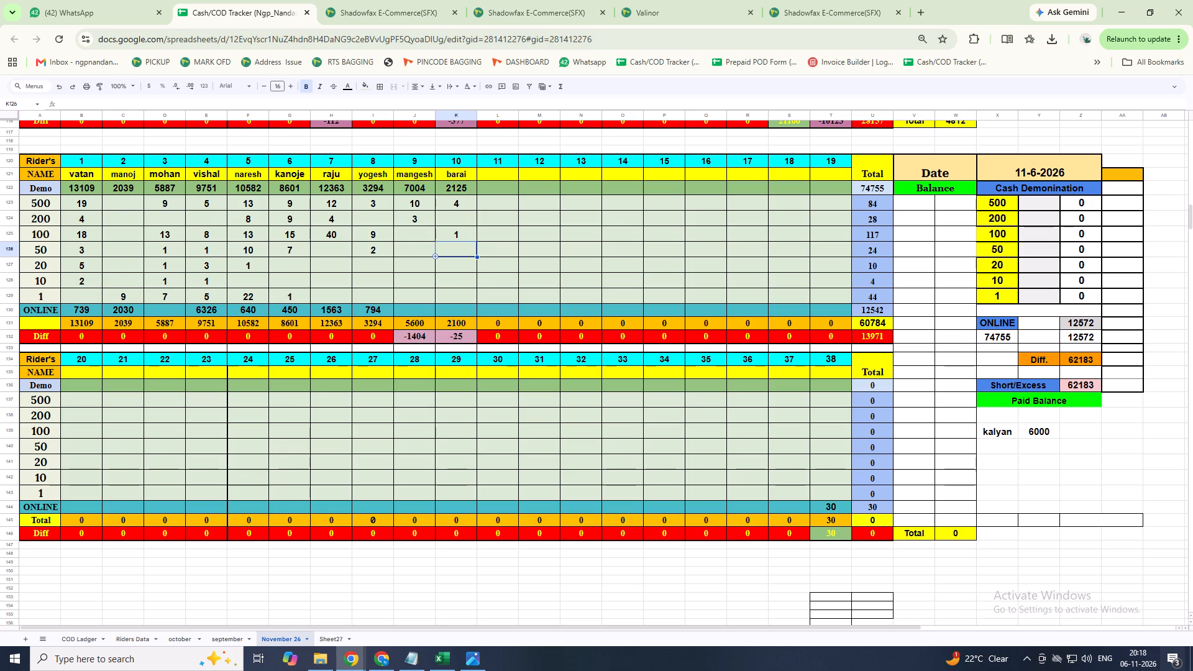
Switch to the Shadowfax runsheet closure, record rider 10's COD payment of 2125 as cash in hand, and mark the cash collected.
click(398, 1)
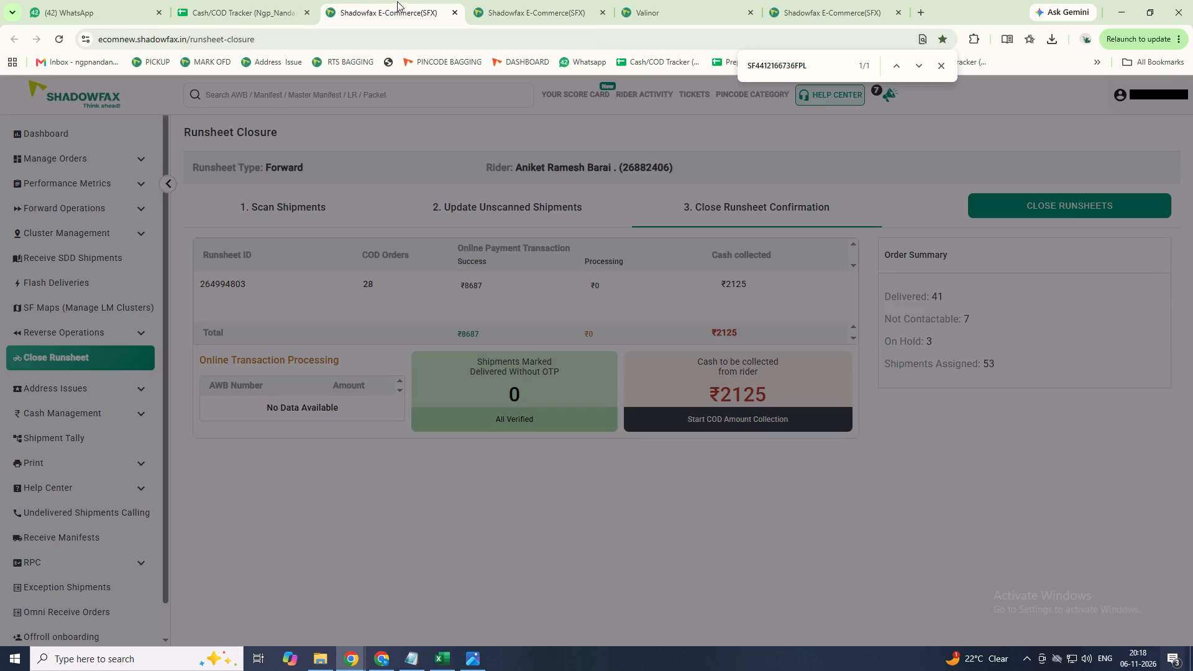
click(741, 421)
click(723, 360)
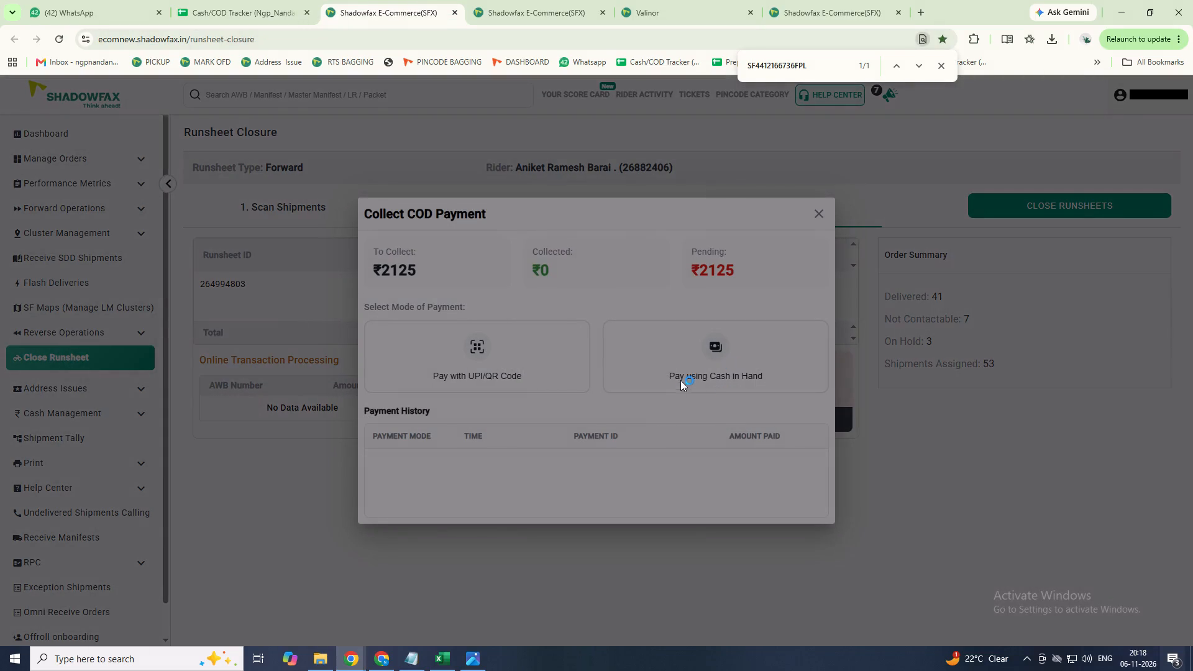
click(731, 344)
click(571, 432)
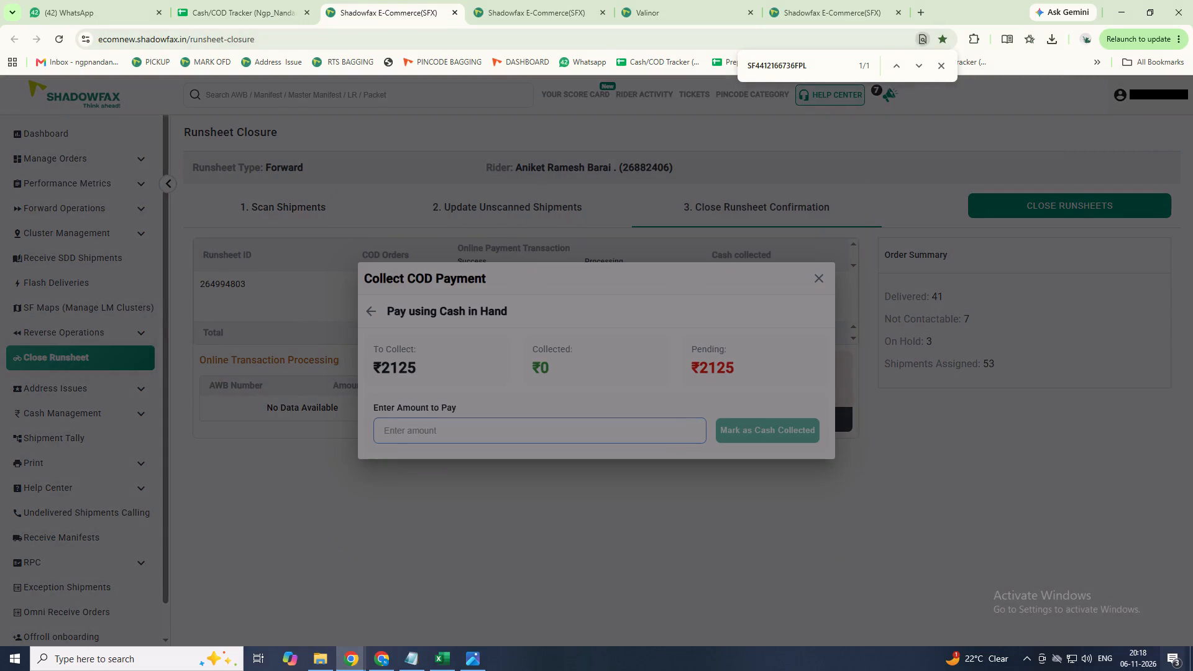
text(24)
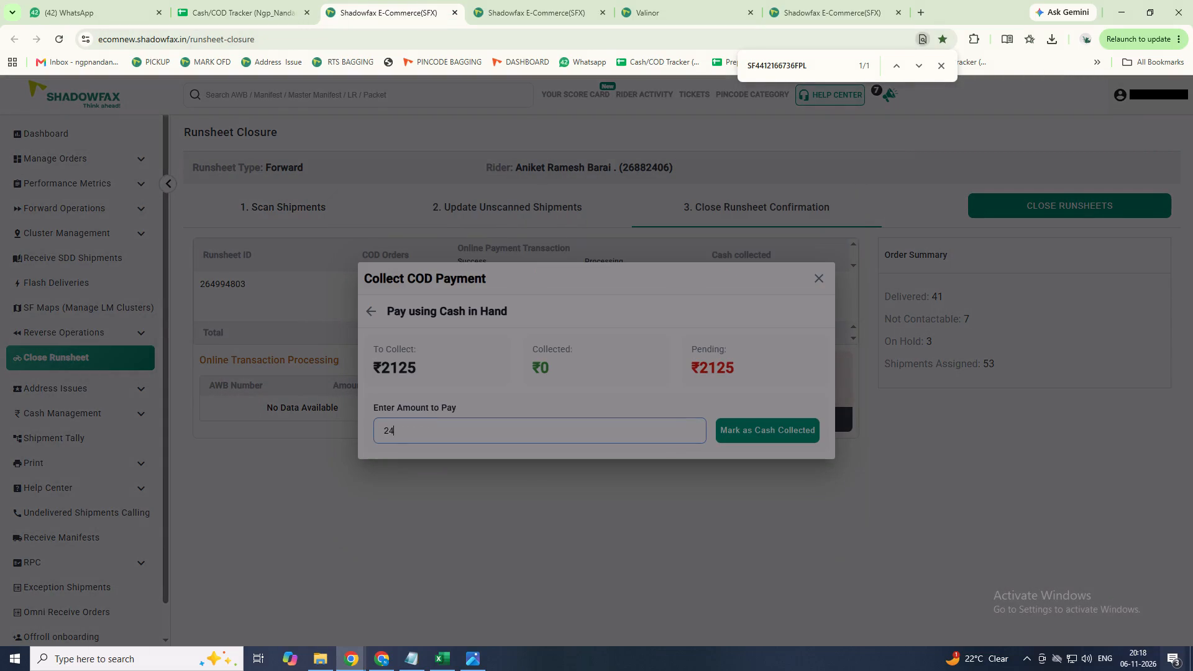
key(BackSpace)
text(125)
key(Return)
click(794, 430)
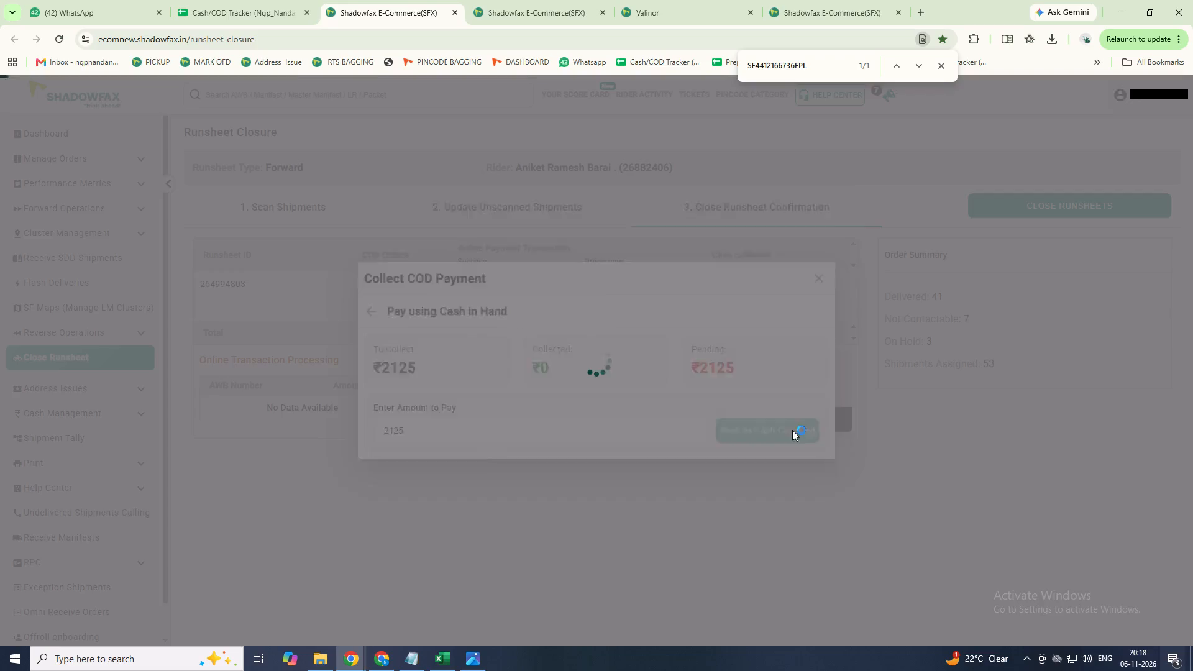
click(818, 212)
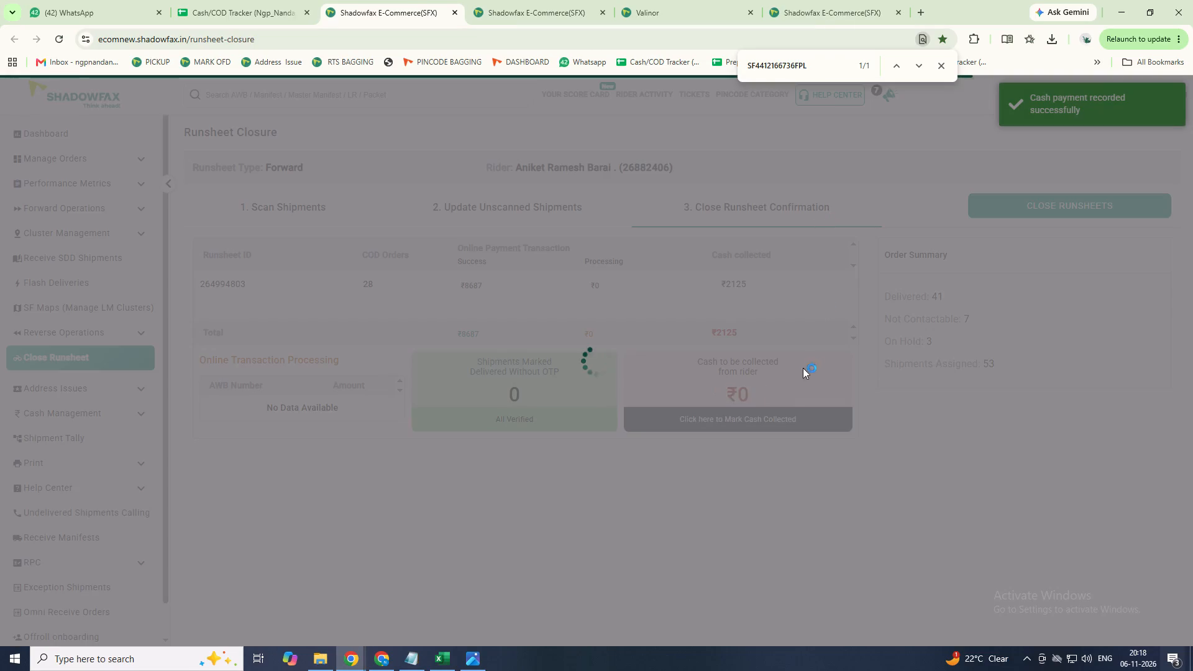
click(772, 420)
click(775, 419)
drag(1031, 185, 1031, 188)
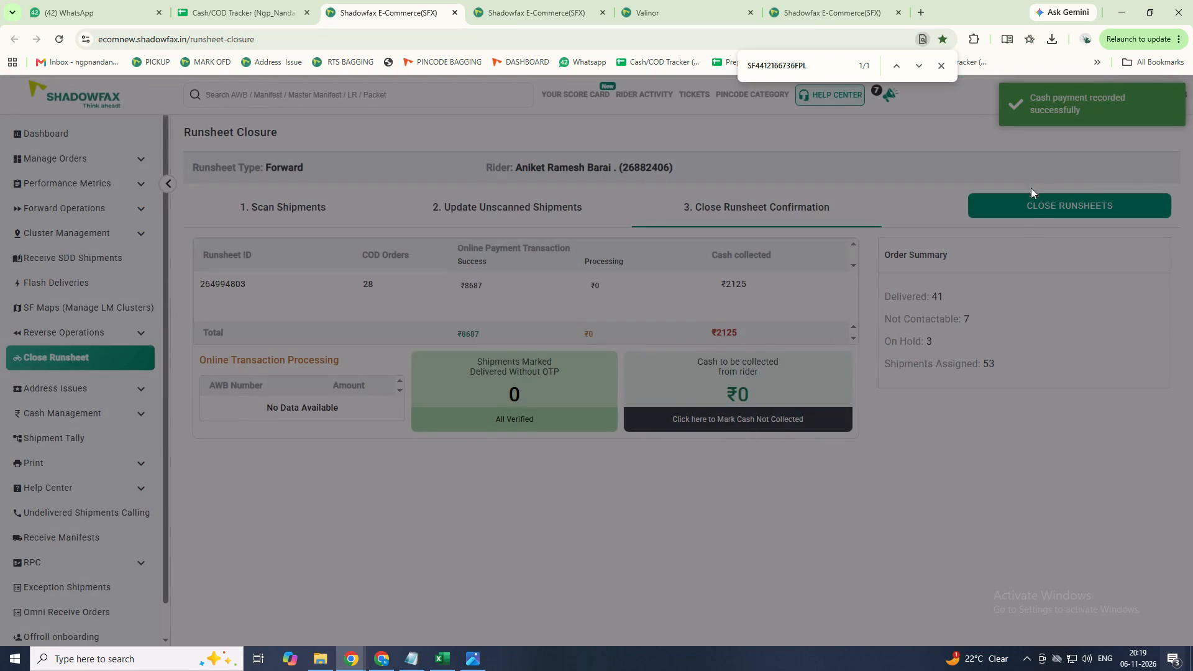
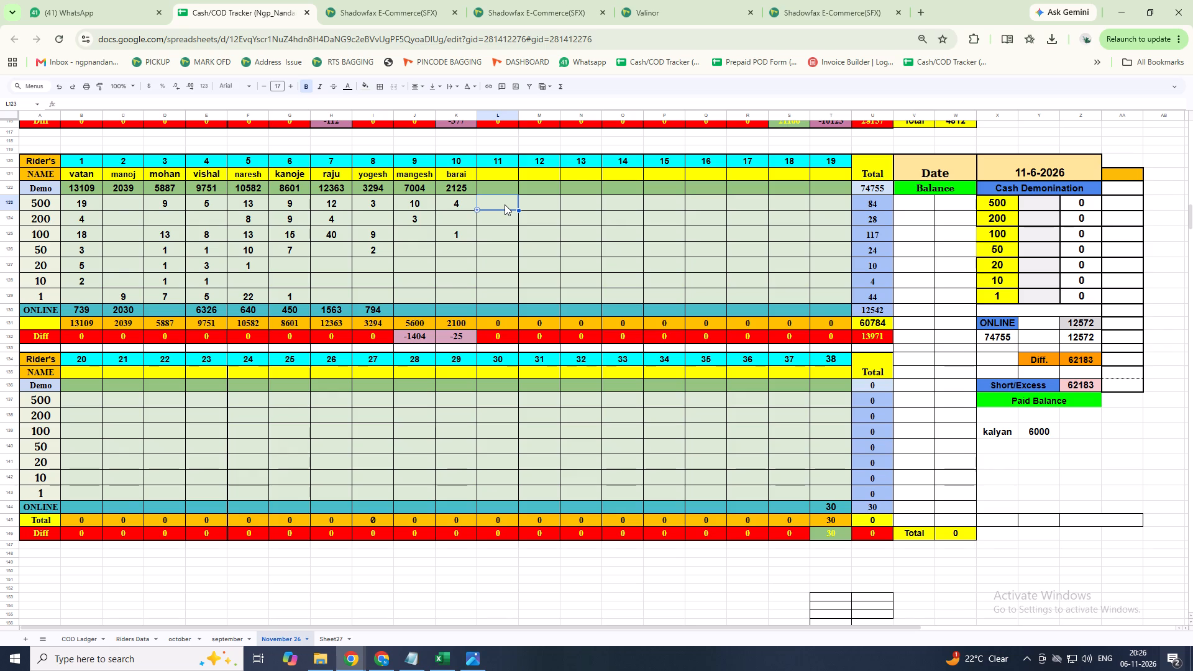
Enter 17 in the 500 notes row of the tracker for rider 11.
text(17)
key(Return)
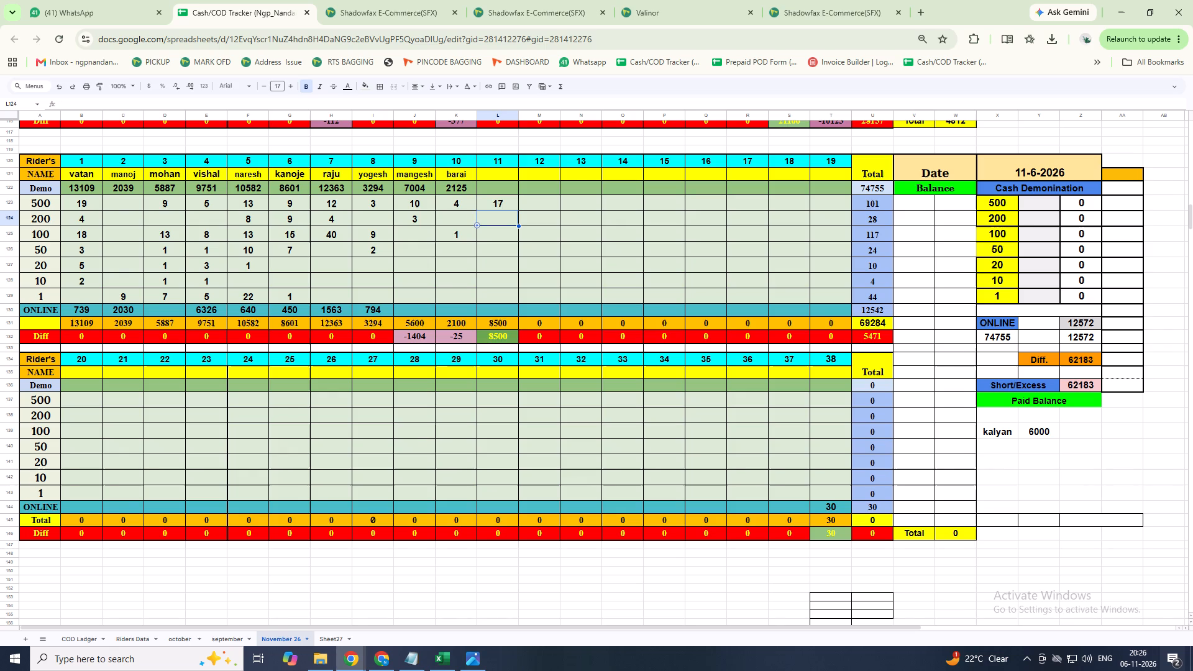
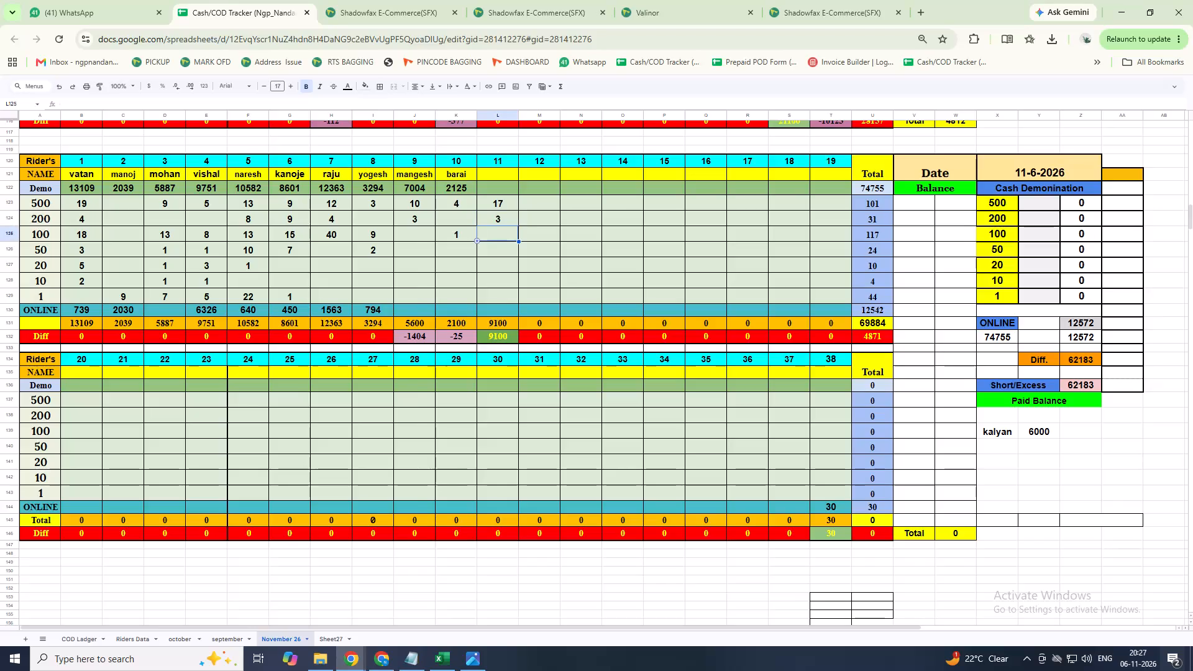
Enter 16 in the 100 notes row and 4 in the 50 notes row for rider 11.
text(16)
key(Return)
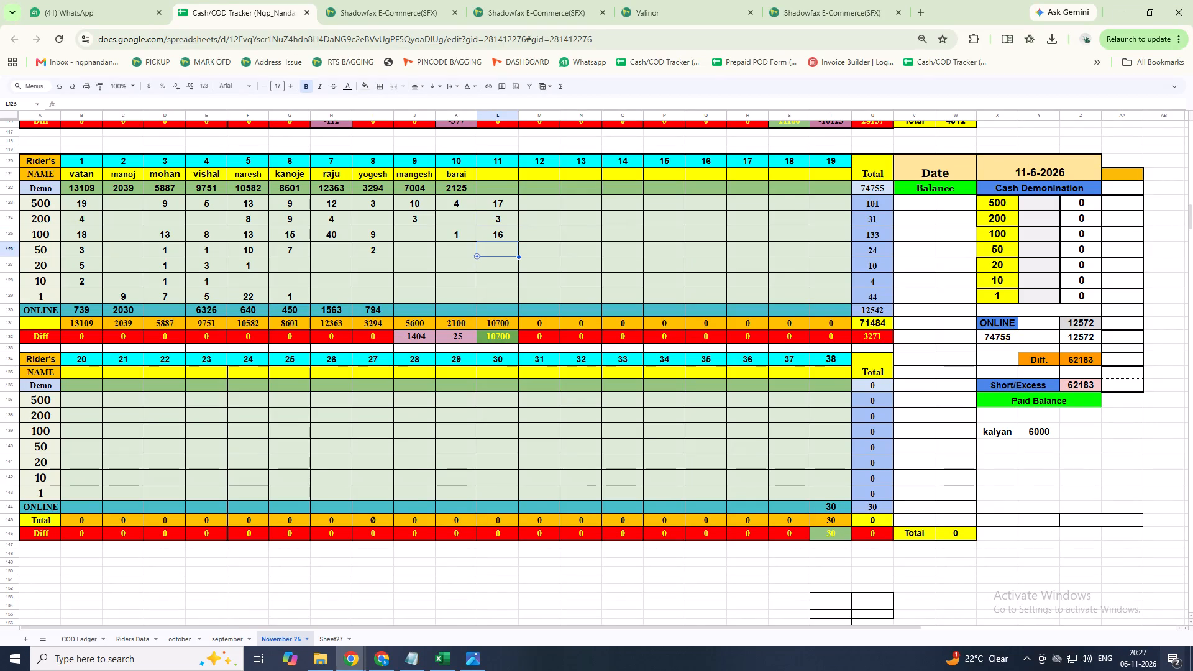
key(4)
key(Return)
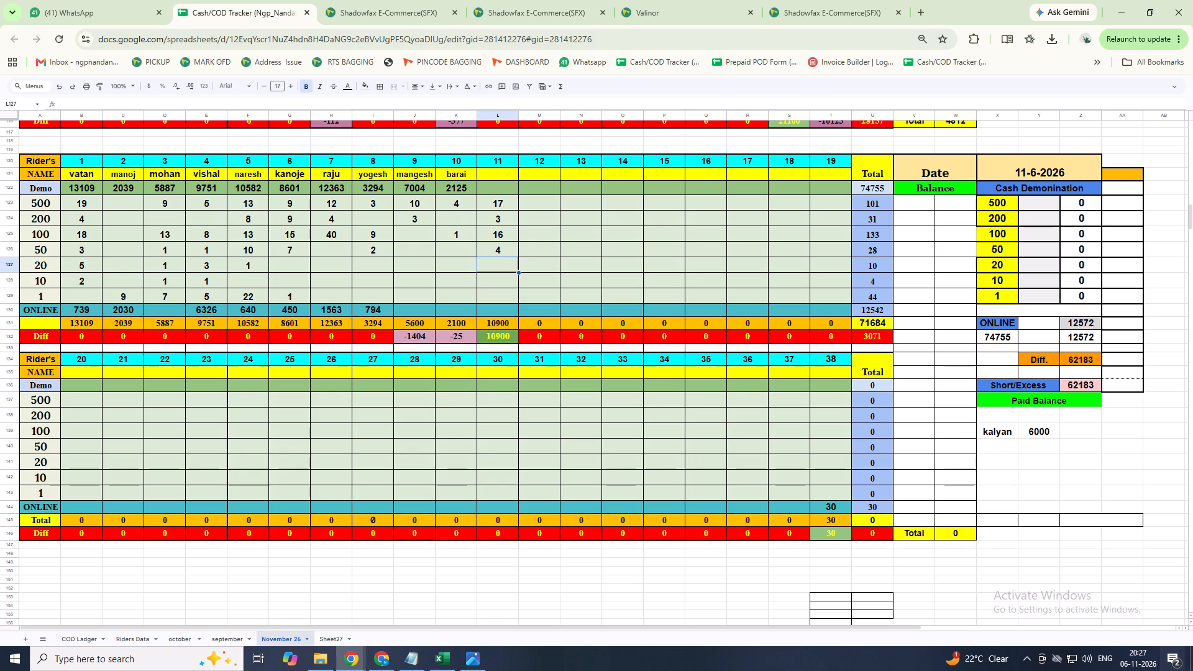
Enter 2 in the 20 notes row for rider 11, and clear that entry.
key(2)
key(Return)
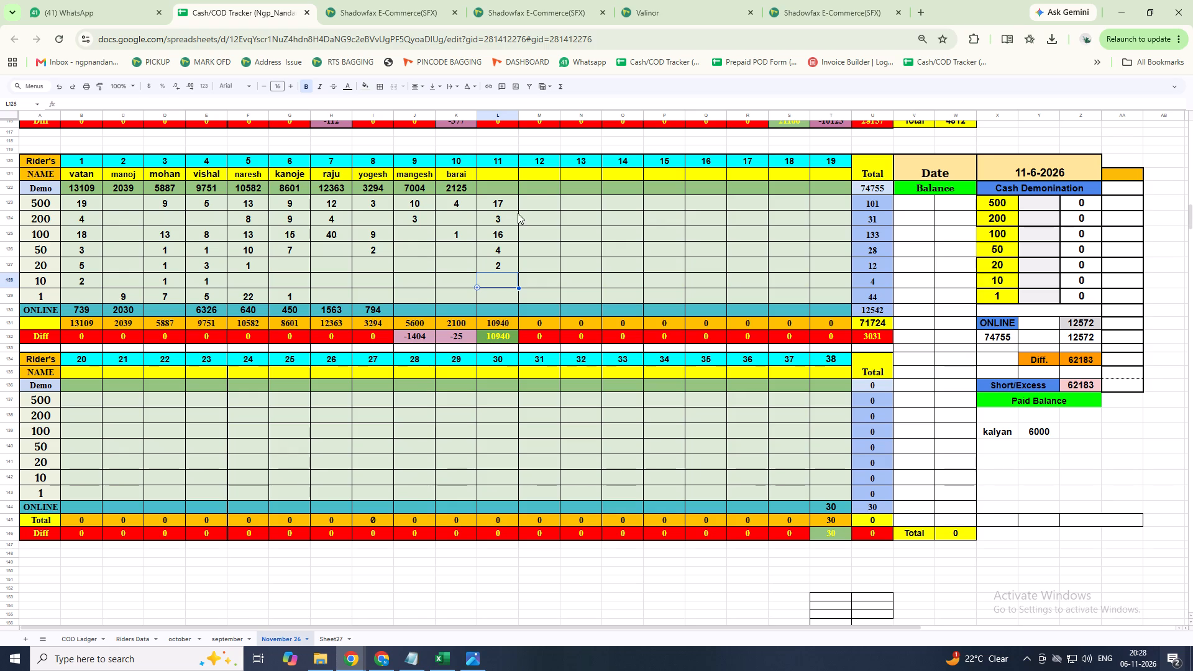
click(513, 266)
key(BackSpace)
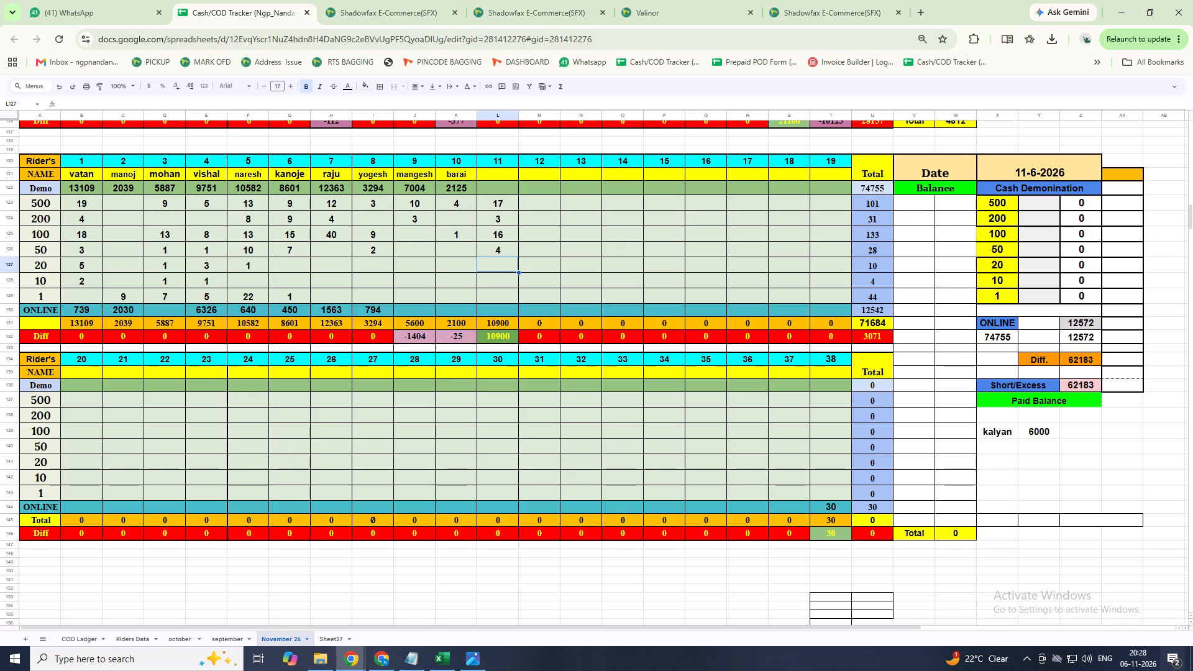
Review the earlier days' tables in the November 26 sheet, including their rider Balance columns.
scroll(874, 506, up, 3)
scroll(709, 463, up, 5)
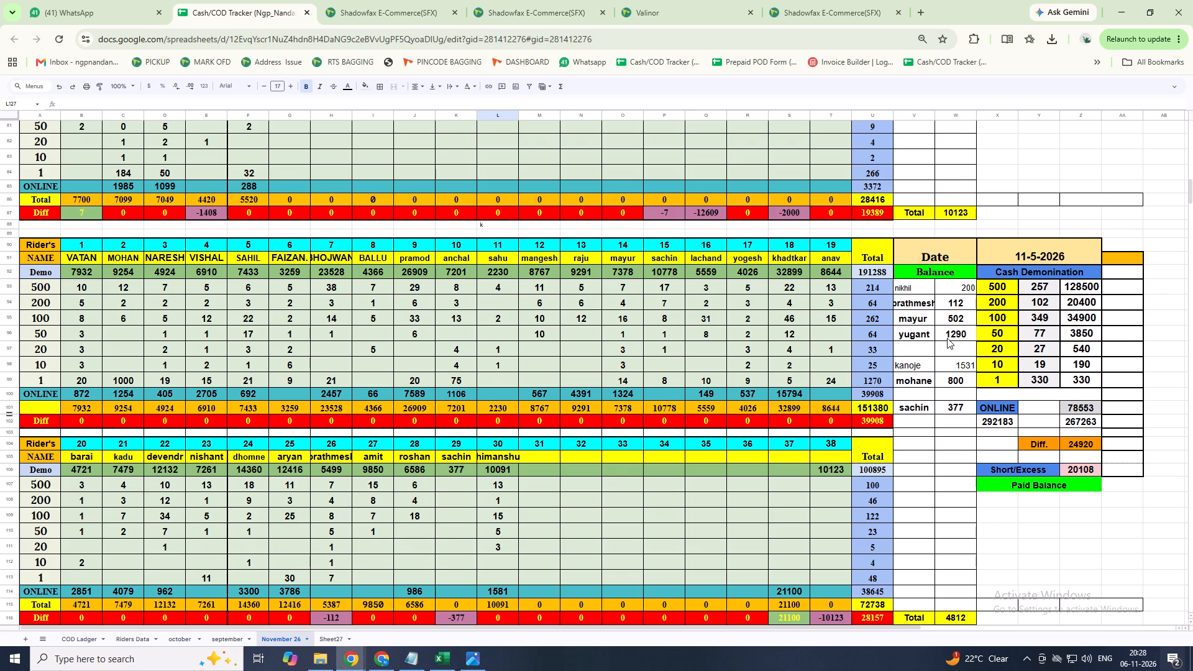
scroll(949, 335, up, 10)
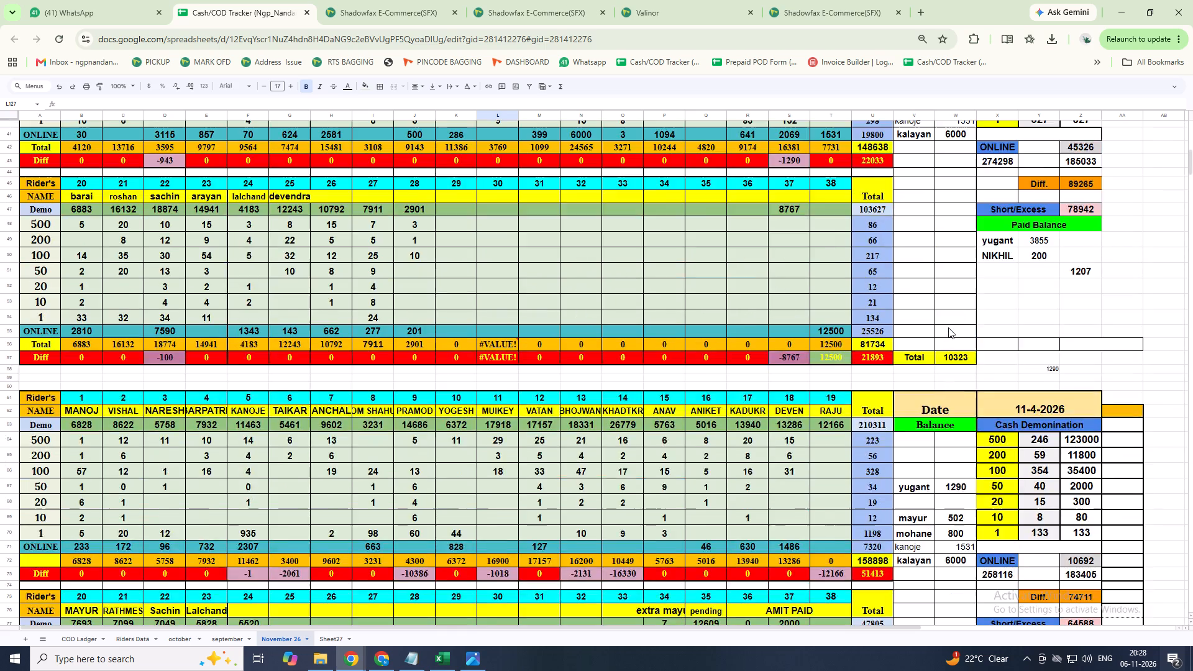
scroll(948, 327, up, 11)
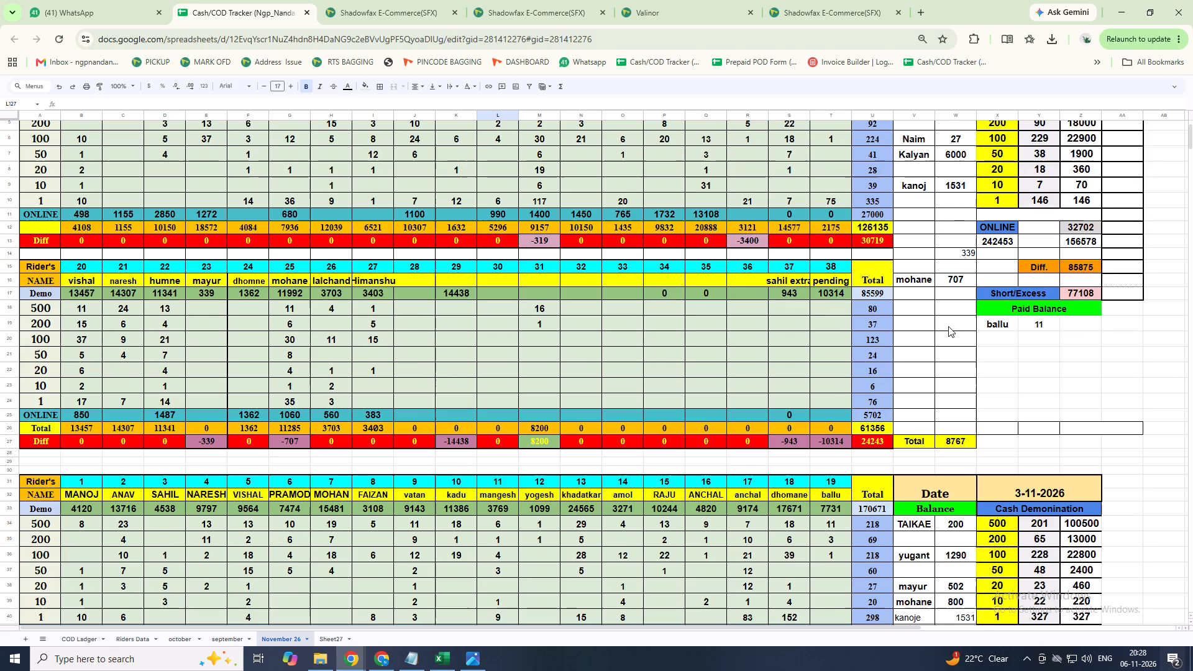
scroll(948, 326, up, 2)
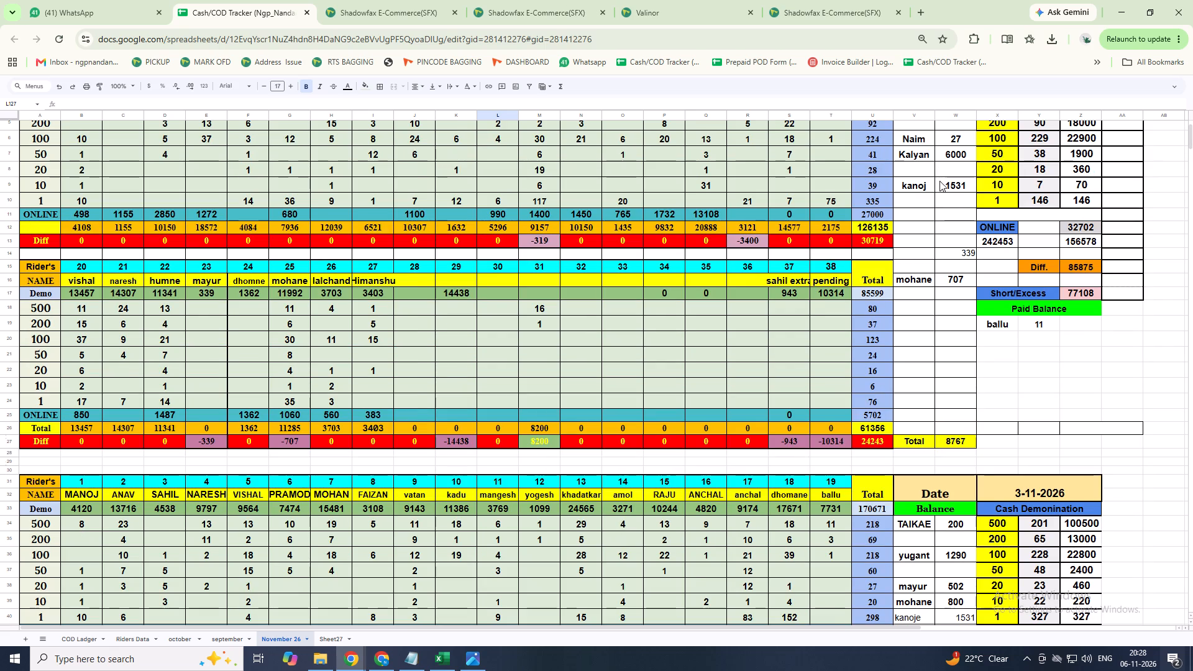
scroll(939, 243, down, 5)
scroll(945, 319, down, 13)
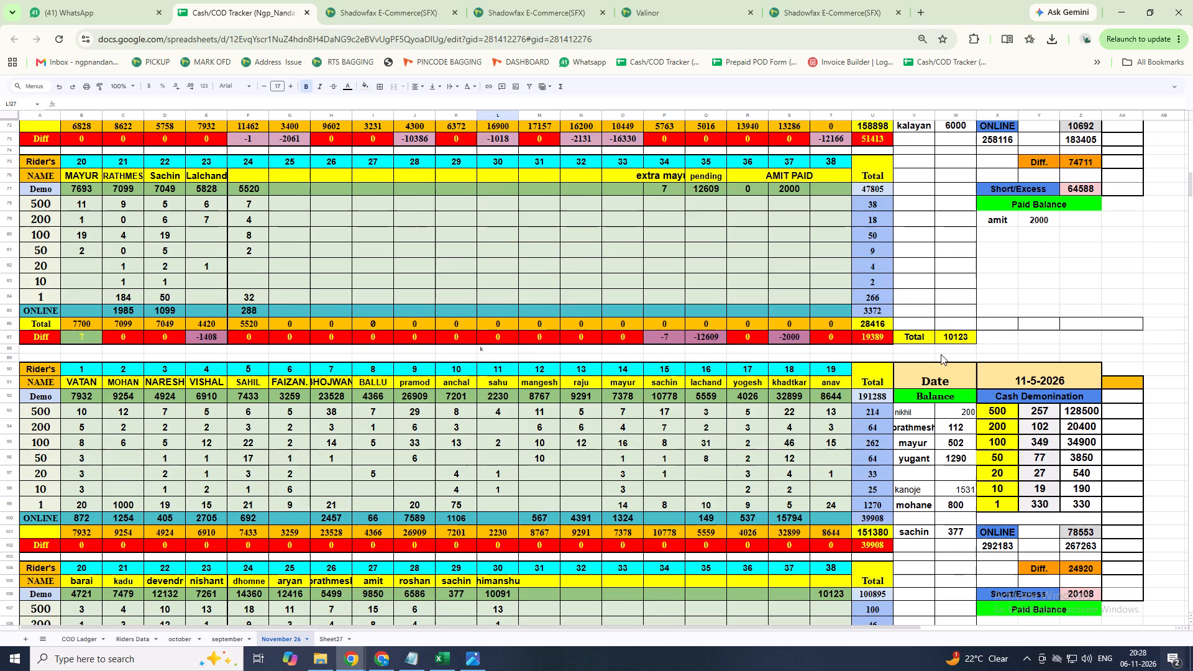
scroll(939, 348, down, 10)
scroll(939, 356, up, 3)
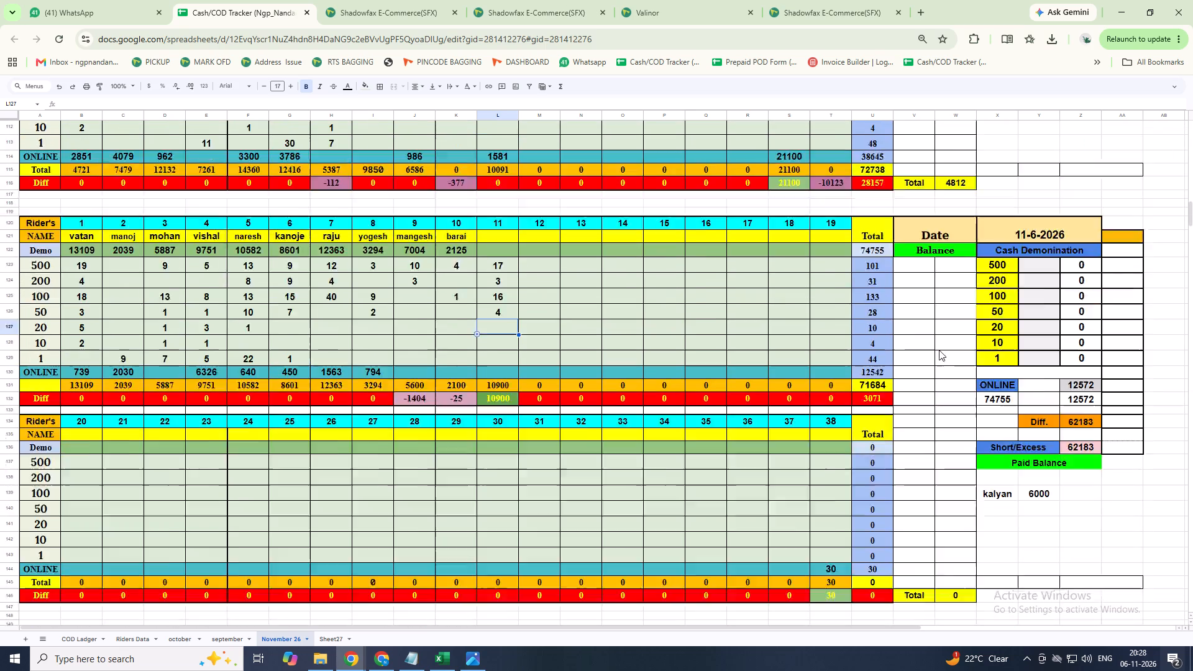
scroll(939, 350, up, 7)
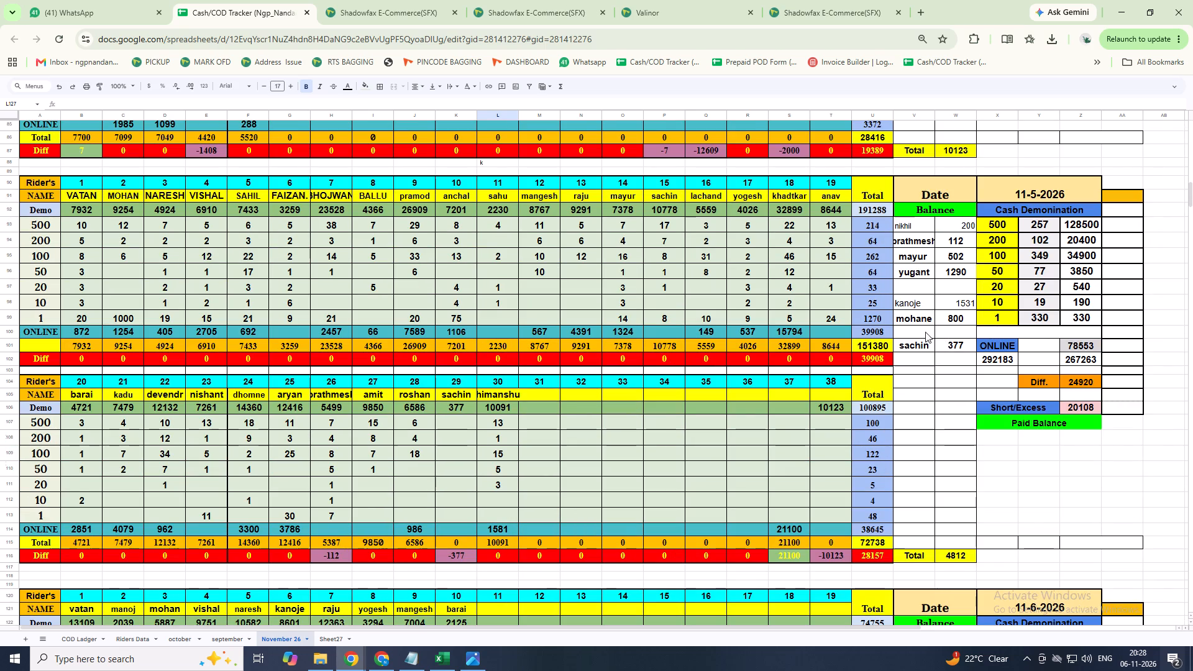
scroll(903, 372, down, 9)
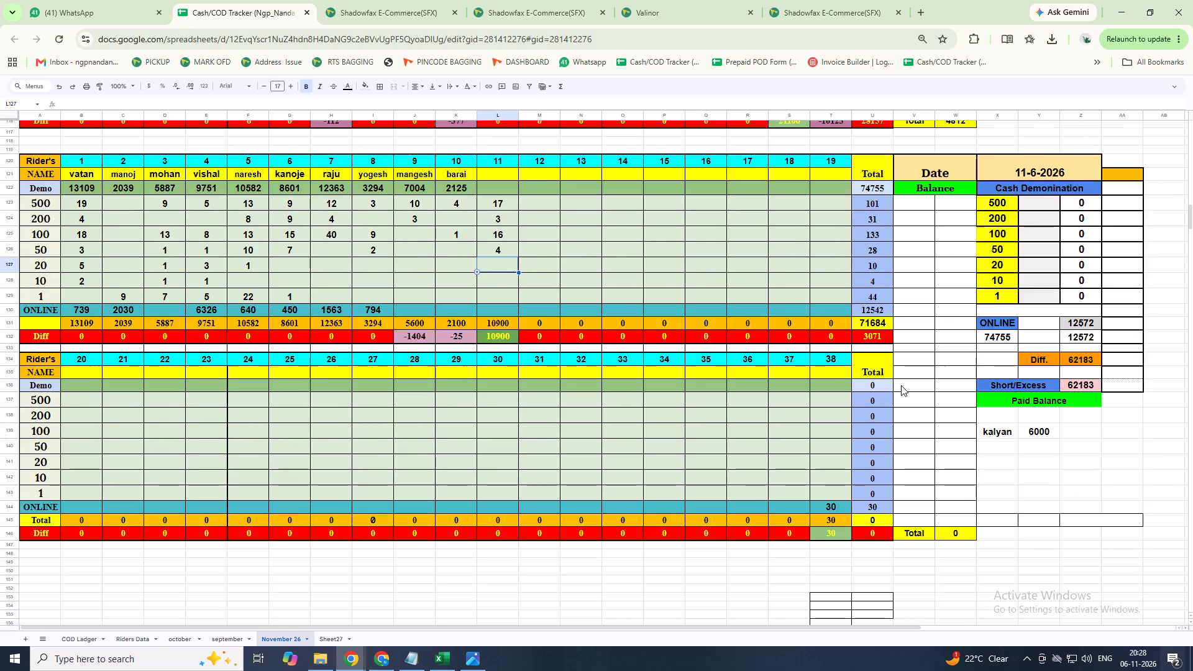
scroll(900, 385, down, 3)
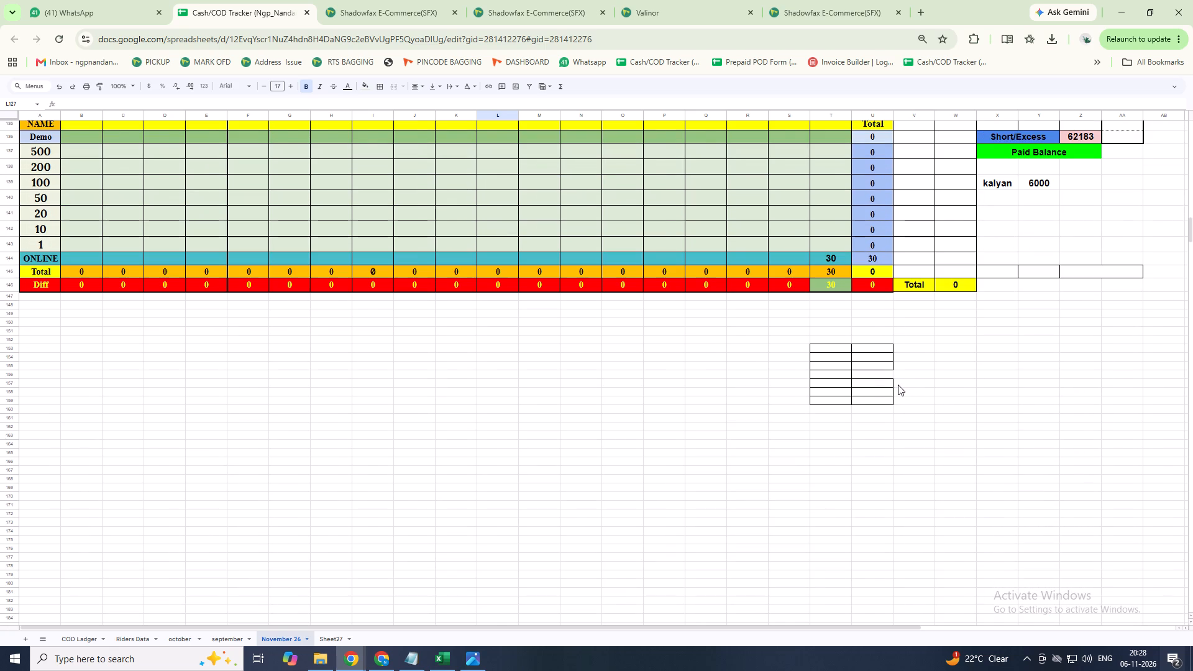
scroll(897, 384, up, 3)
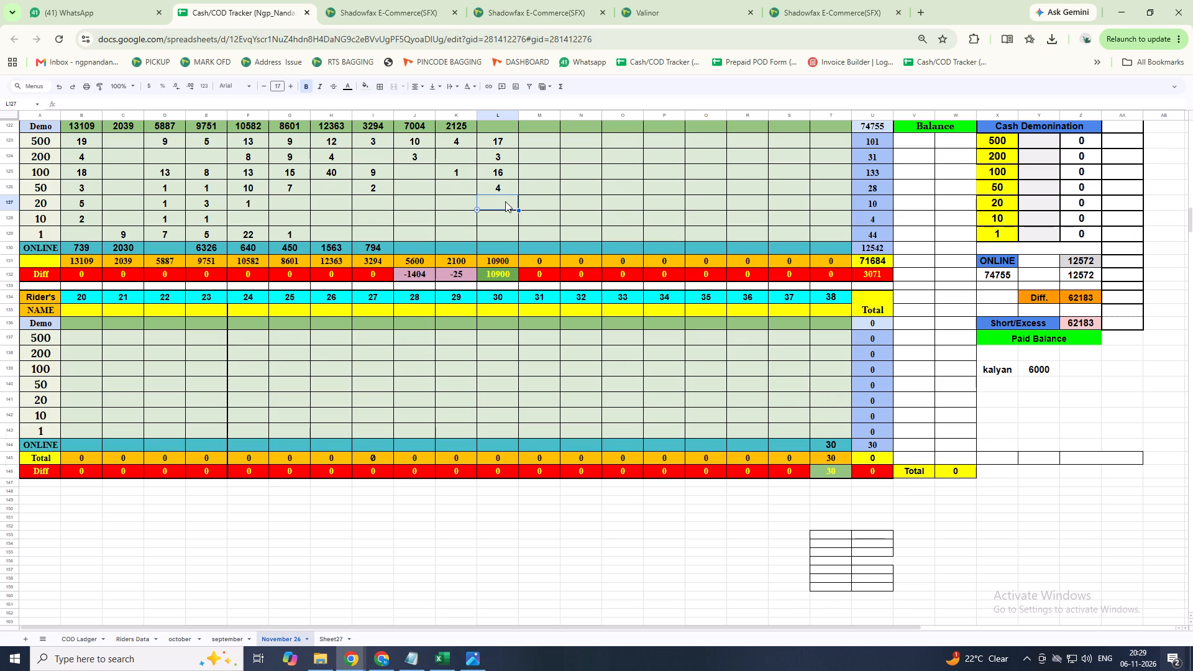
Enter 1 in the 20 row, 2 in the 1 row and 1 in the 10 row for rider 11.
scroll(508, 191, up, 3)
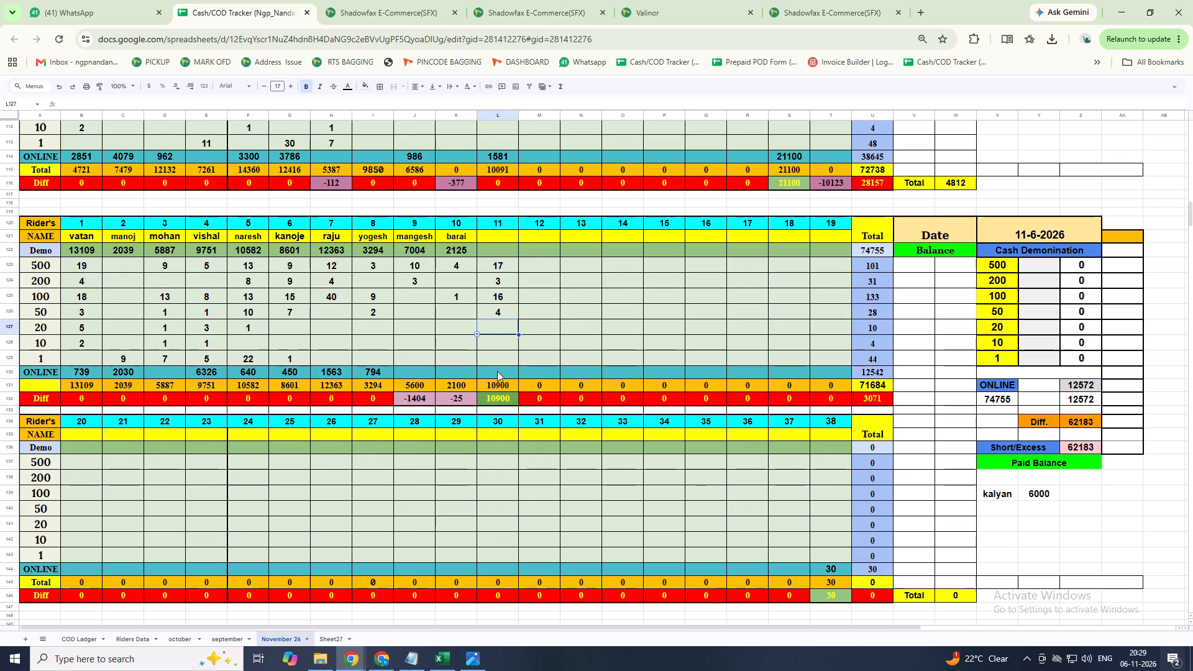
key(1)
key(Return)
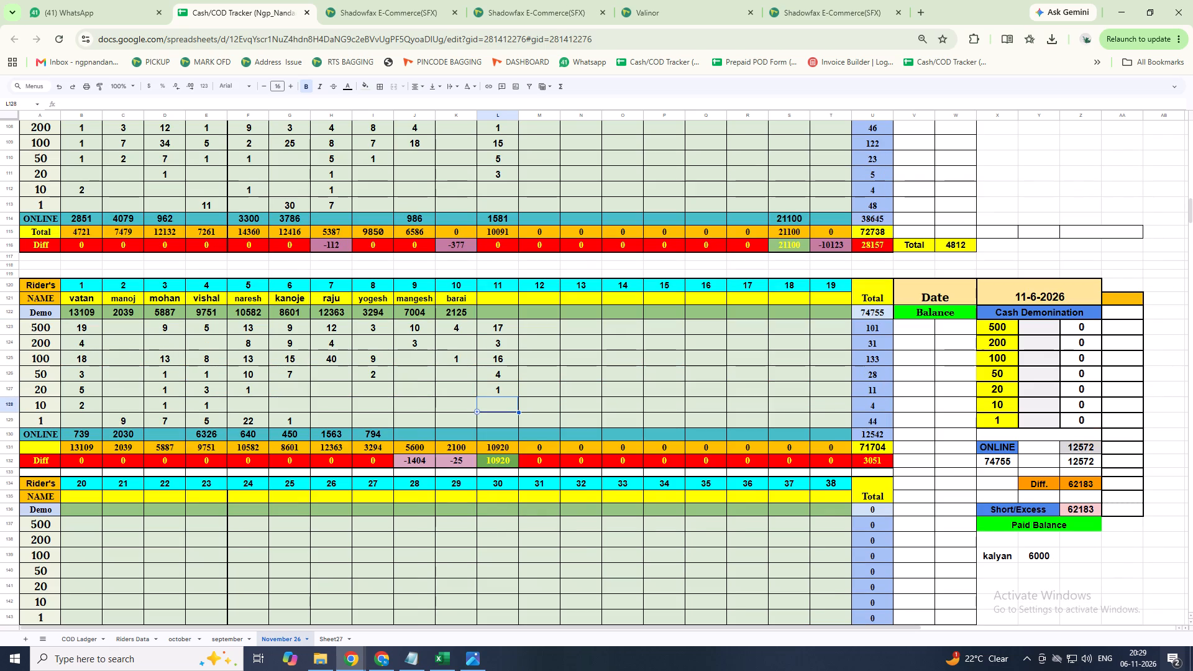
click(495, 428)
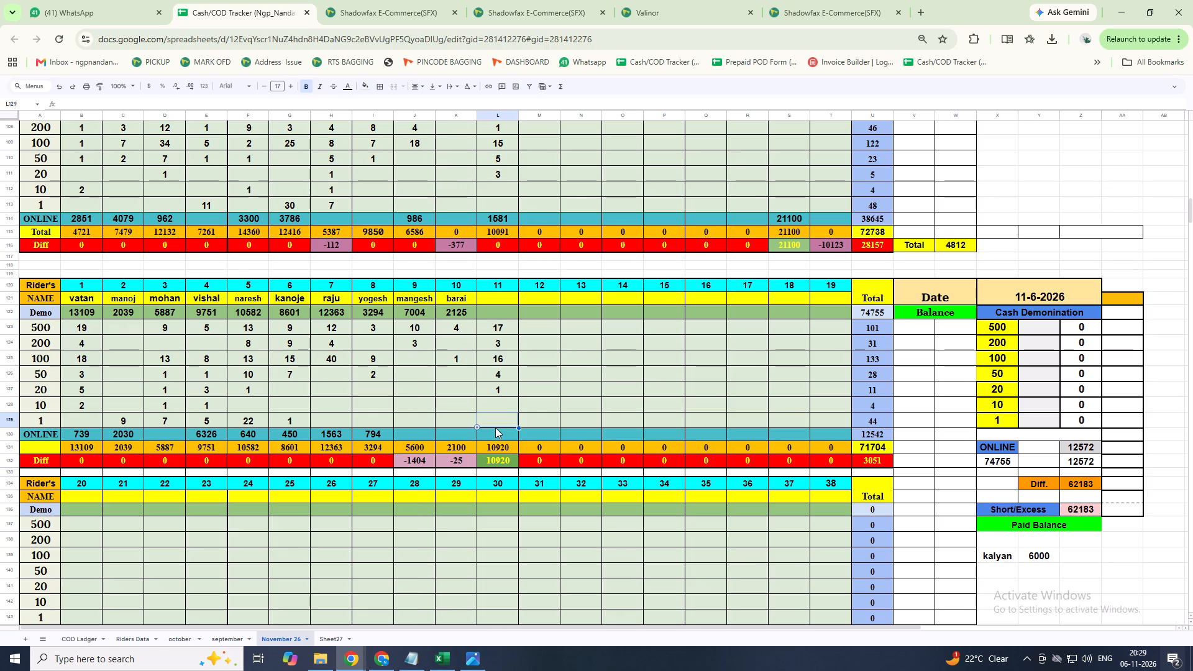
key(2)
key(Return)
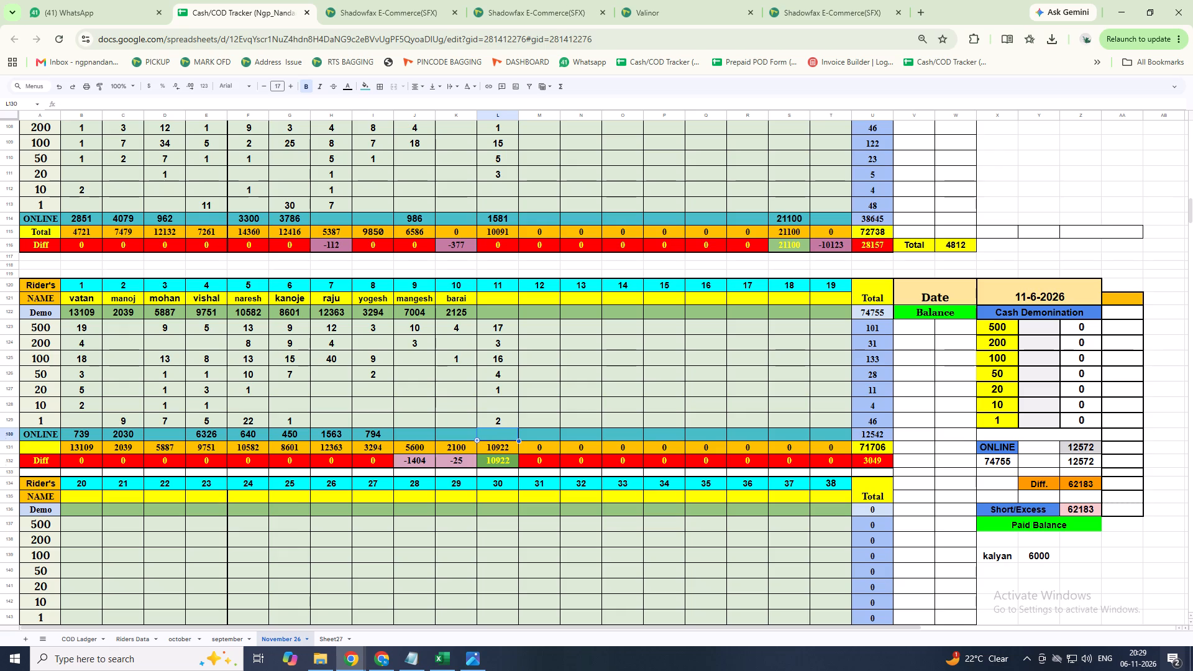
click(508, 401)
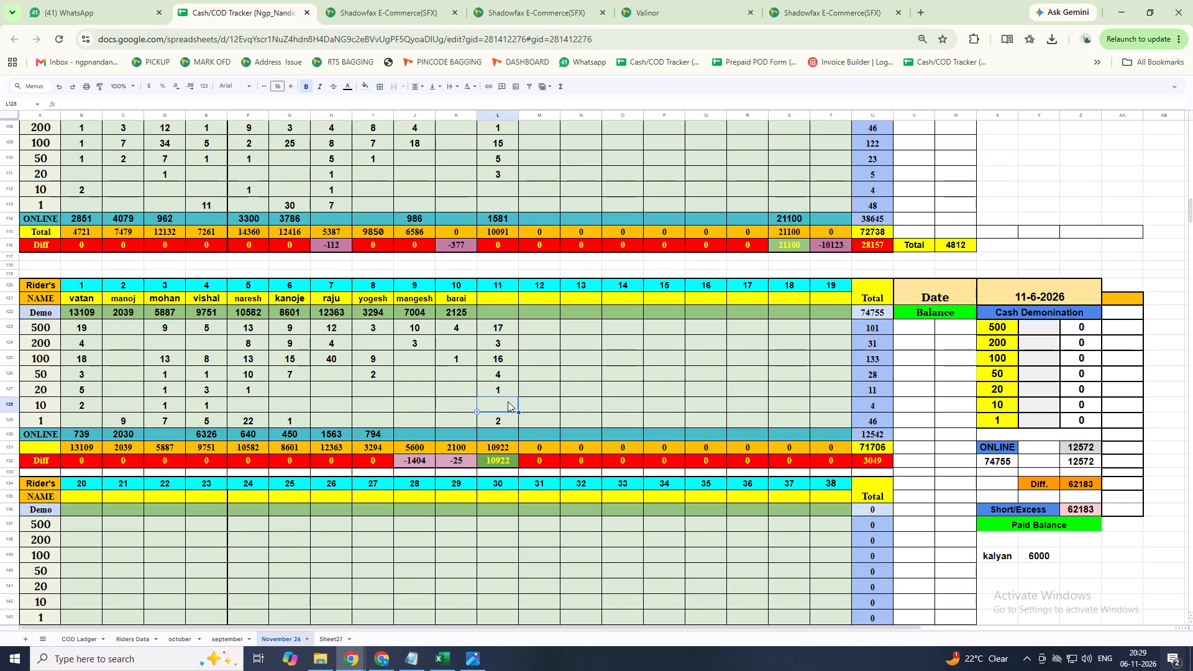
key(1)
key(Return)
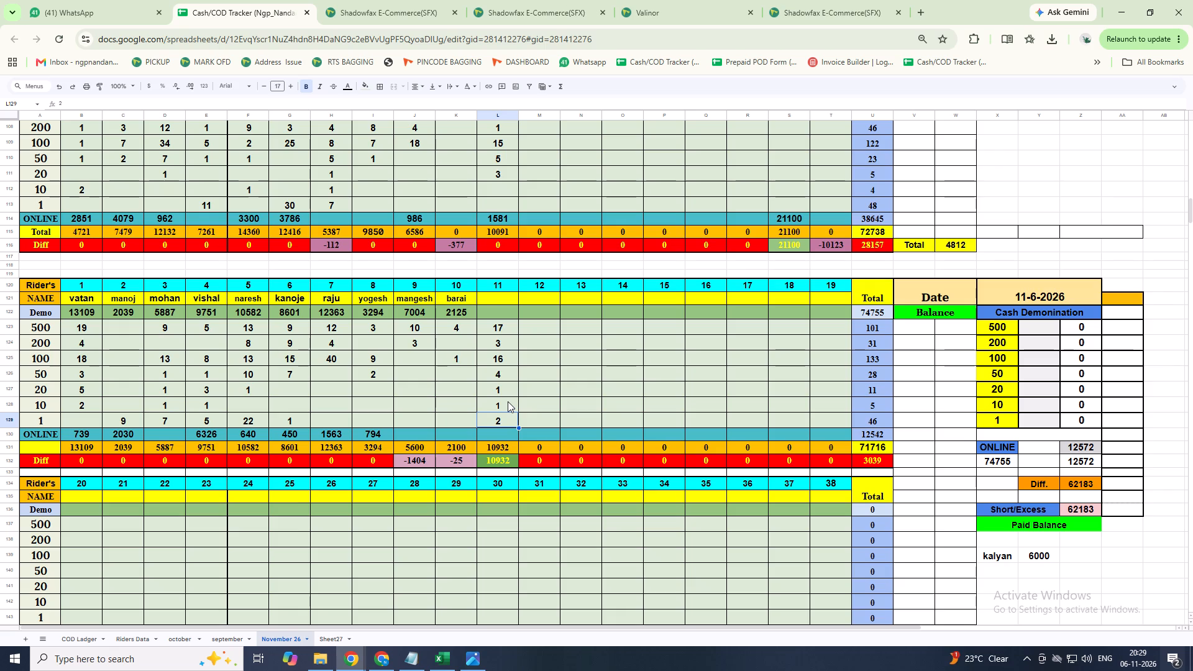
Change the count in the 1 row for rider 11 to 12.
scroll(366, 261, up, 2)
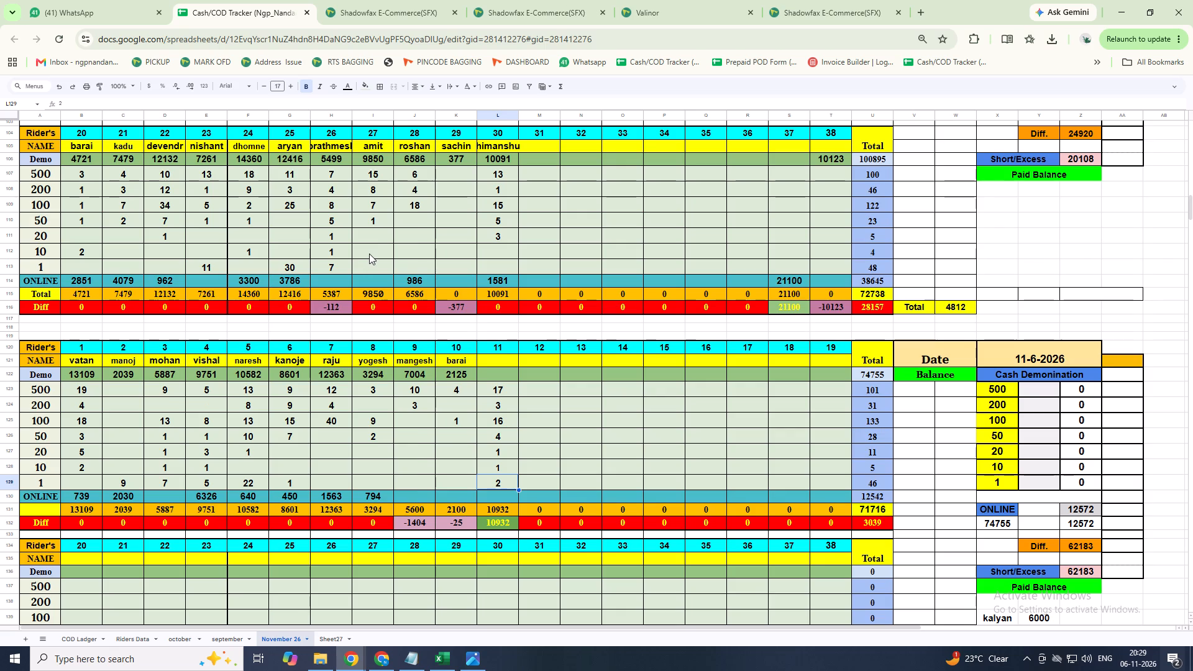
scroll(369, 253, down, 1)
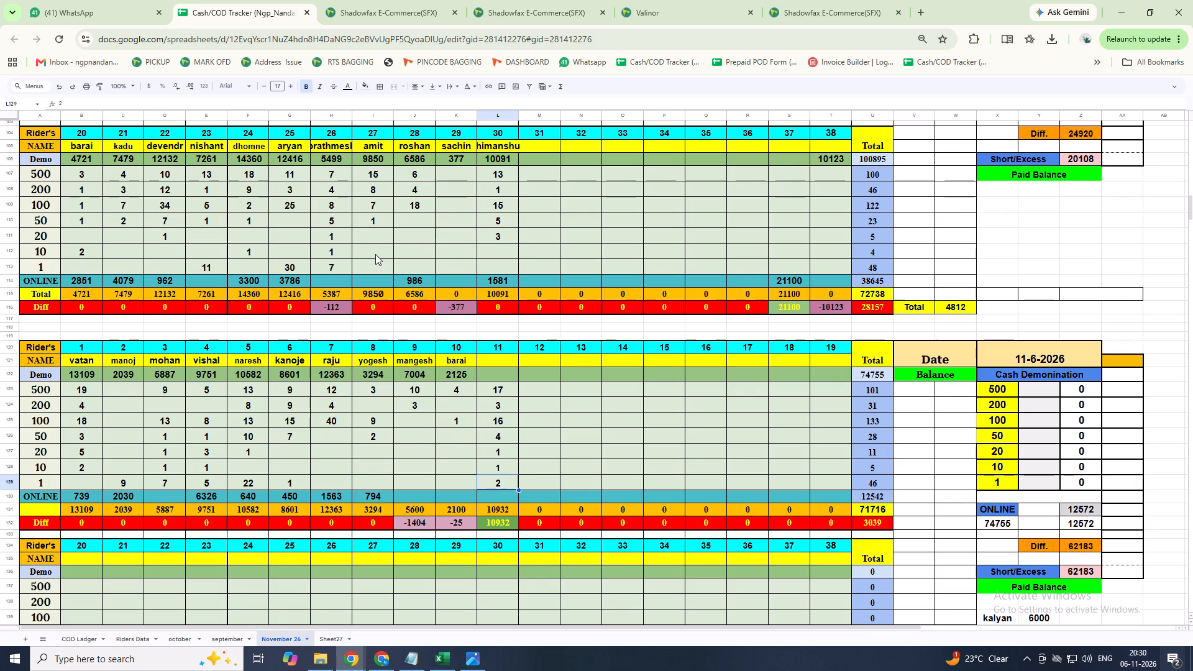
click(508, 481)
key(BackSpace)
text(12)
key(Return)
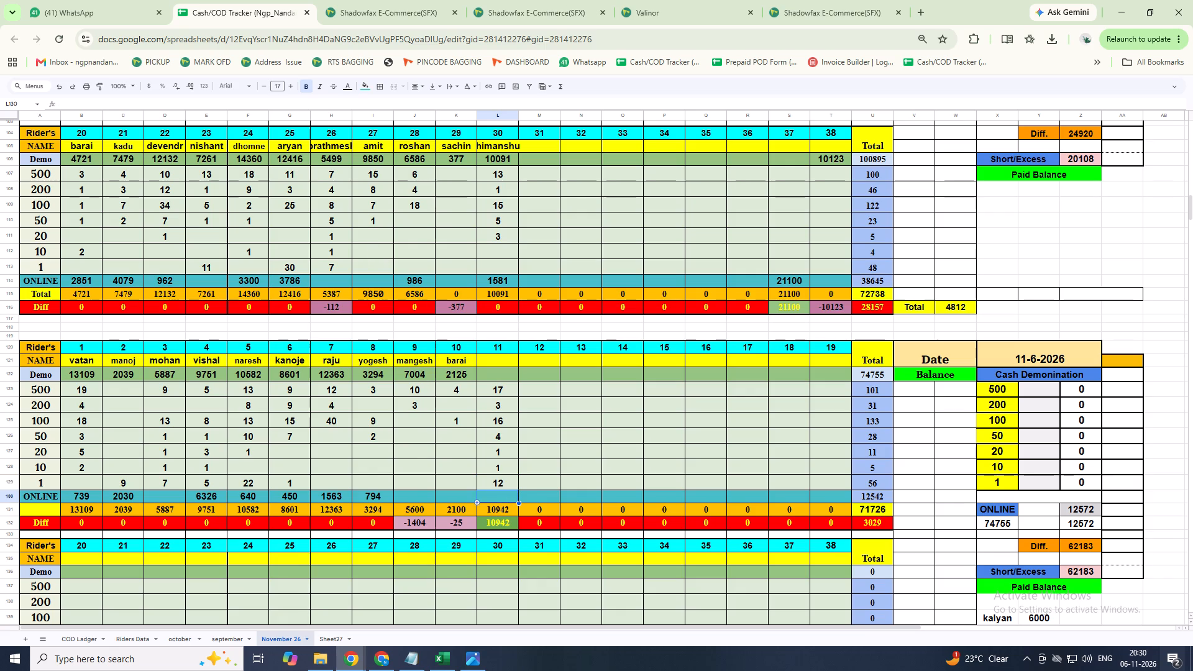
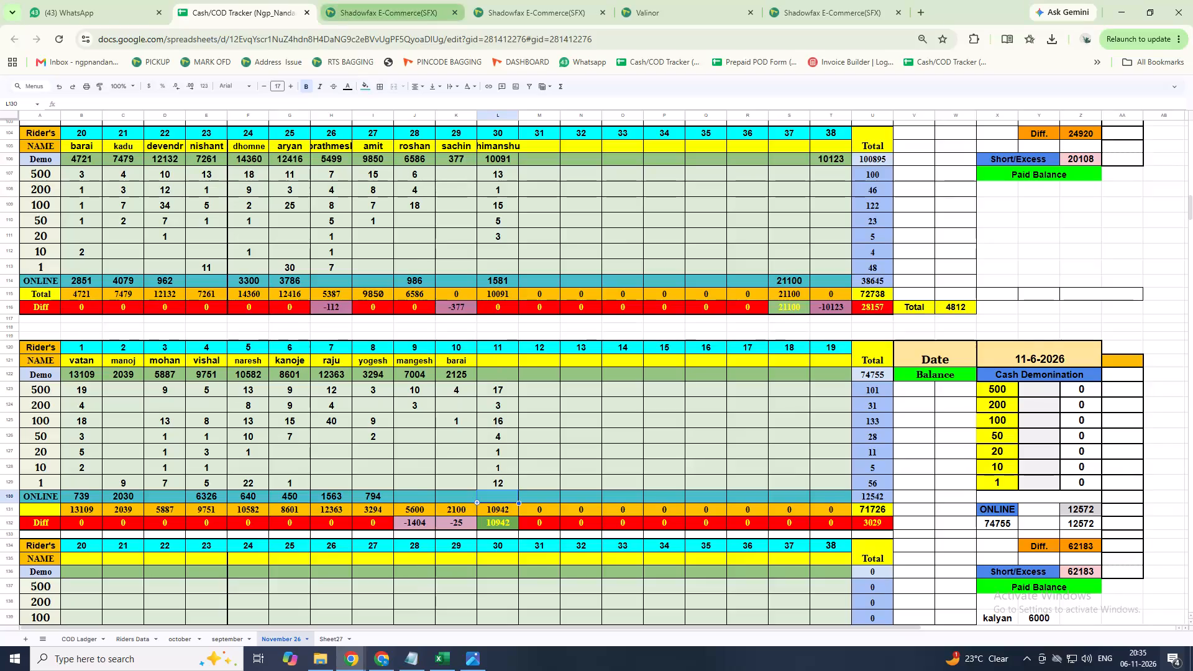
In Shadowfax runsheet closure, open rider Amit's Forward runsheet and continue to its unscanned shipments.
click(400, 7)
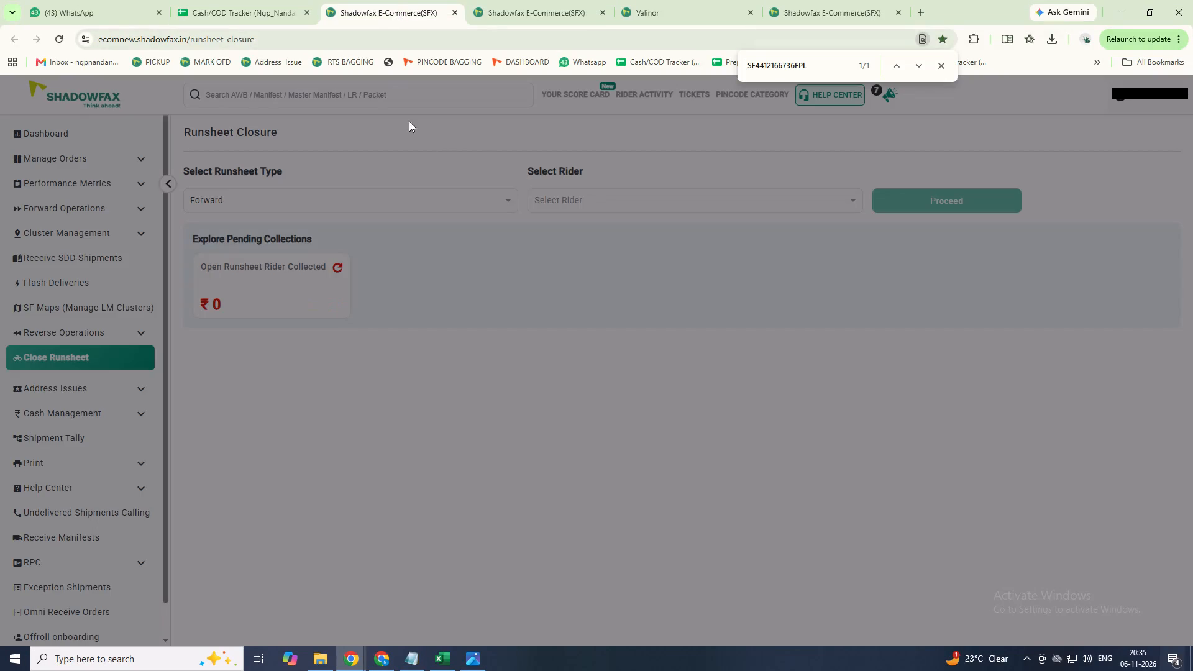
click(599, 195)
text(amit)
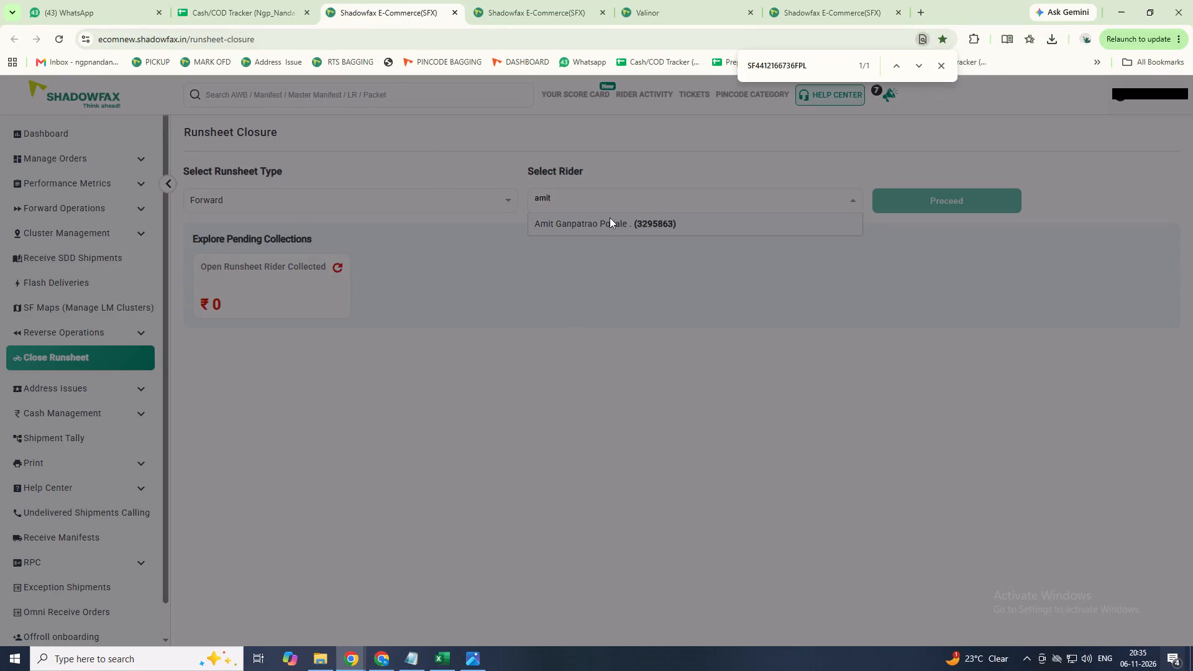
drag(608, 220, 633, 220)
click(948, 197)
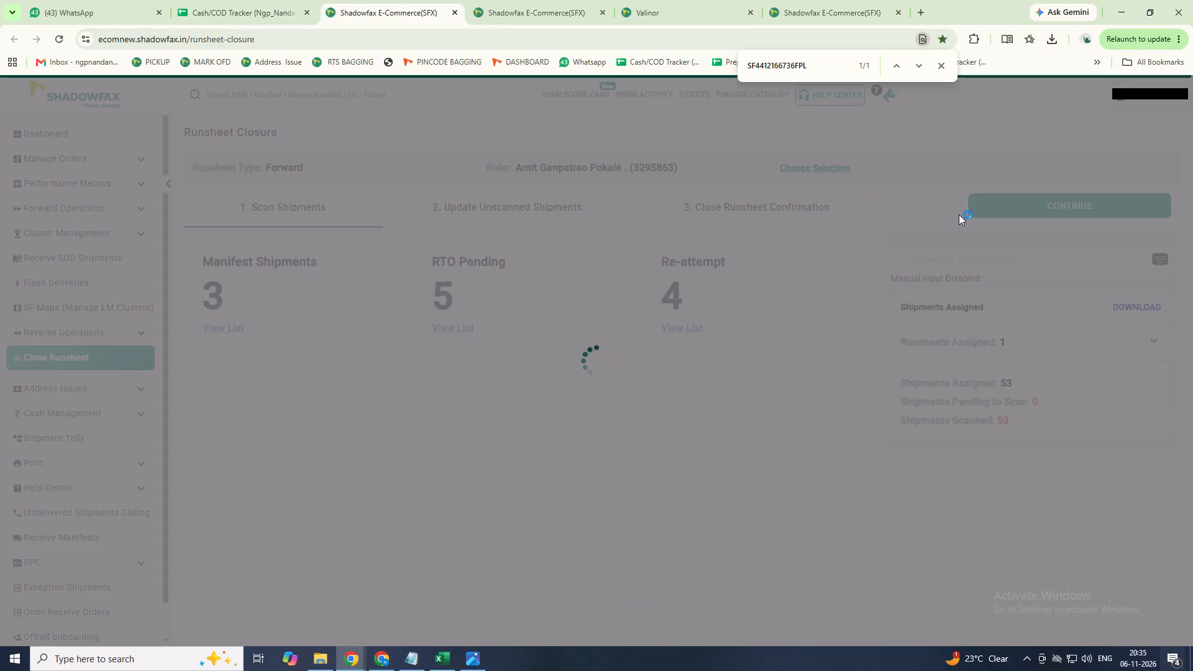
triple_click(1000, 203)
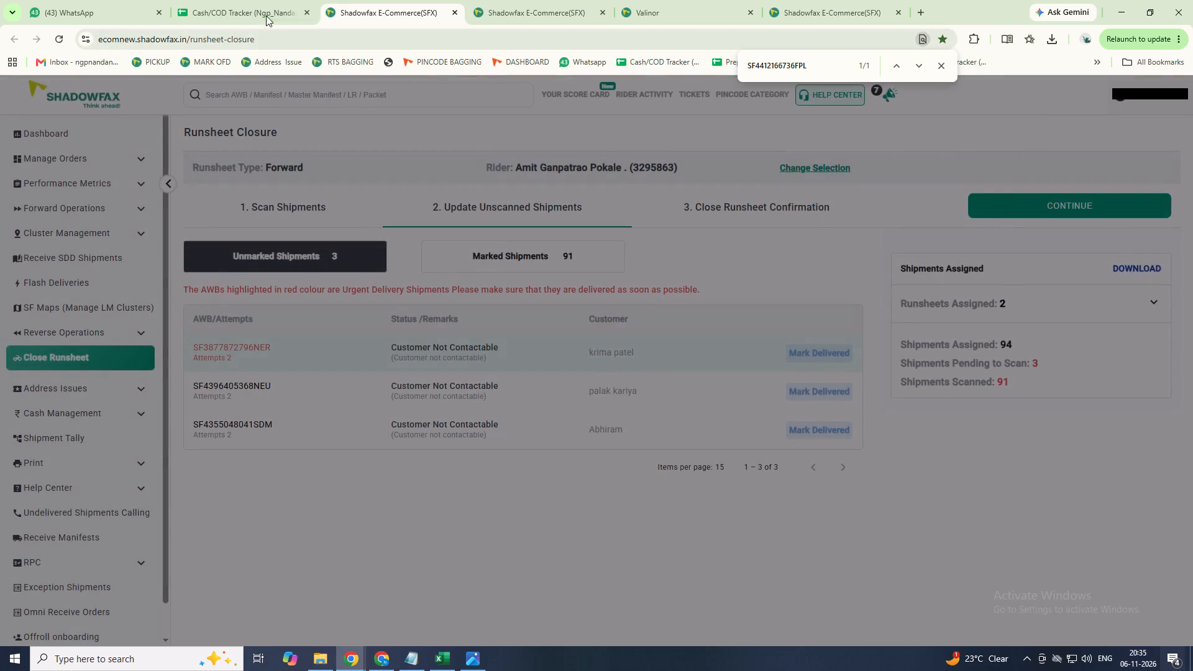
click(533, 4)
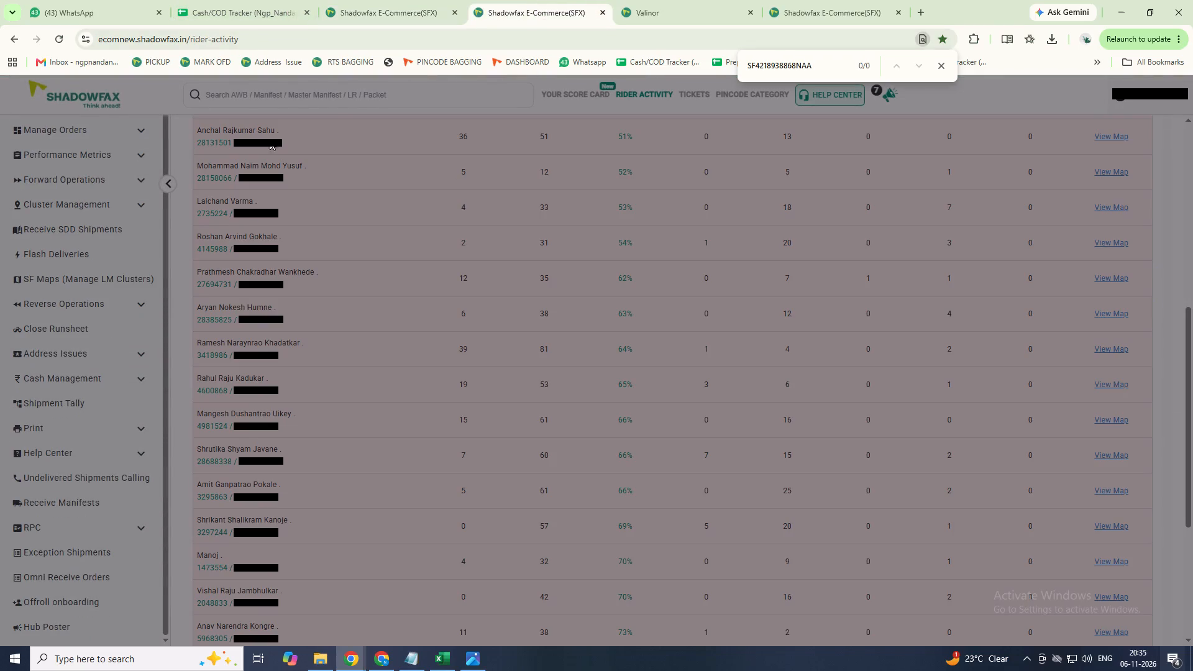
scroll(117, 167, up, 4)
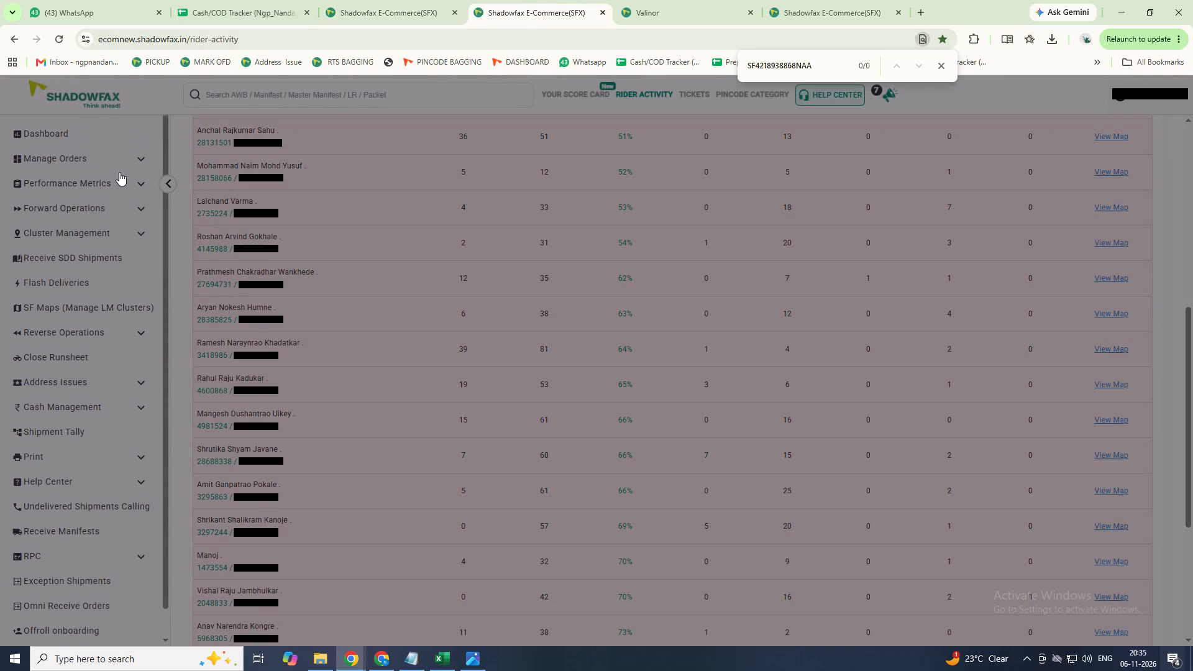
Change the runsheet closure selection to rider Jitendra's Forward runsheets and continue through to the close runsheet confirmation.
click(380, 2)
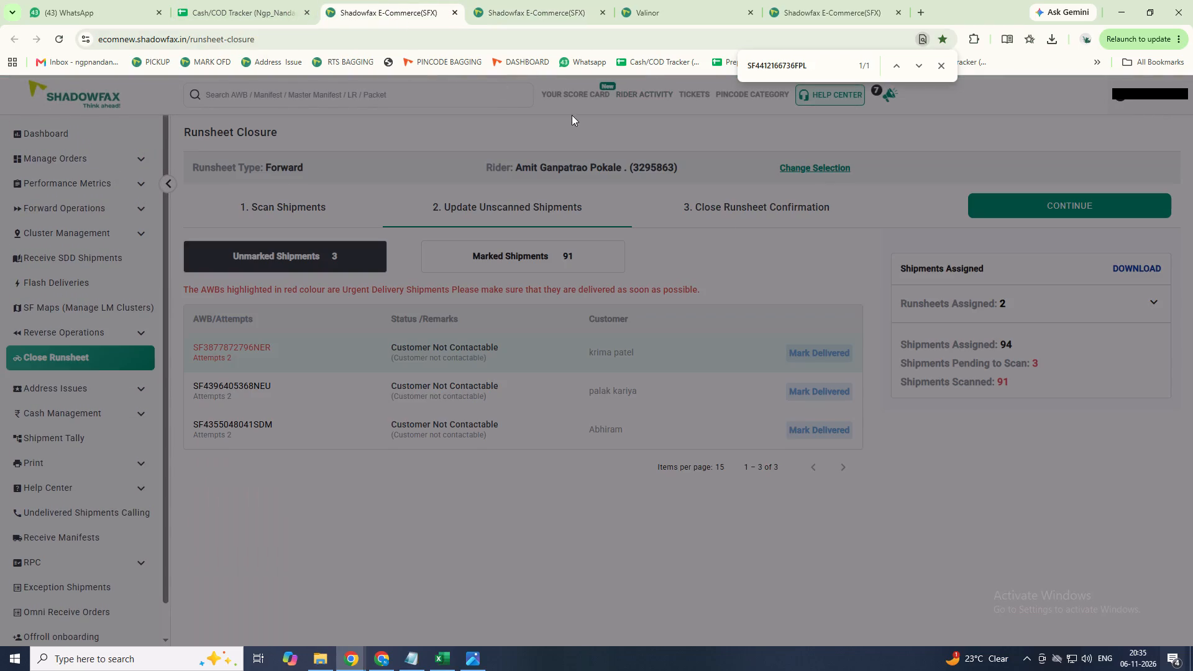
click(821, 161)
click(798, 165)
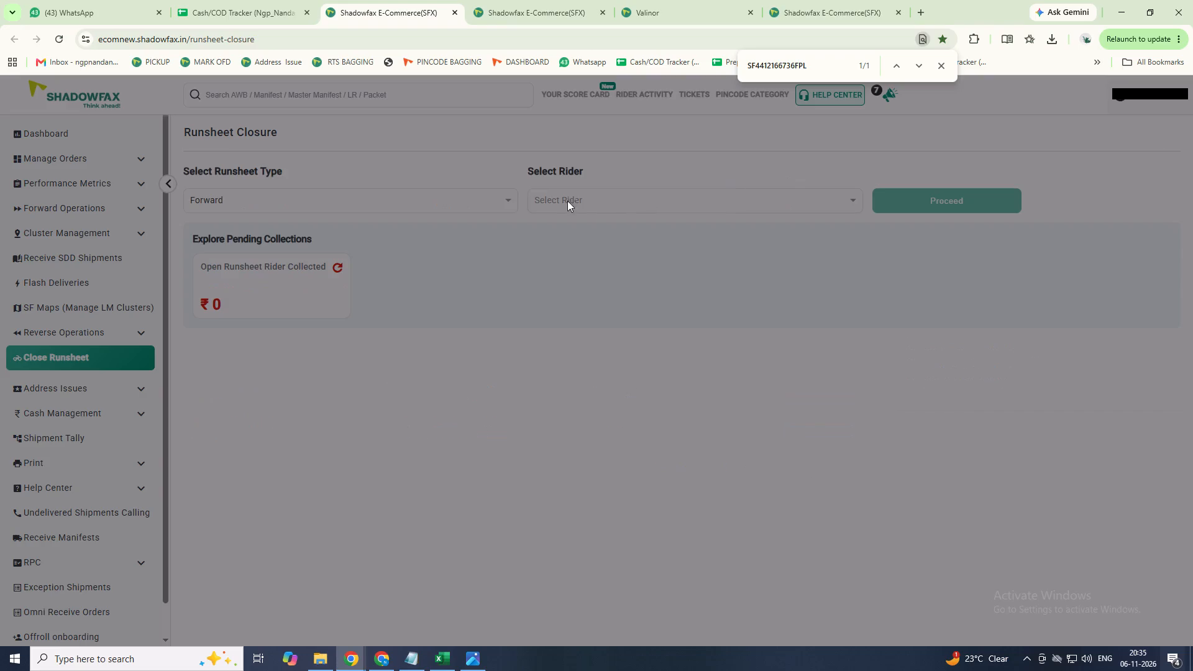
click(611, 204)
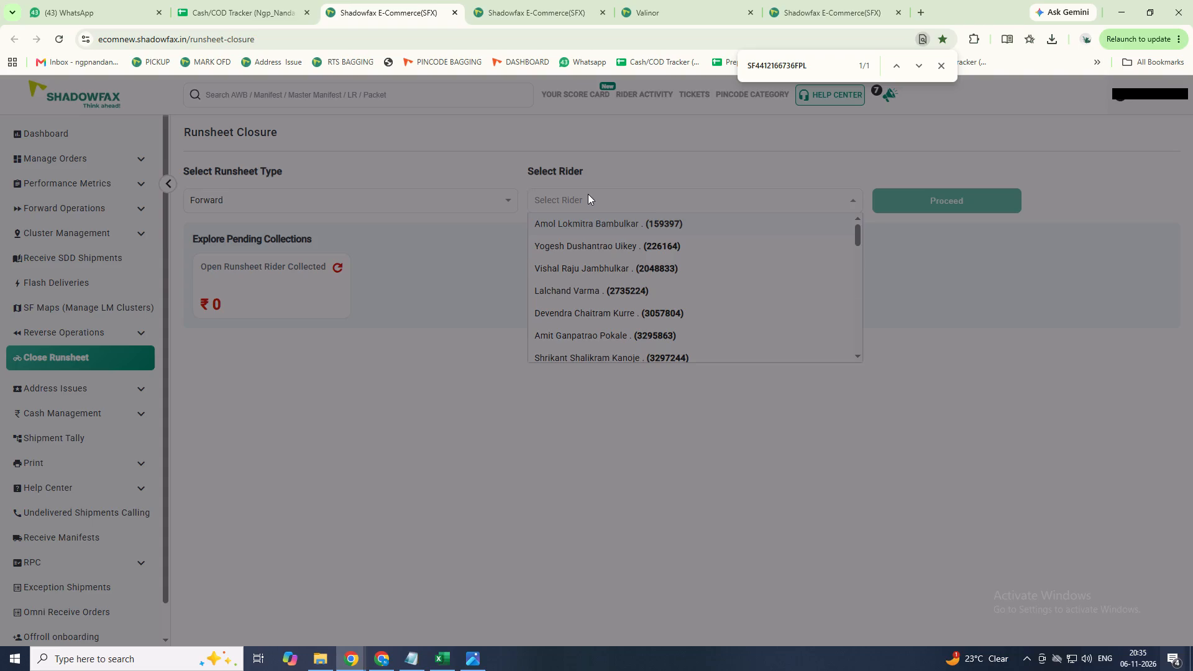
text(bho)
click(597, 219)
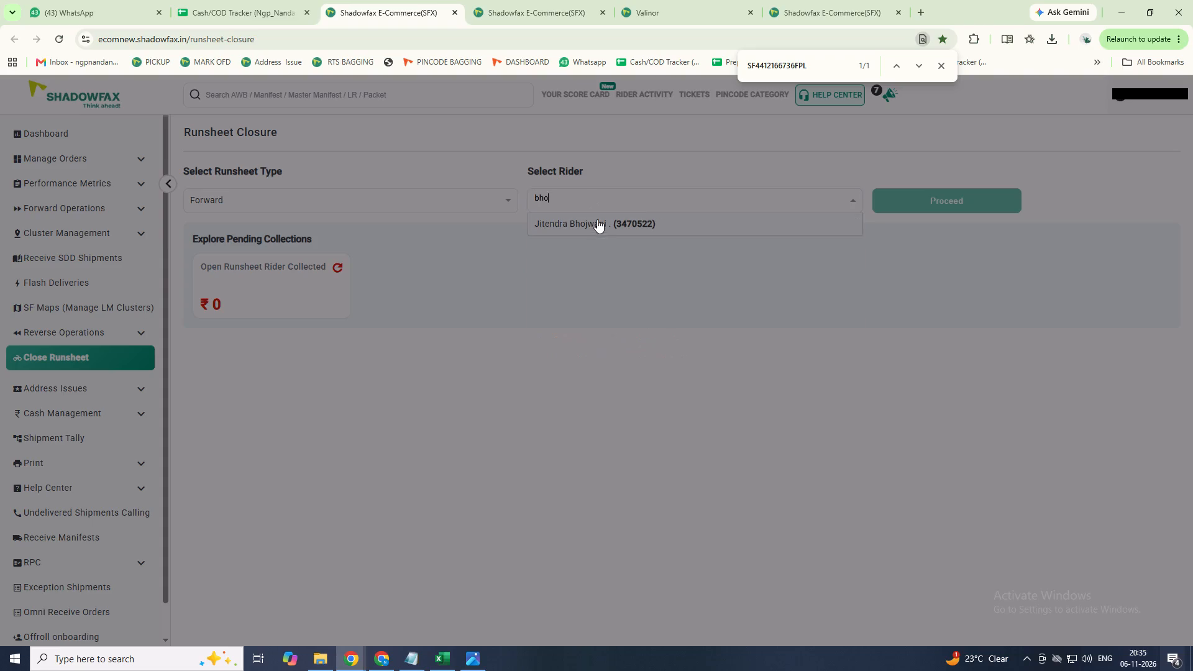
click(909, 195)
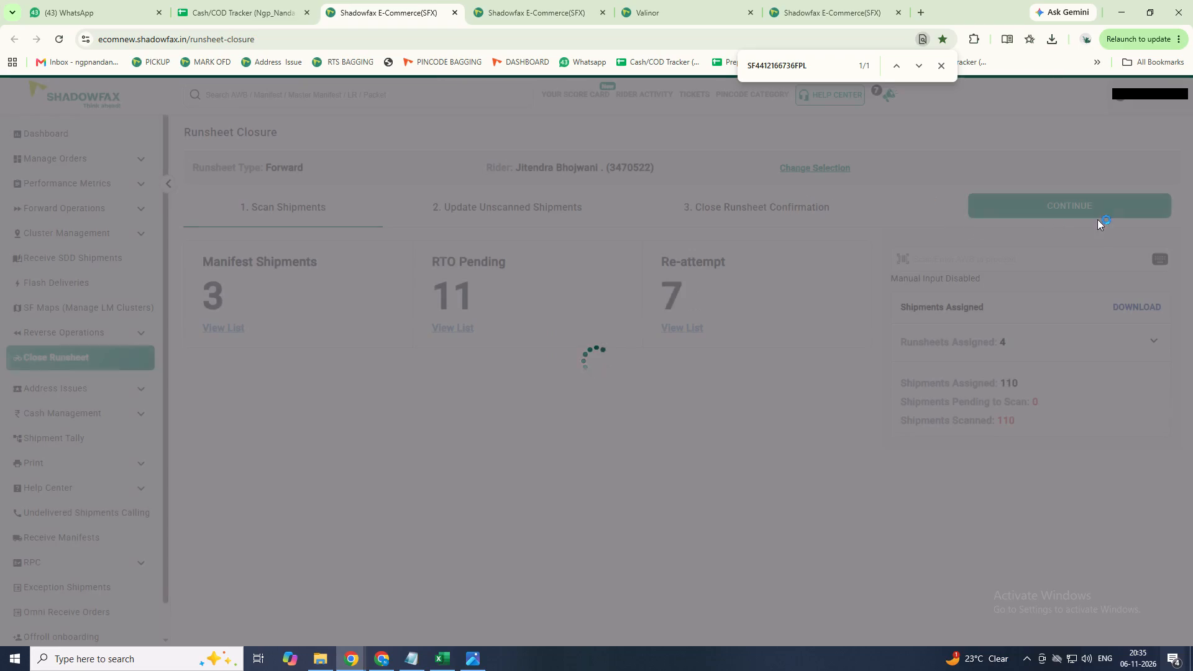
triple_click(1077, 201)
click(1076, 204)
click(1075, 209)
click(1074, 212)
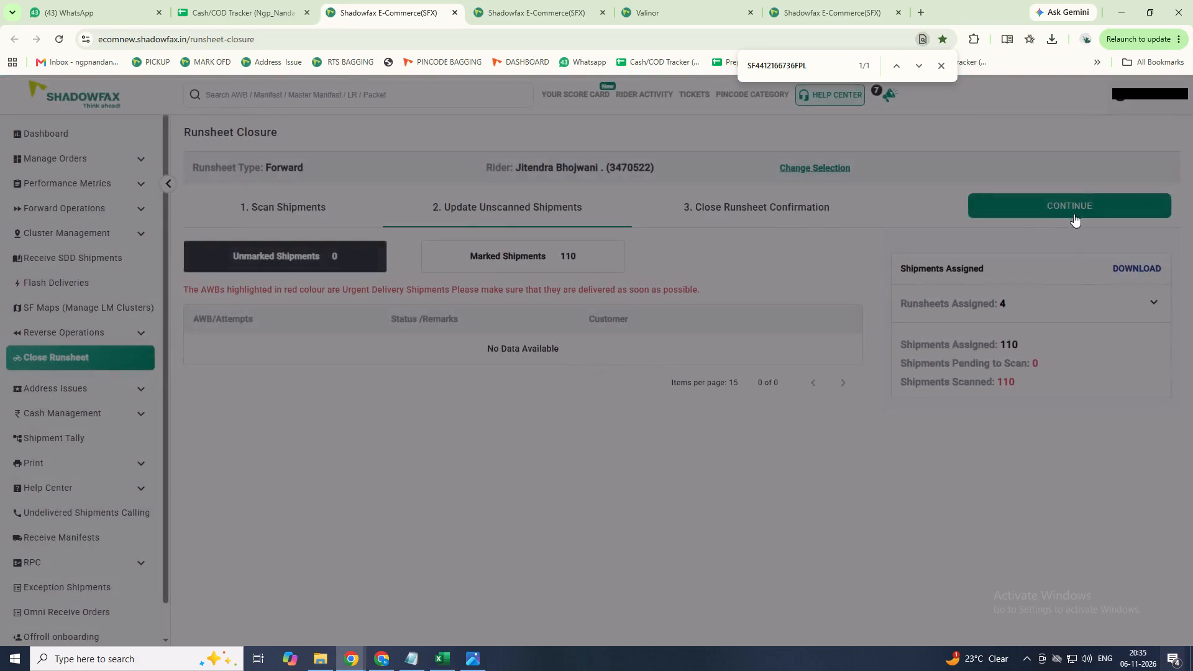
drag(1072, 214, 1071, 221)
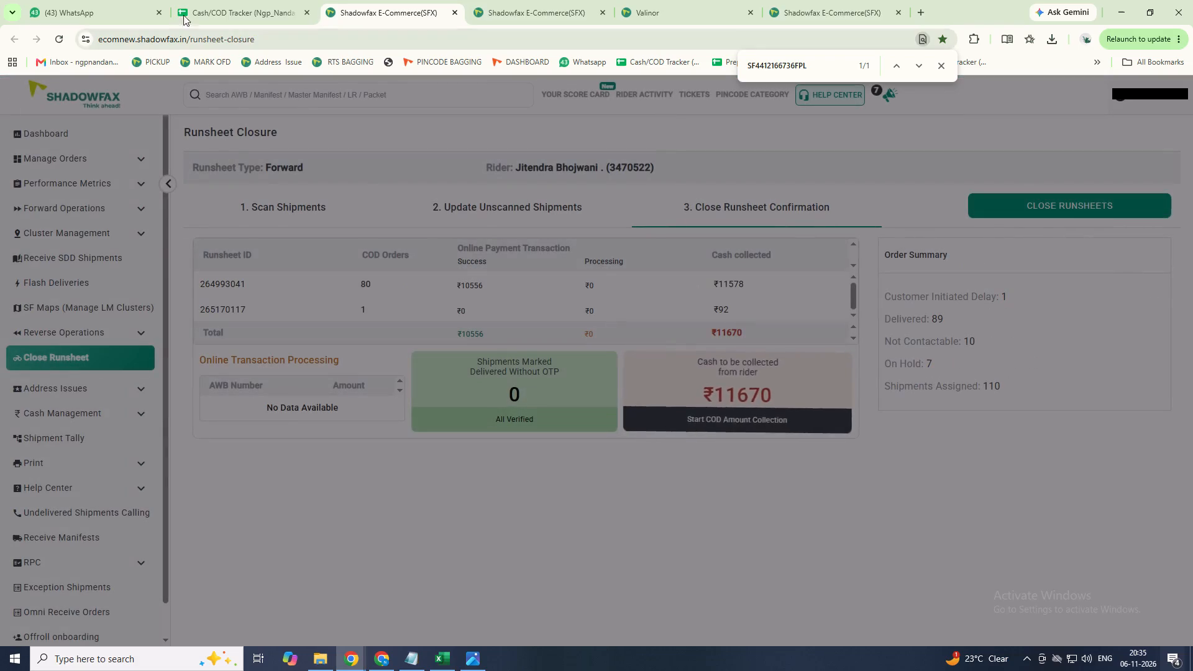
In the Cash/COD Tracker, enter 11670 in the Demo row for rider 31, beside himanshu's column.
click(245, 1)
click(544, 160)
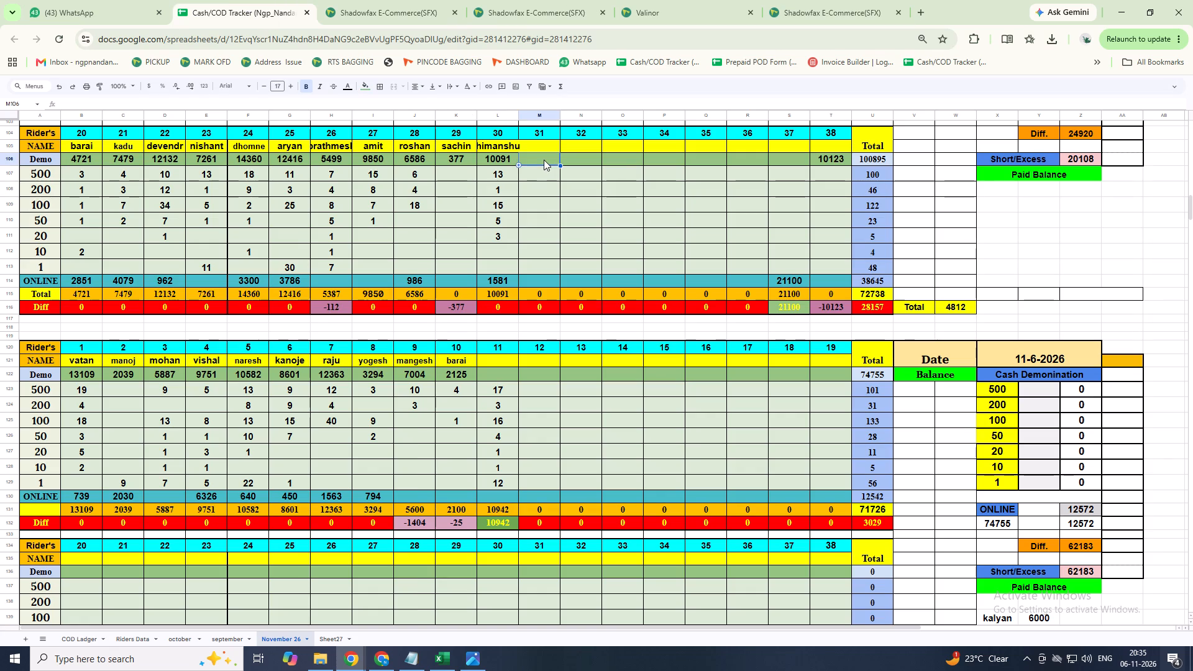
text(11670)
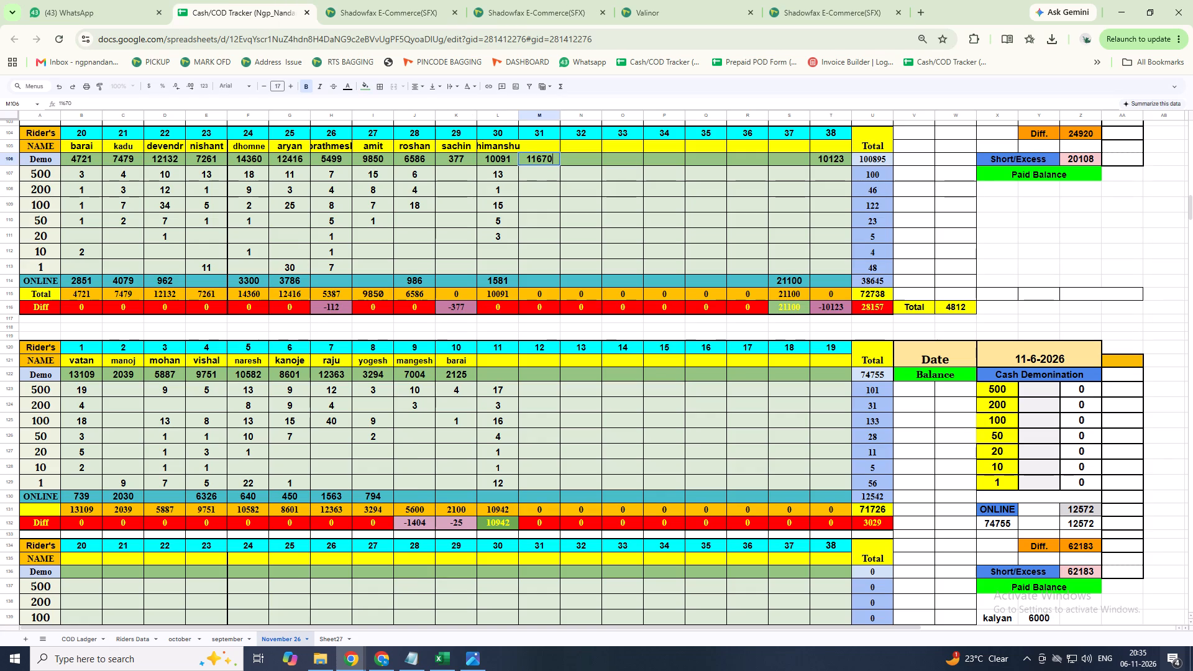
key(Return)
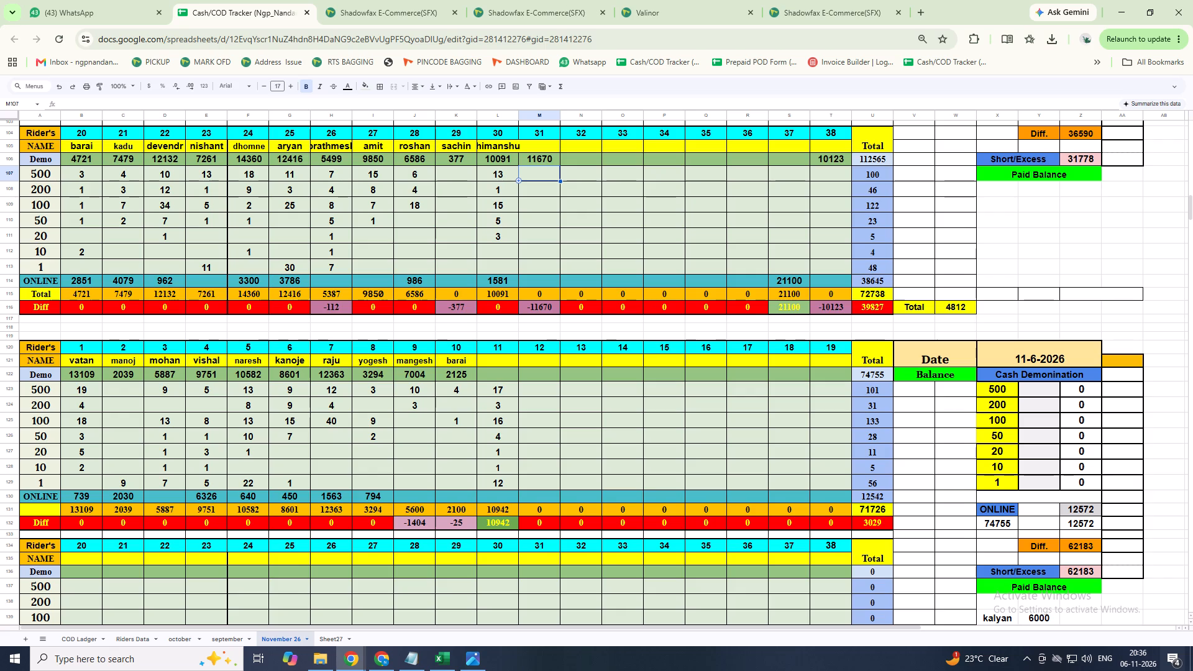
Enter note counts of 4 in the 500 row and 5 in the 200 row for rider 31.
key(5)
key(BackSpace)
key(4)
key(Return)
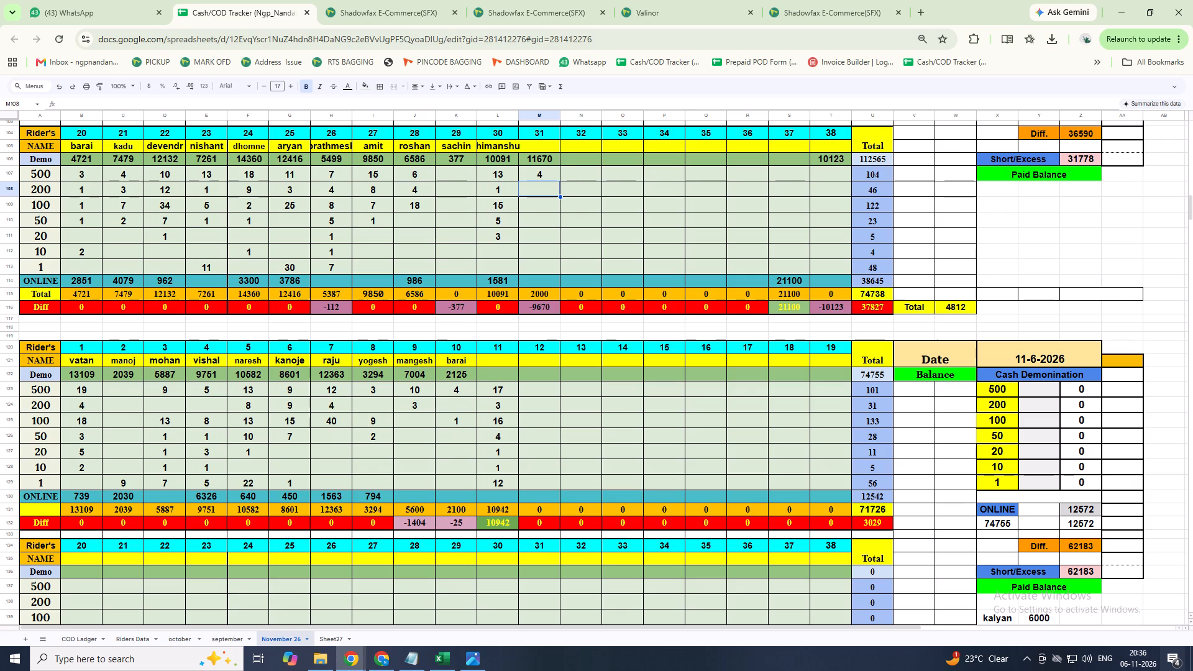
key(4)
key(BackSpace)
key(5)
key(Return)
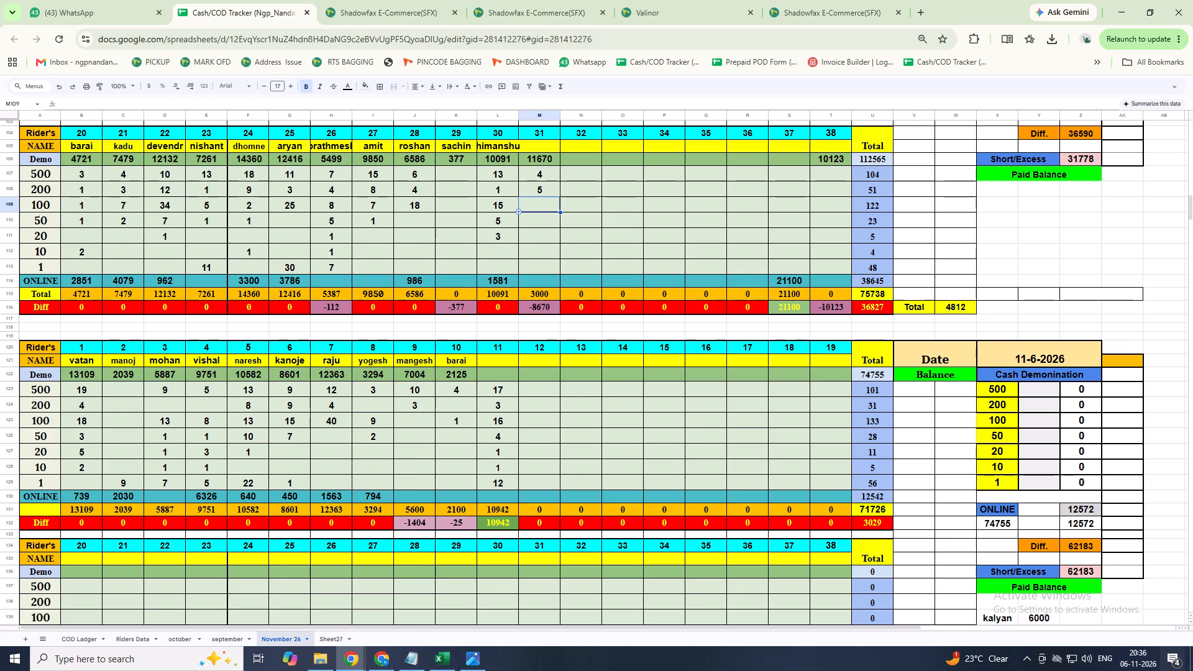
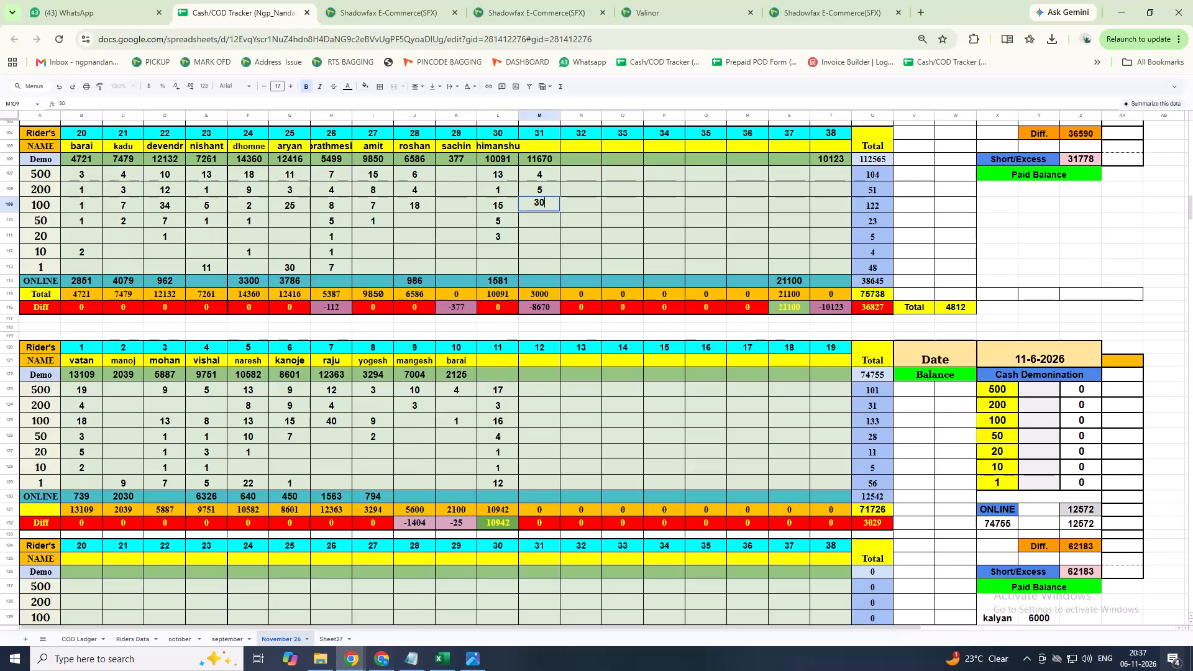
For rider 31, enter counts of 30 in the 100 row, 2 in the 50 row, 1 in the 20 row and 14 in the 1 row.
key(Return)
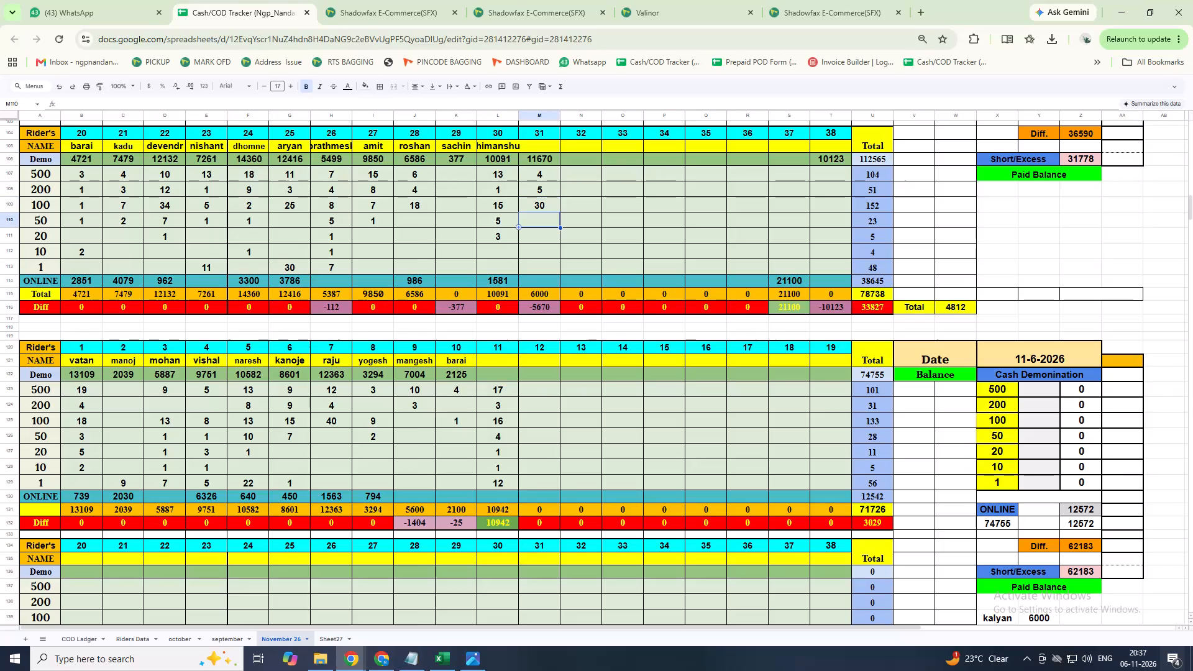
key(2)
key(Return)
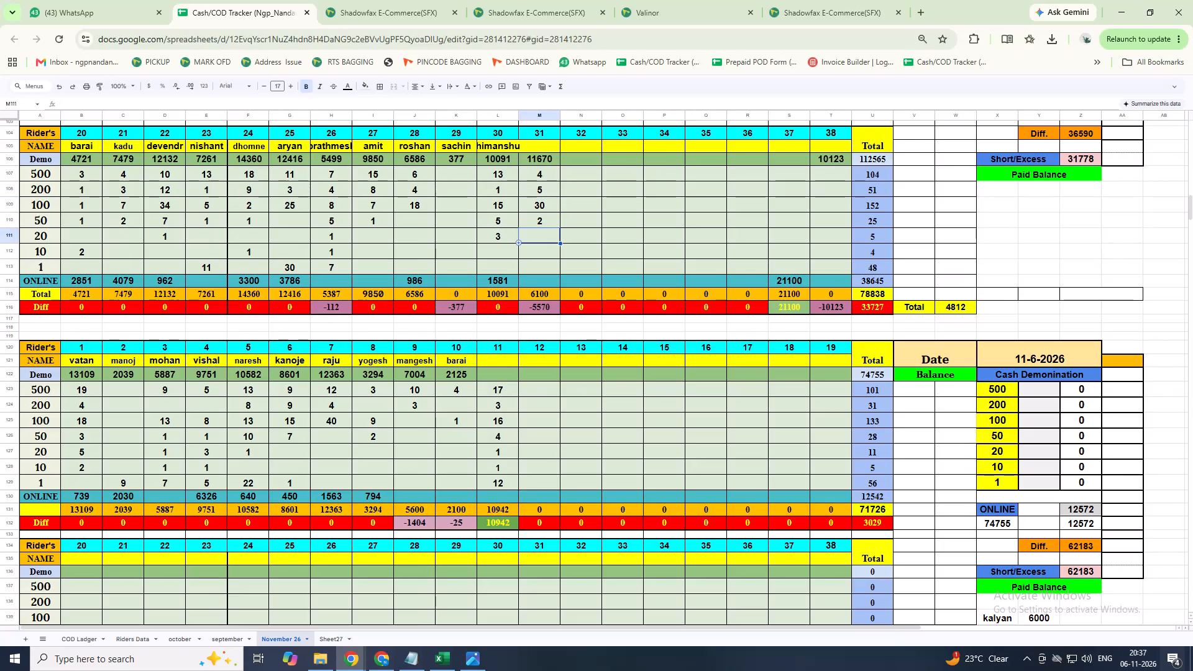
key(1)
key(Return)
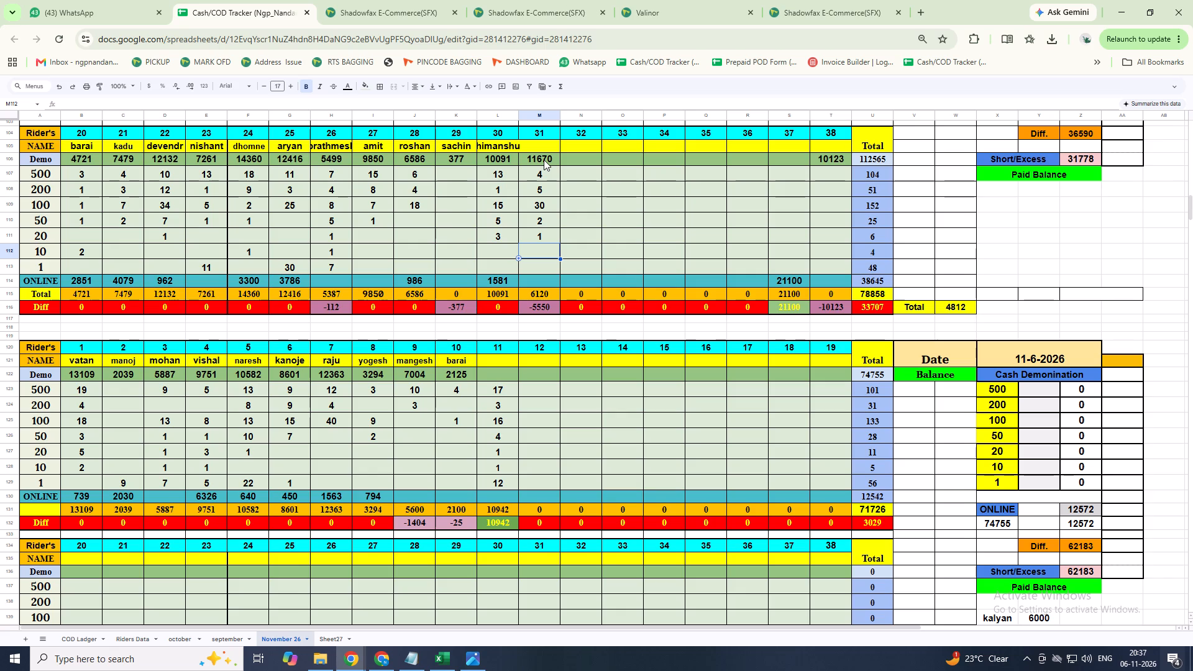
key(Down)
text(14)
key(Return)
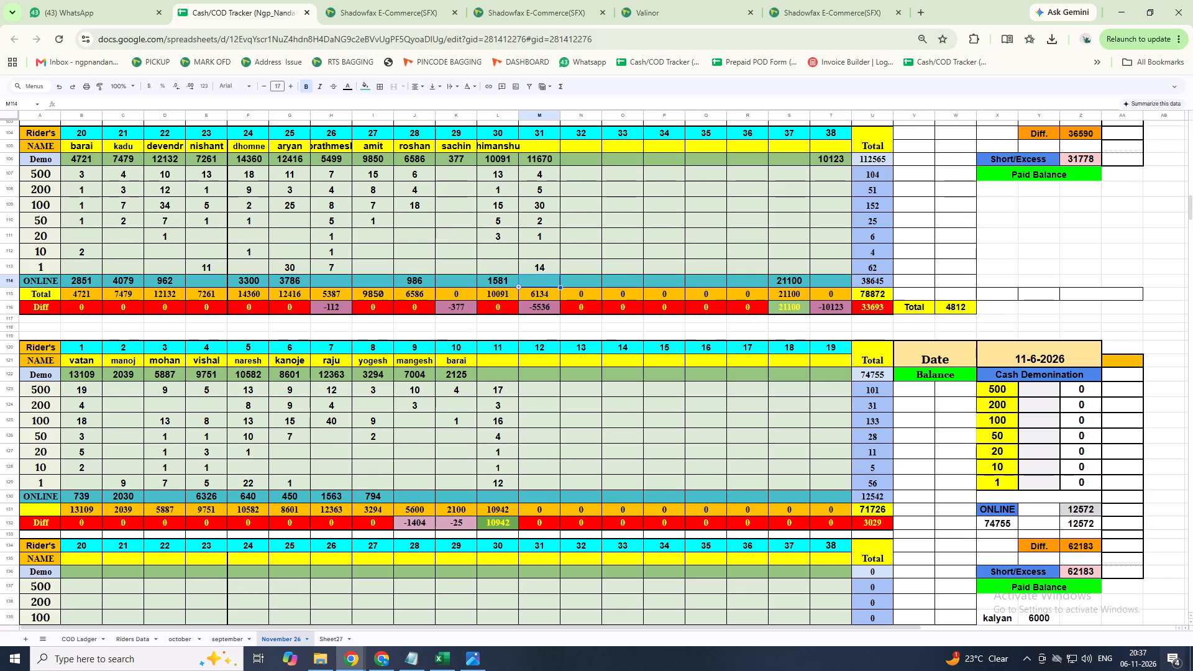
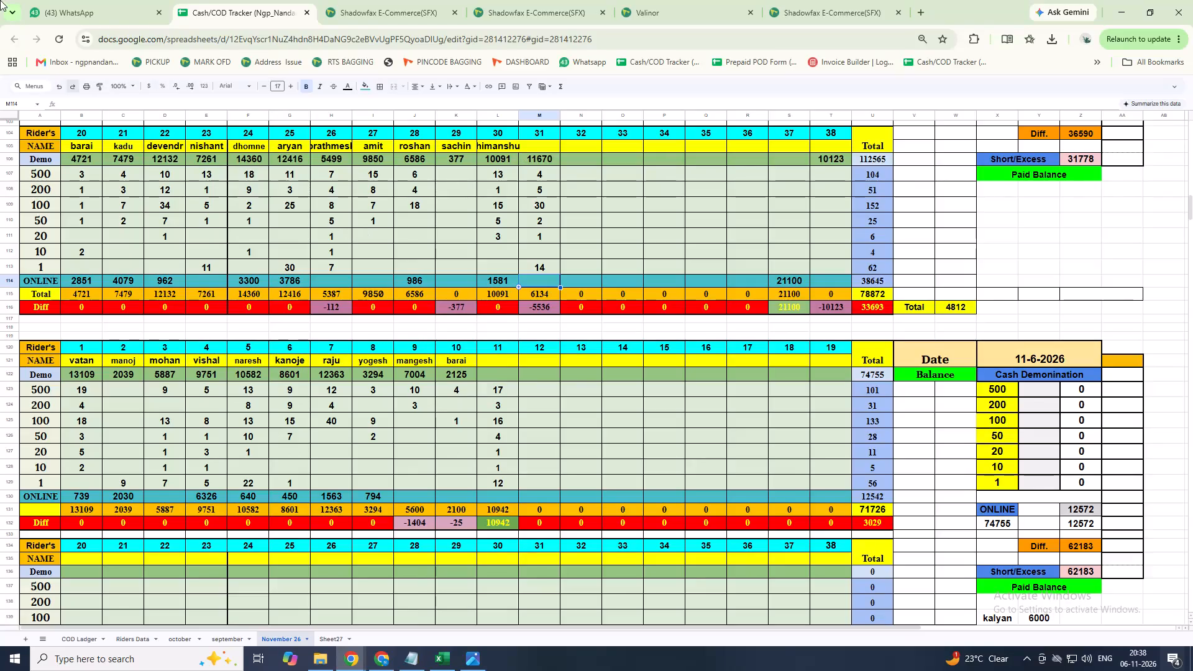
In the rider's Shadowfax runsheet closure, start COD collection by UPI/QR and generate QR codes for 5536.
click(390, 9)
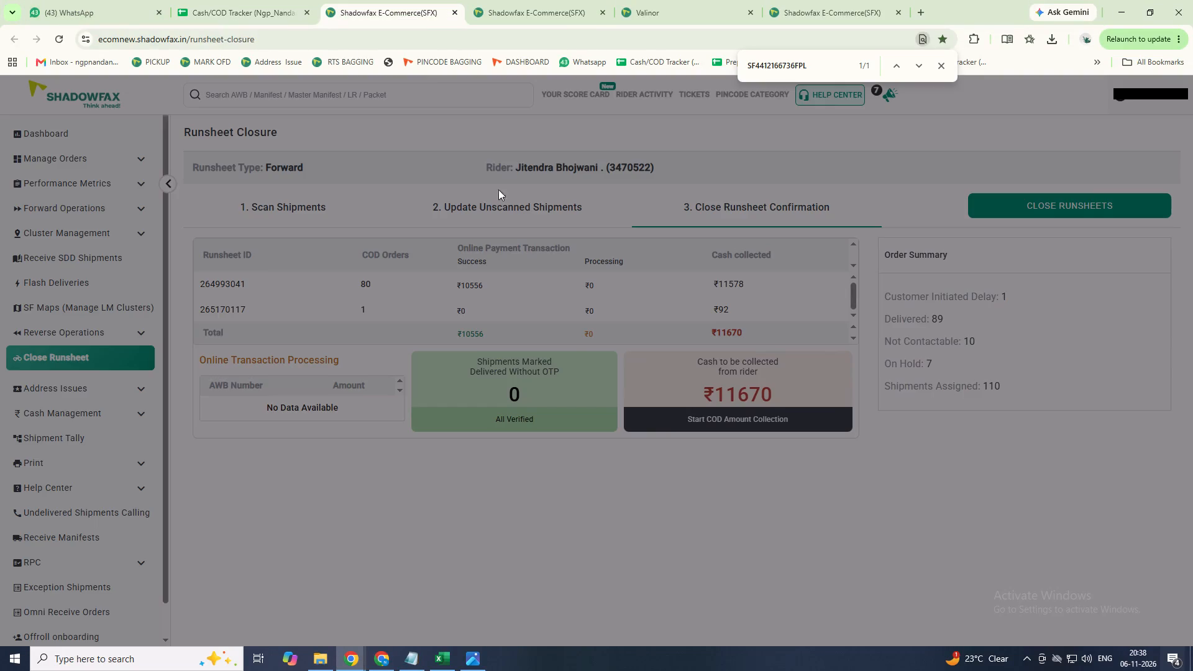
click(684, 422)
click(492, 348)
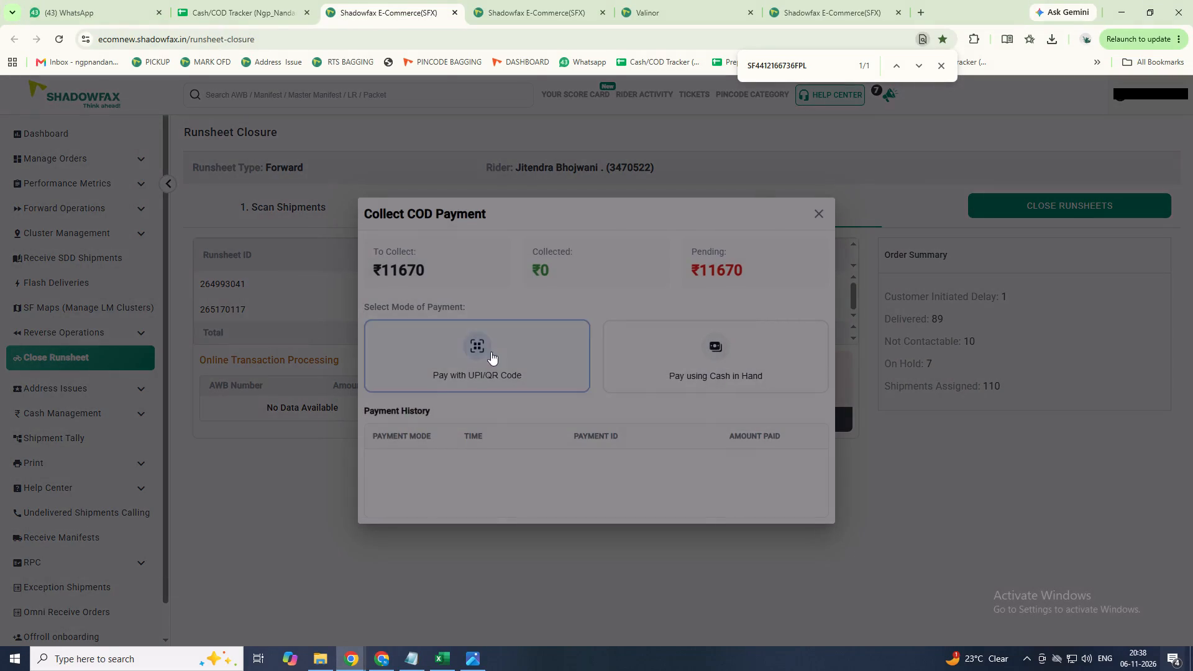
click(490, 349)
click(526, 429)
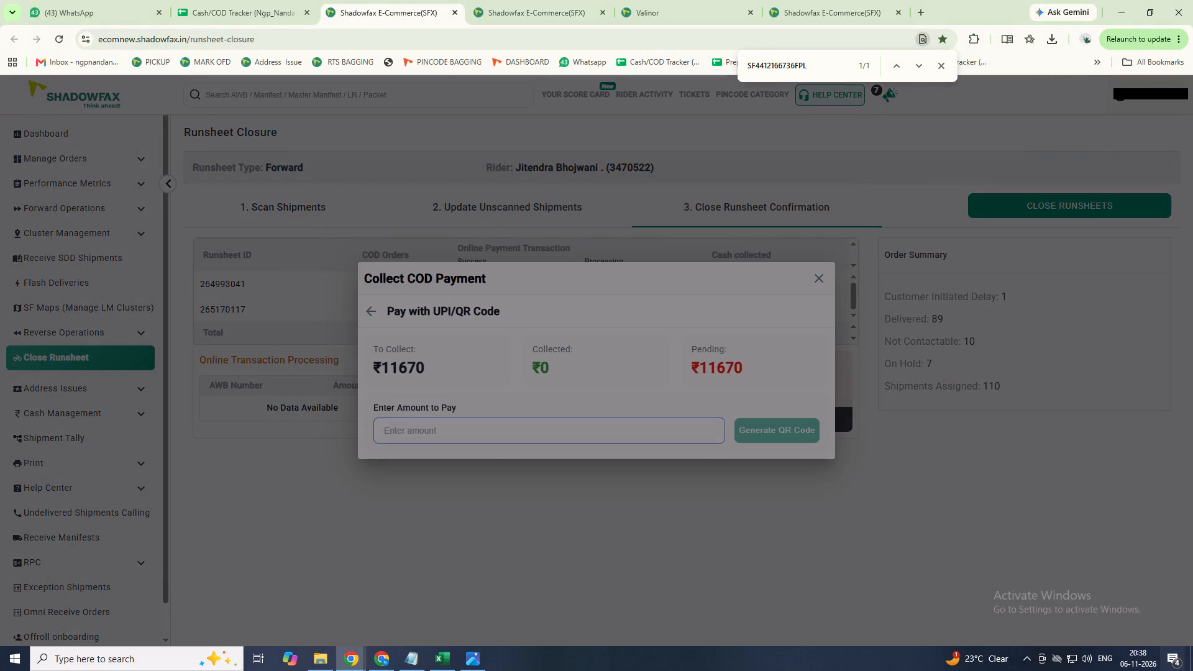
text(5536)
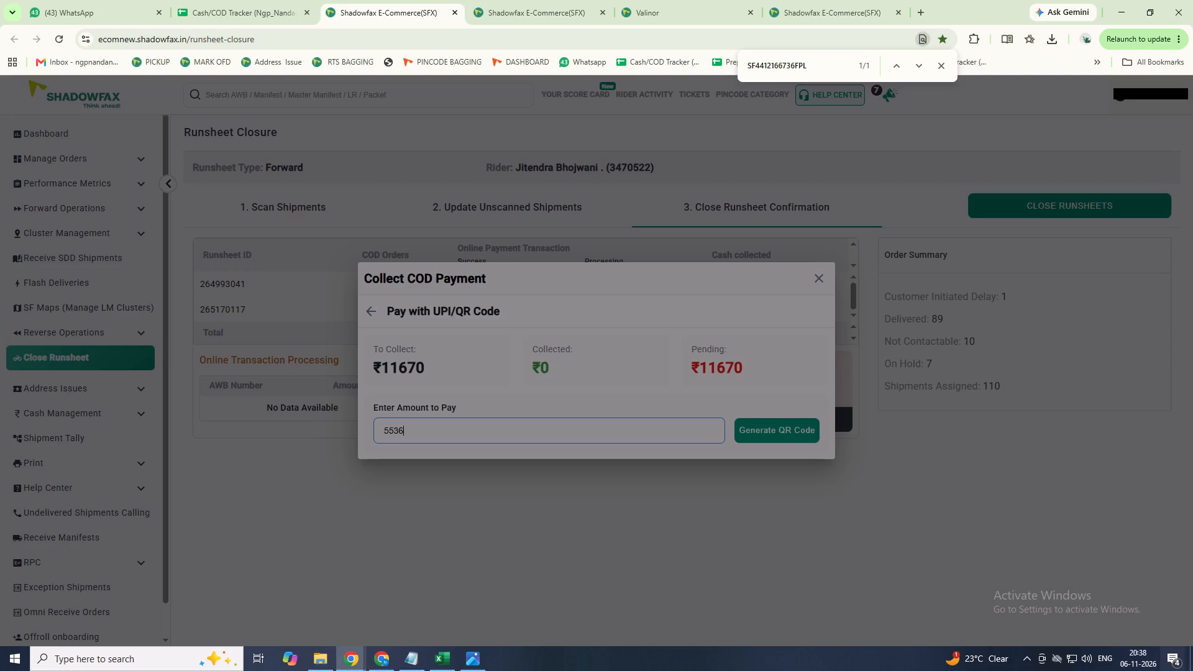
key(Return)
click(795, 436)
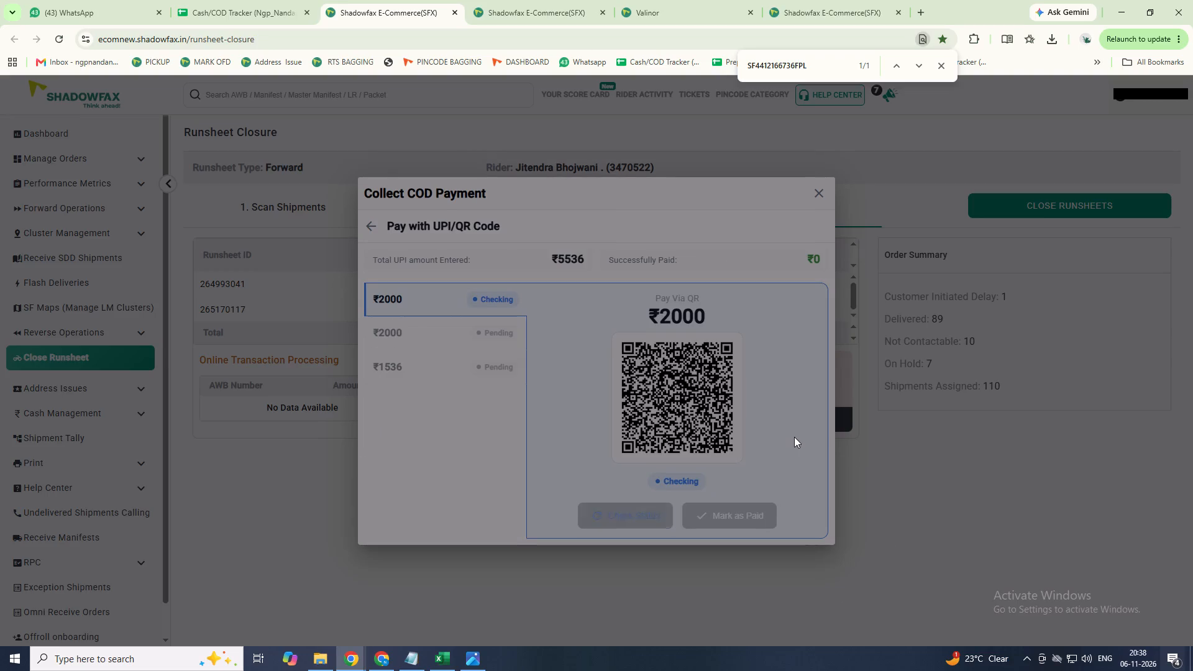
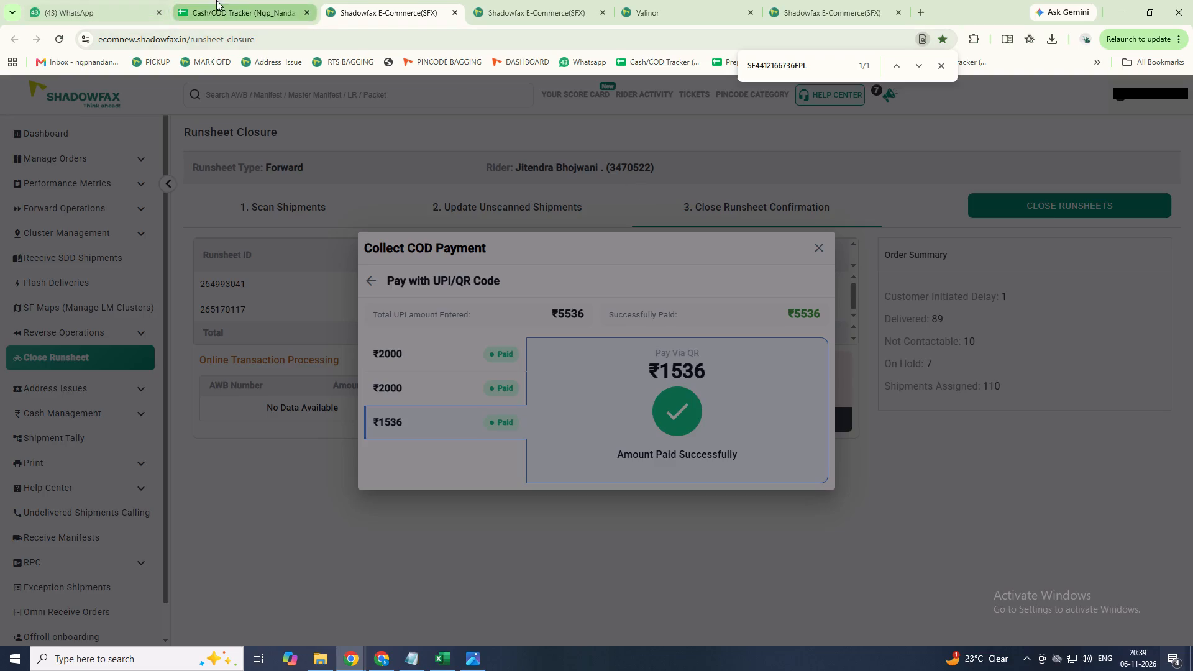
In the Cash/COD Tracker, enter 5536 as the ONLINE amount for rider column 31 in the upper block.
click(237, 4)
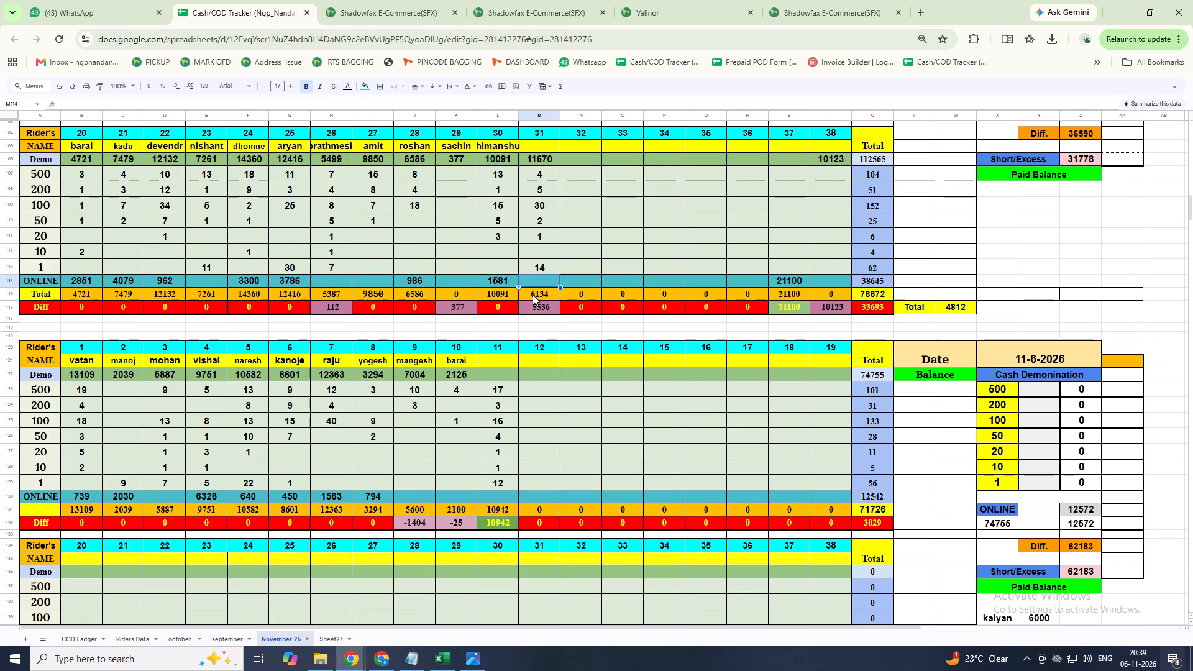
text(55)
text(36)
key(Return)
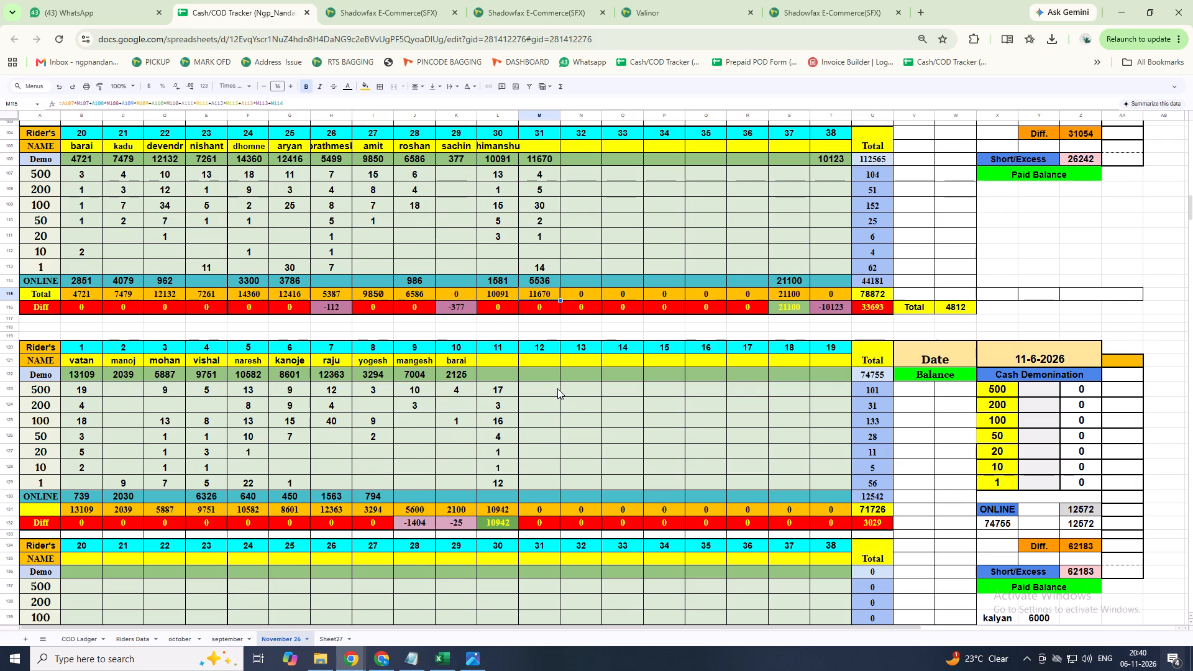
Enter 11670 as the Demo amount for rider column 12 in the 11-6-2026 block.
click(544, 372)
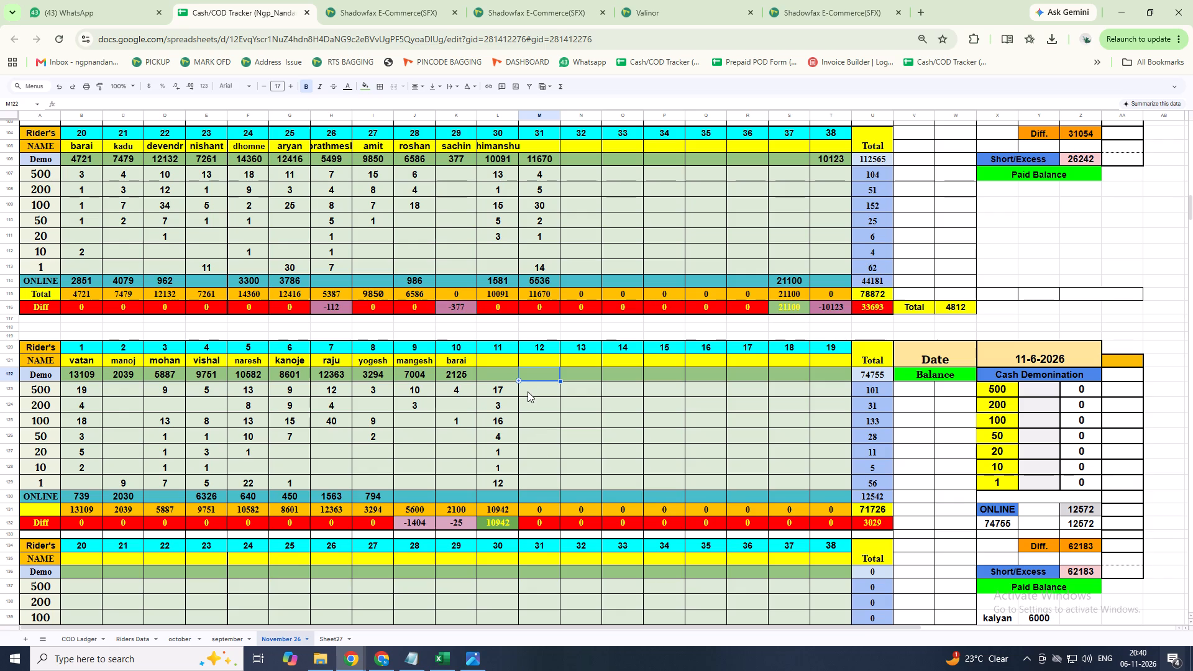
text(11)
text(67)
key(0)
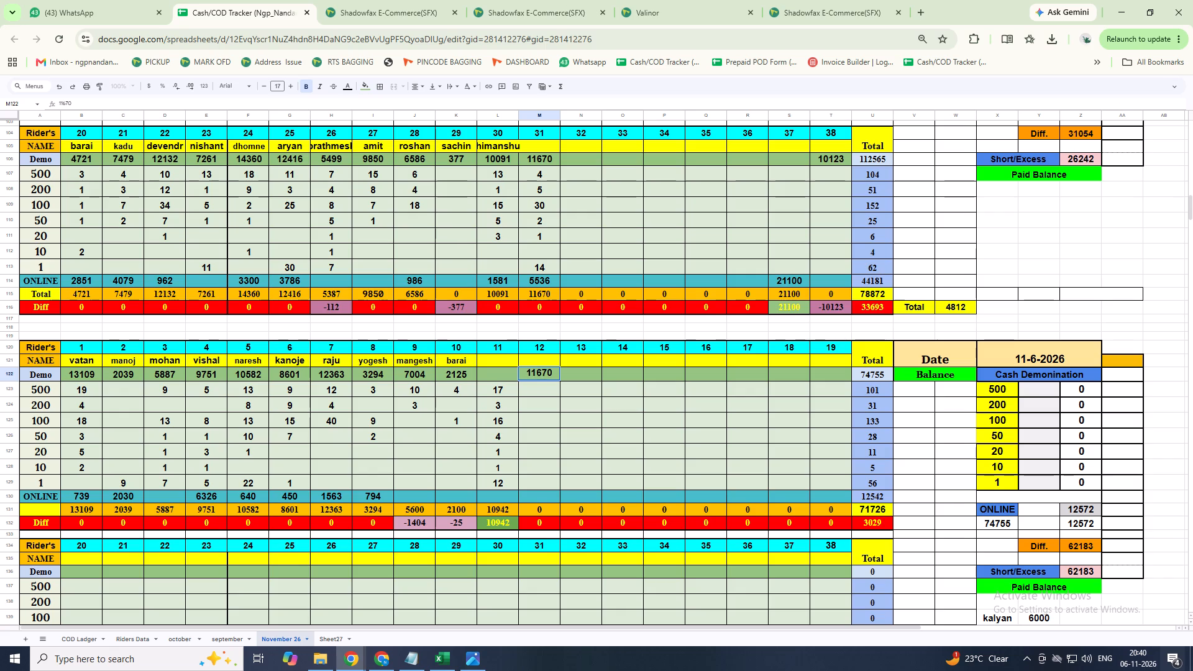
key(Return)
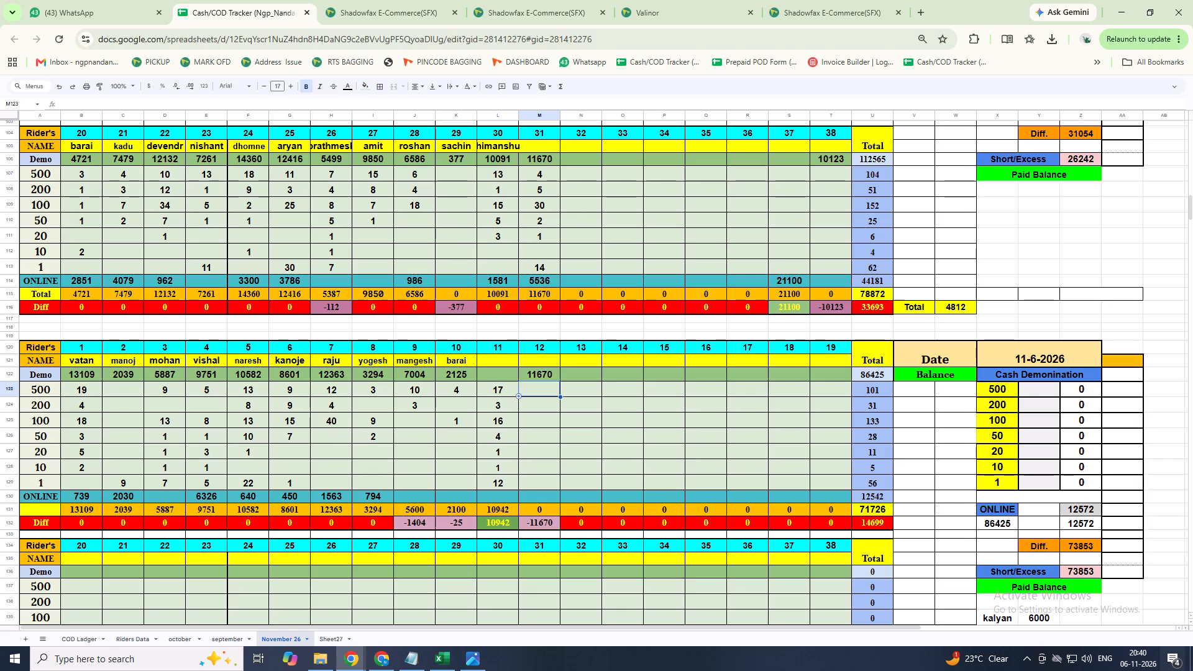
Fill rider column 12 with denomination counts 4×500, 5×200, 30×100, 2×50, 1×20 and 14×1, plus ONLINE 5536.
key(4)
key(Return)
key(5)
key(Return)
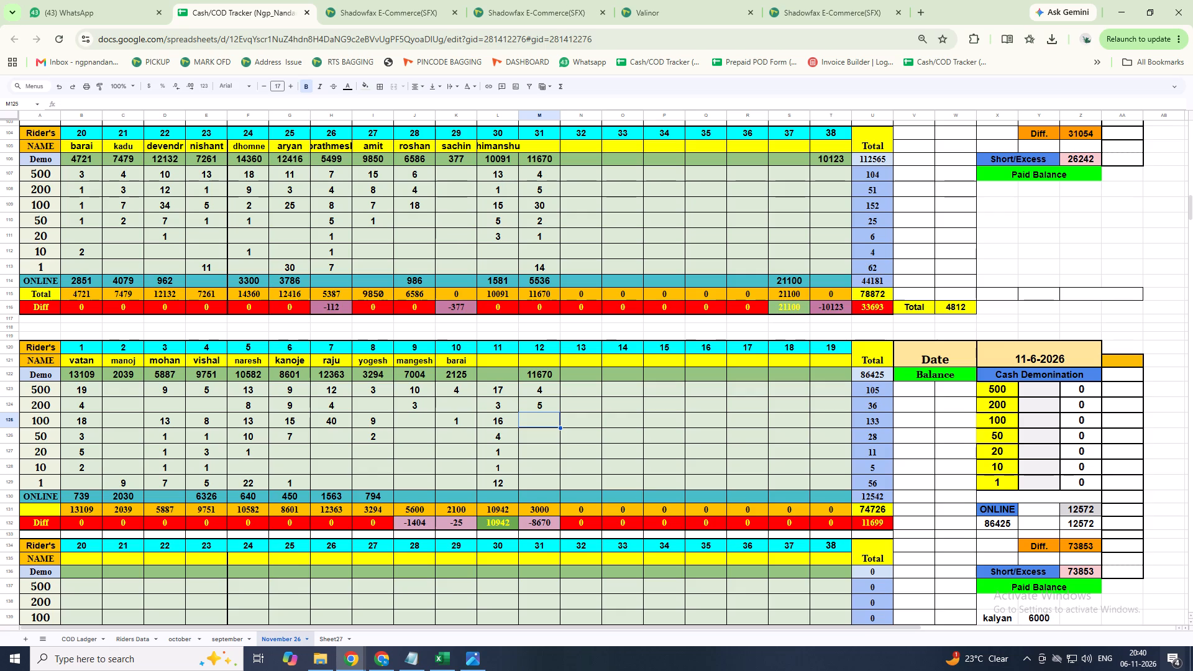
text(30)
key(Return)
key(2)
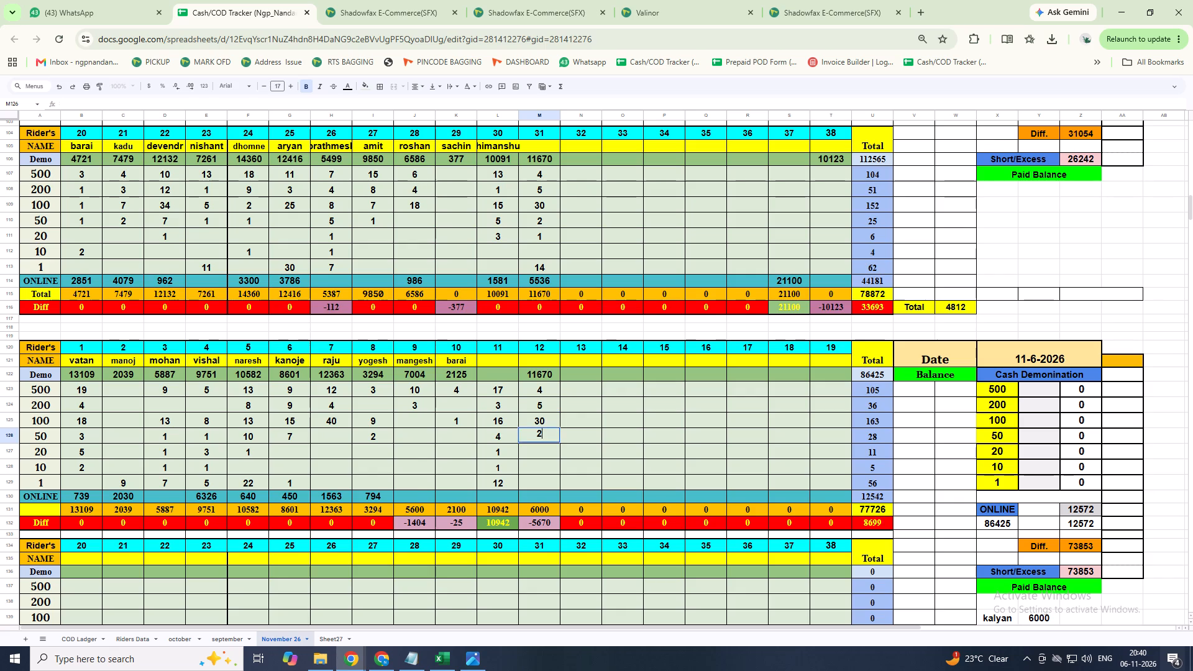
key(Return)
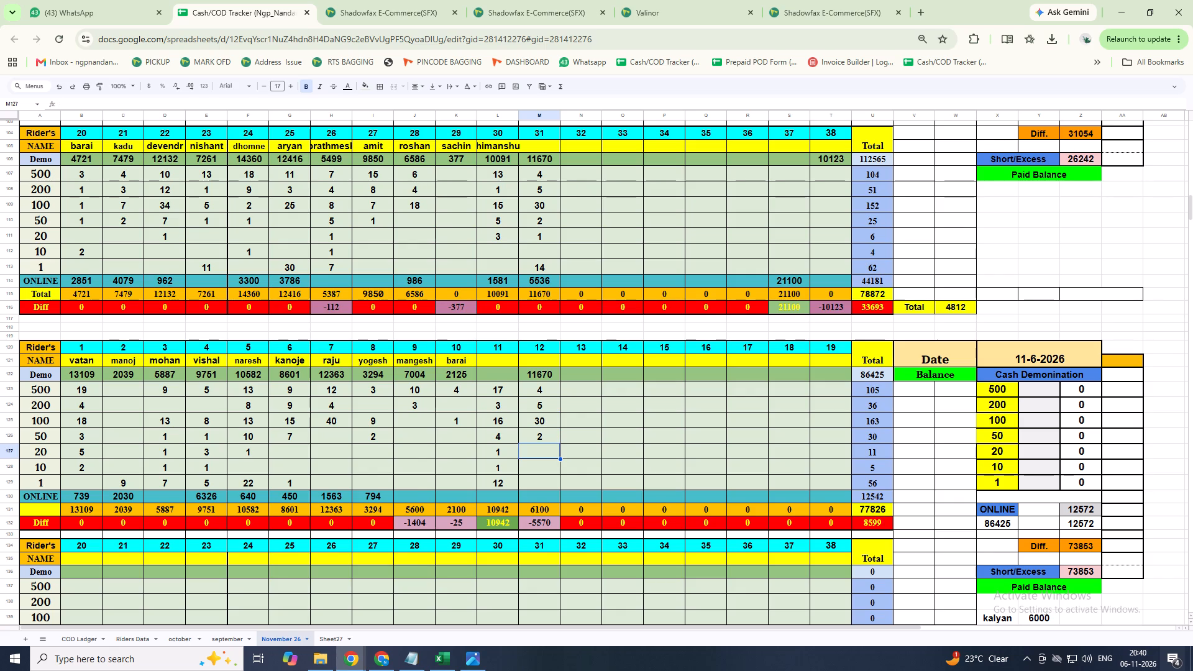
key(1)
key(Return)
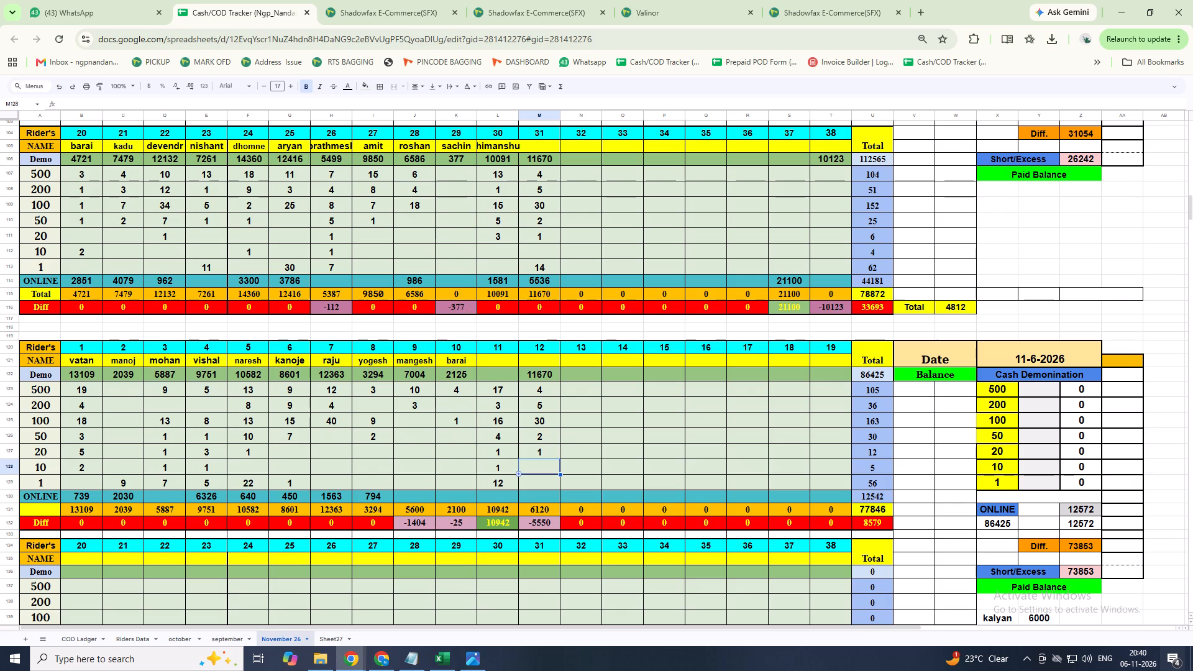
key(Return)
key(Return)
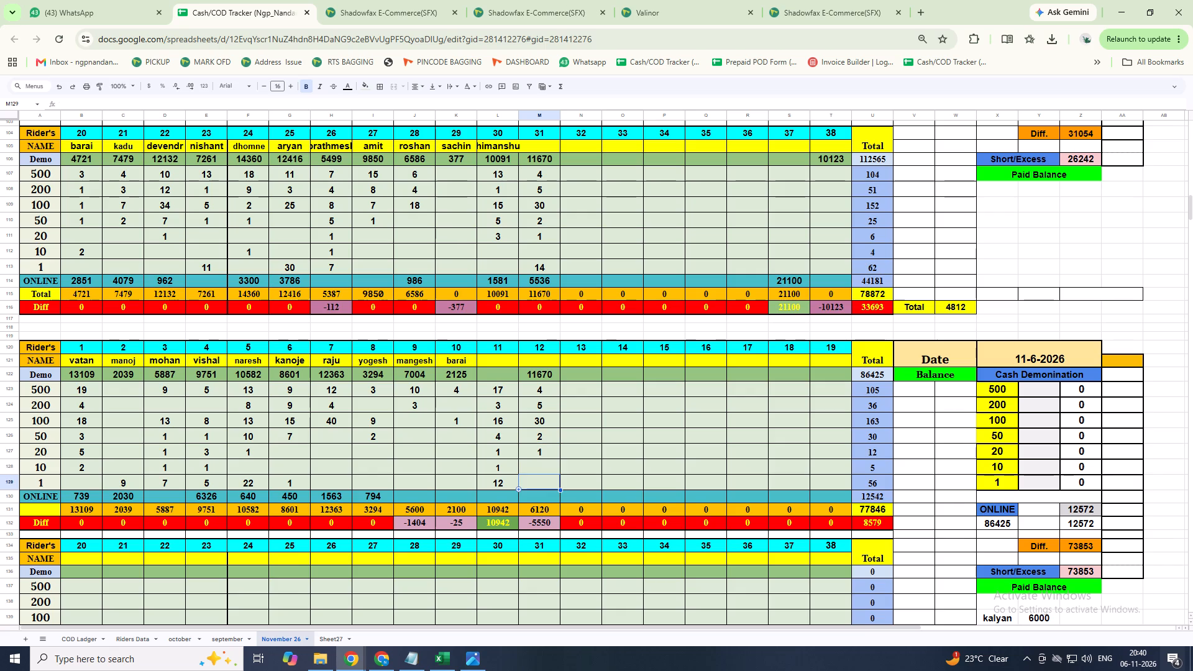
text(14)
key(Return)
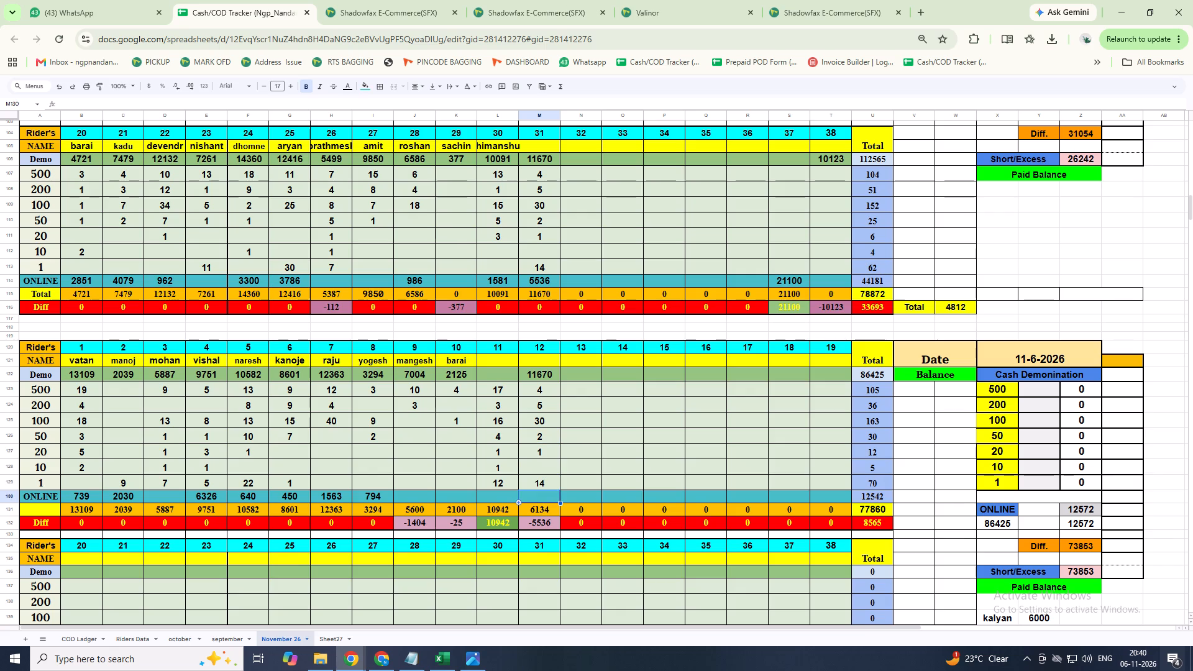
text(5536)
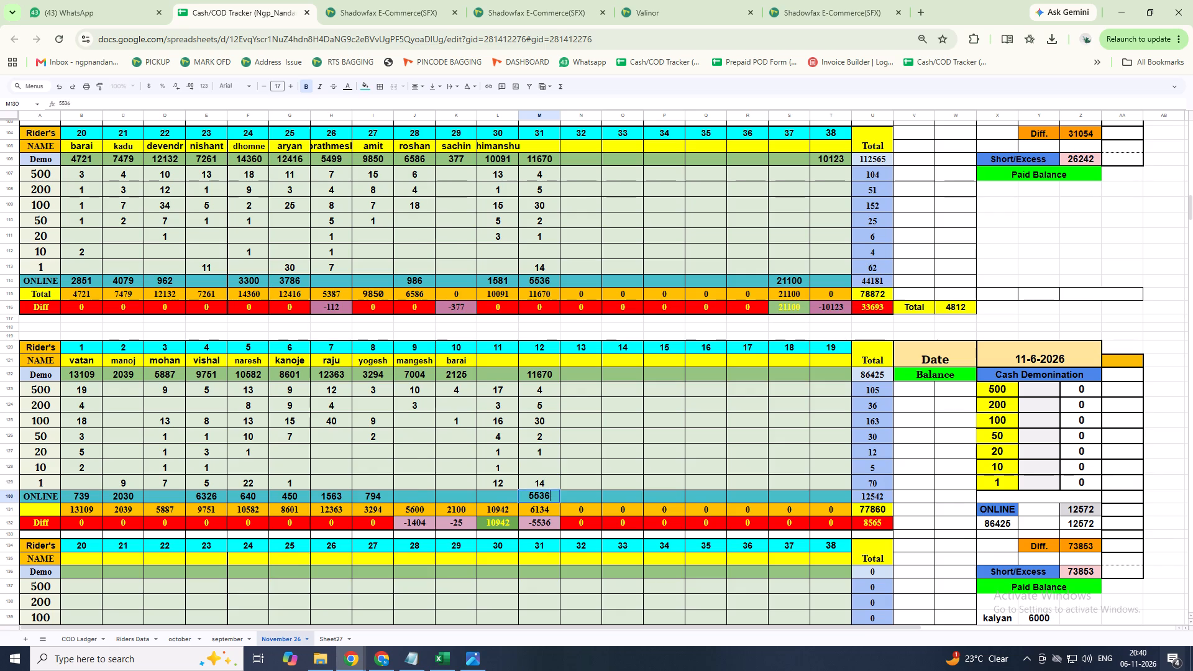
key(Return)
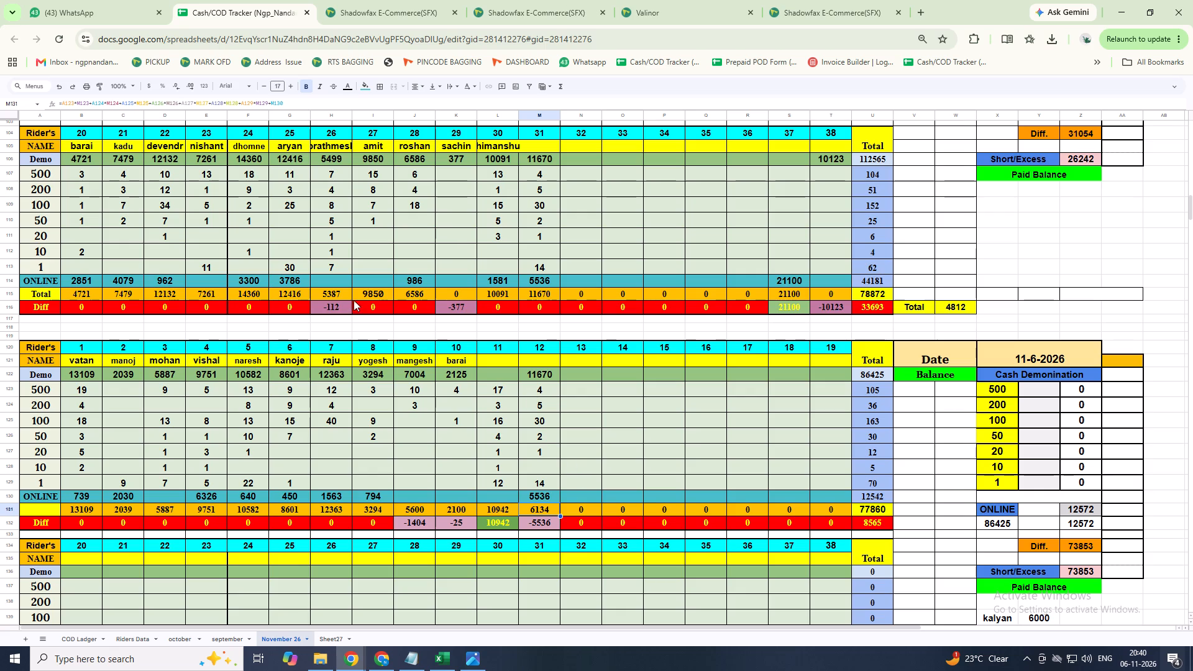
Name rider column 12 in the 11-6-2026 block "bhojwani".
click(546, 360)
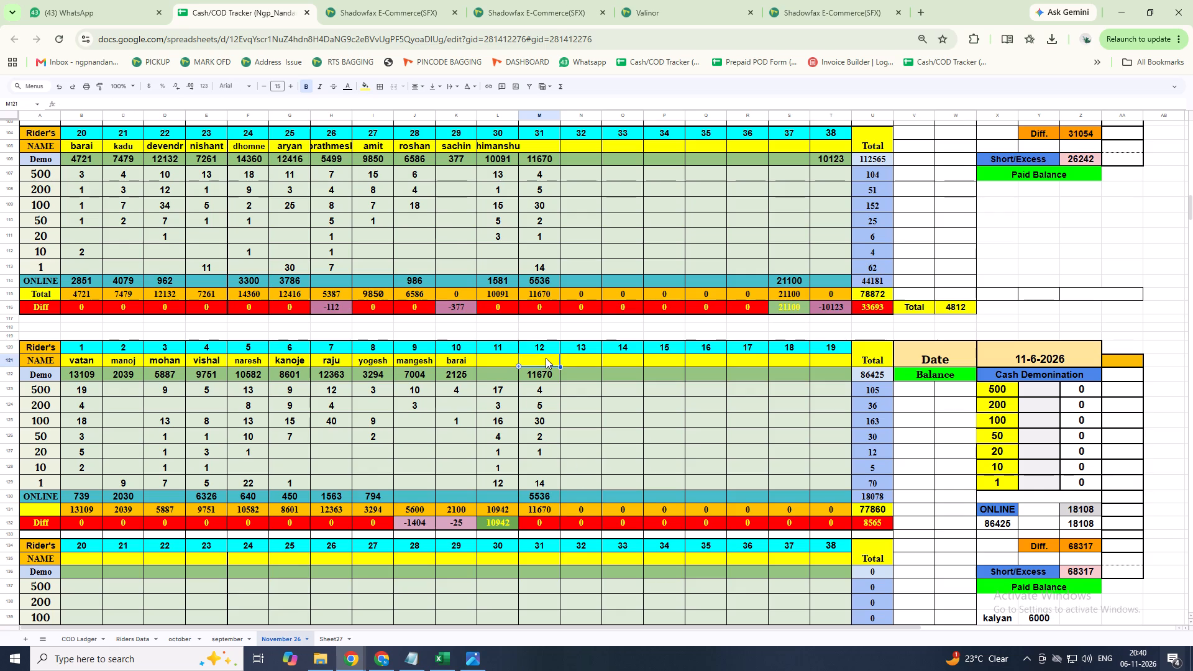
text(bhoj)
text(wani)
key(Return)
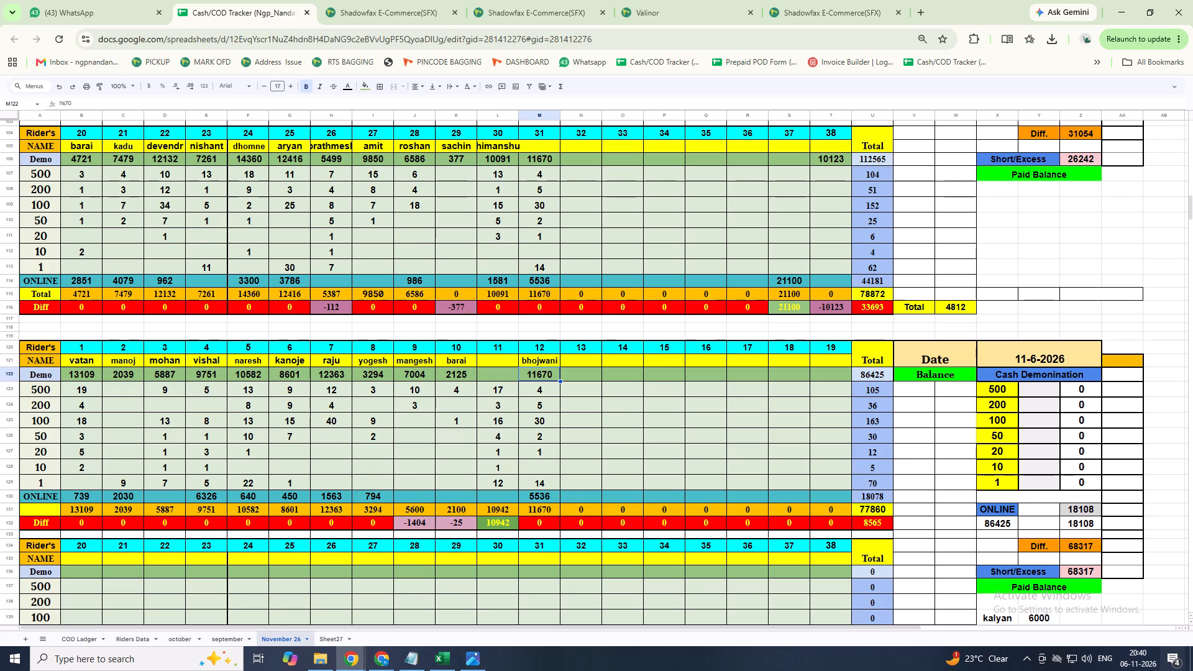
Clear the entries for rider column 31 in the upper block, from the name row through the ONLINE row.
click(537, 153)
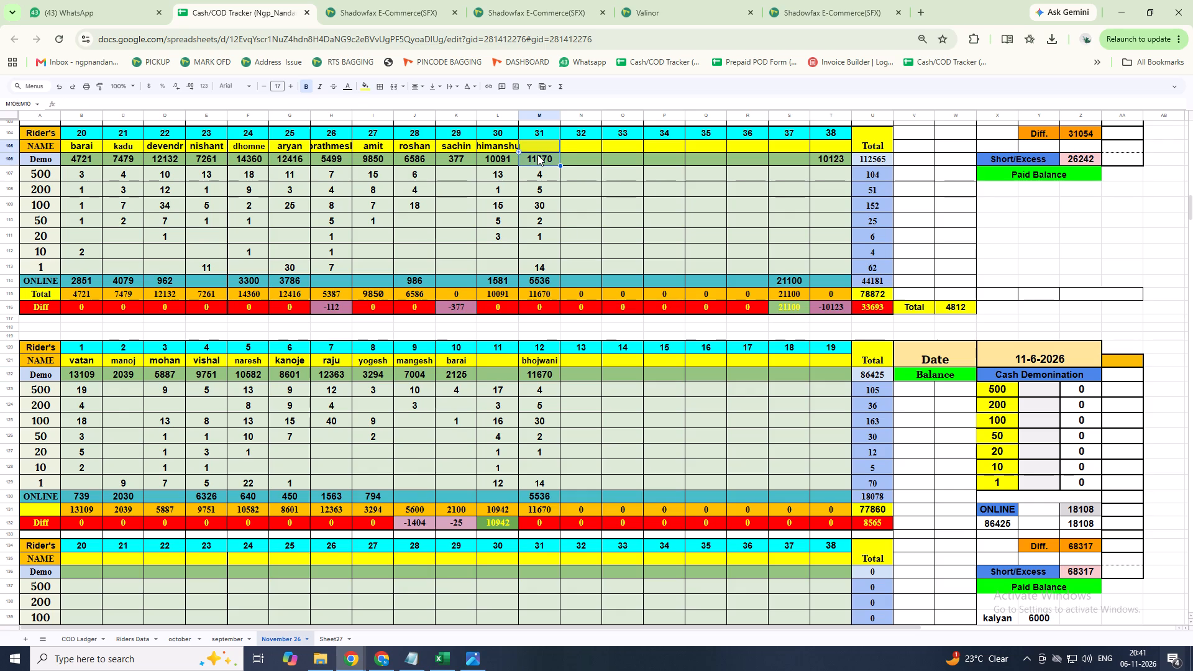
key(shift+Down)
key(shift+Down)
key(shift+Down)
key(shift+Down)
key(shift+Down)
key(shift+Down)
key(shift+Down)
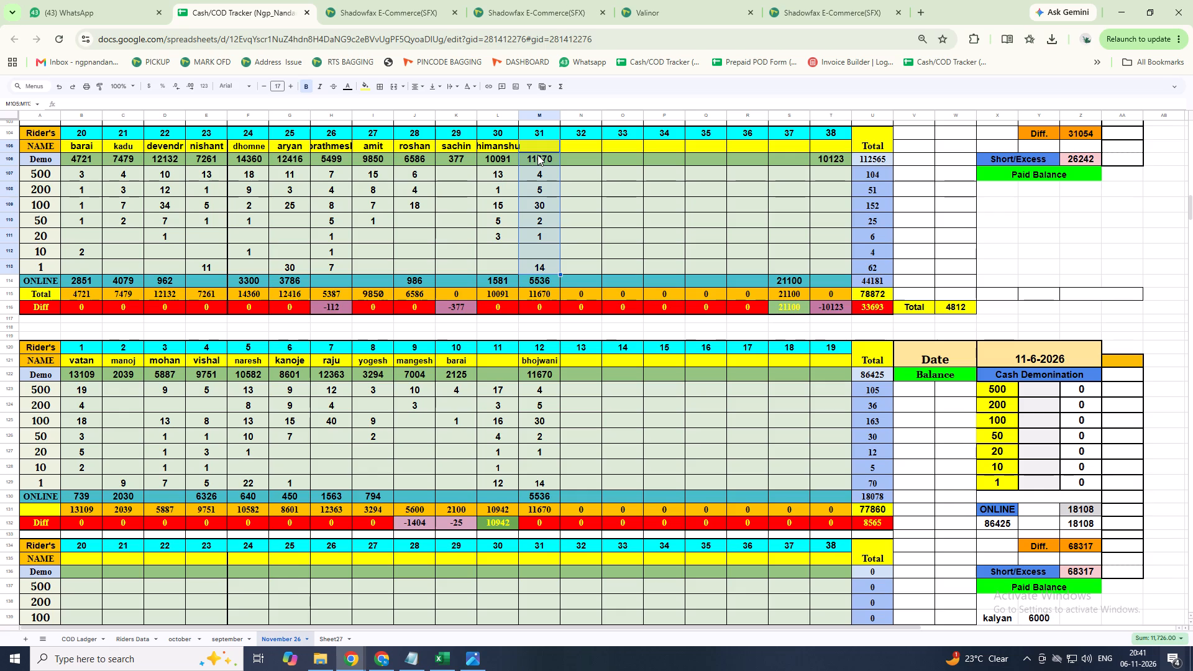
key(shift+Down)
key(Delete)
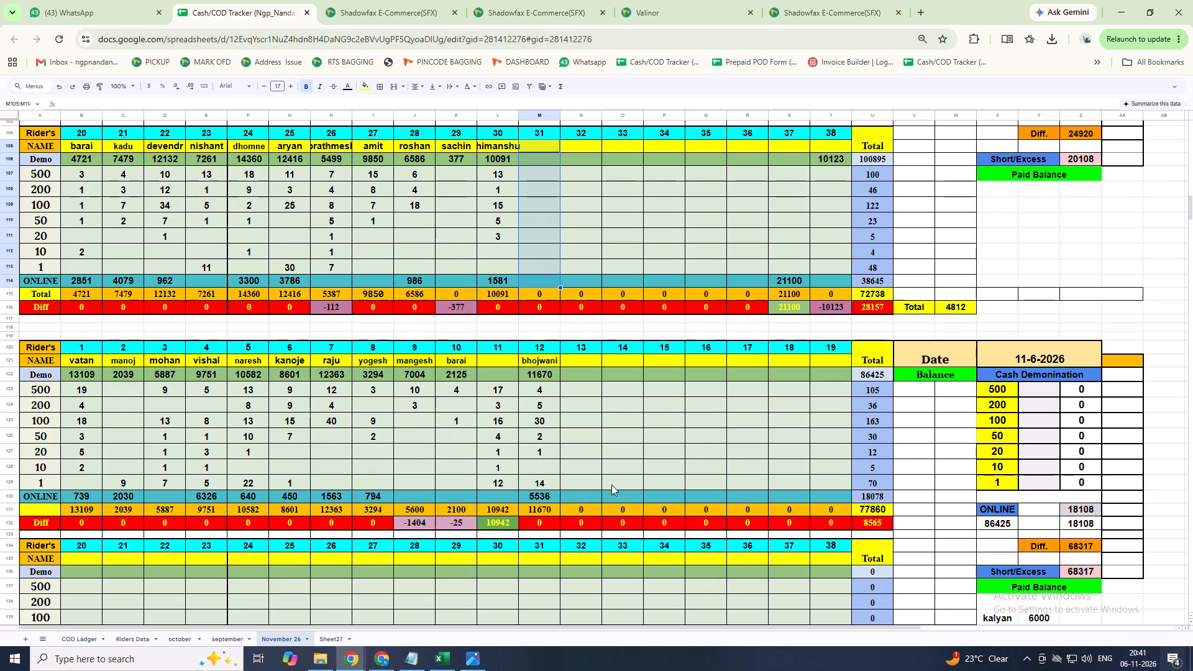
click(578, 429)
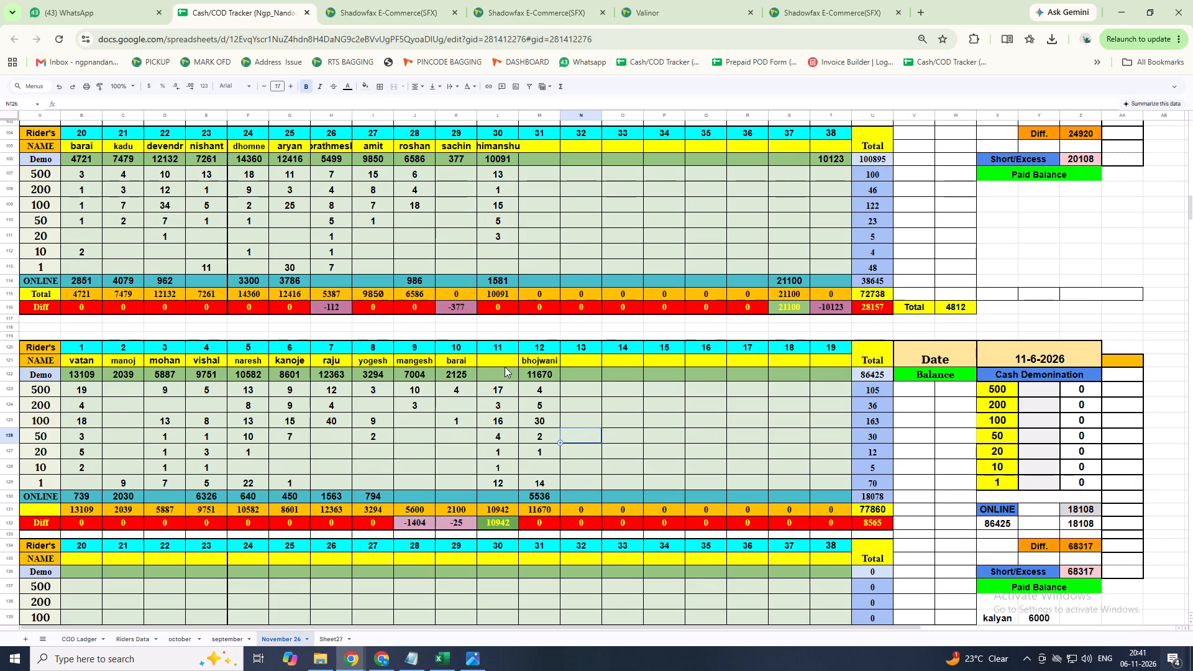
Name rider column 11 in the 11-6-2026 block "mayur".
click(497, 357)
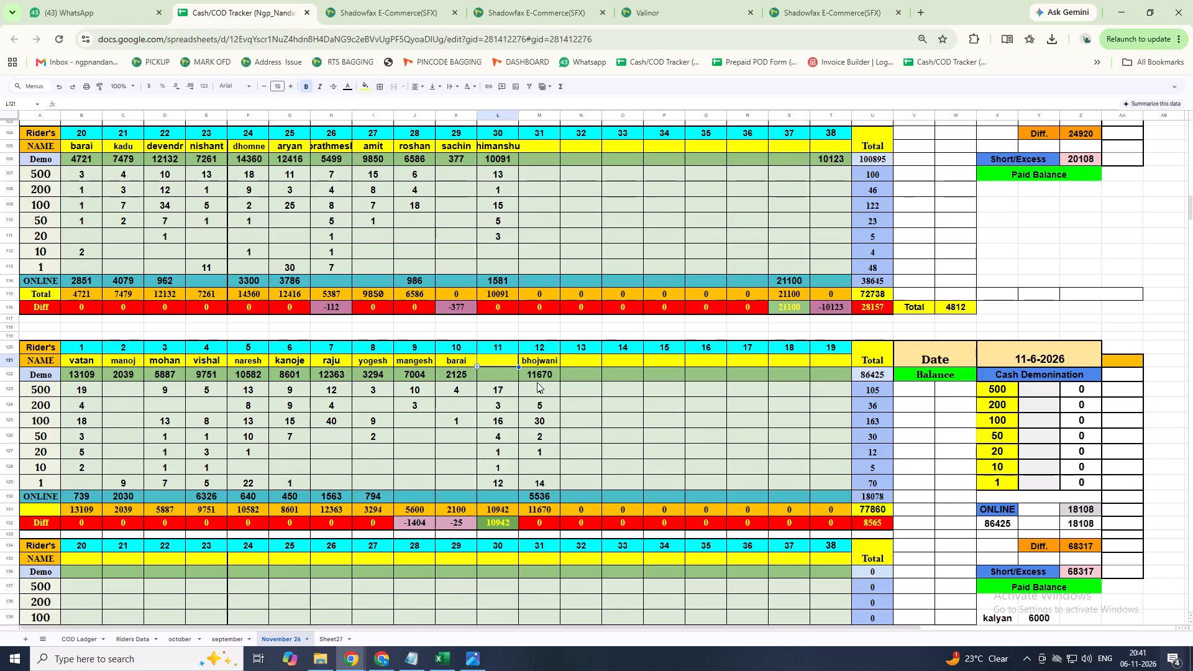
text(mayur)
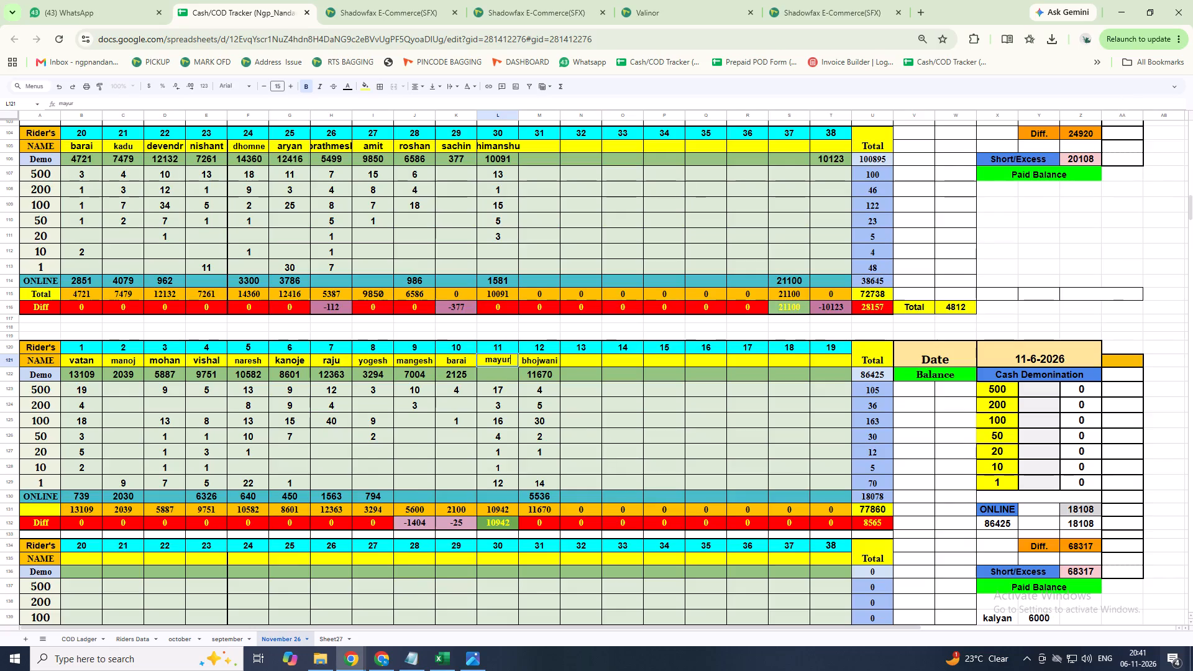
key(Return)
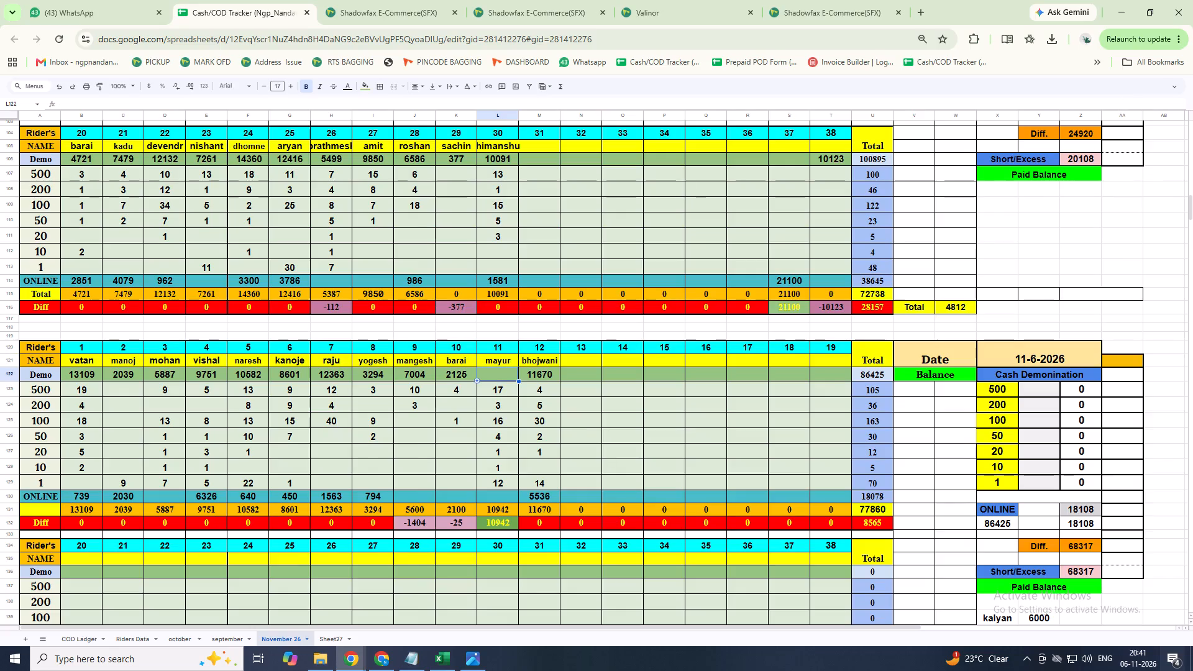
In the Shadowfax runsheet closure, close the paid UPI collection and reopen COD collection with cash in hand as payment mode.
click(386, 0)
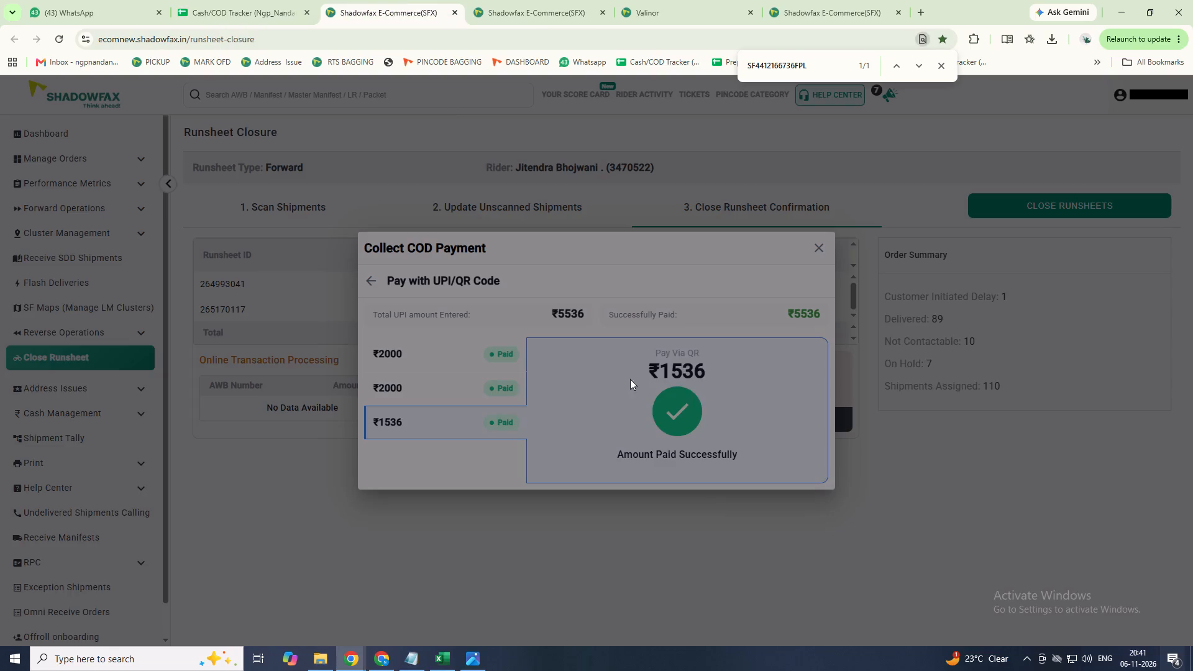
click(820, 239)
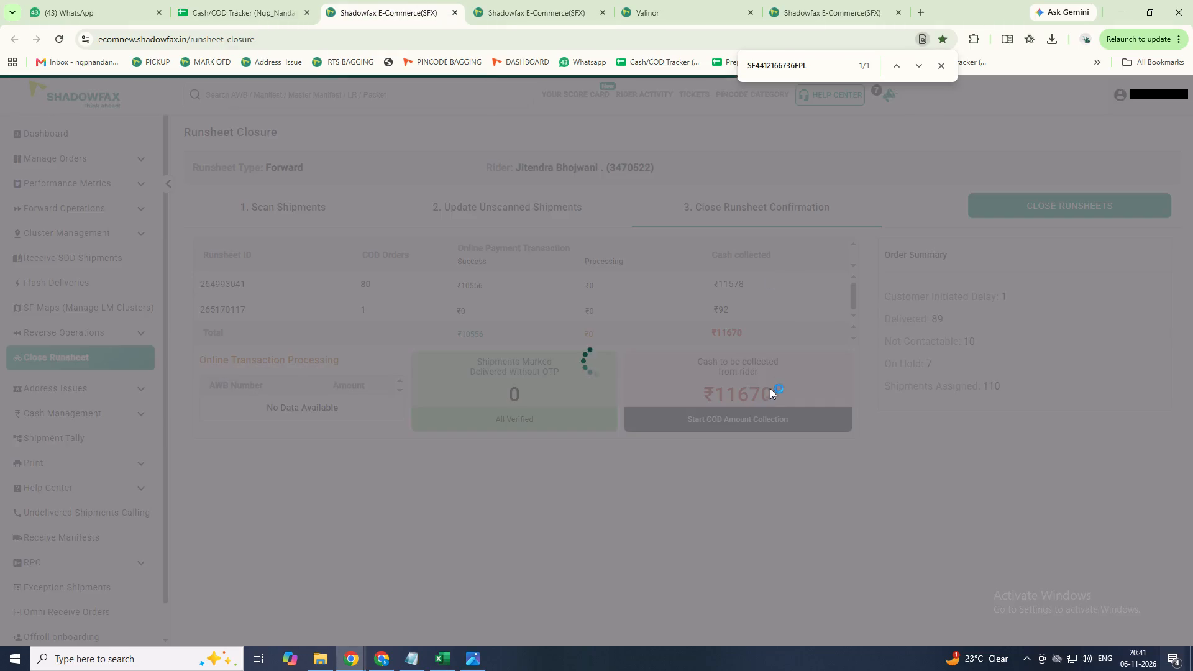
click(769, 422)
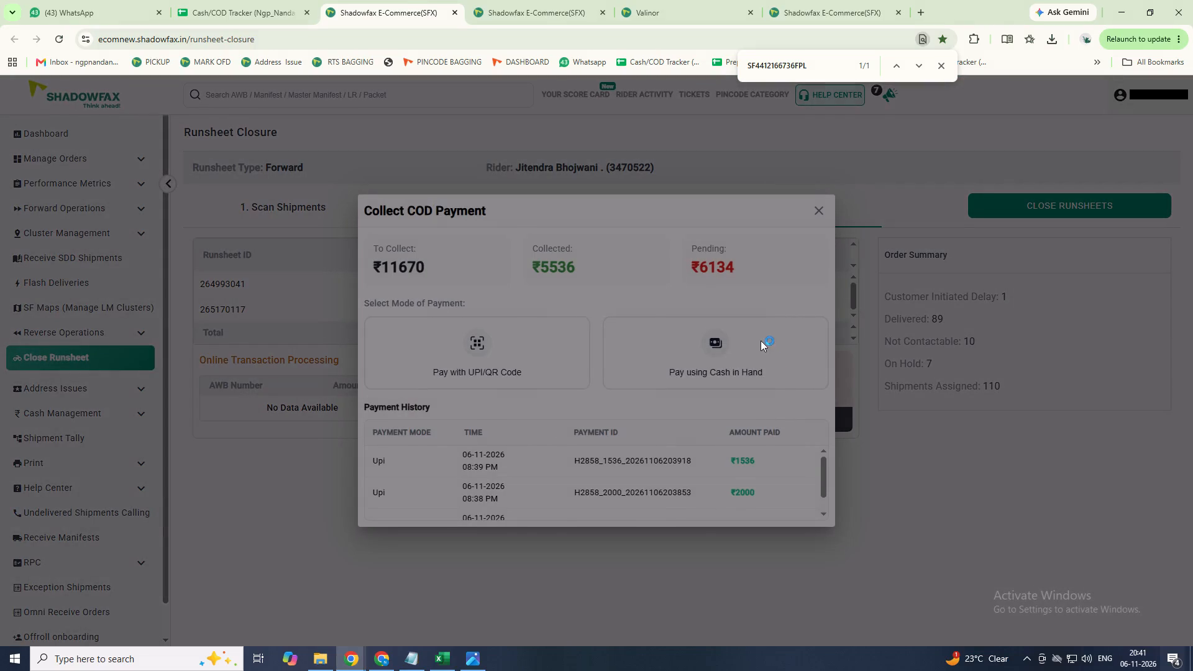
click(761, 340)
click(731, 354)
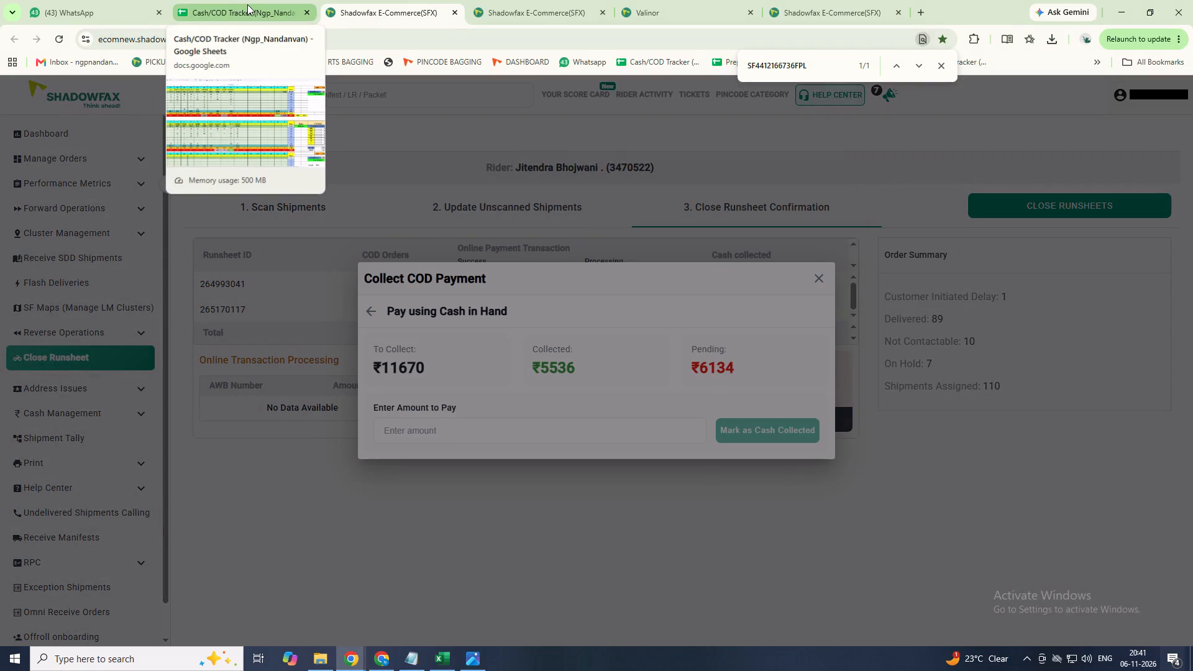
Return to the Cash/COD Tracker and clear the ONLINE amount in bhojwani's column of the 11-6-2026 block.
click(248, 4)
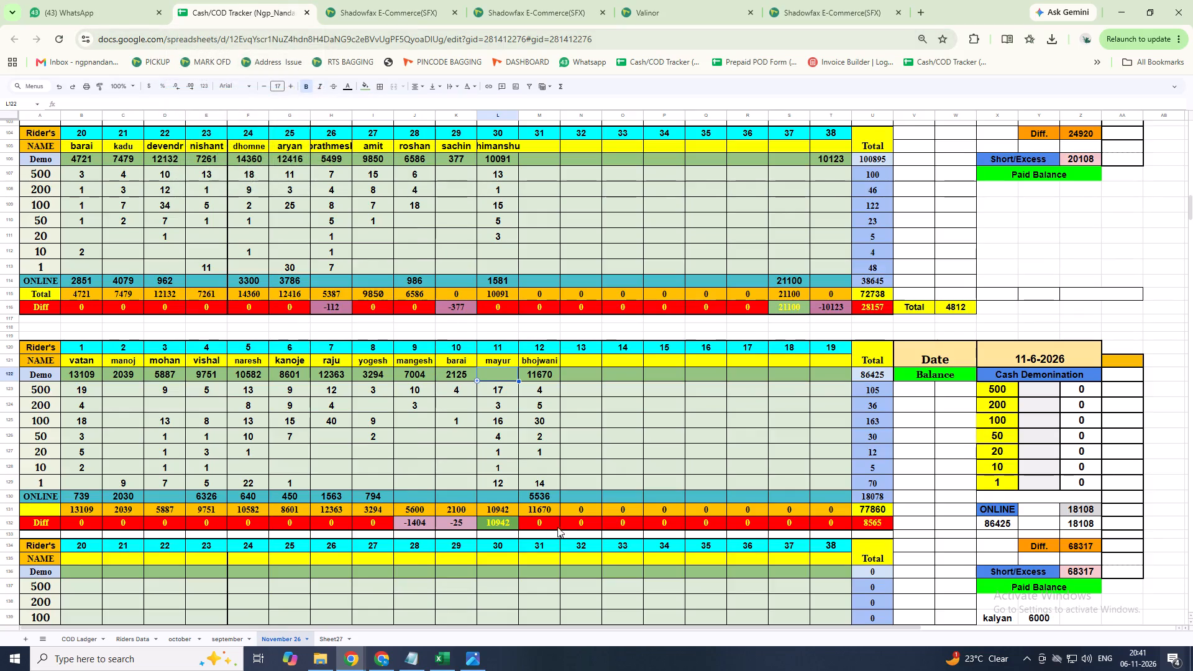
click(405, 11)
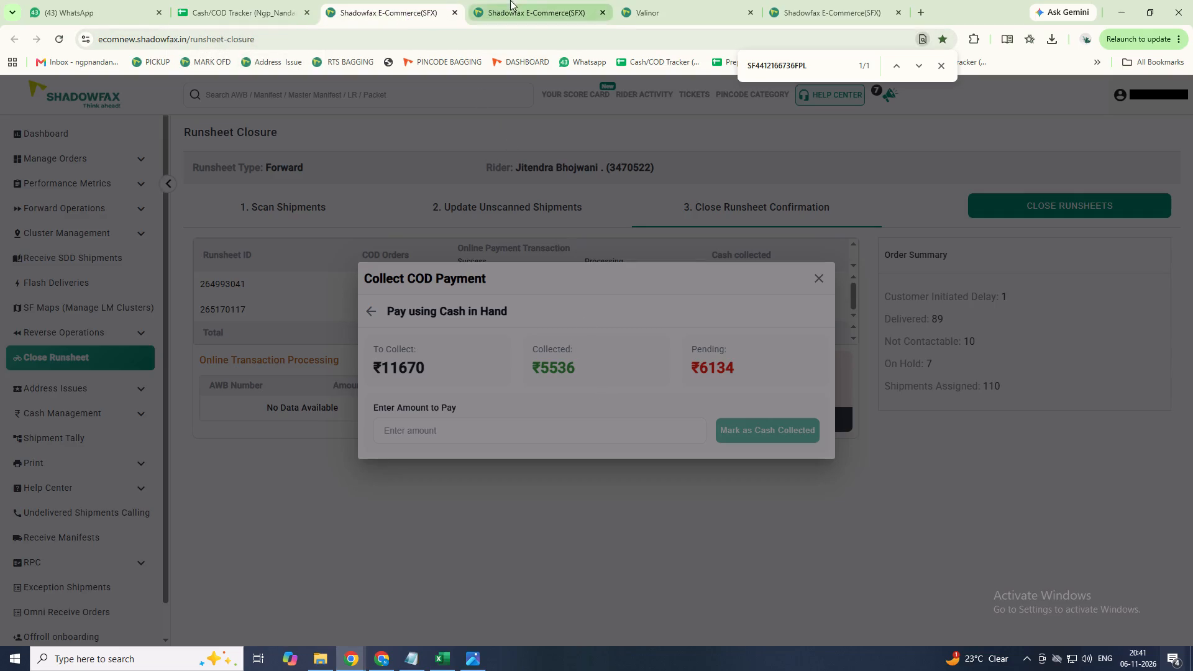
click(513, 2)
click(384, 1)
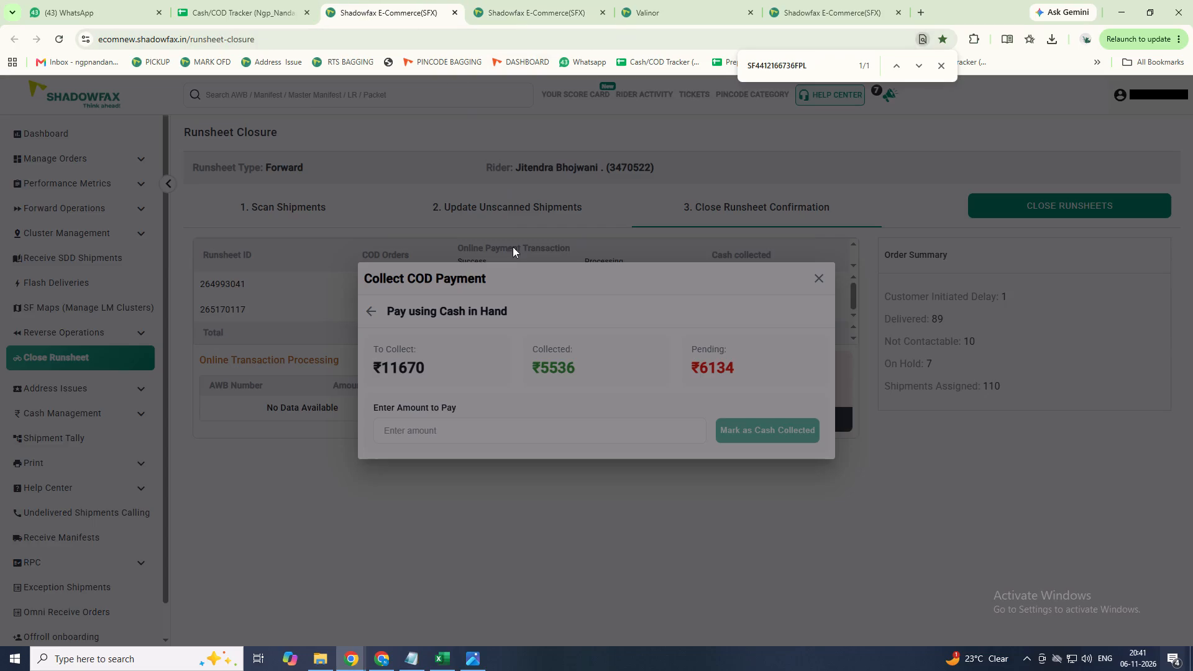
click(243, 8)
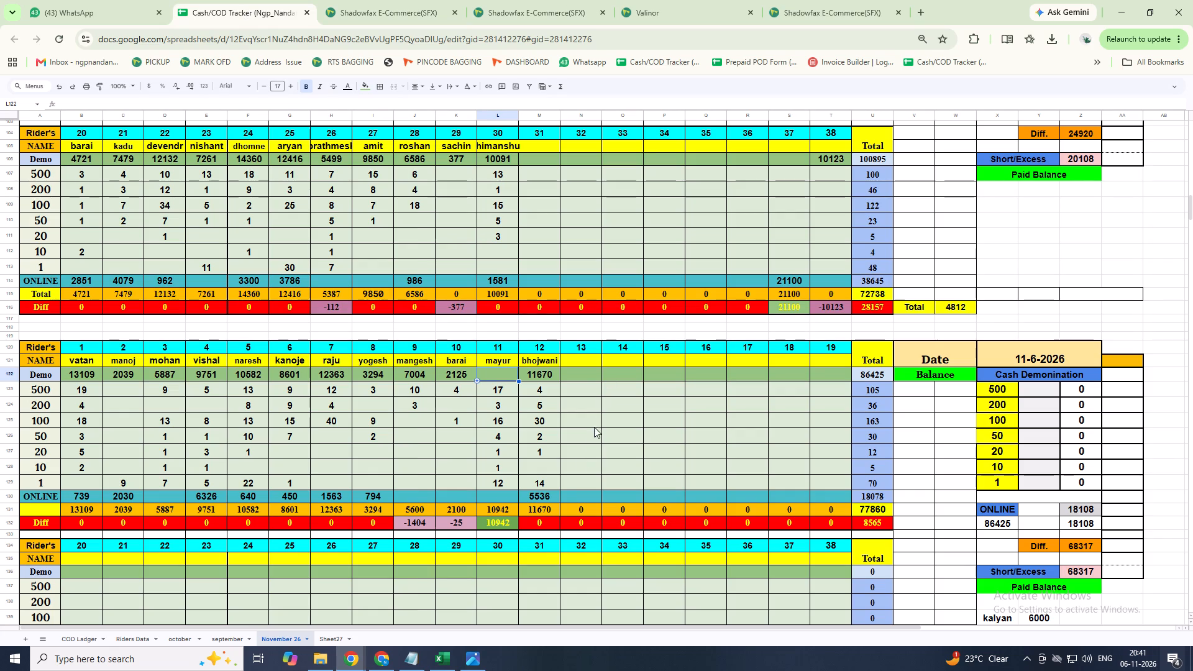
click(547, 498)
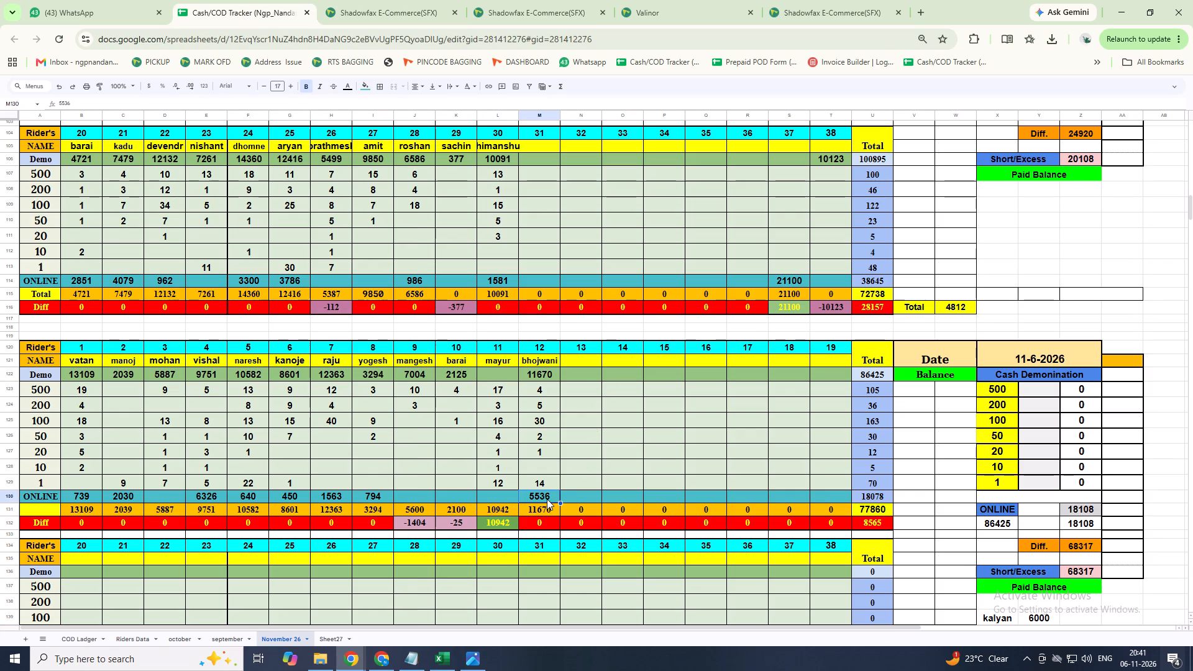
key(BackSpace)
Enter 5536 as the ONLINE amount in bhojwani's column of the 11-6-2026 block.
text(55)
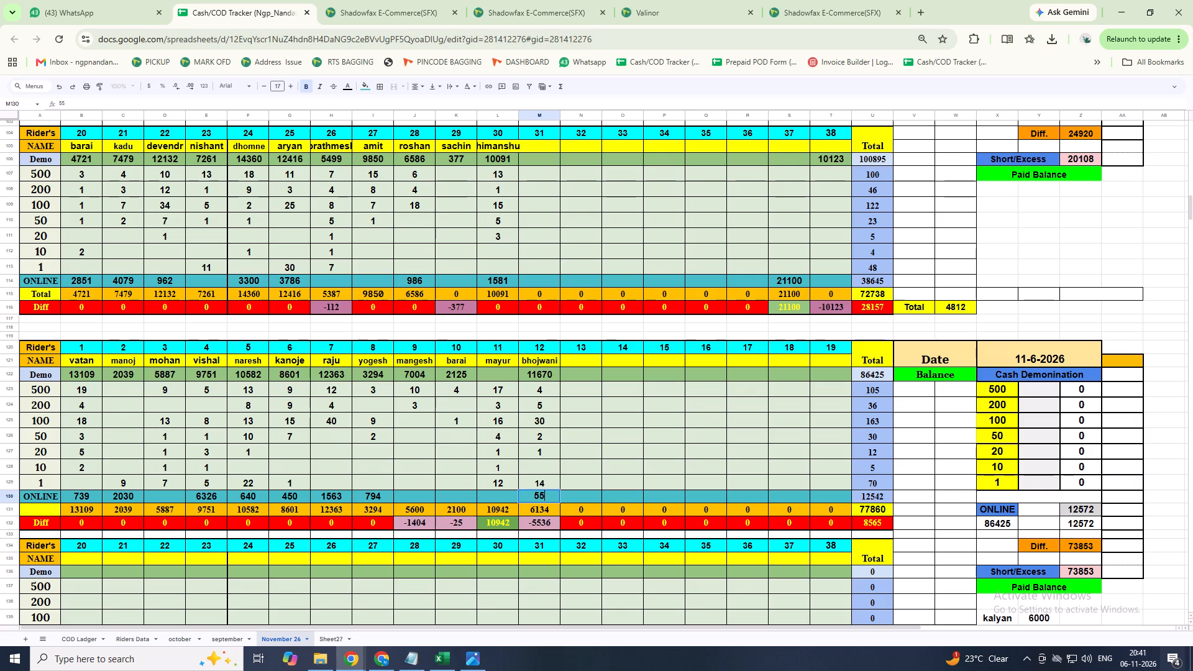
text(36)
key(Return)
key(Return)
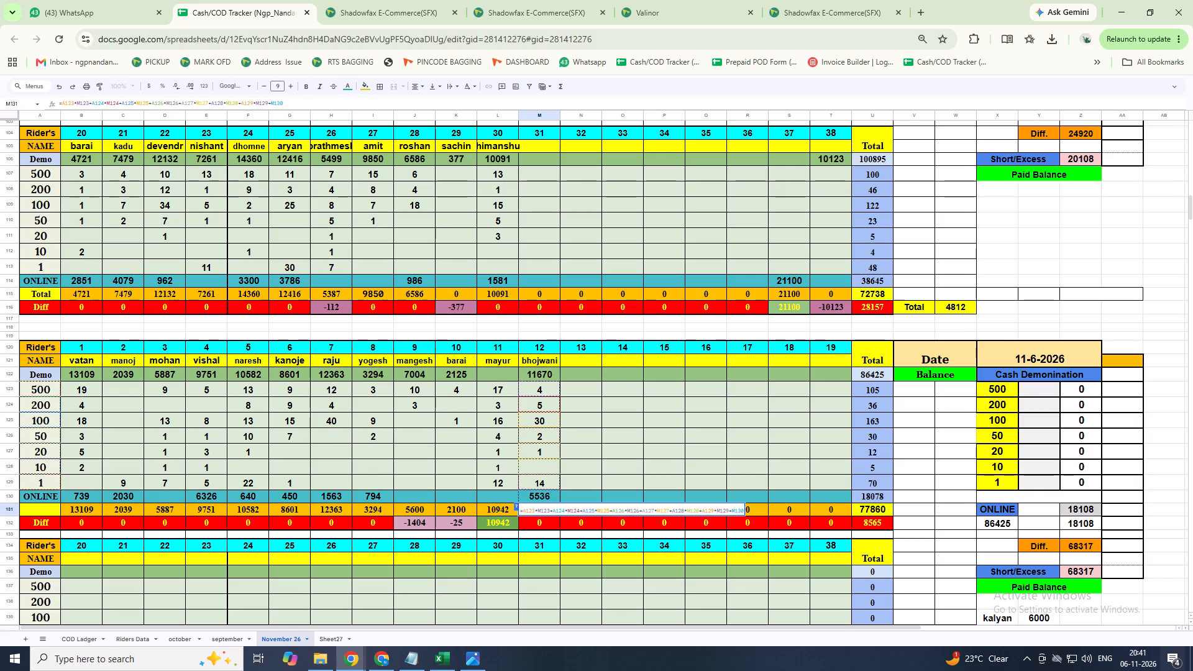
click(714, 601)
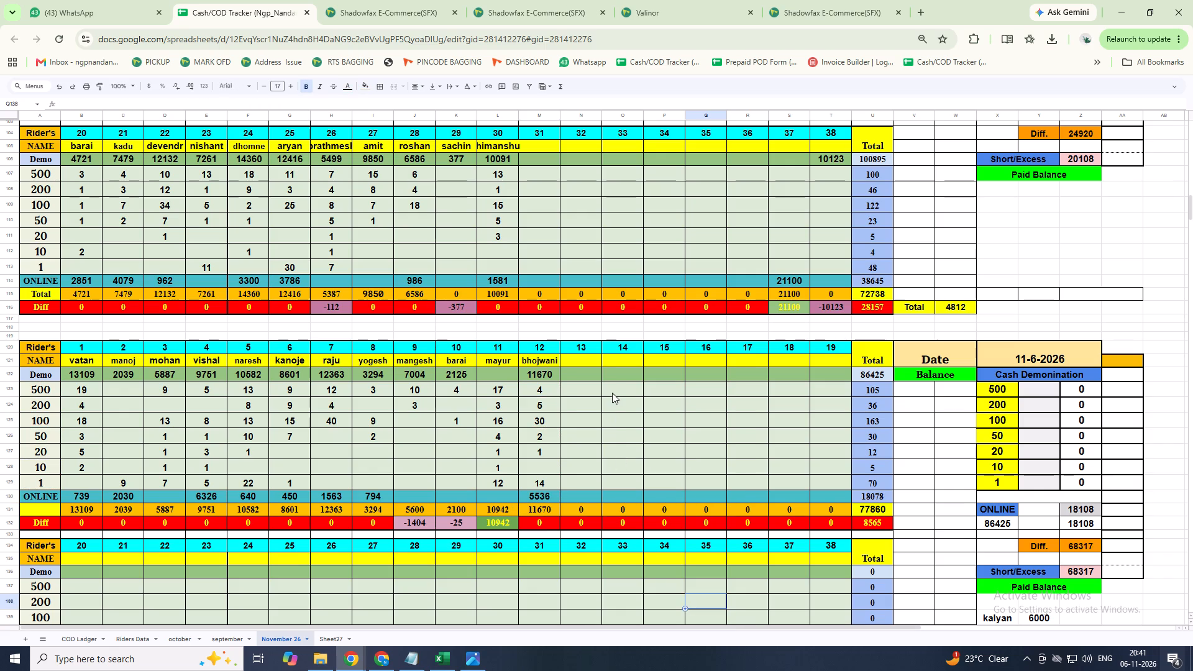
Name rider column 13 in the 11-6-2026 block "amit".
click(590, 358)
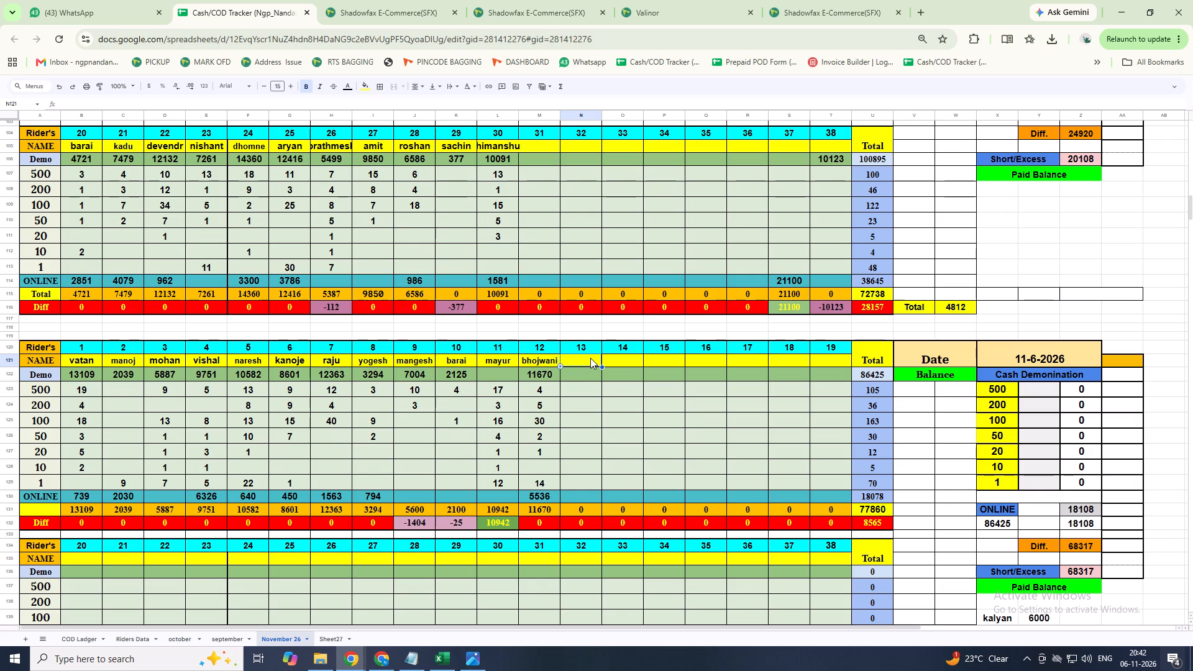
text(an)
key(BackSpace)
text(mit)
key(Return)
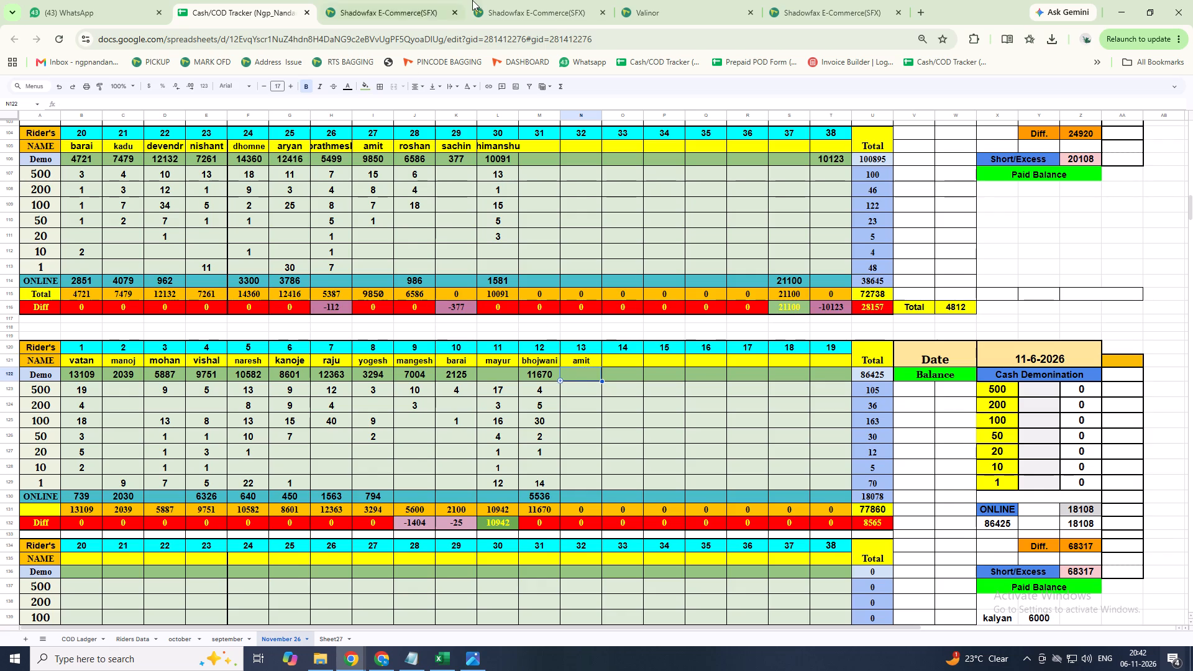
In the Shadowfax runsheet closure, record a cash-in-hand payment of 6134 for the rider's pending COD and close the payment dialog.
click(397, 2)
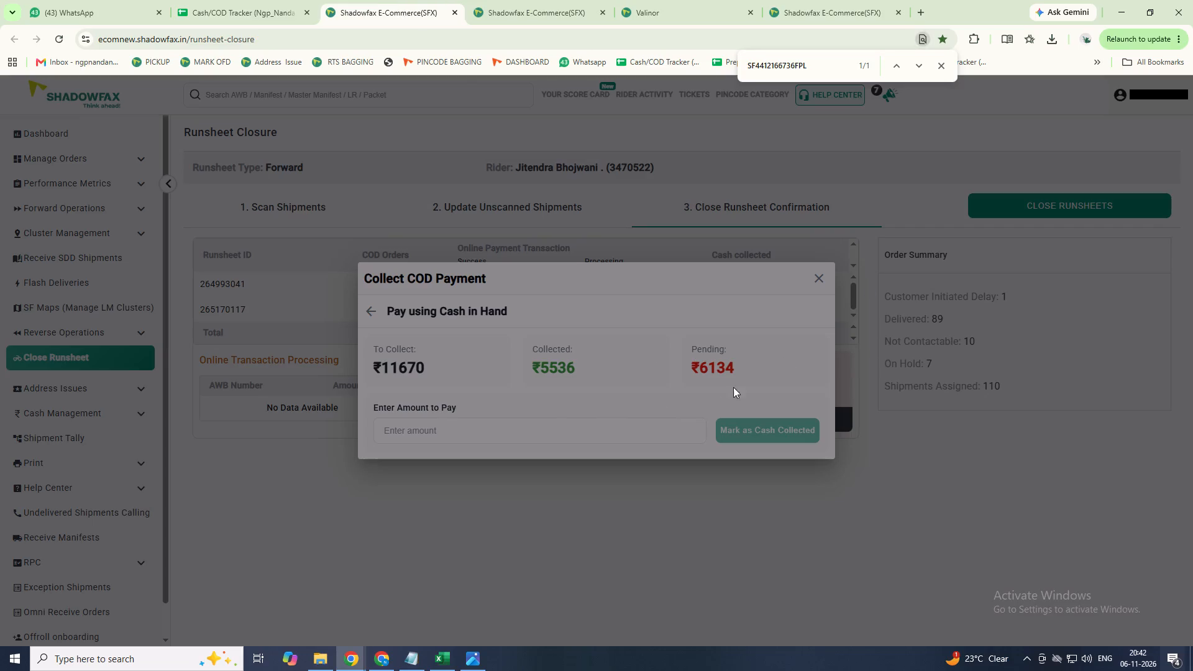
click(569, 431)
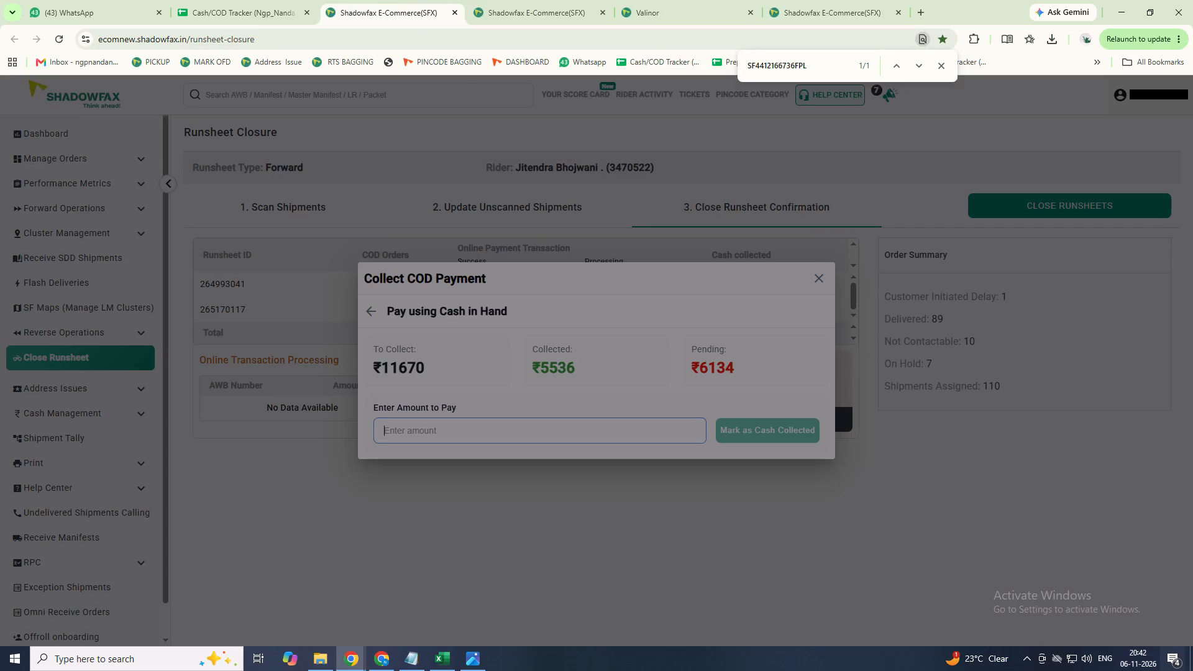
text(61)
text(34)
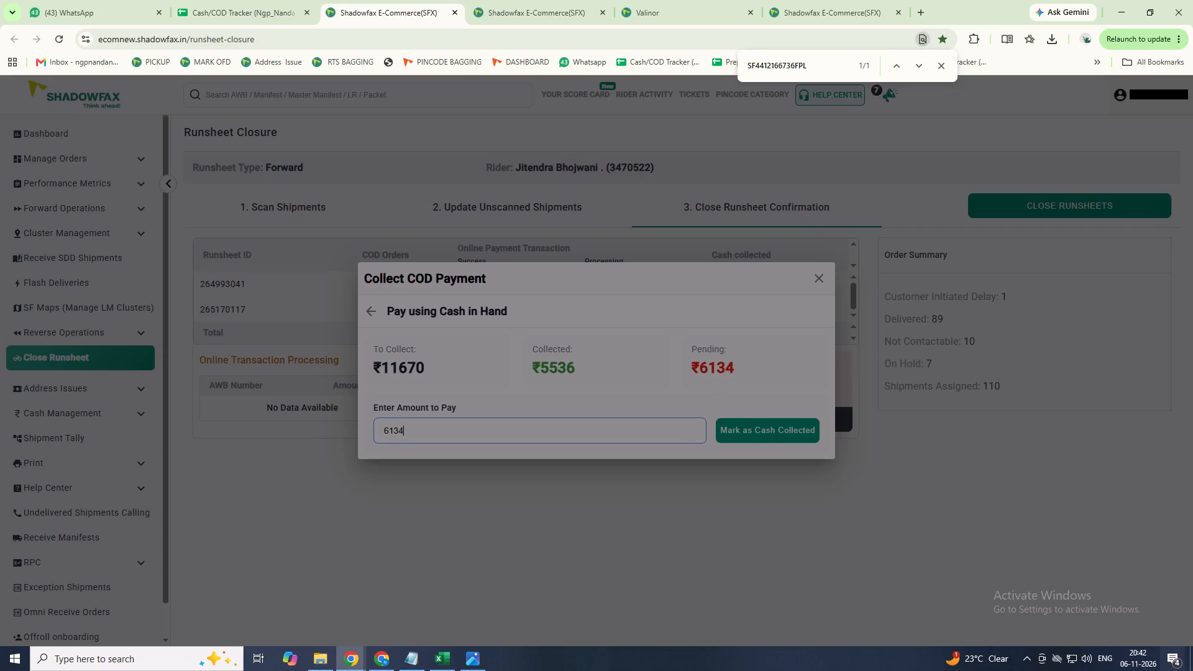
key(Return)
click(744, 436)
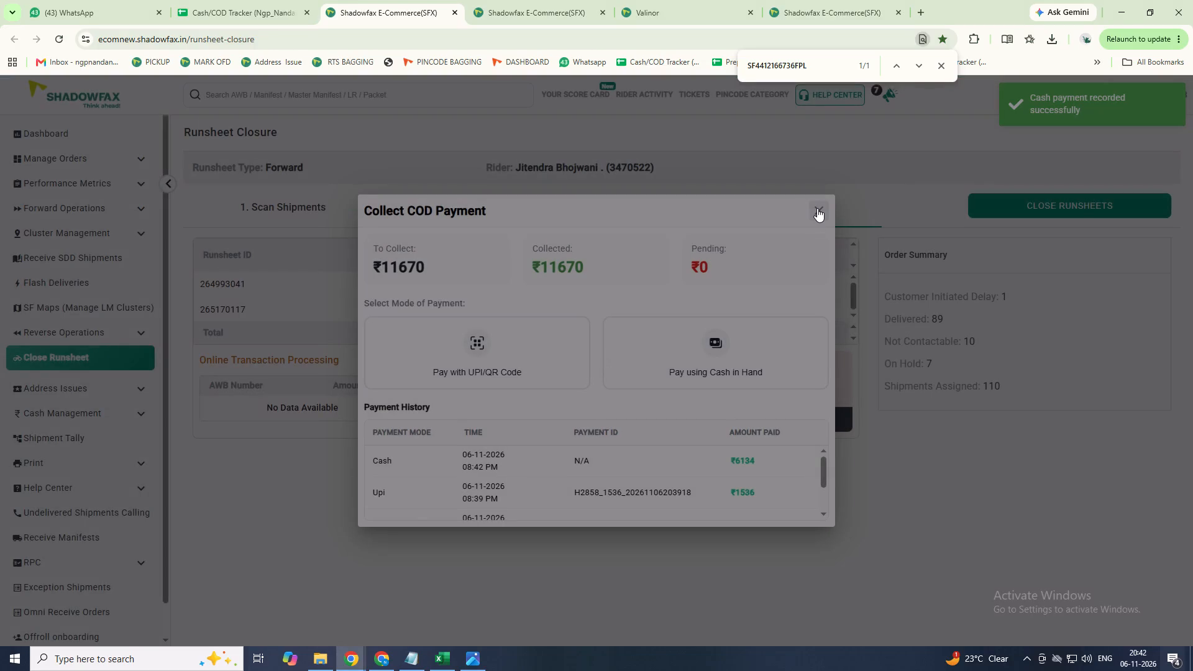
click(821, 210)
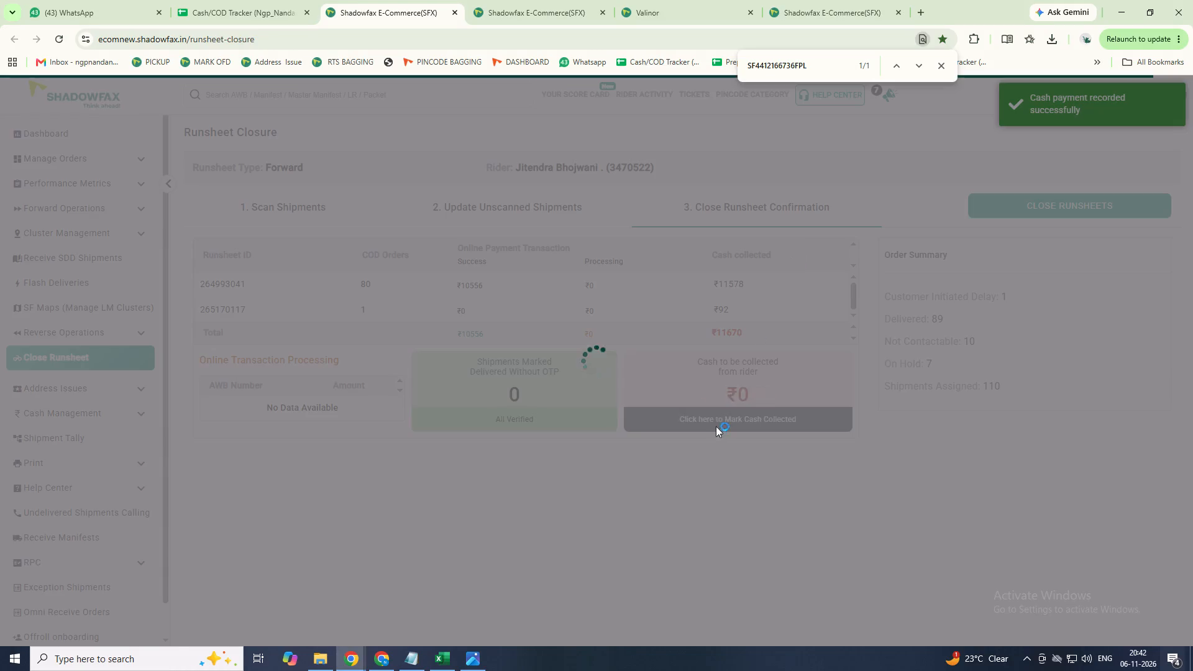
Mark the rider's cash as collected and close the Forward runsheets.
click(731, 418)
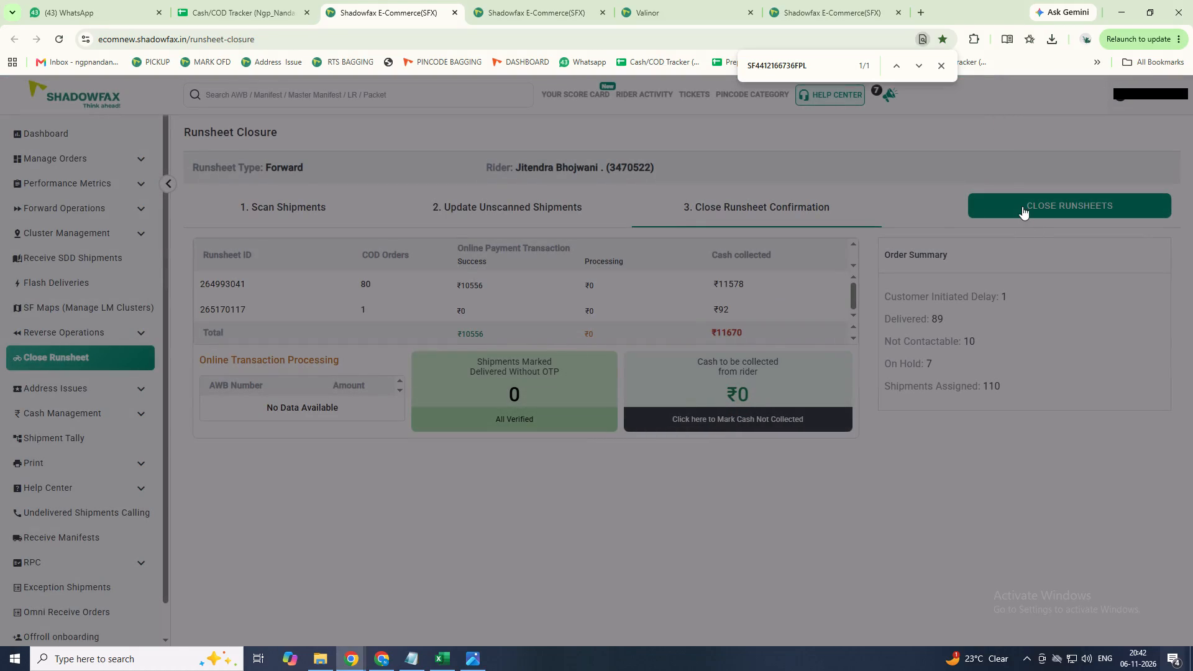
click(1022, 204)
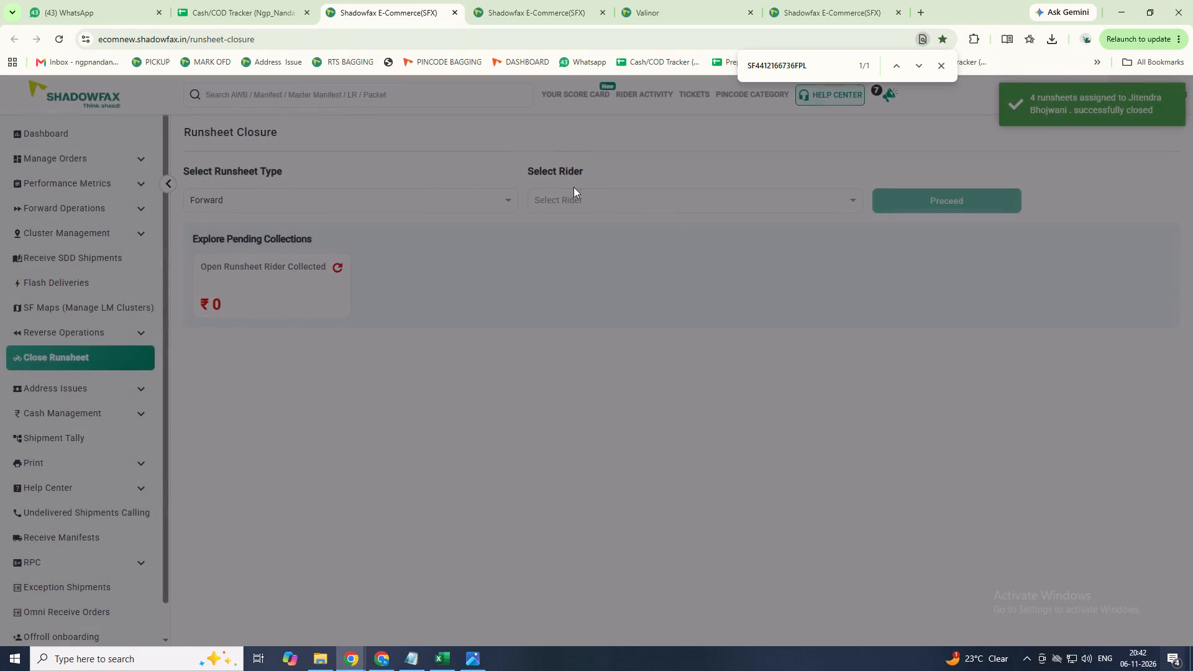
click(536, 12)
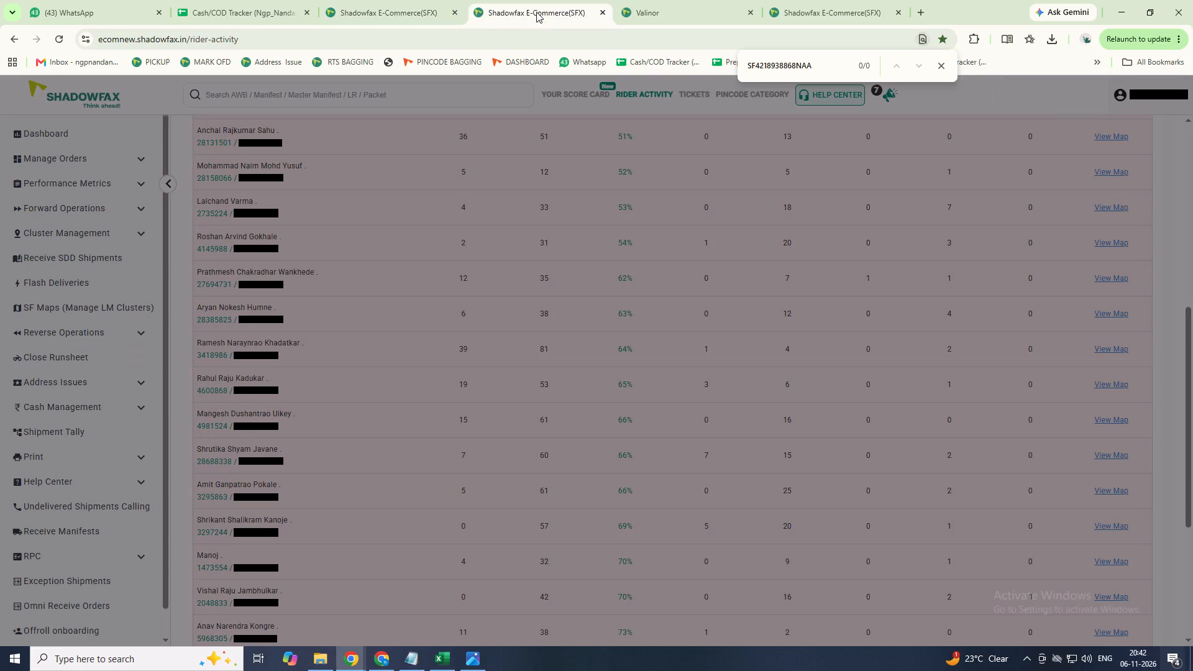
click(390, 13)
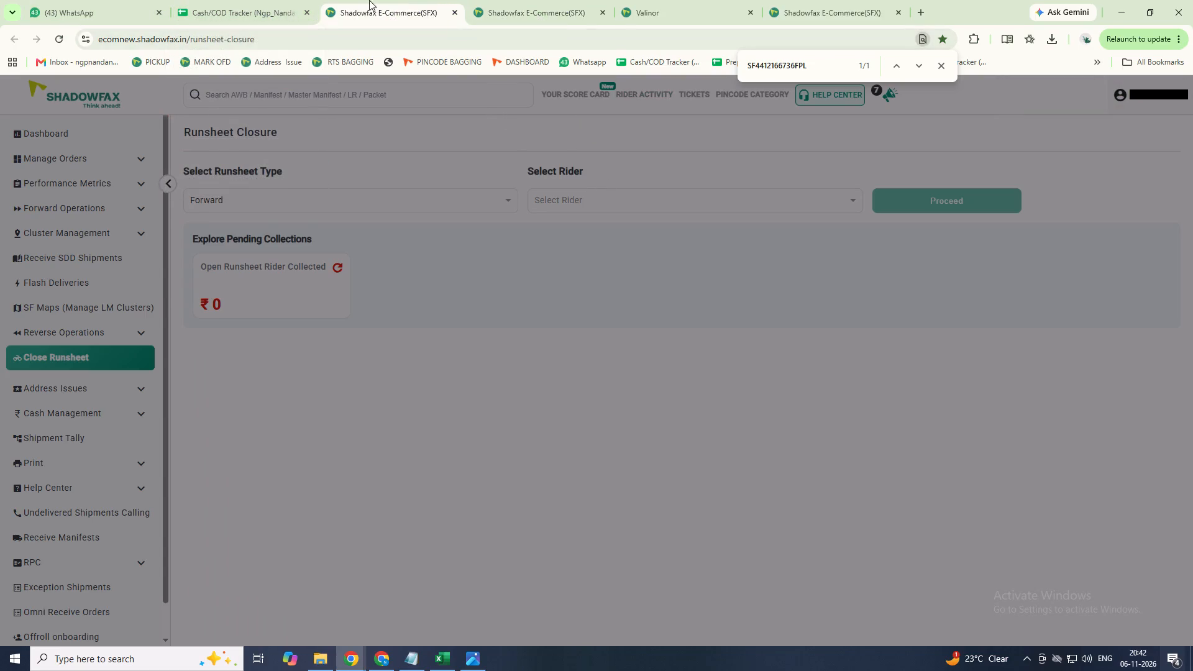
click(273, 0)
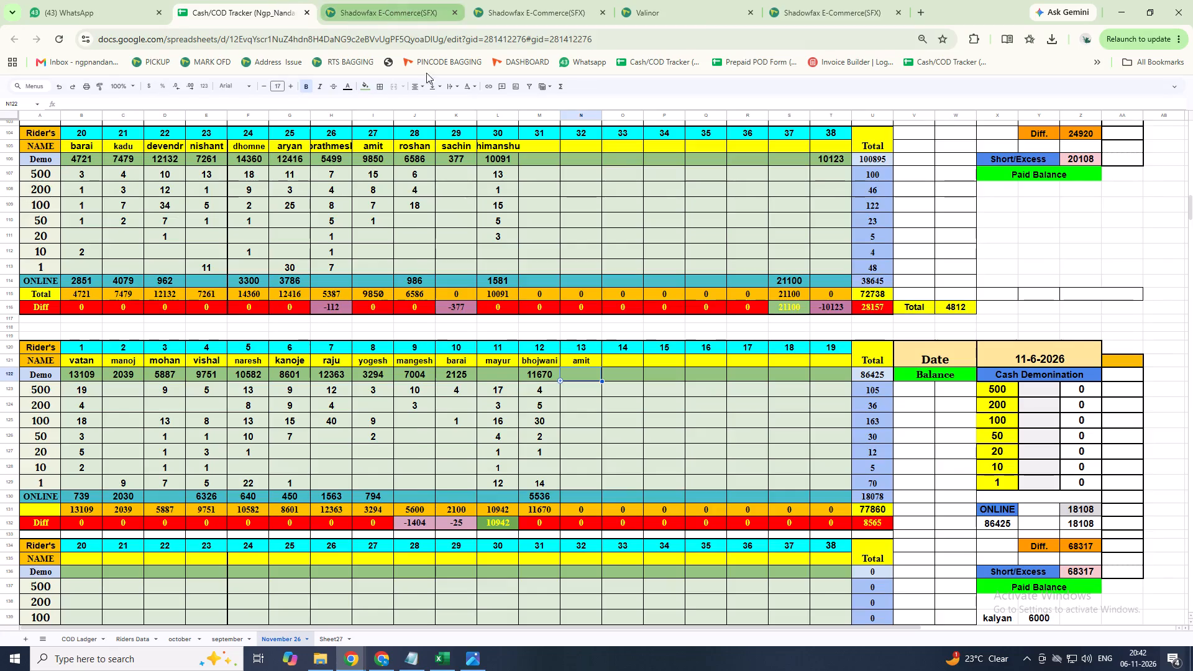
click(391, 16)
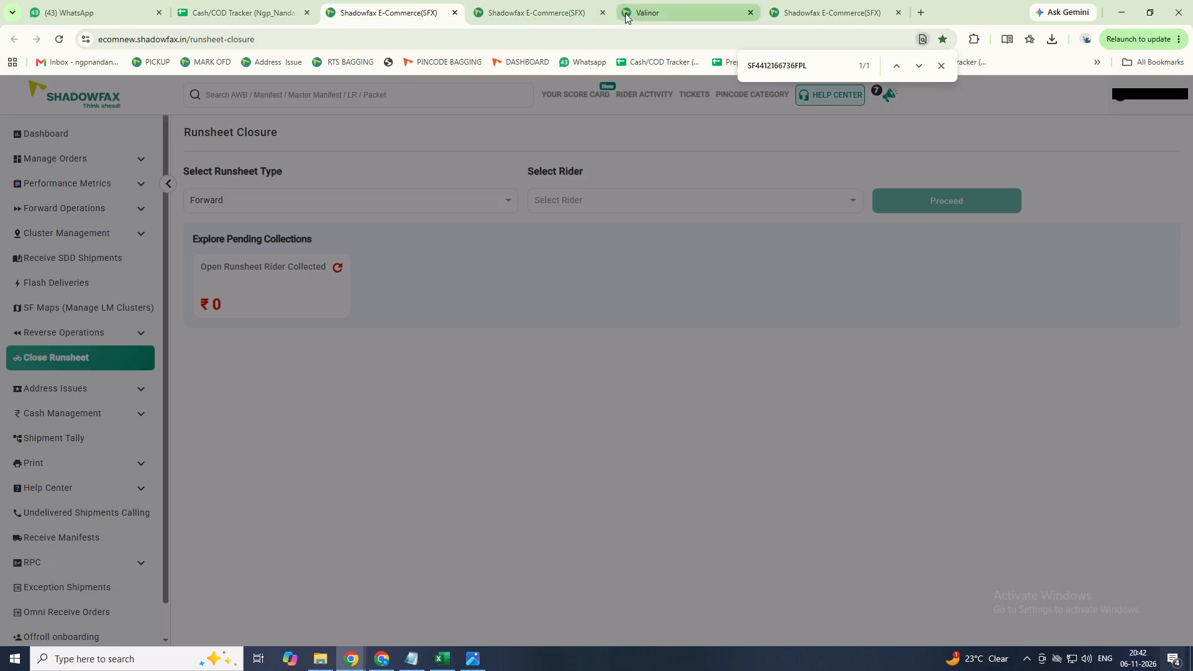
Open the Forward runsheet closure for the rider amit and proceed to the rider's unscanned shipments.
click(561, 7)
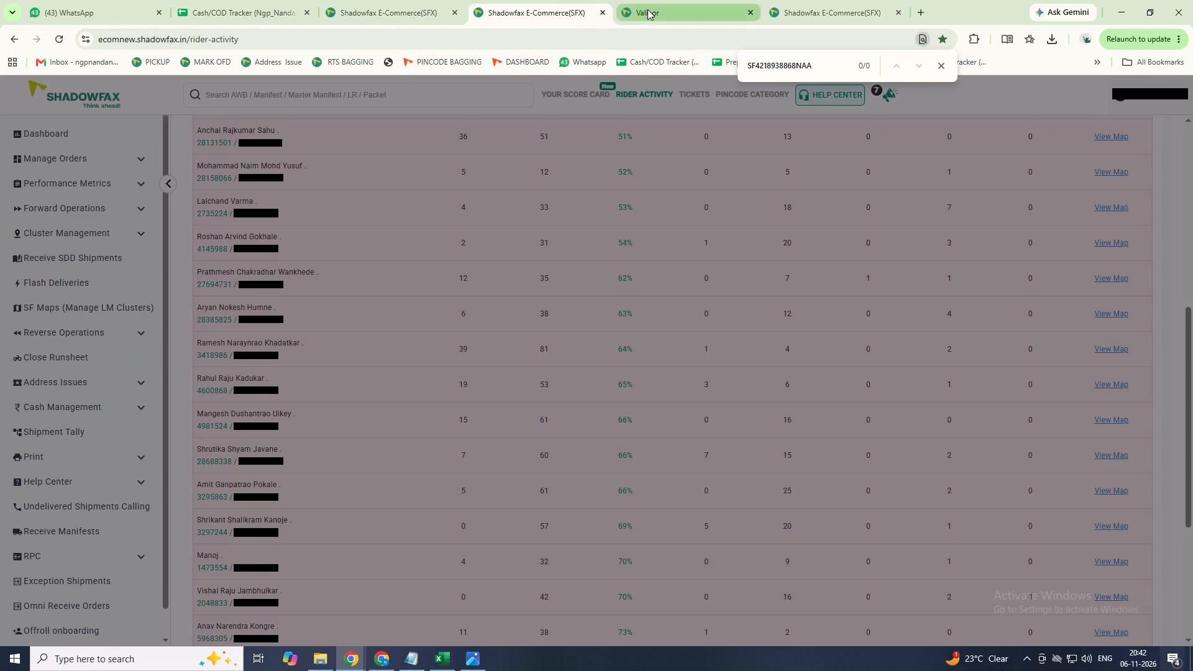
click(388, 5)
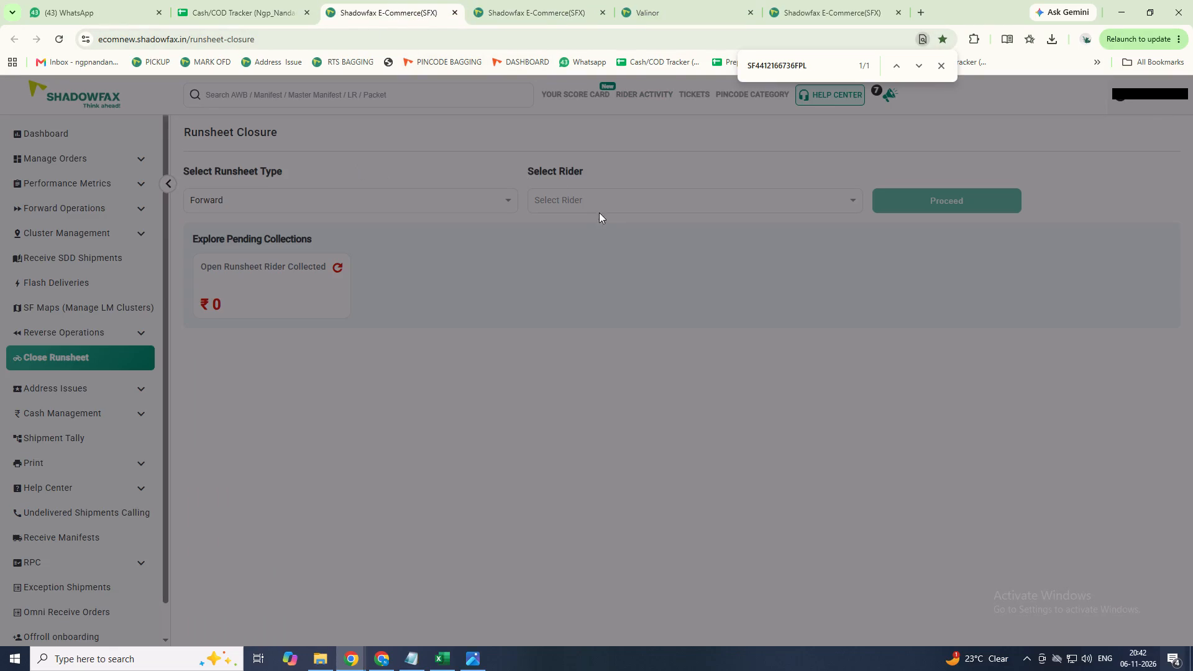
click(608, 199)
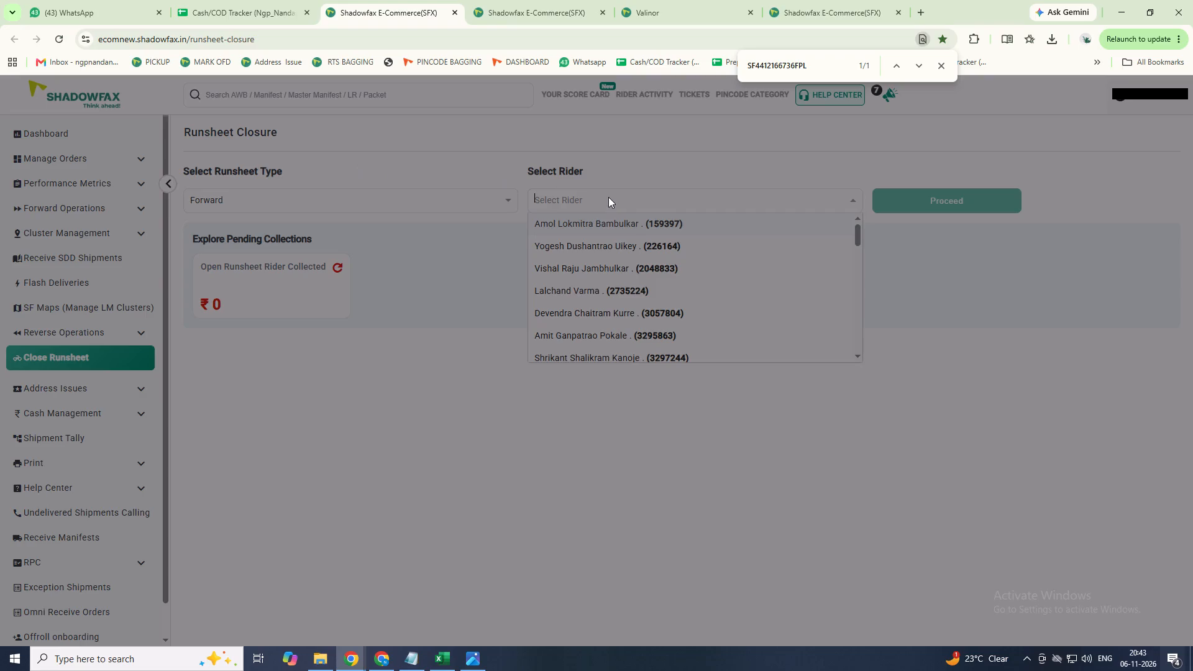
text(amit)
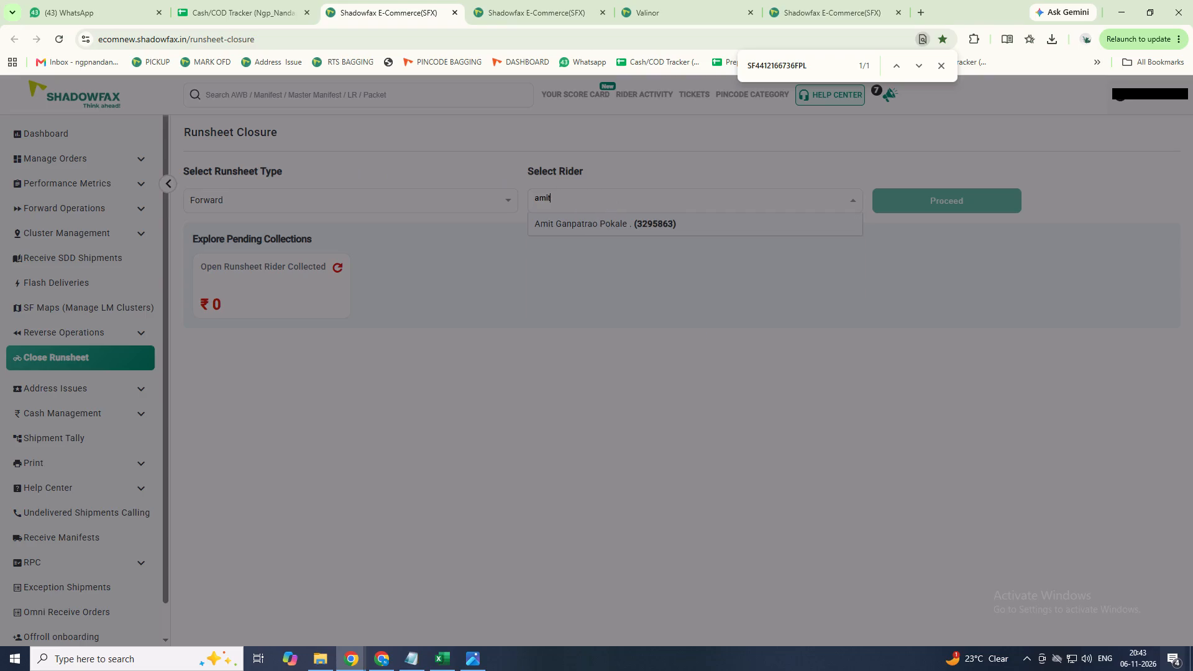
drag(563, 223, 570, 224)
click(912, 194)
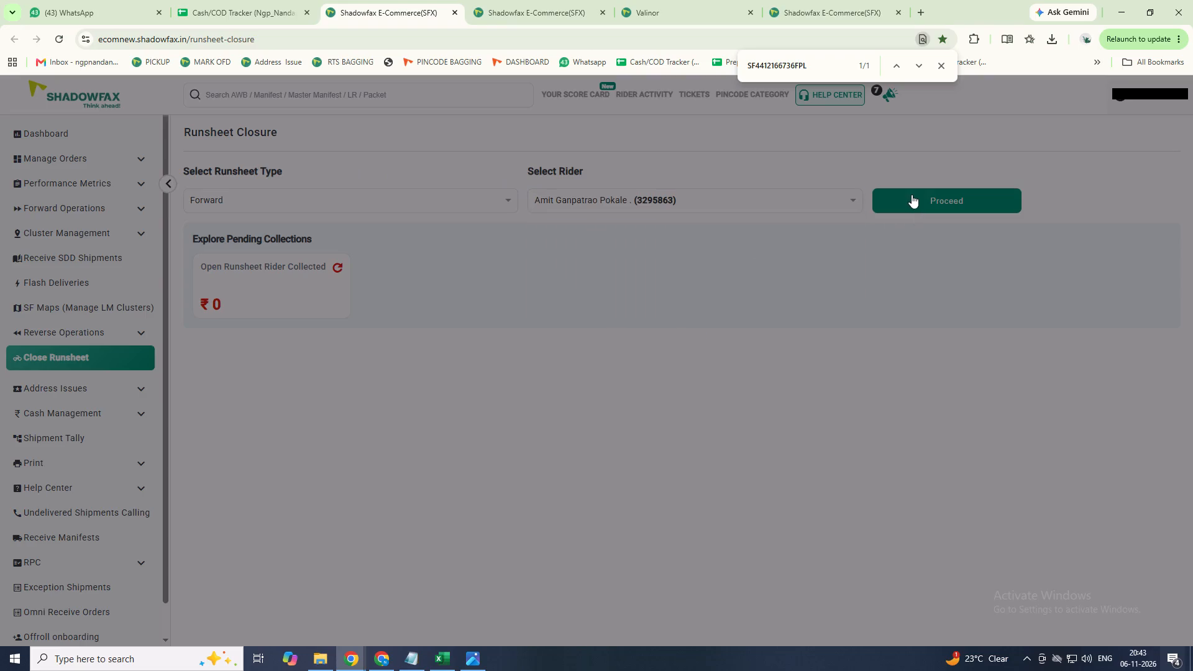
click(968, 210)
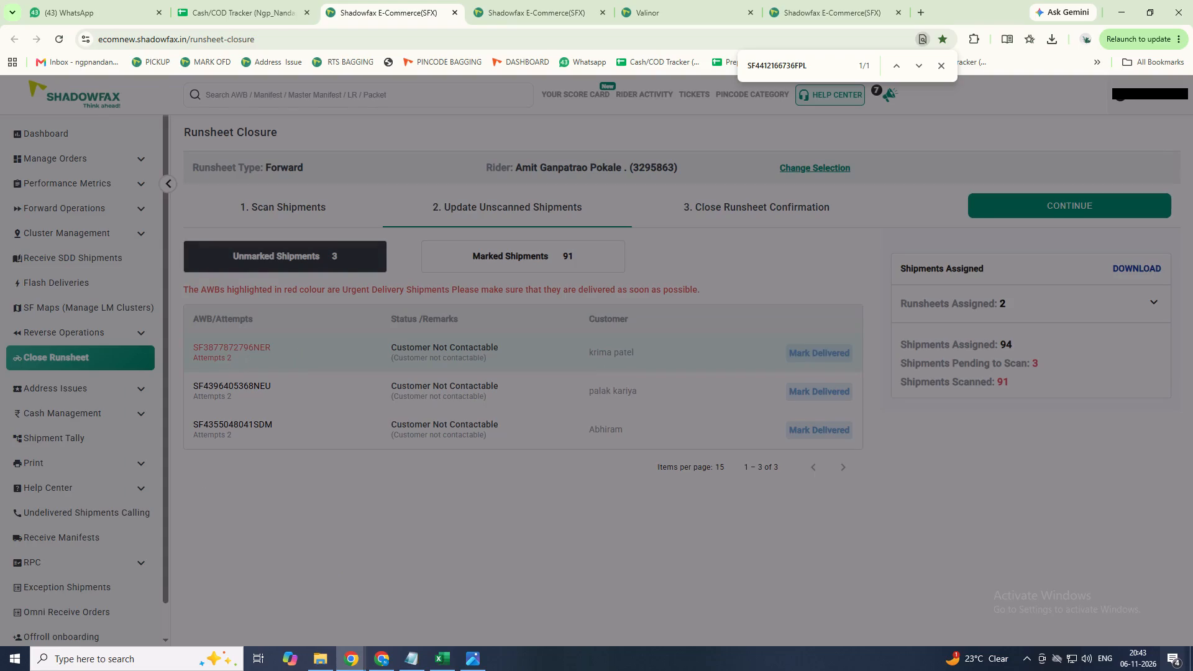
double_click(258, 342)
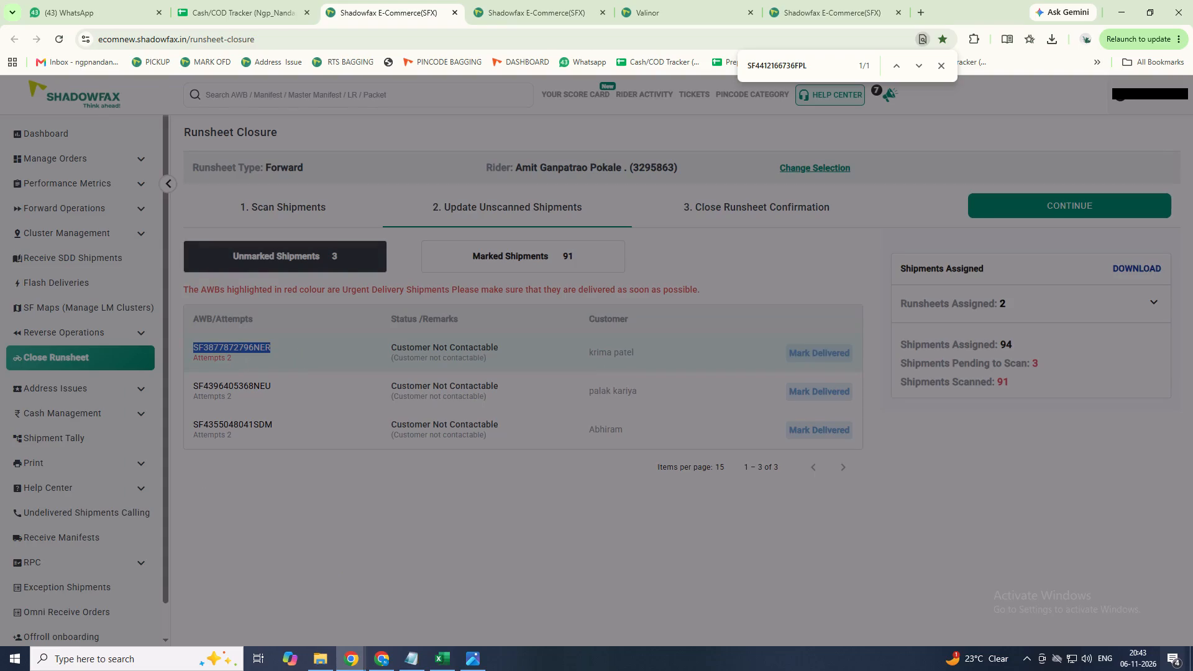
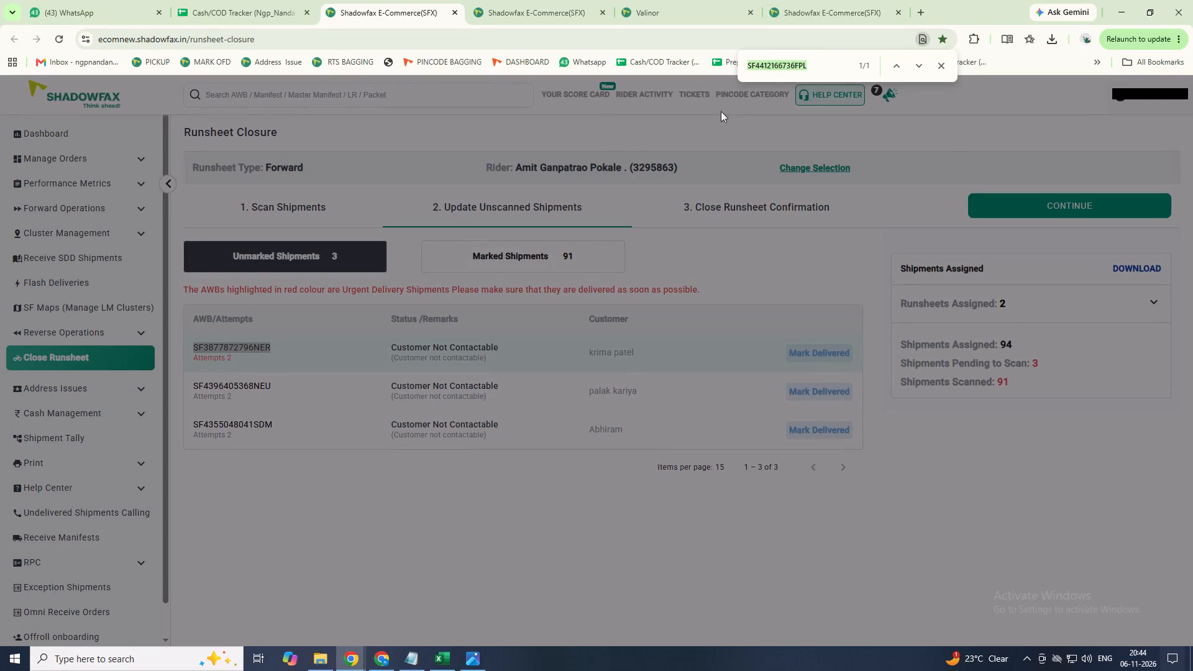
Return to the Scan Shipments stage of amit's Forward runsheet closure and enter the AWB beginning with sf44121 for scanning.
click(295, 214)
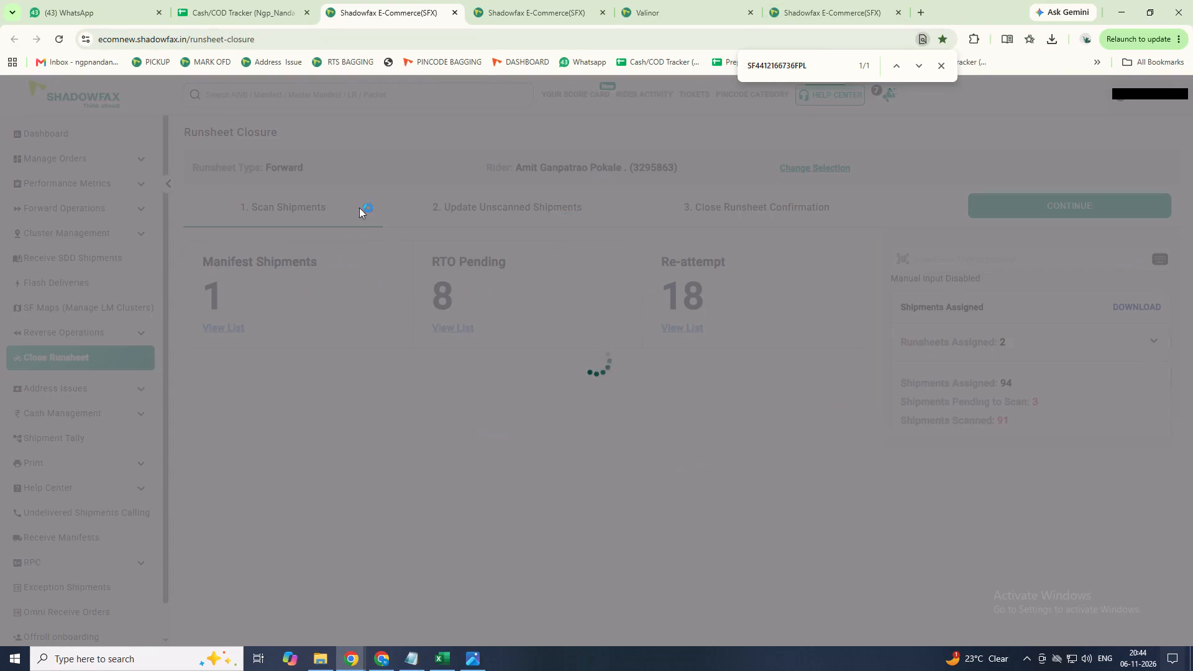
click(968, 269)
click(967, 267)
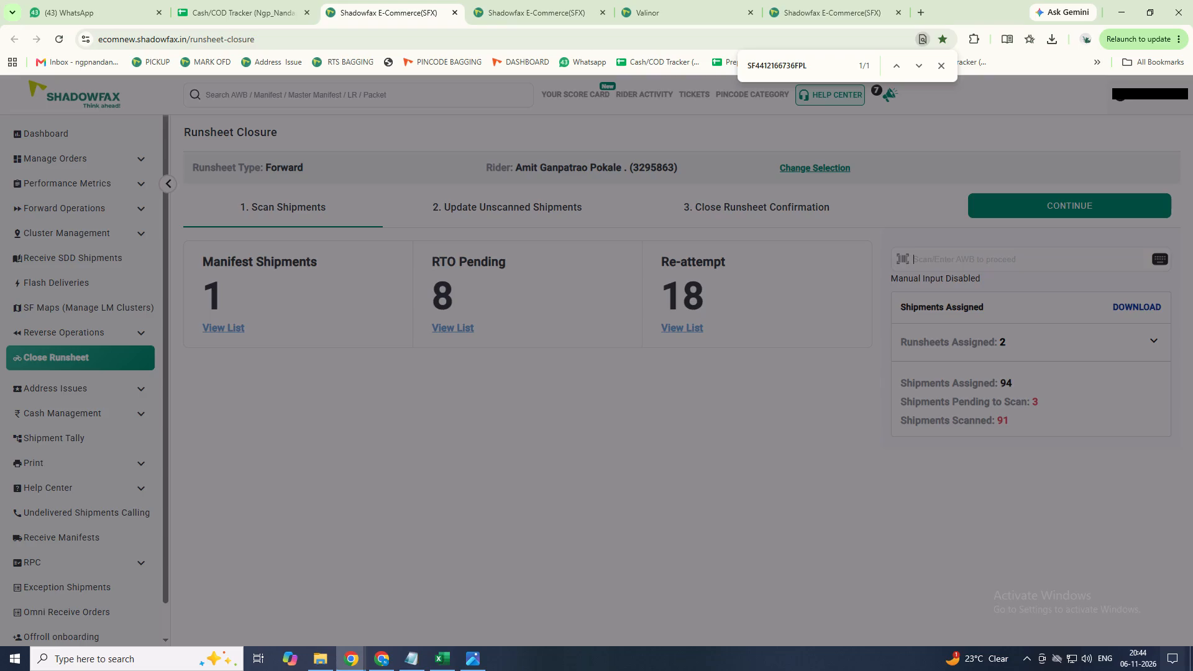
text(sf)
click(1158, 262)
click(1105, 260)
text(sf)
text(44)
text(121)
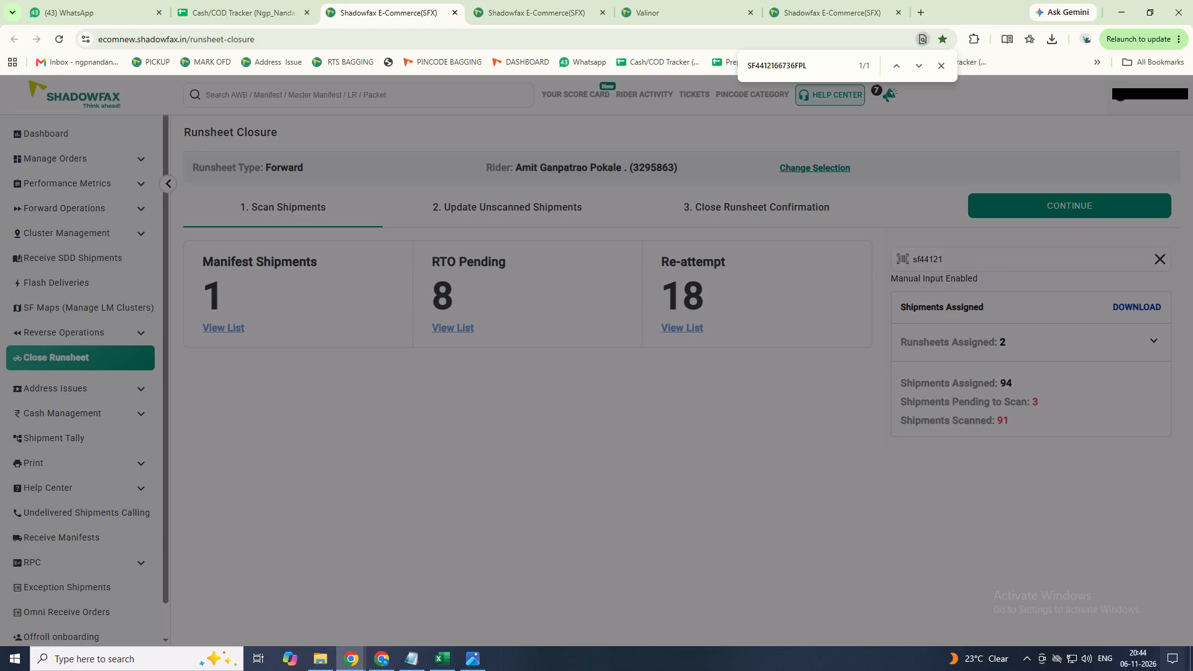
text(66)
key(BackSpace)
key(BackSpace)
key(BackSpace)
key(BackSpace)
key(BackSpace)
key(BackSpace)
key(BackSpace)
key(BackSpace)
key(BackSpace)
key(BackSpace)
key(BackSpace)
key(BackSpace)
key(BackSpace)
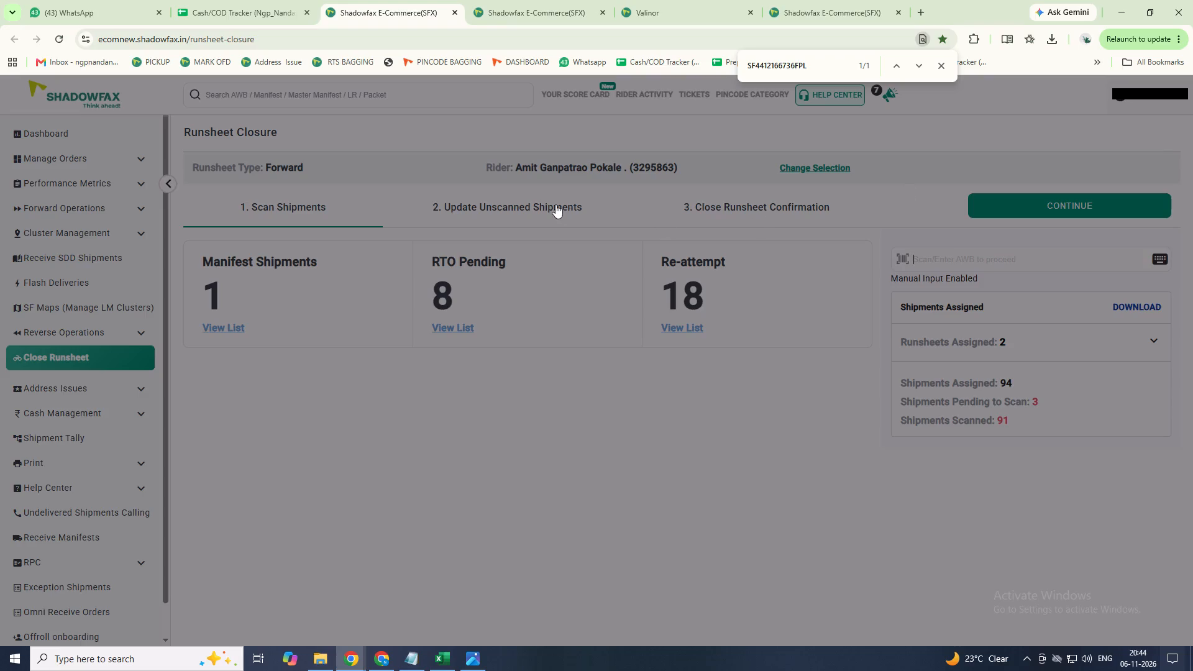
drag(542, 203, 536, 204)
double_click(257, 344)
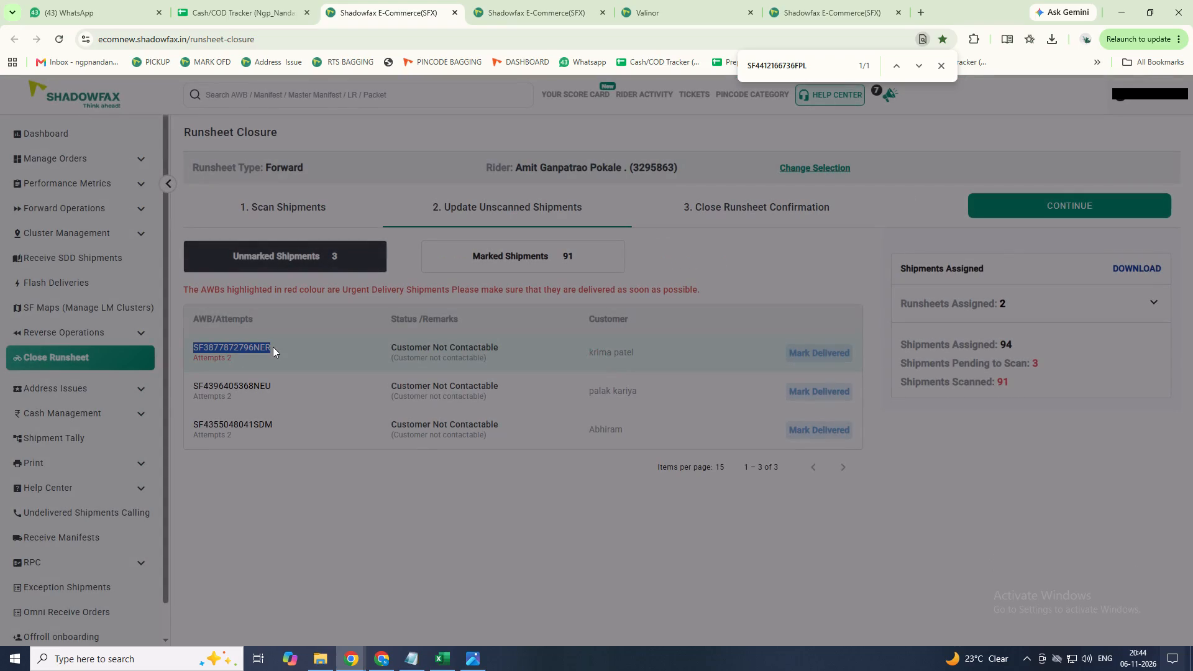
key(ctrl+c)
double_click(798, 60)
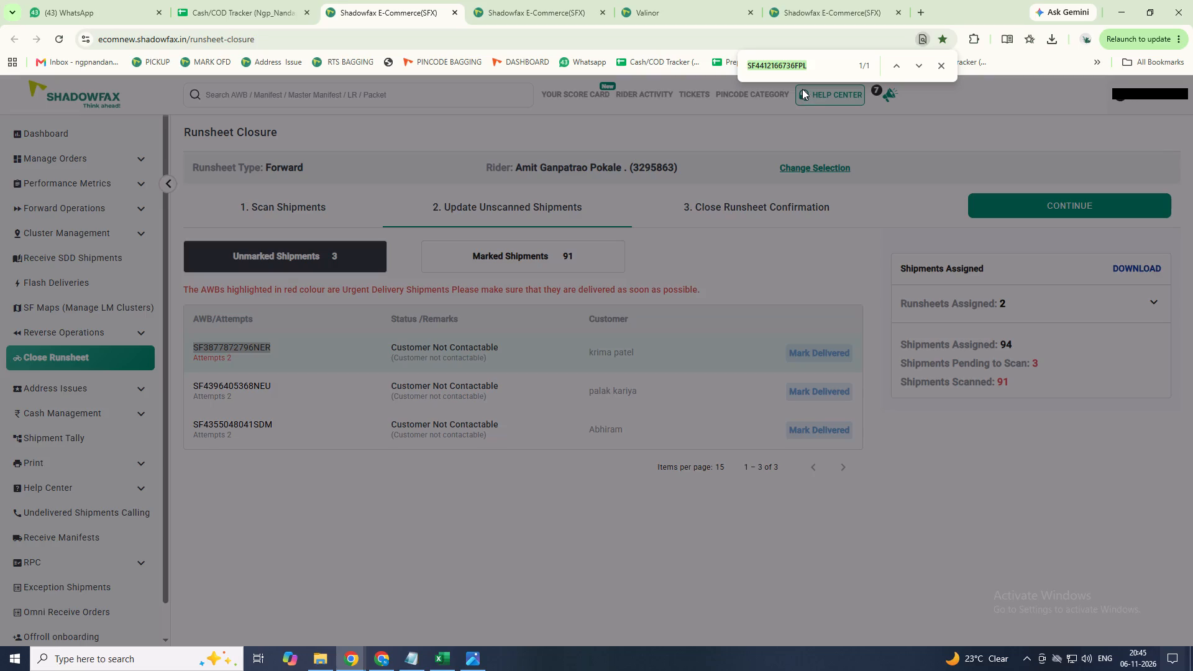
key(ctrl+v)
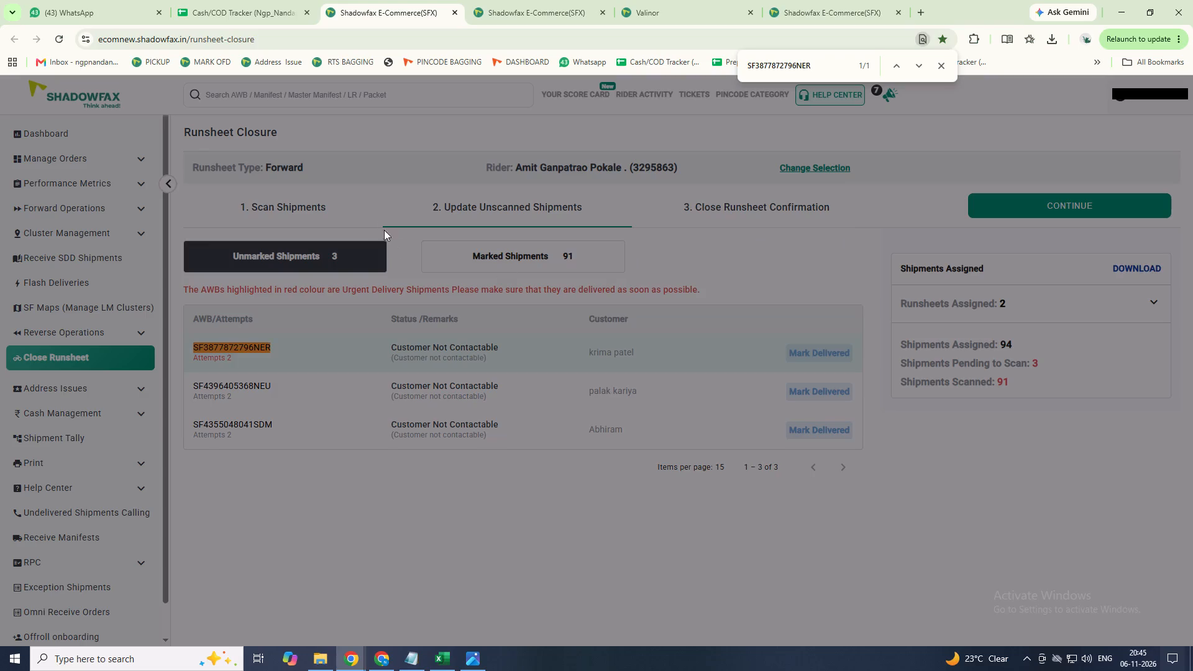
click(1027, 207)
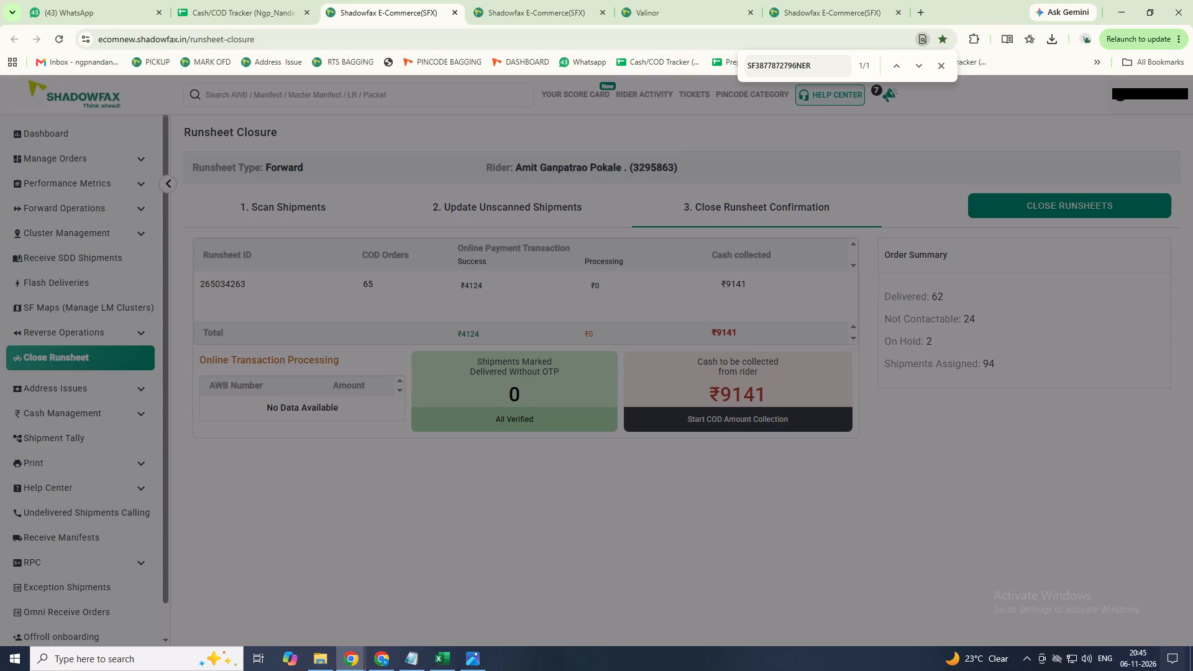
drag(280, 207, 296, 204)
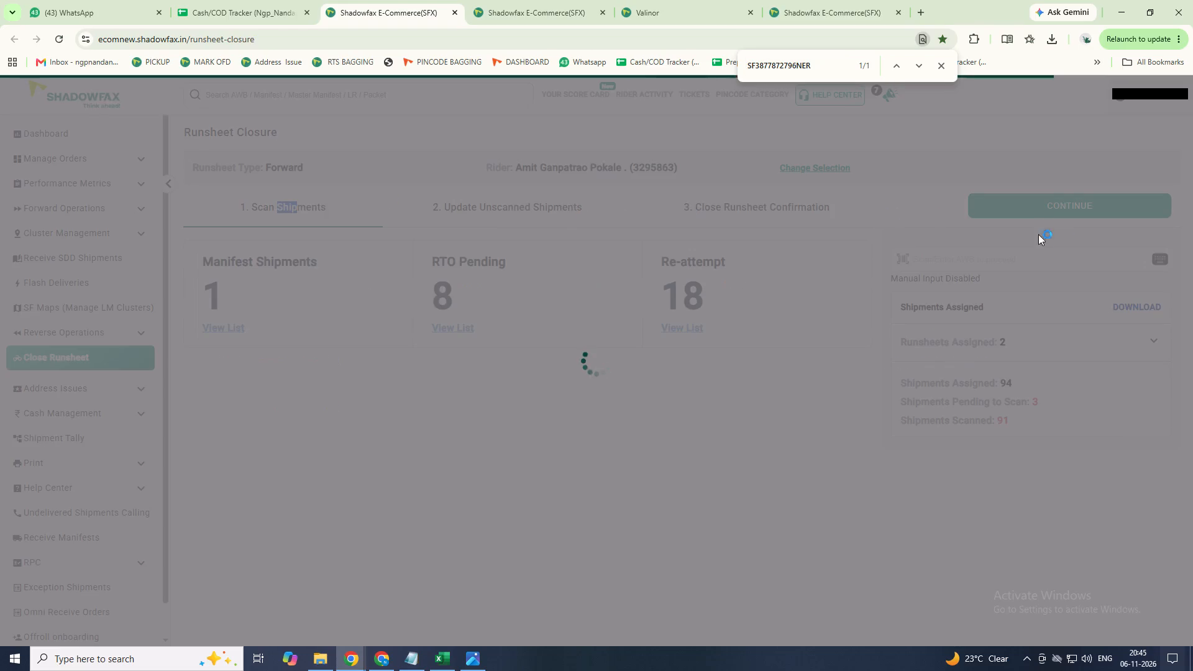
click(1159, 254)
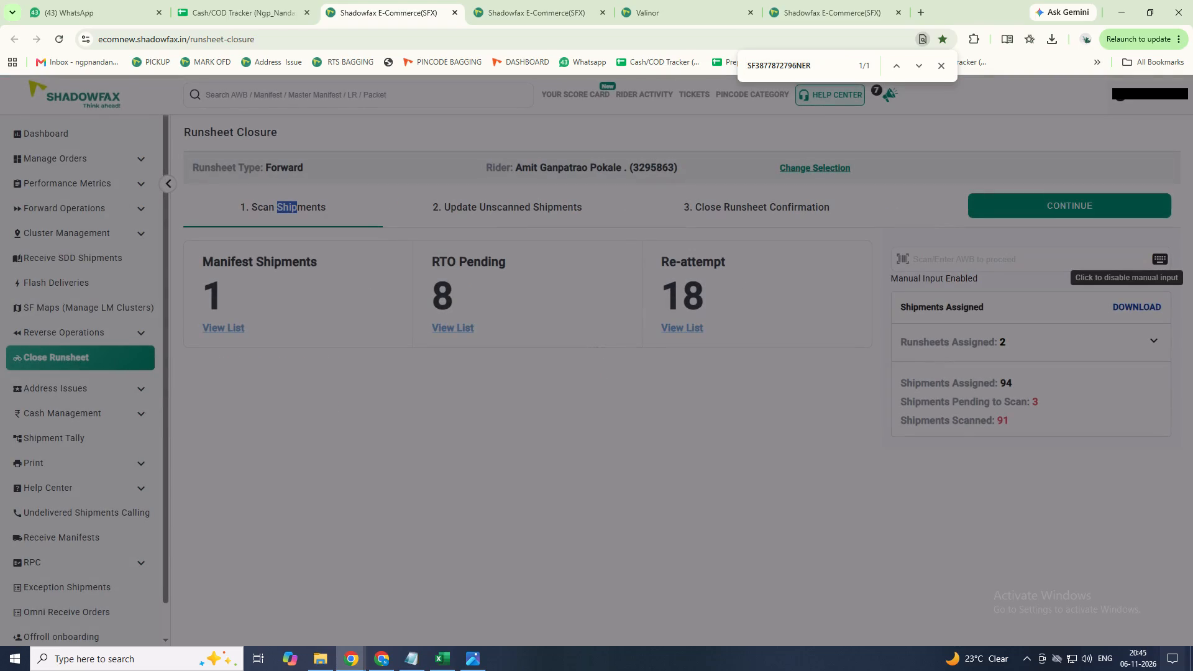
click(1127, 259)
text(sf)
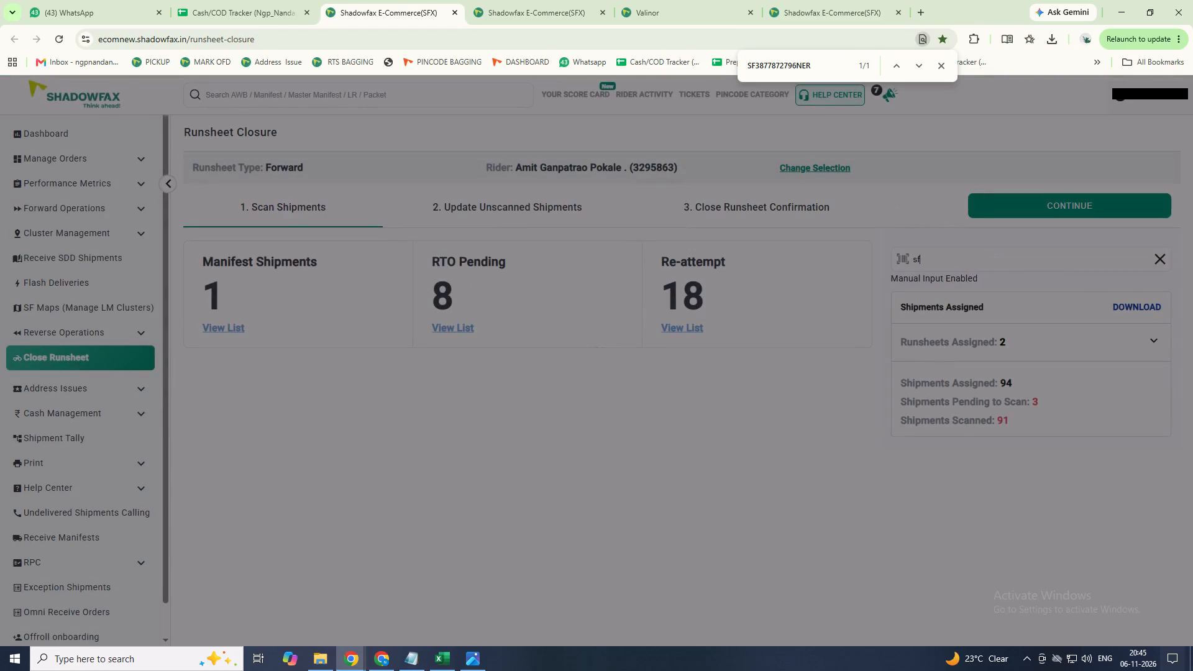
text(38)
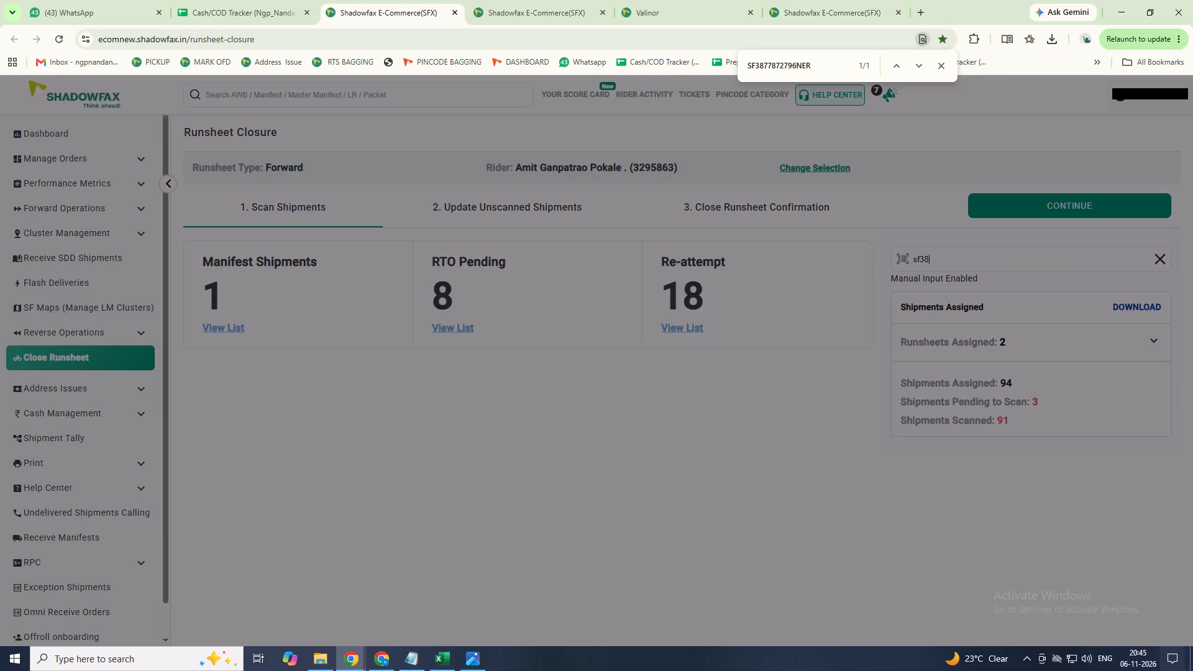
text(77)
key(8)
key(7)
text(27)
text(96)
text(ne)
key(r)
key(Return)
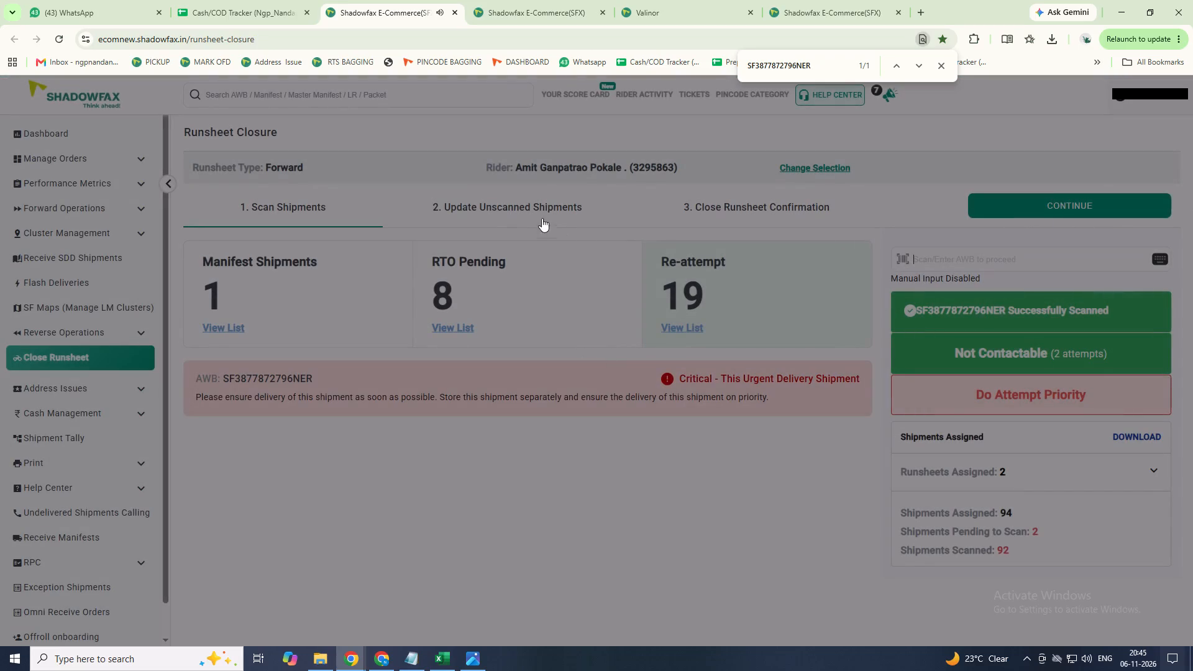
click(540, 208)
double_click(267, 347)
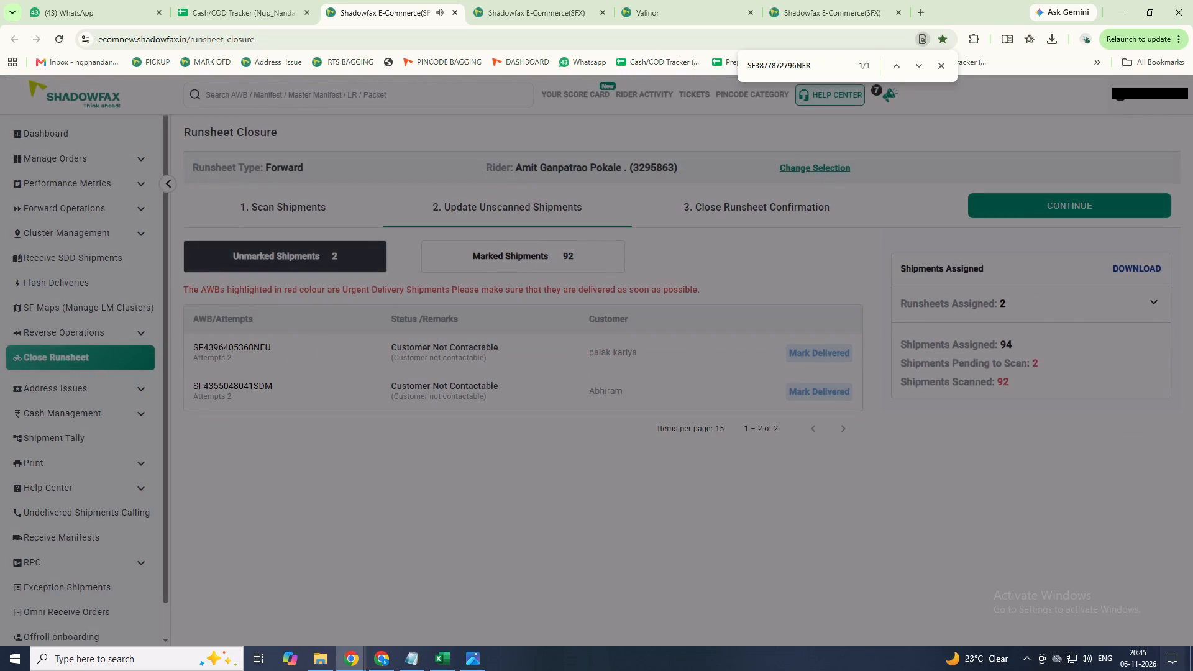
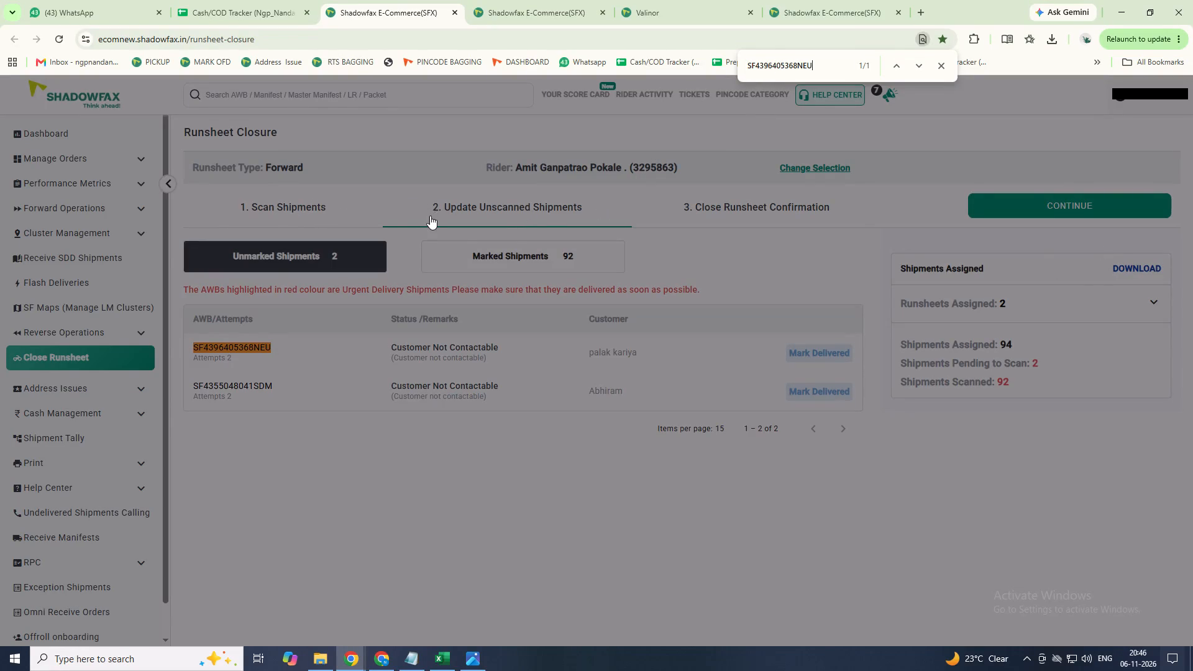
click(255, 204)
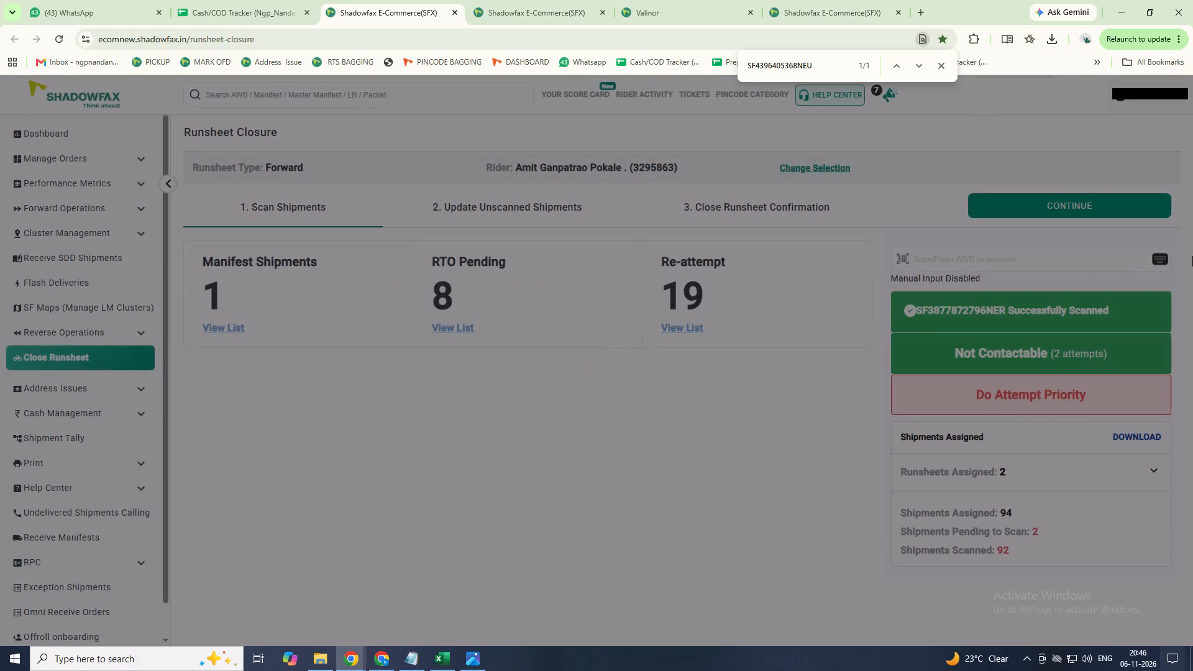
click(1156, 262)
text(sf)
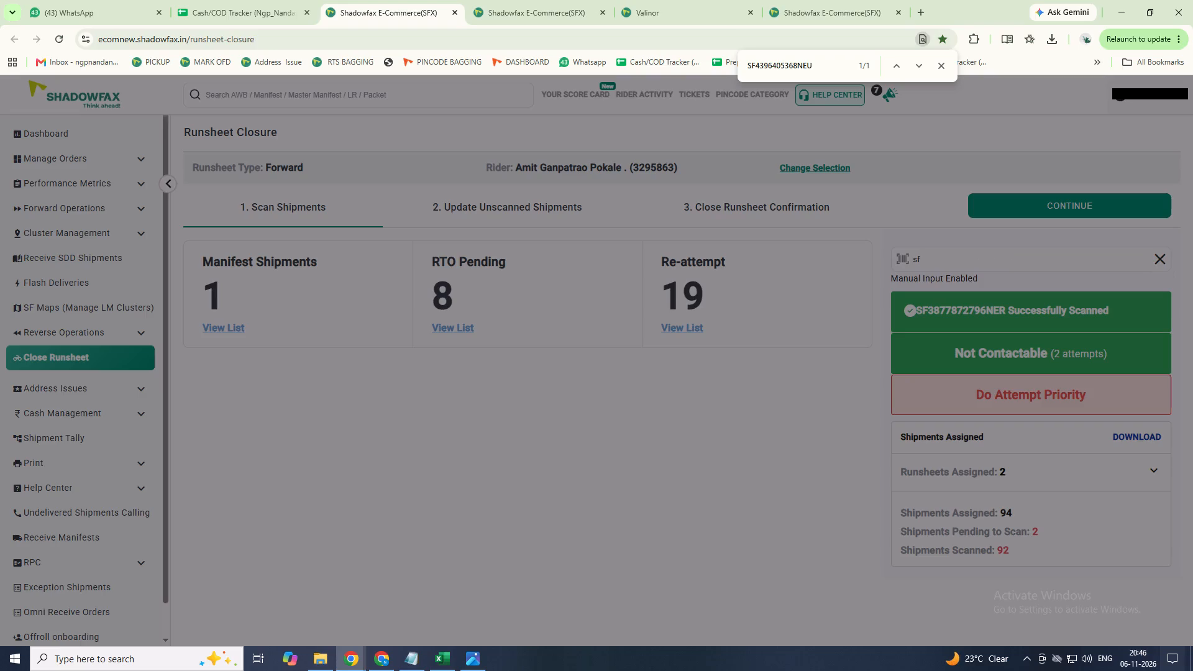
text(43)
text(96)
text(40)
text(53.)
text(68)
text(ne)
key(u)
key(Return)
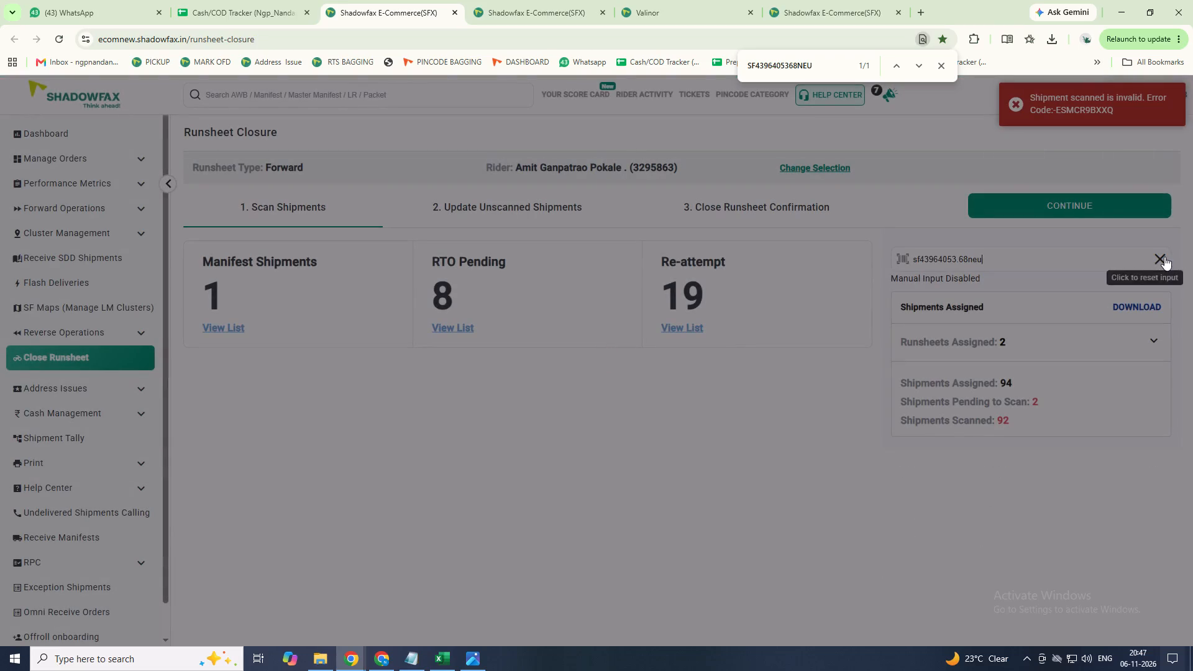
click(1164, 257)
Enable manual AWB input again in Scan Shipments to re-enter the shipment's AWB.
click(1020, 263)
text(sf)
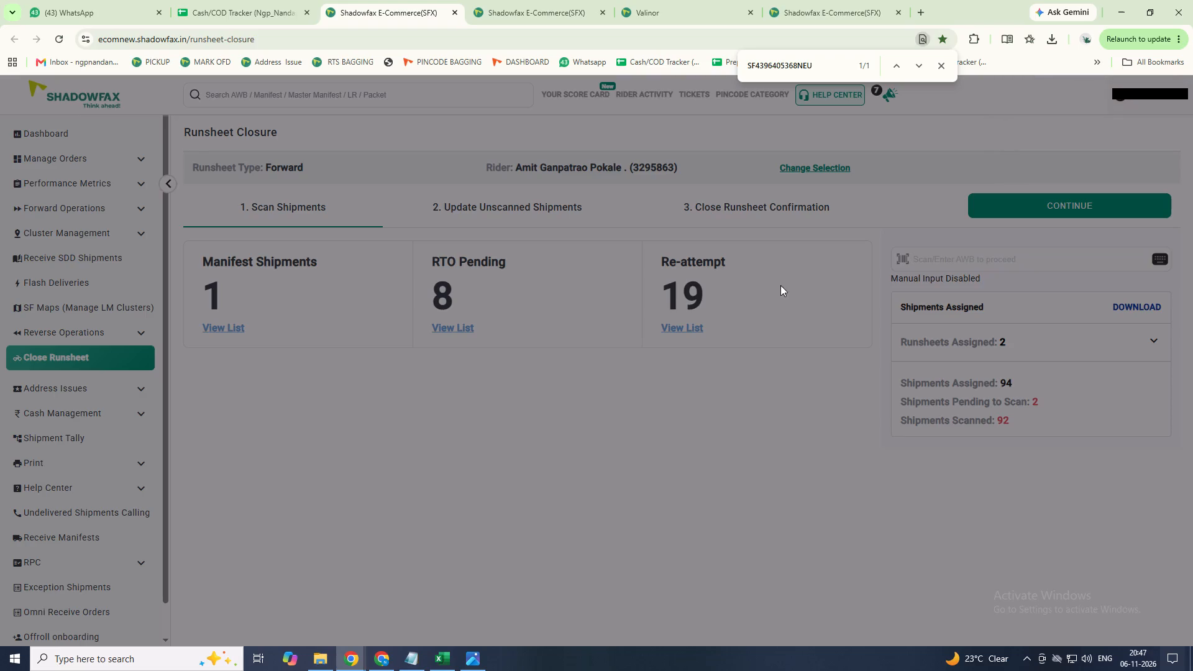
click(1163, 251)
click(1162, 257)
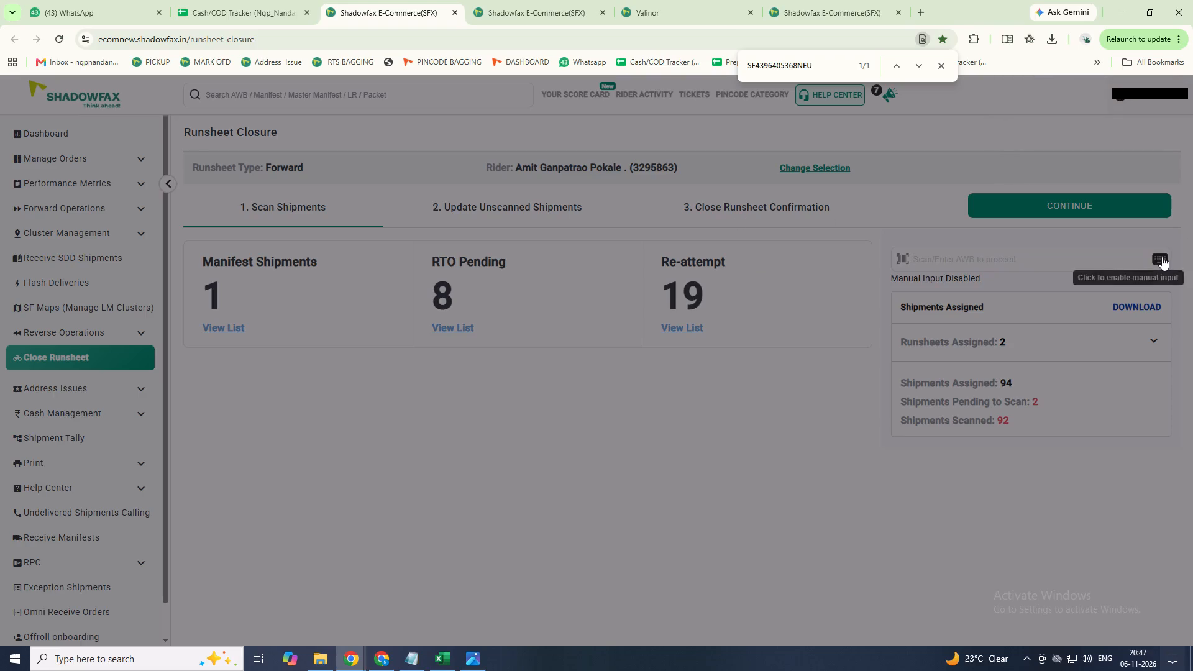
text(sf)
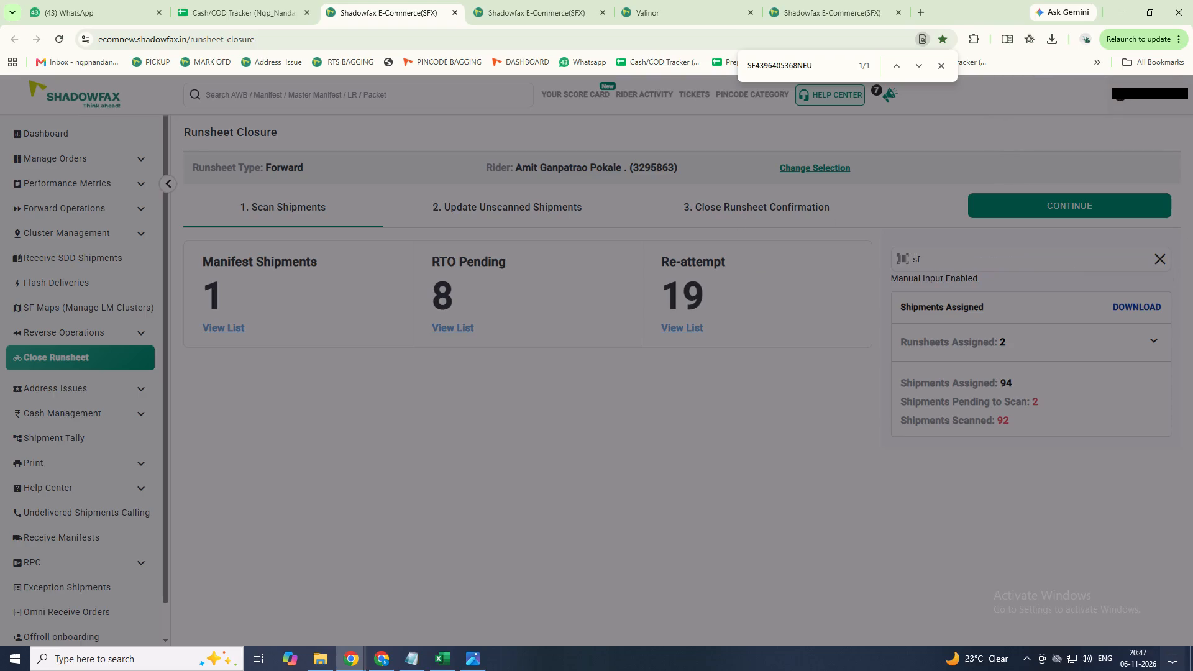
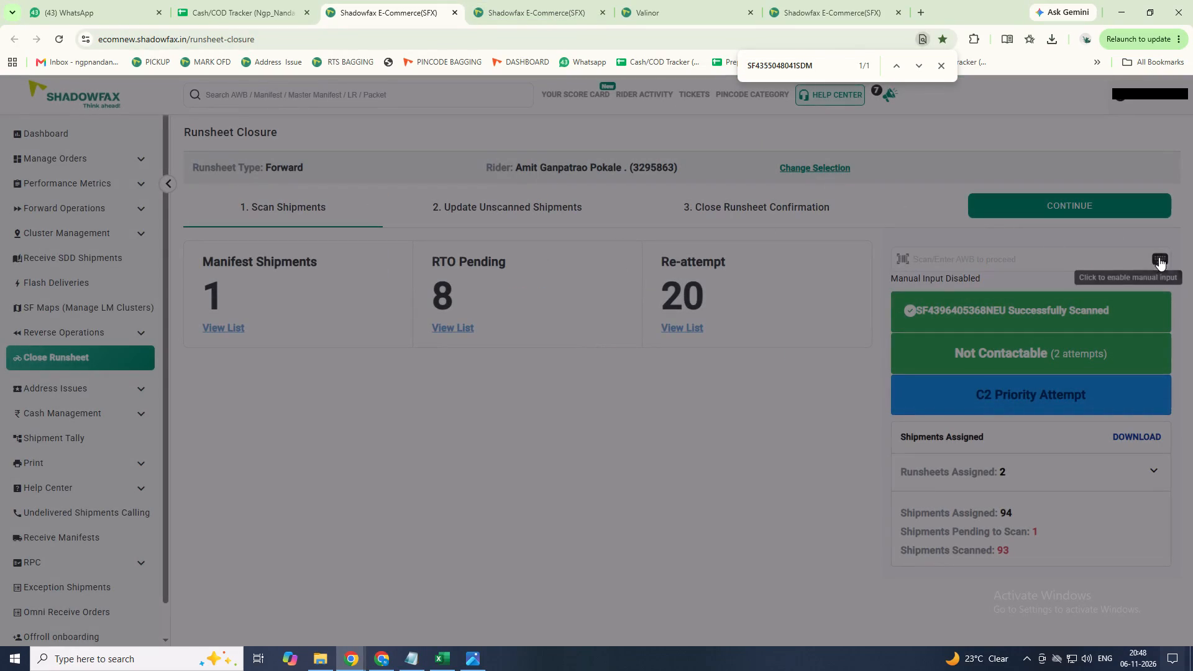
click(1159, 258)
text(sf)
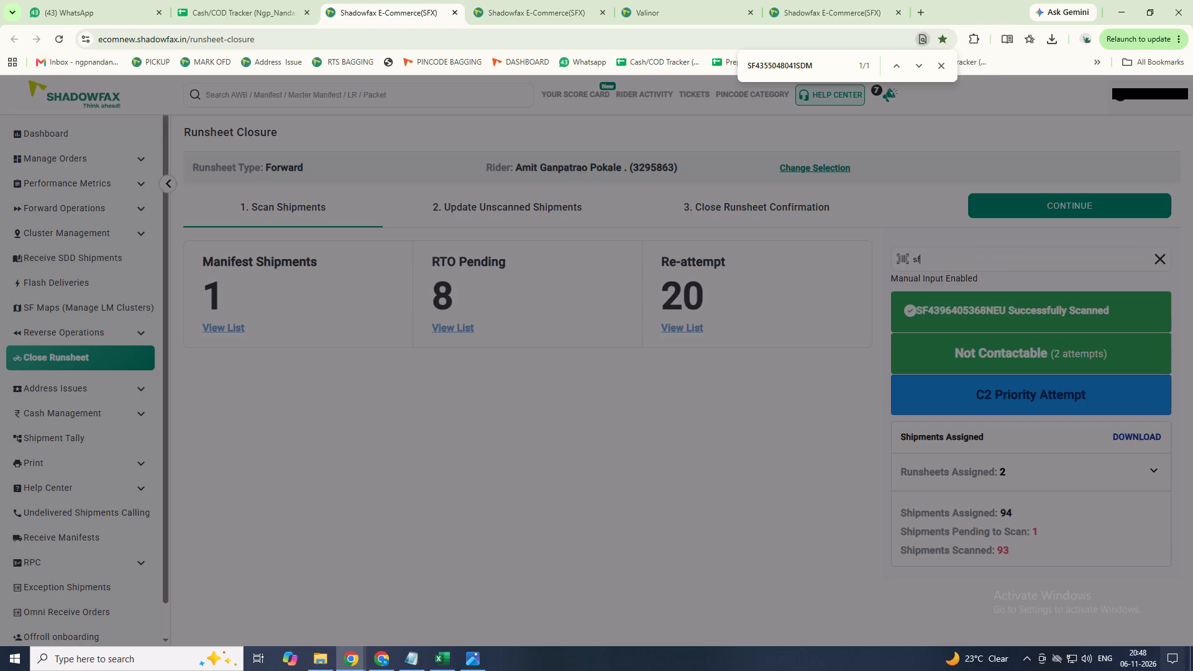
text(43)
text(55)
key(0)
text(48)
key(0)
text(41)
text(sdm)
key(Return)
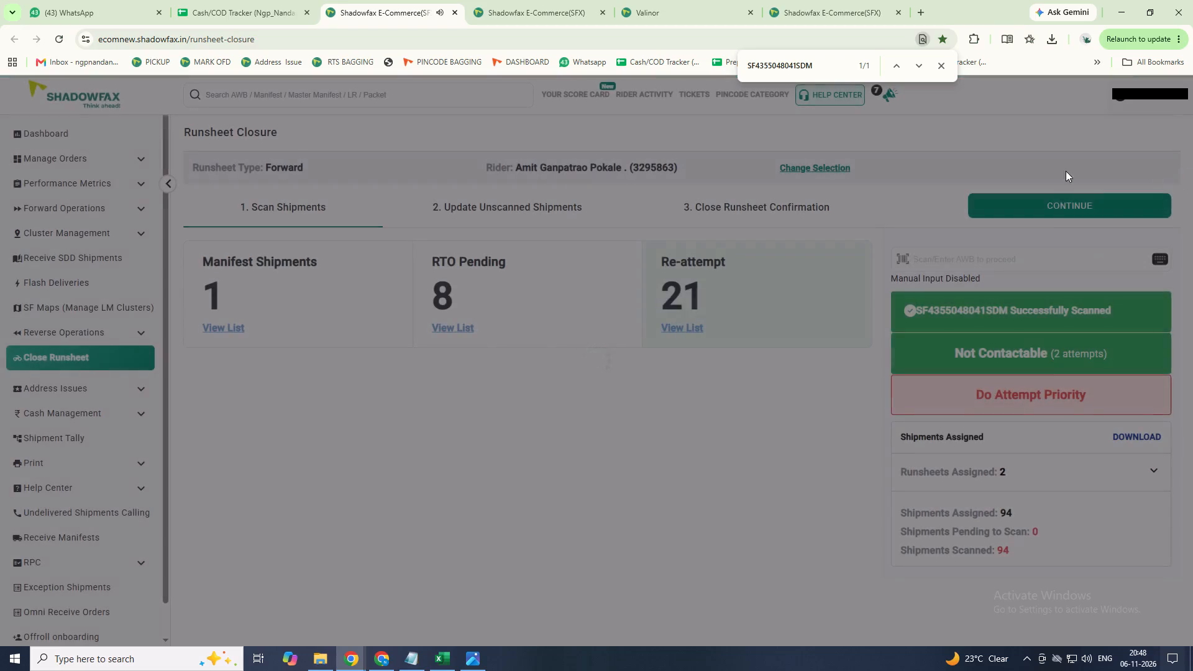
Continue past the shipment scanning and unscanned-shipment stages to Close Runsheet Confirmation.
click(1049, 208)
click(1047, 206)
click(1047, 206)
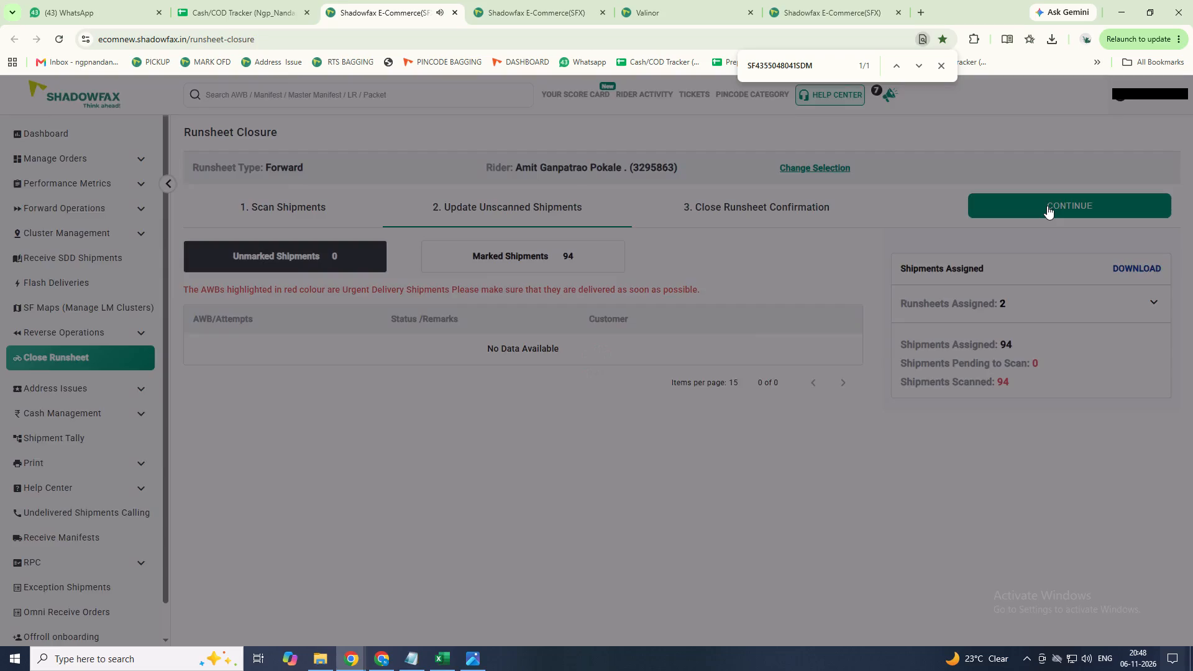
In the Cash/COD Tracker, record 11822 as amit's Demo amount in the 11-6-2026 block.
click(208, 6)
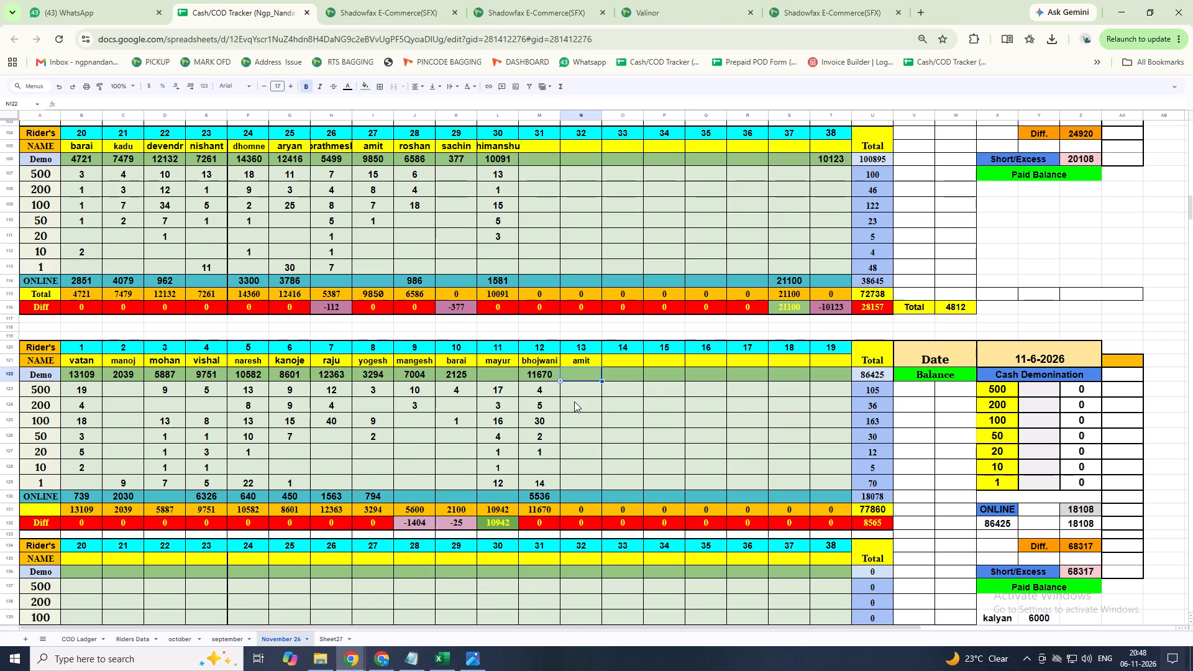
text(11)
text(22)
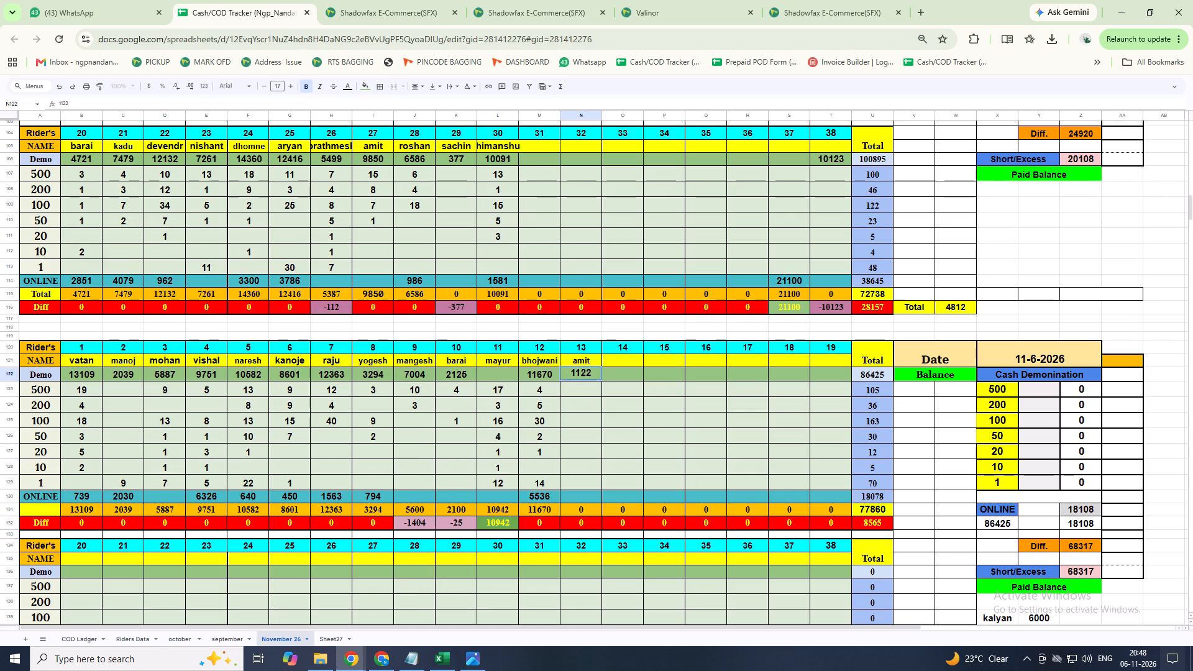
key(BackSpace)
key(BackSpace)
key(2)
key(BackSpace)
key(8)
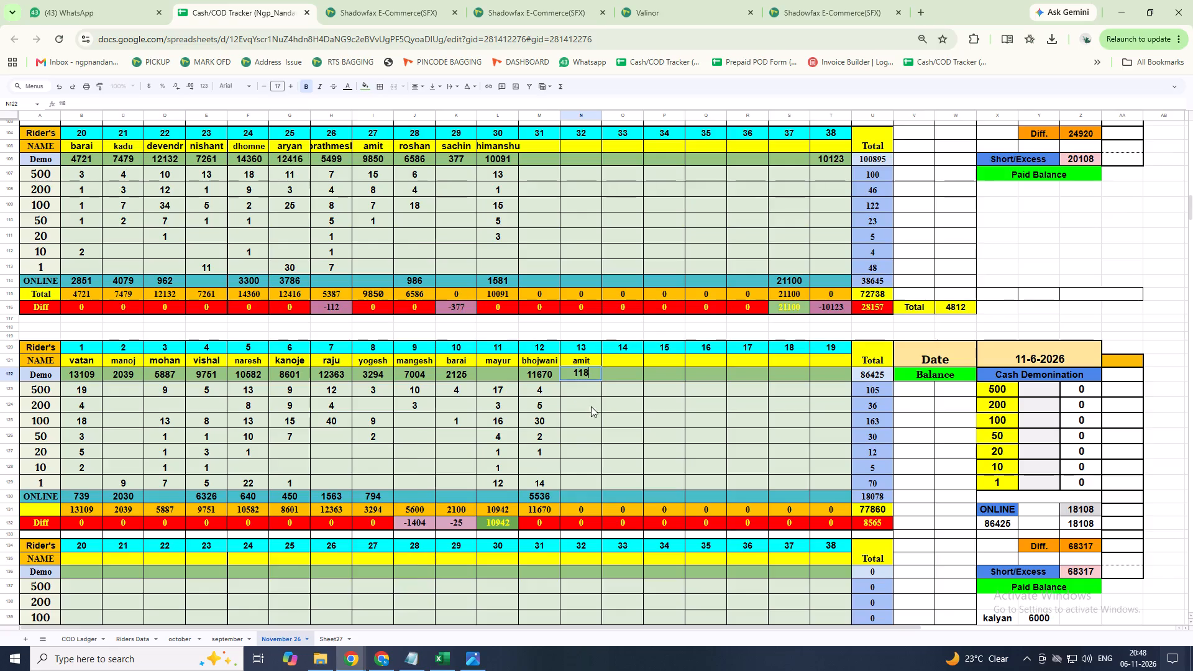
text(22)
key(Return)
Record amit's cash denominations in the tracker's 11-6-2026 block: 15 notes of 500 and 12 notes of 200.
click(382, 15)
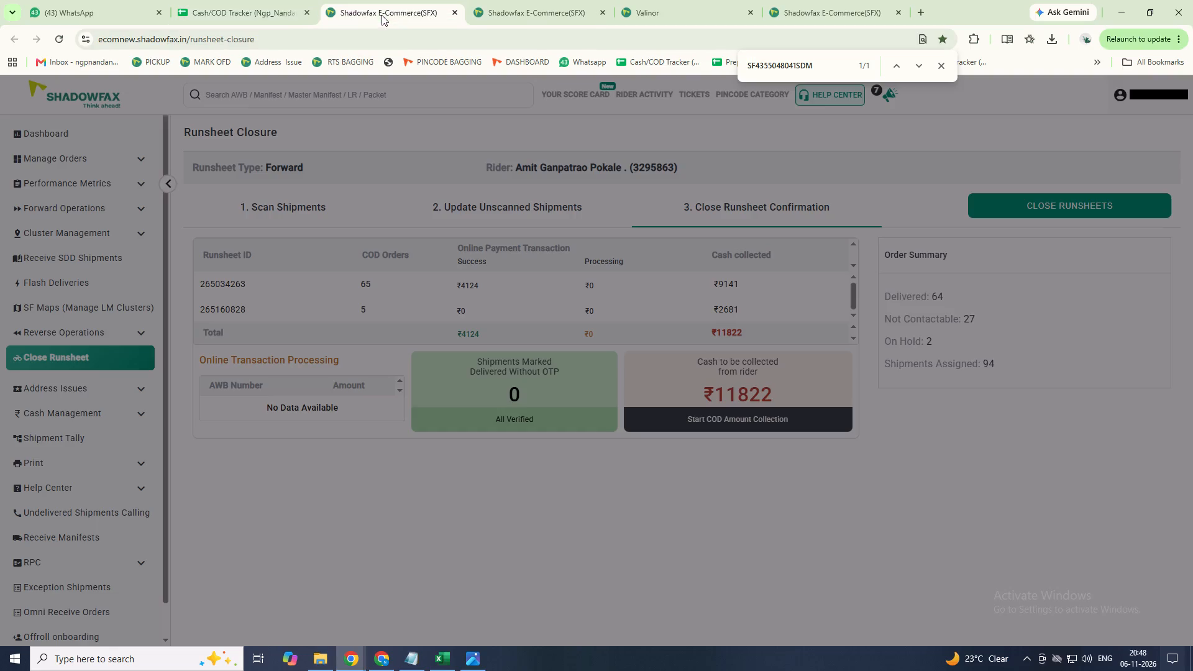
click(255, 4)
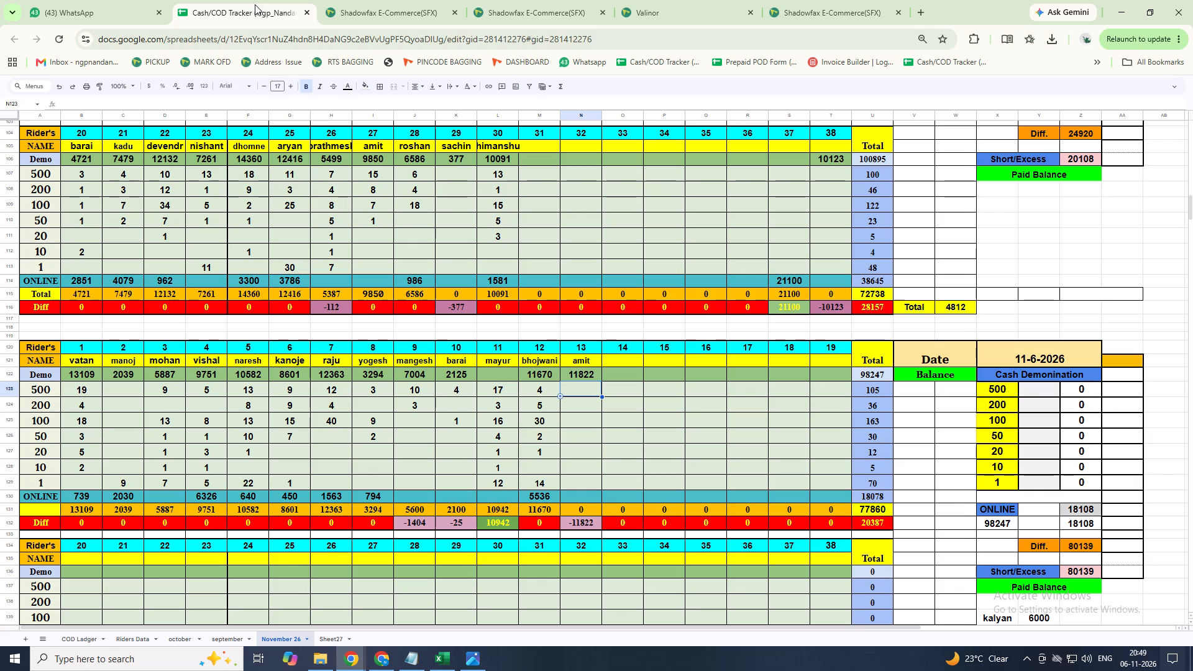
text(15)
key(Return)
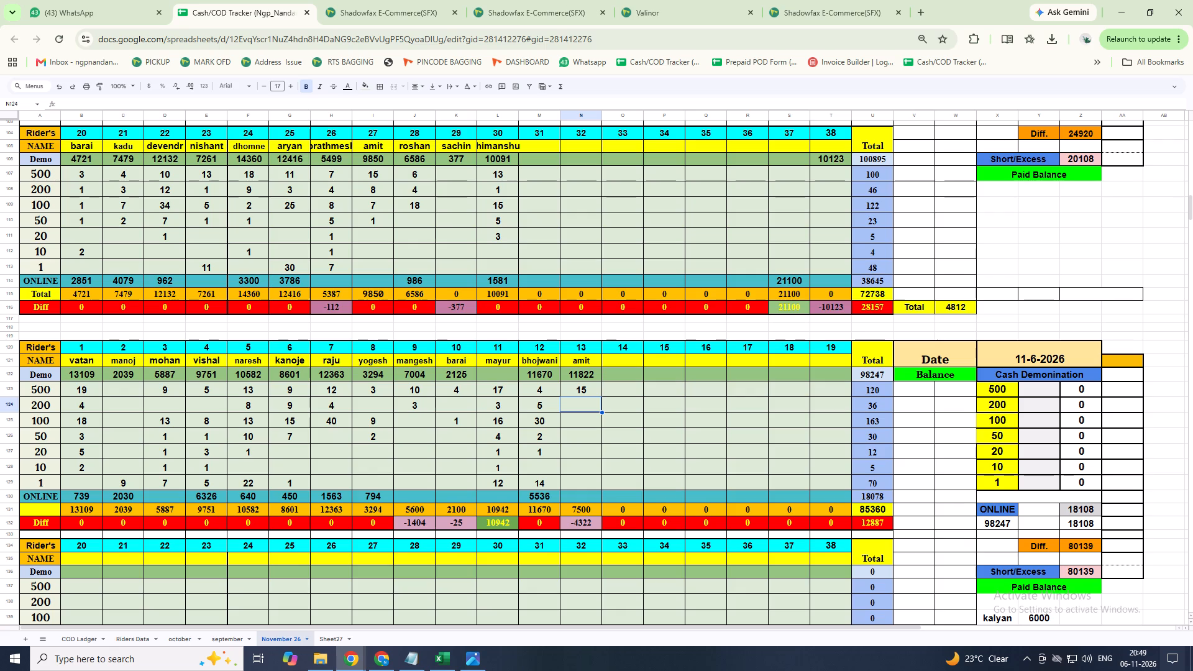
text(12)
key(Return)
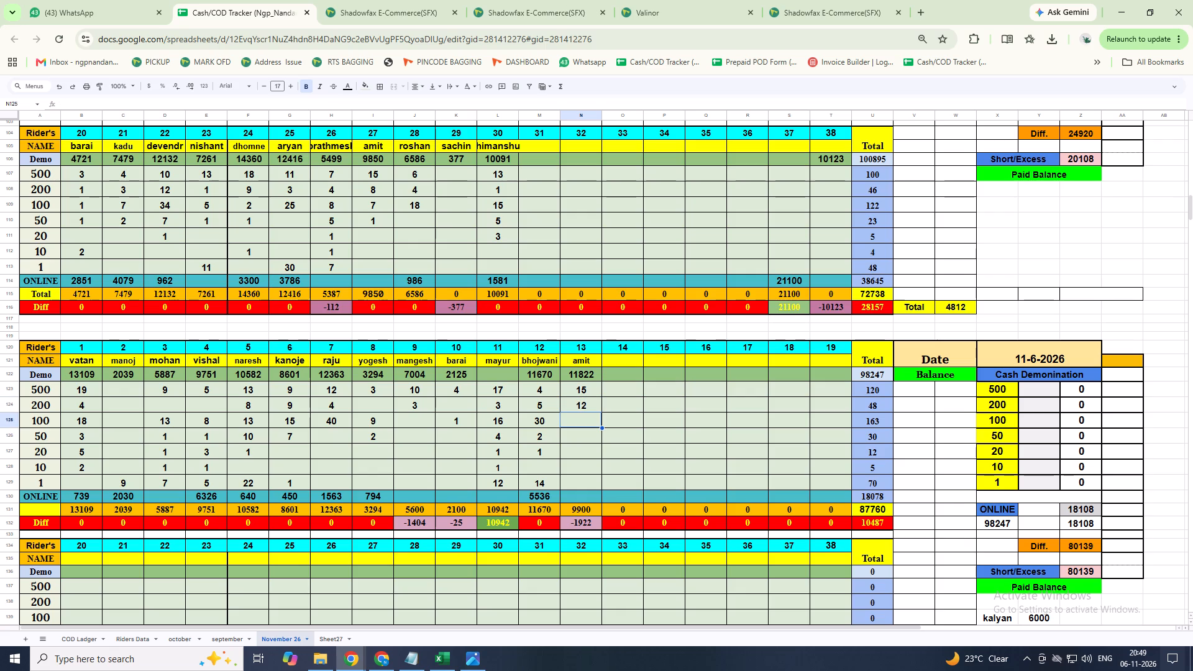
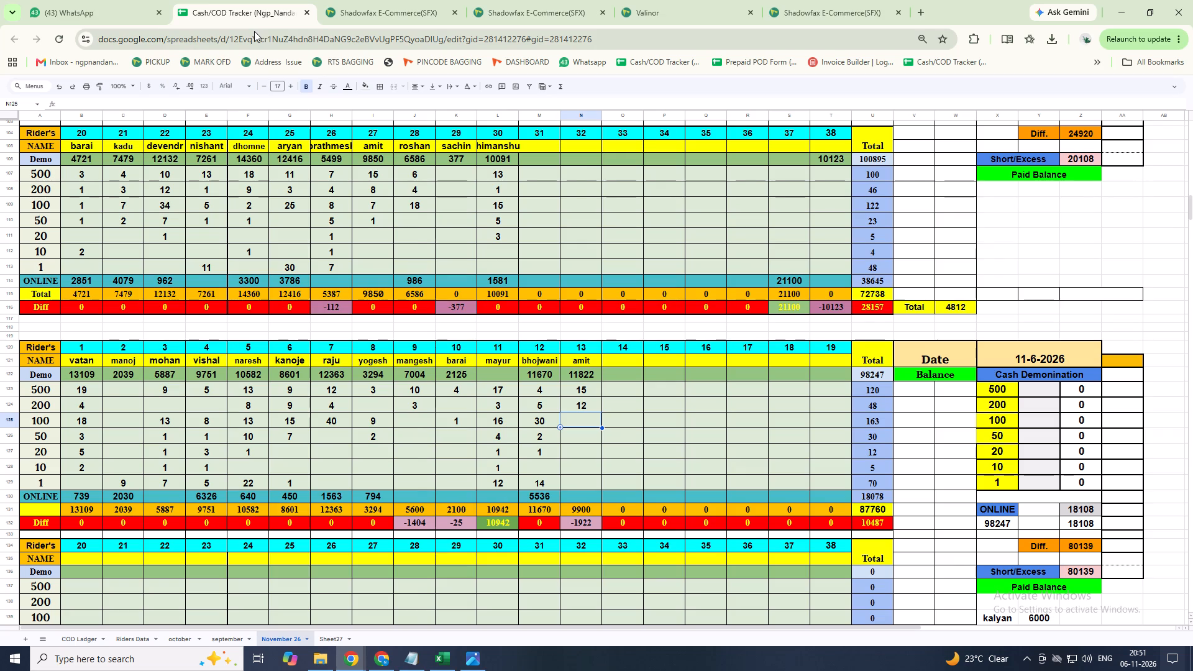
Complete amit's cash denominations in the tracker's 11-6-2026 block: 18 notes of 100, 2 of 50, 1 of 20 and 2 of 1.
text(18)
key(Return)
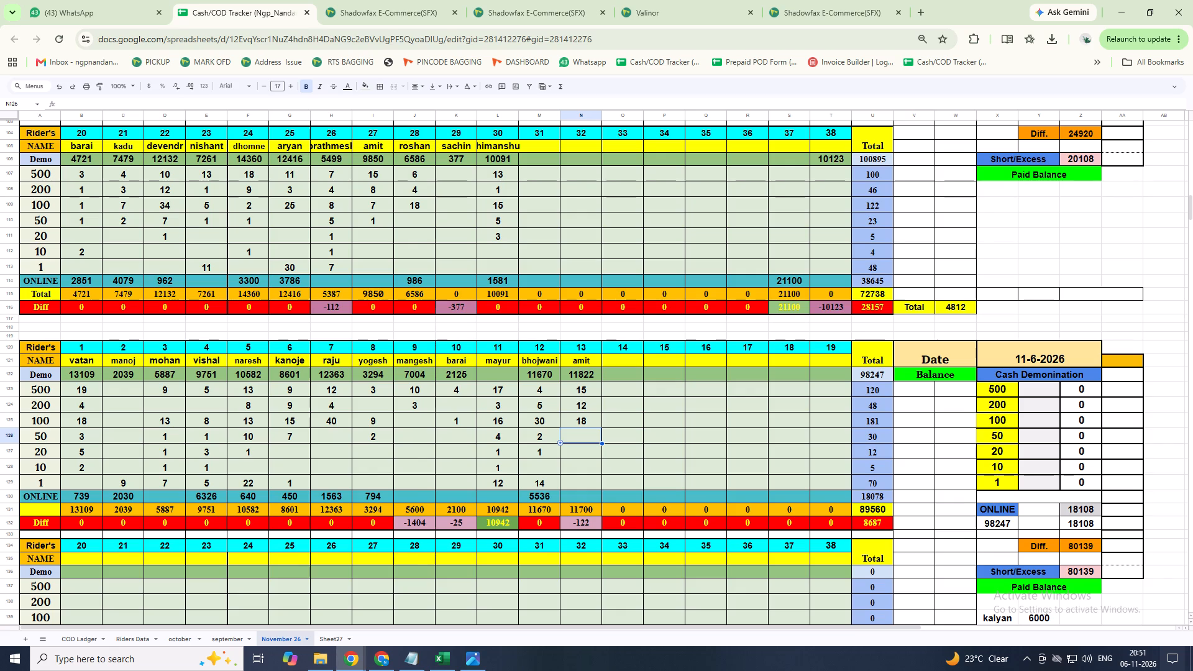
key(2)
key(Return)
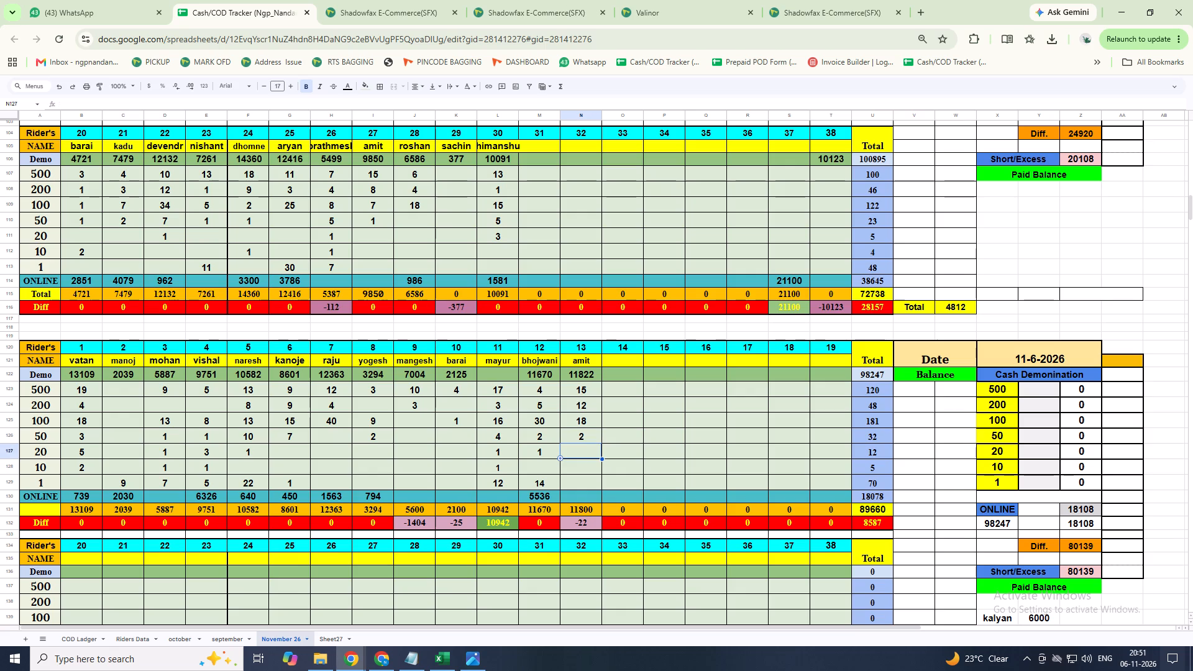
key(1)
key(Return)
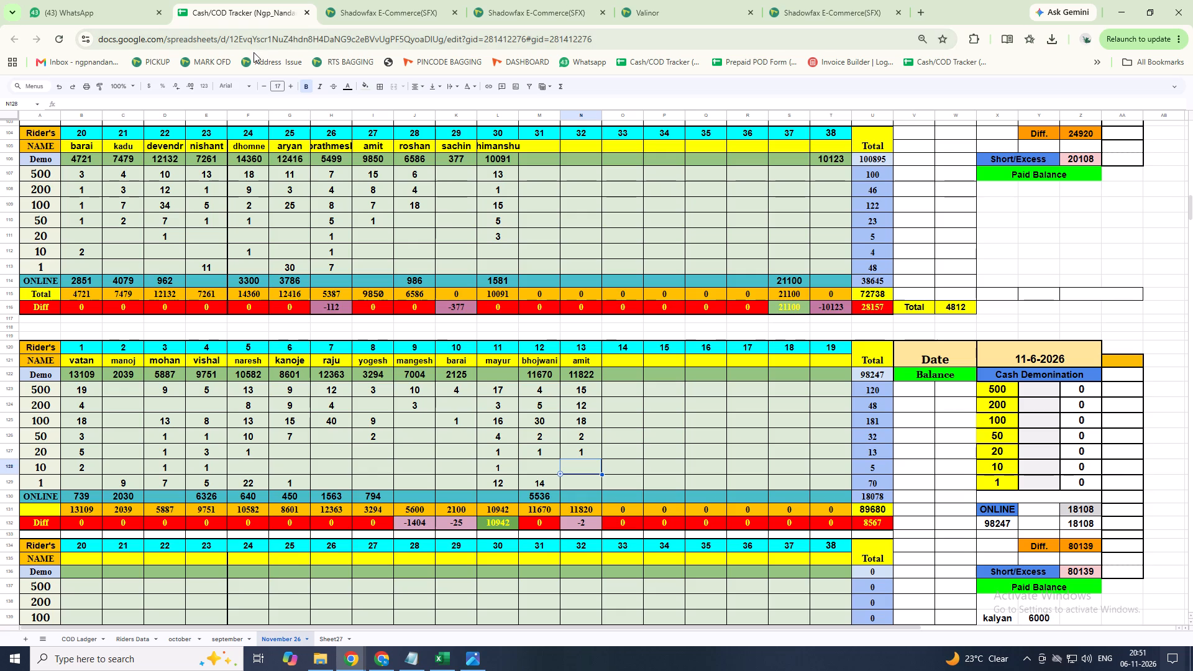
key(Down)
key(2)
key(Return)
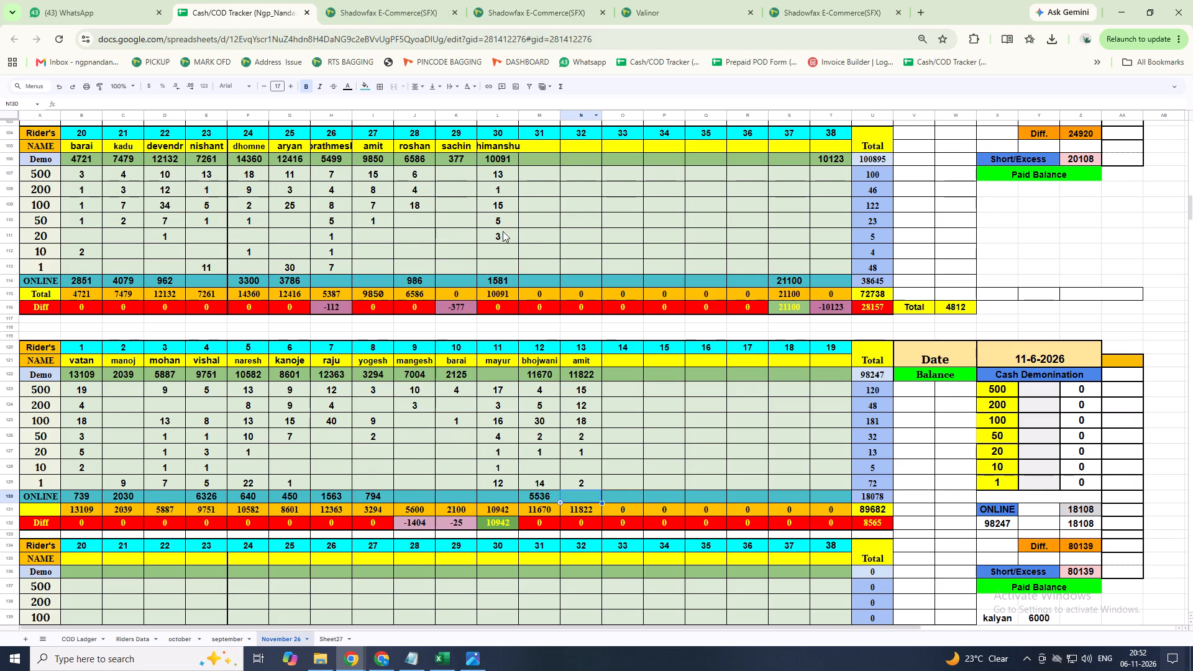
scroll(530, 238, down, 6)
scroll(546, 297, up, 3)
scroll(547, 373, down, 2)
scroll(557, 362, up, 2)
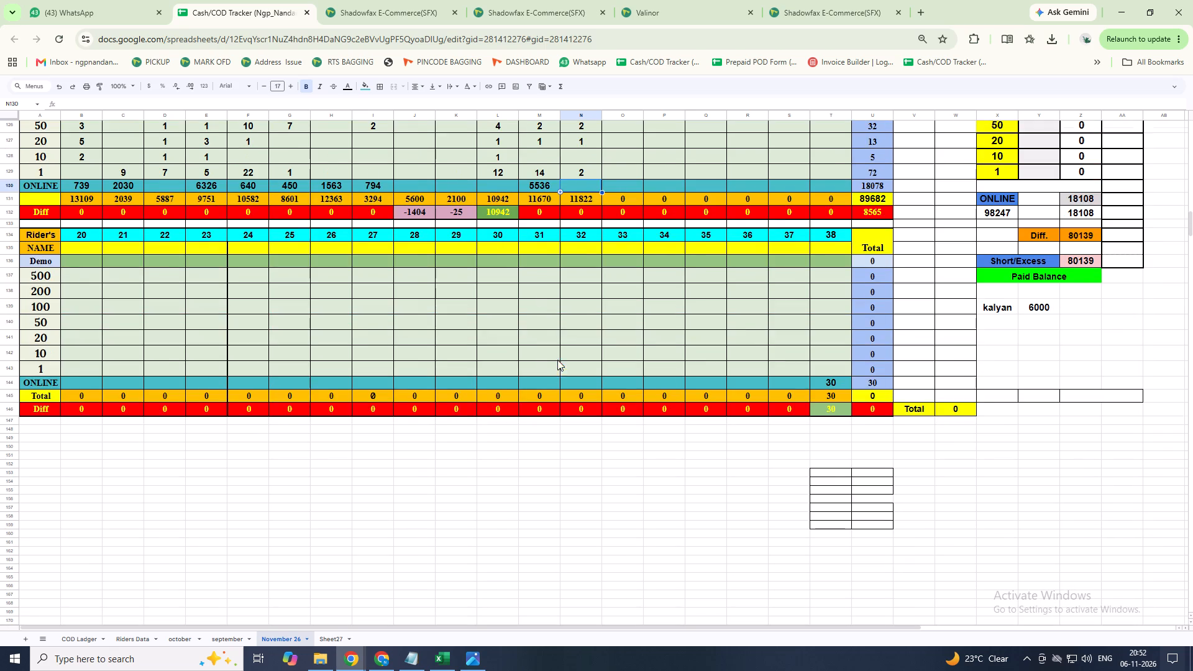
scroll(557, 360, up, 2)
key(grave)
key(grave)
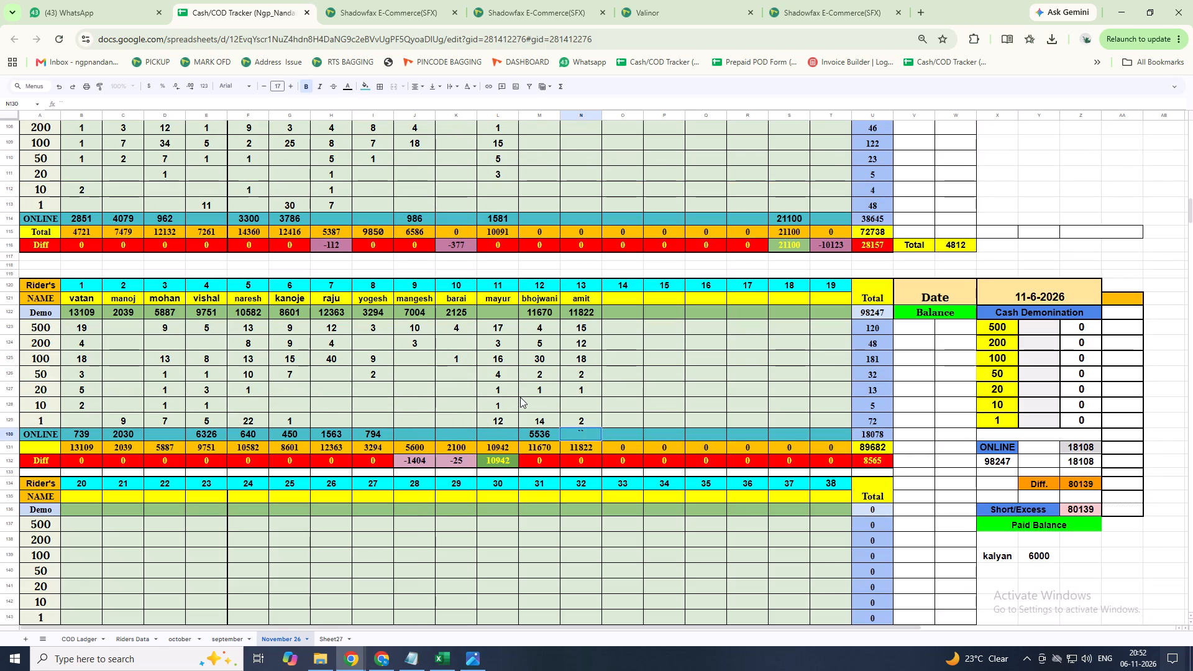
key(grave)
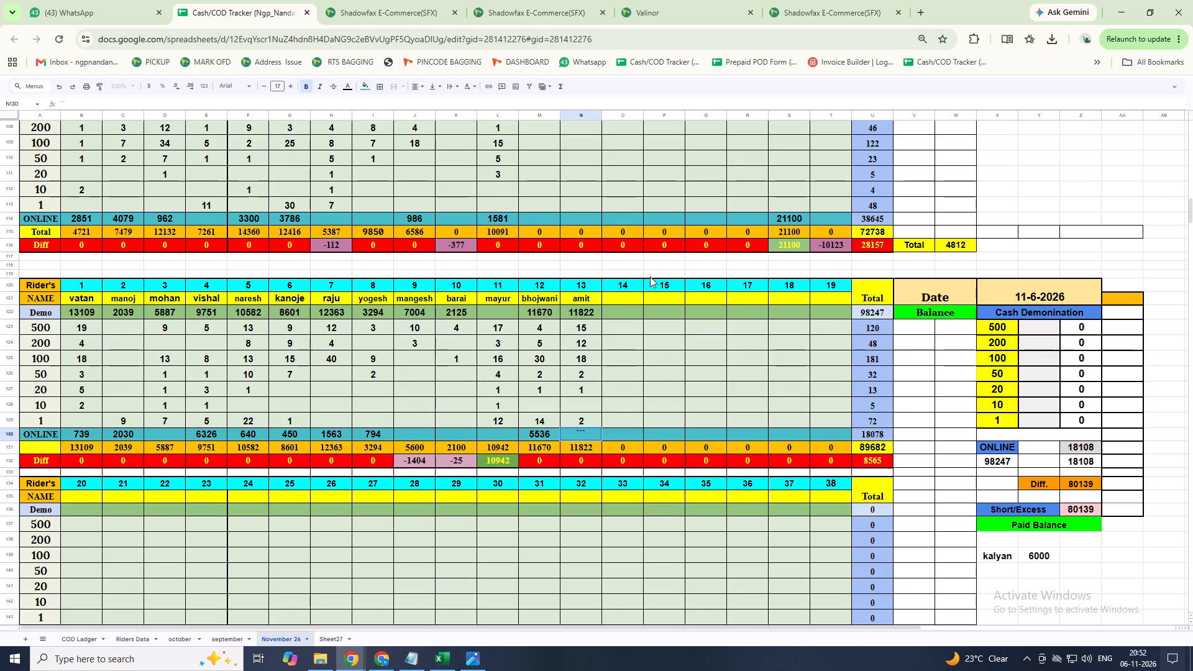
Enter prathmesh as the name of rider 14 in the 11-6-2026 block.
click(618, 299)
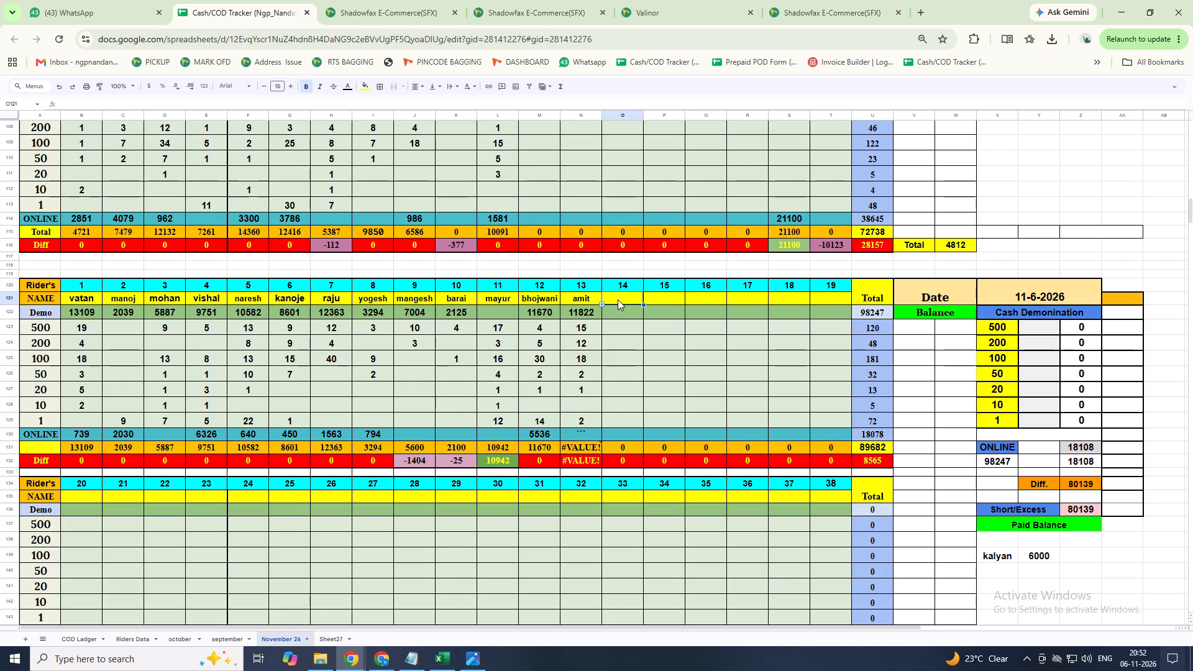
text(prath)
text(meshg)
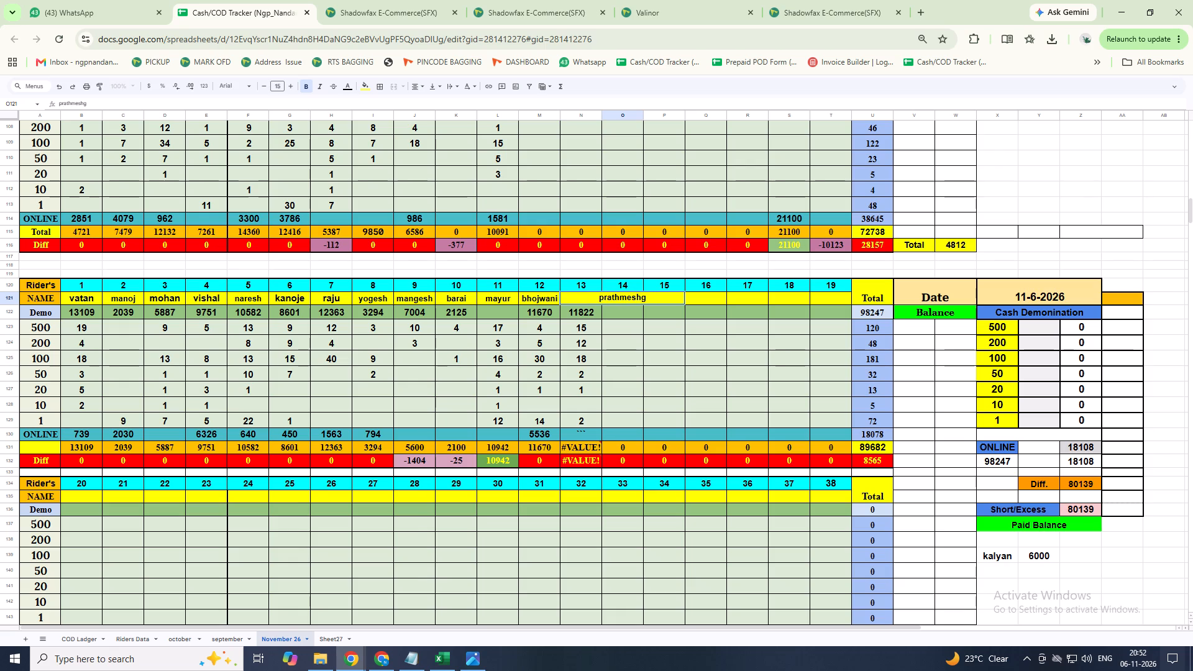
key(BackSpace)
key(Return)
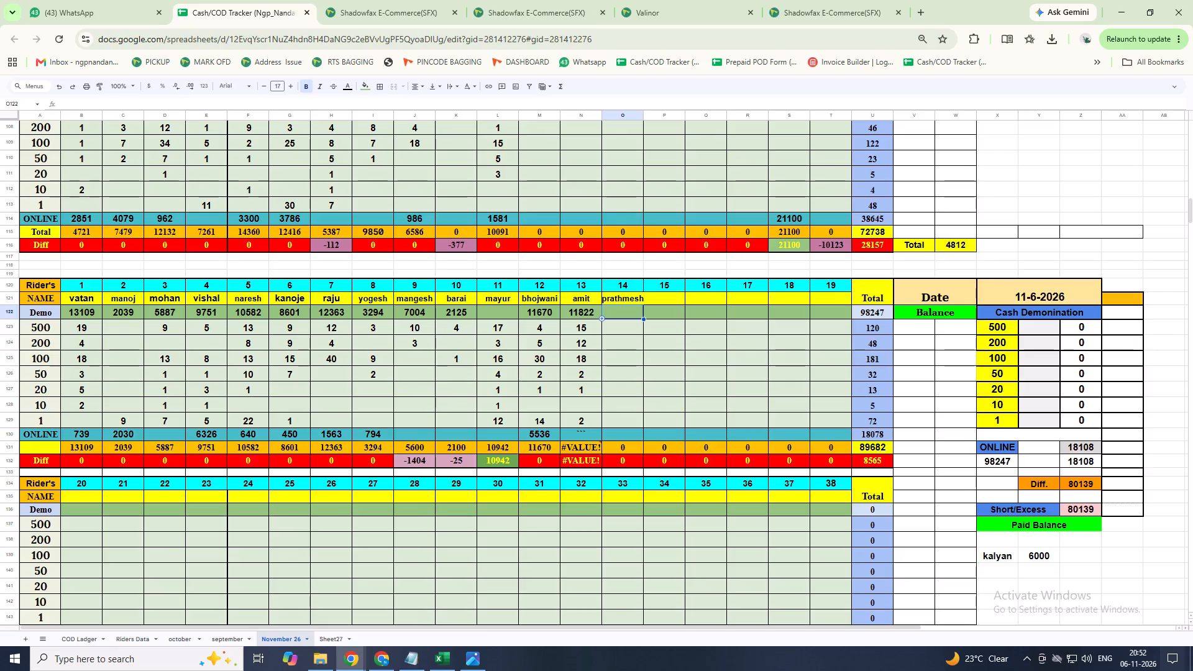
In Shadowfax, collect amit's COD payment of 11822 using Cash in Hand and mark it as collected.
click(364, 1)
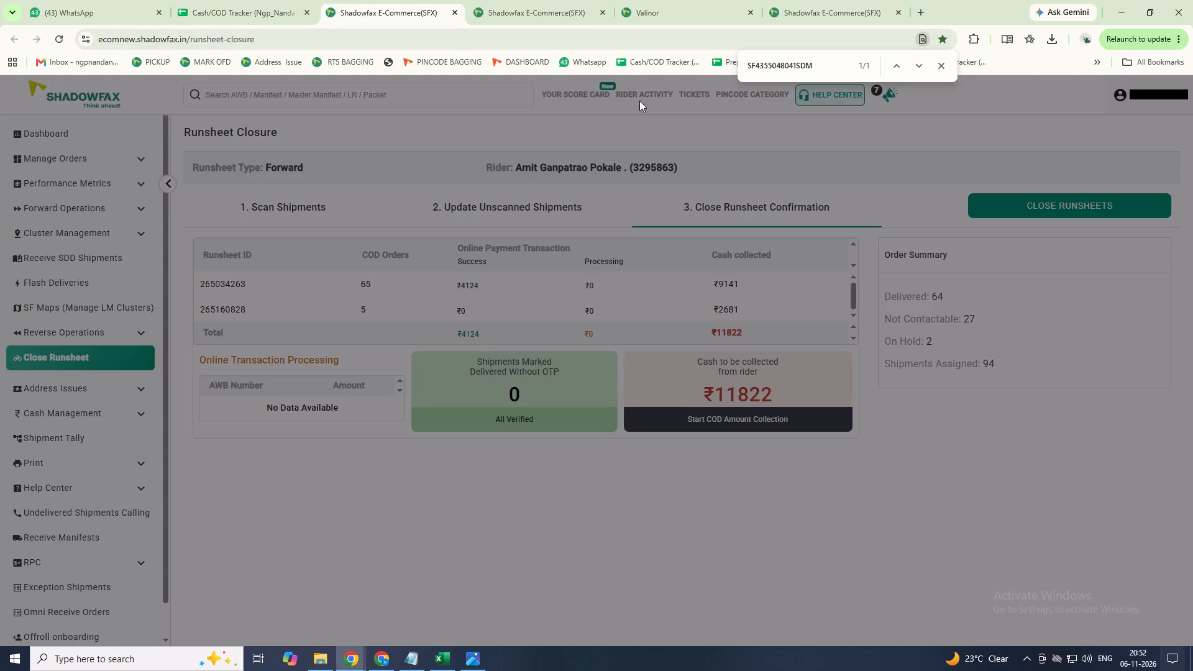
click(789, 420)
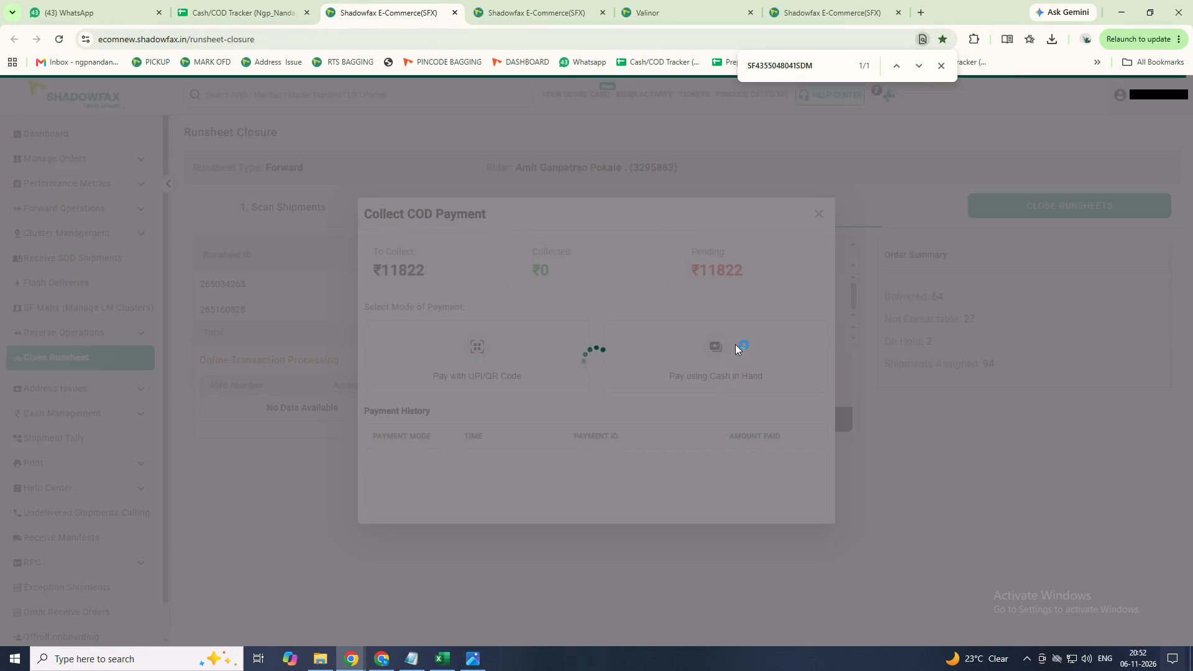
double_click(729, 344)
click(592, 424)
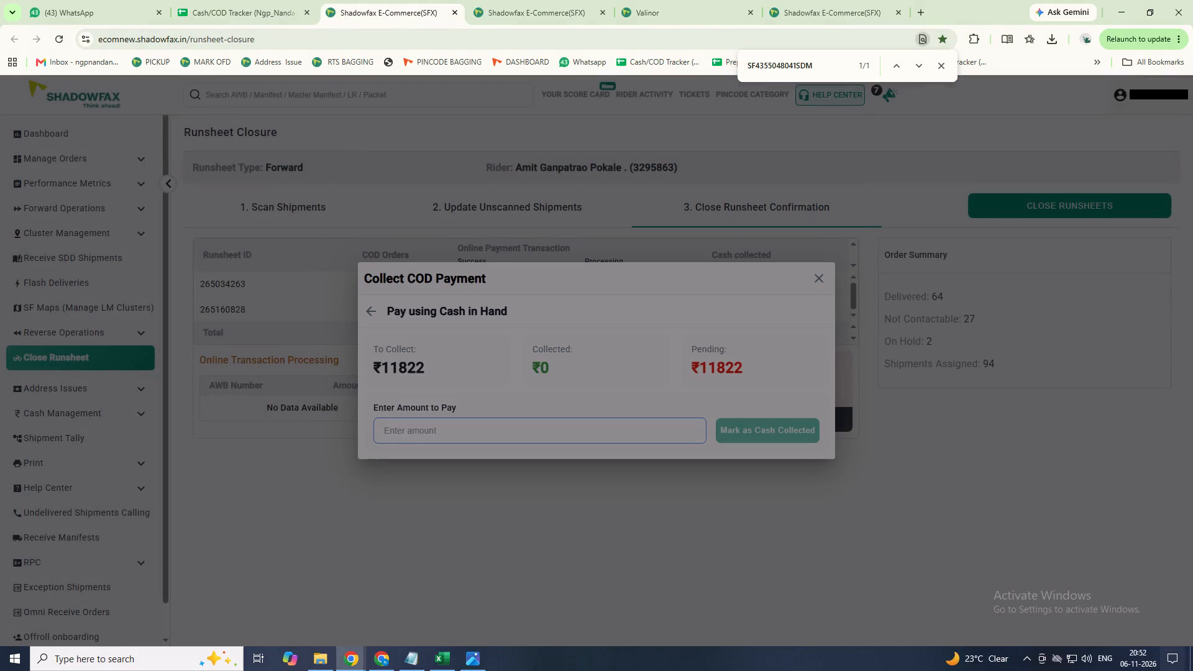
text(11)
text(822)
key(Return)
click(783, 433)
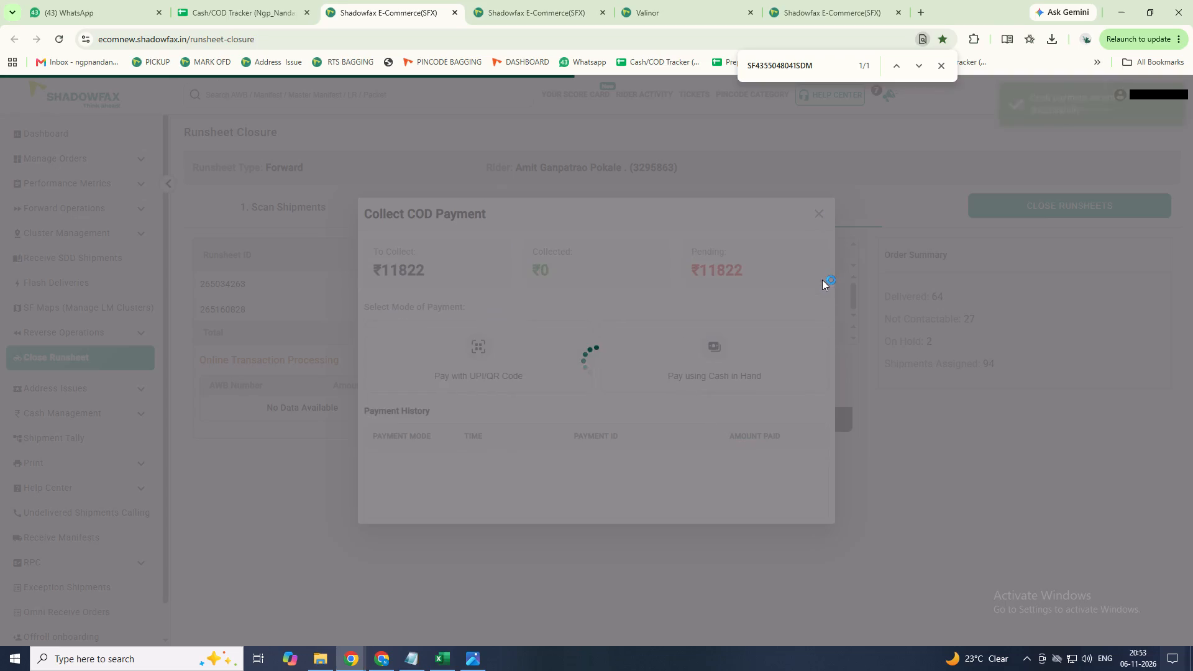
click(818, 209)
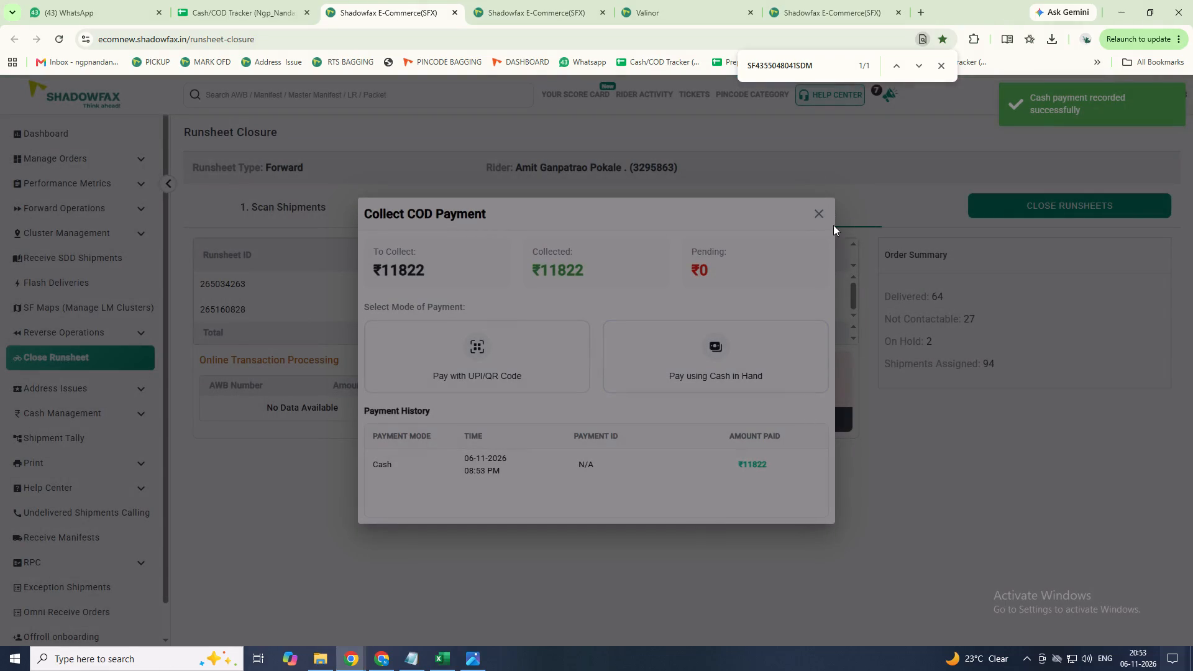
click(823, 210)
click(783, 419)
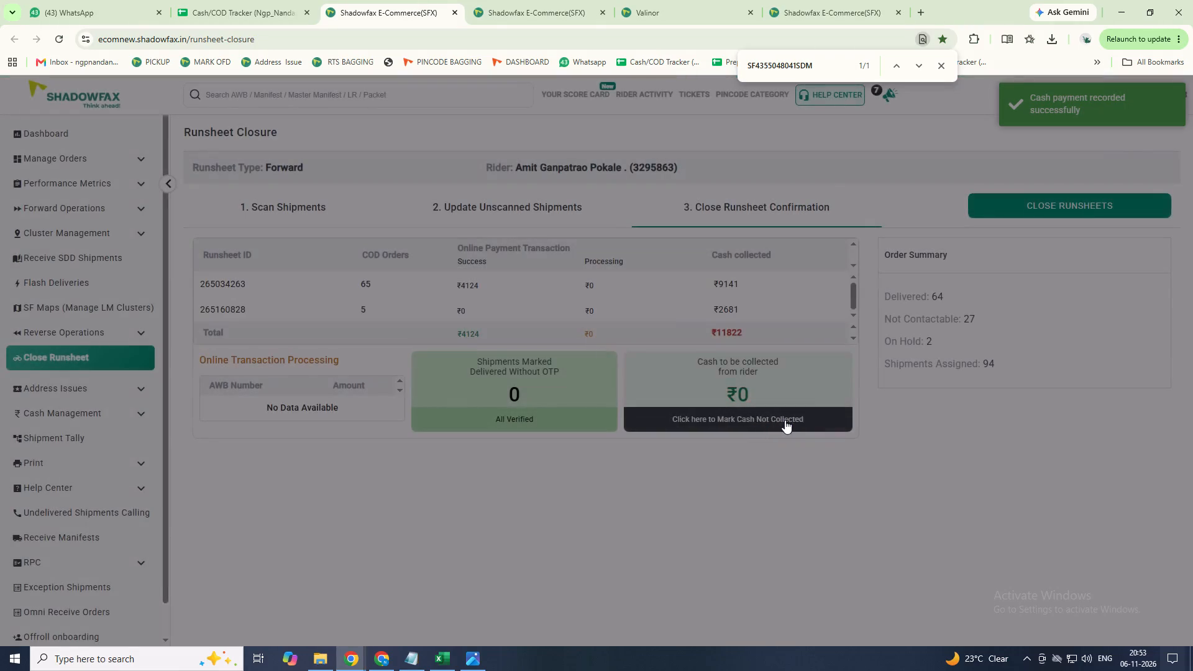
Close amit's Forward runsheets.
click(1010, 205)
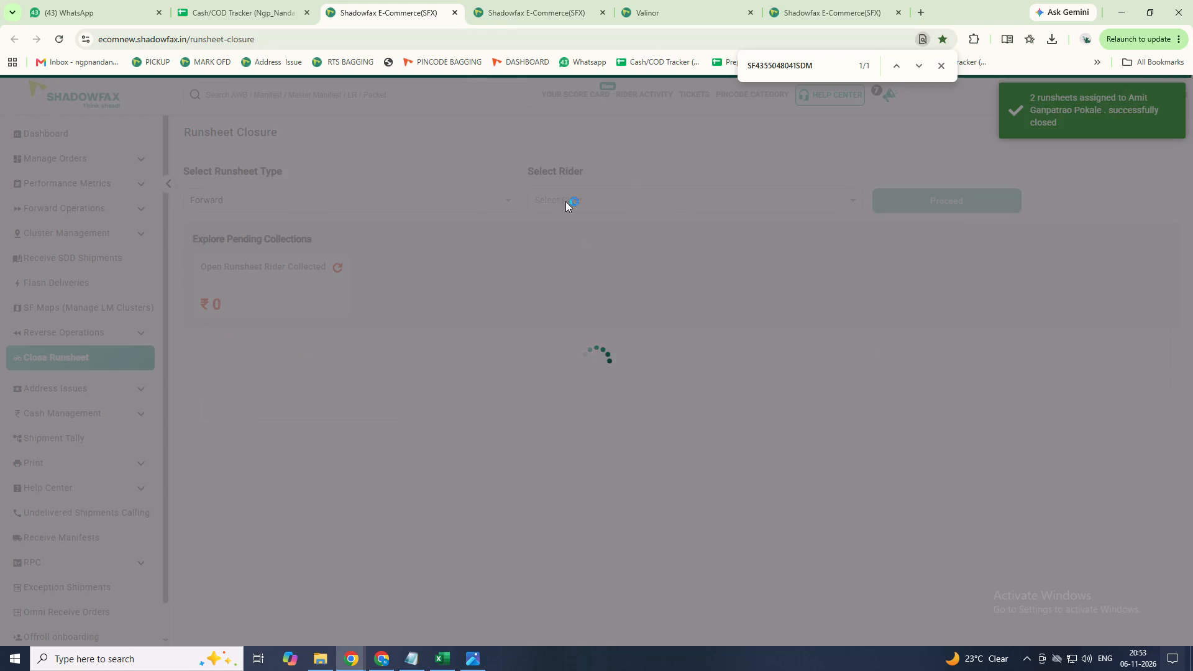
Select rider Anav for Forward runsheet closure and proceed to shipment scanning.
click(800, 201)
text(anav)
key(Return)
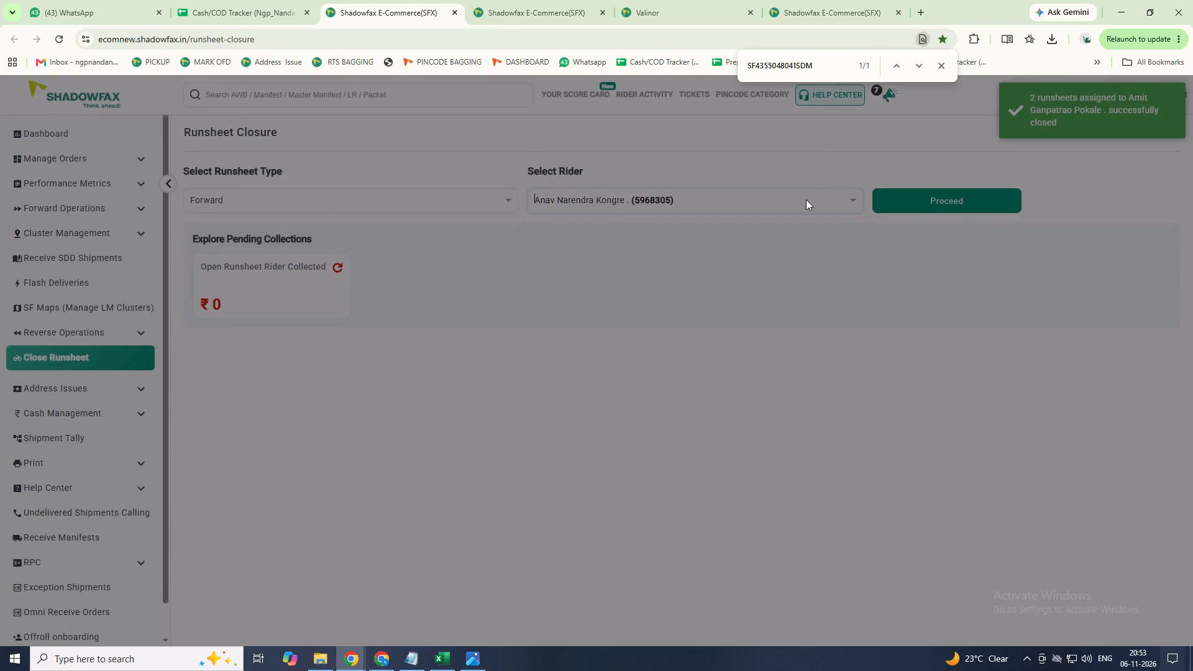
click(920, 195)
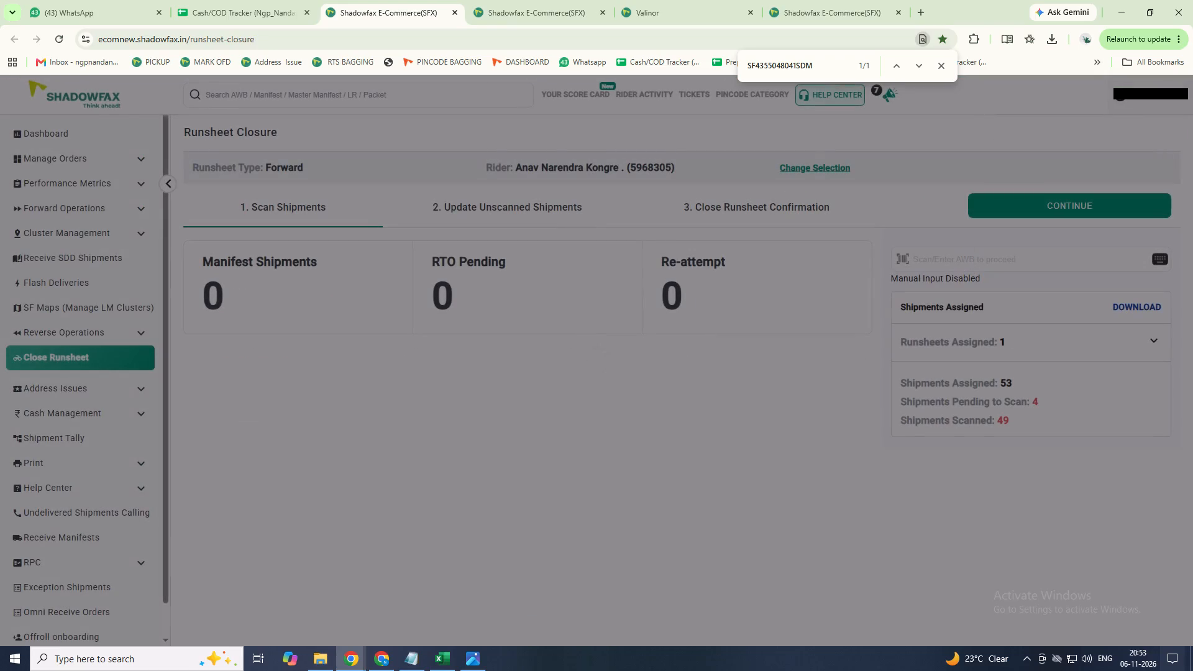
click(961, 248)
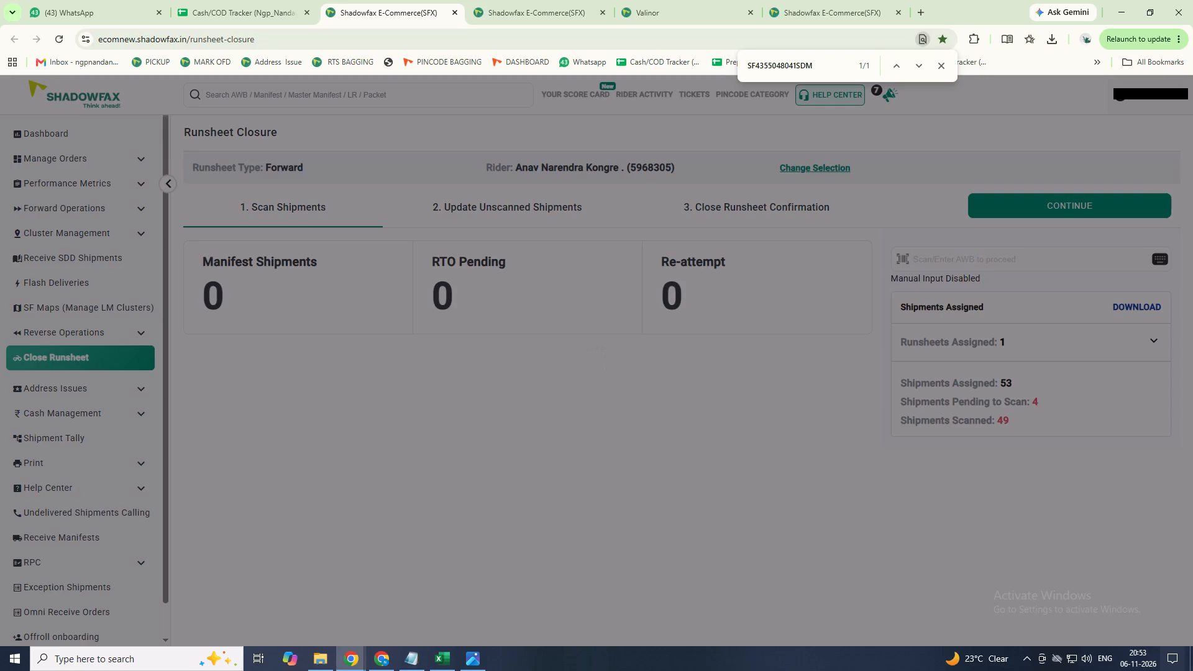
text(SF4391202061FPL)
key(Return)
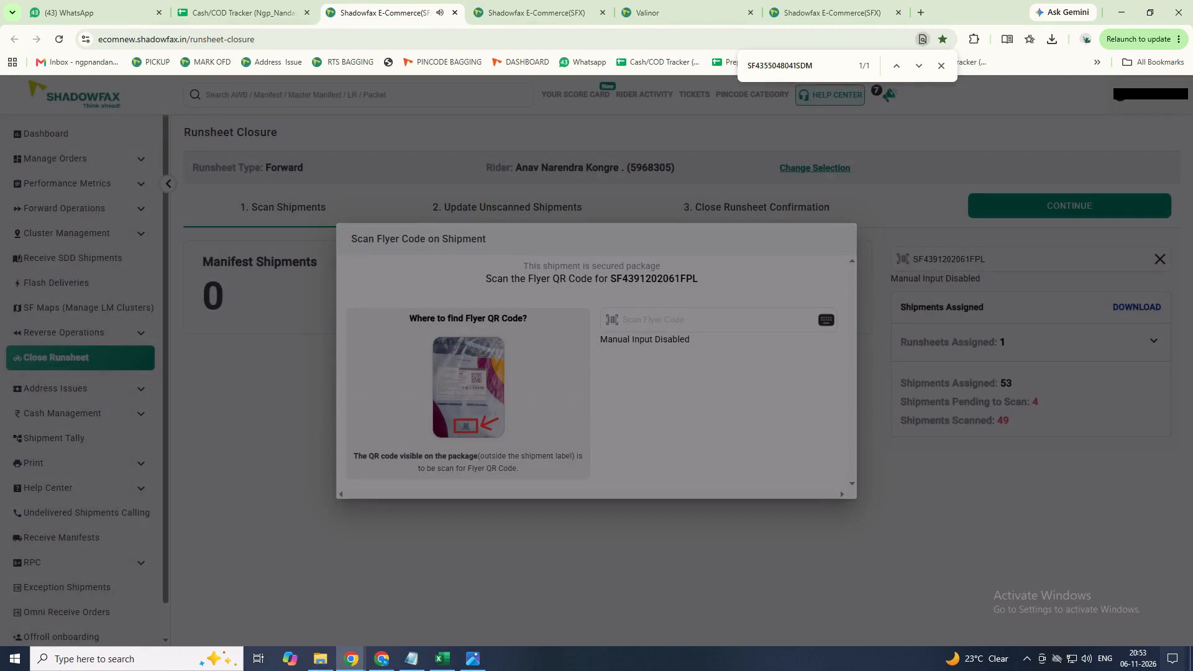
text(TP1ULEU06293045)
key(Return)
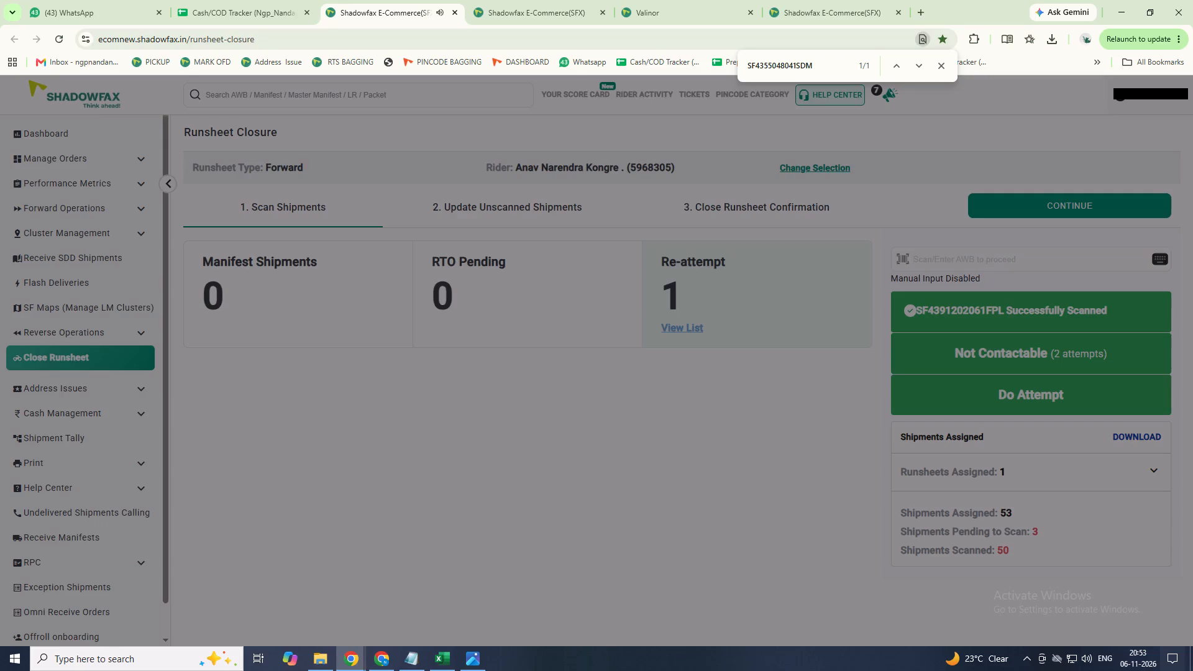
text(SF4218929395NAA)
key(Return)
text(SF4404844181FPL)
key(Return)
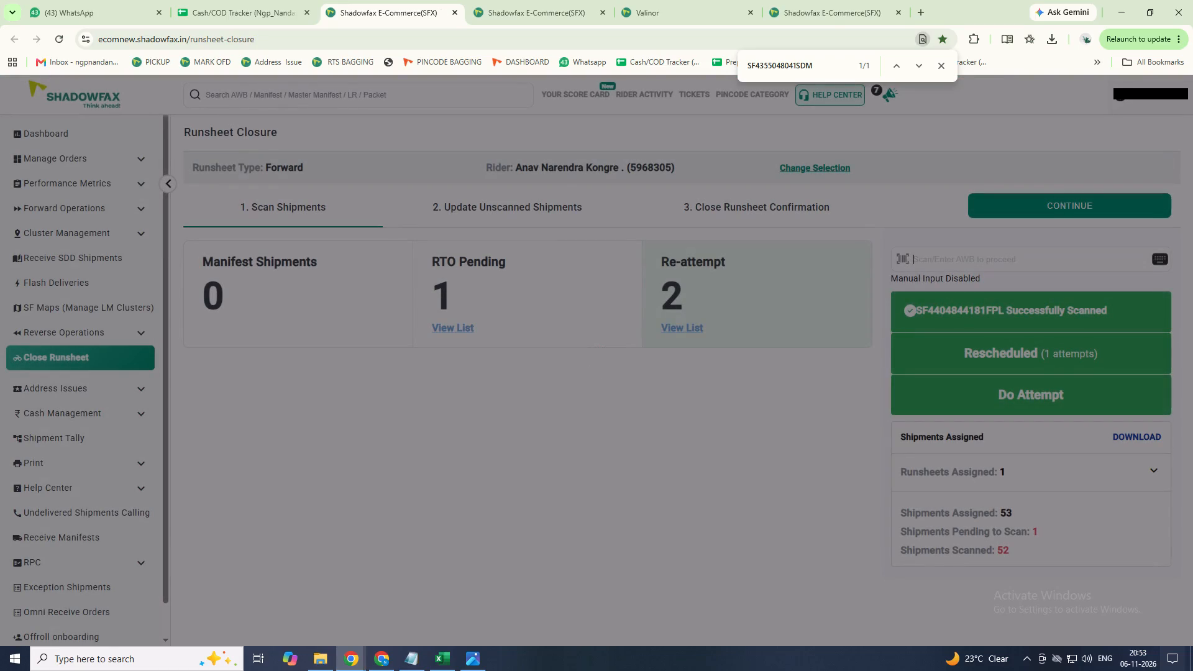
click(516, 209)
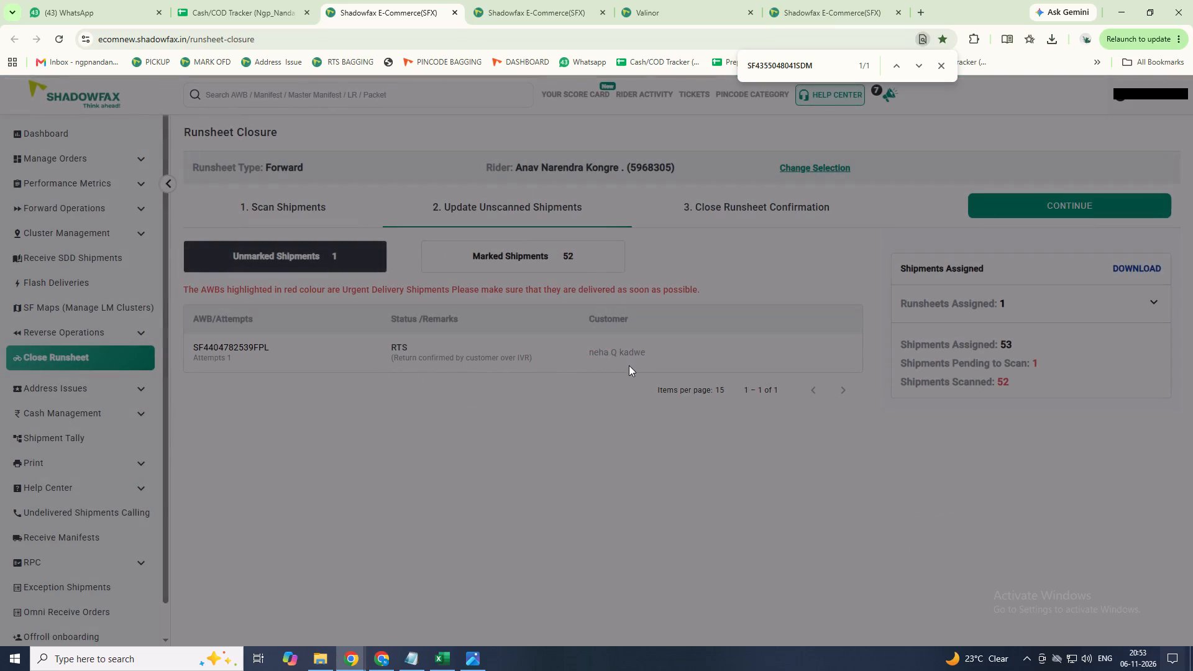
click(252, 201)
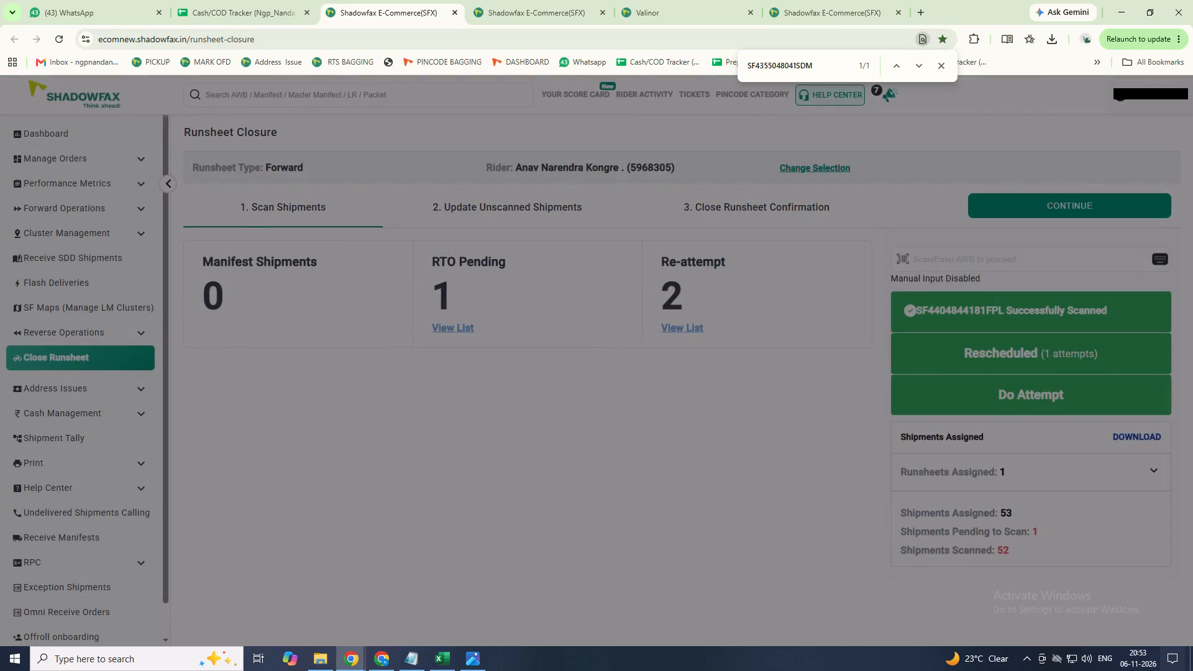
click(961, 262)
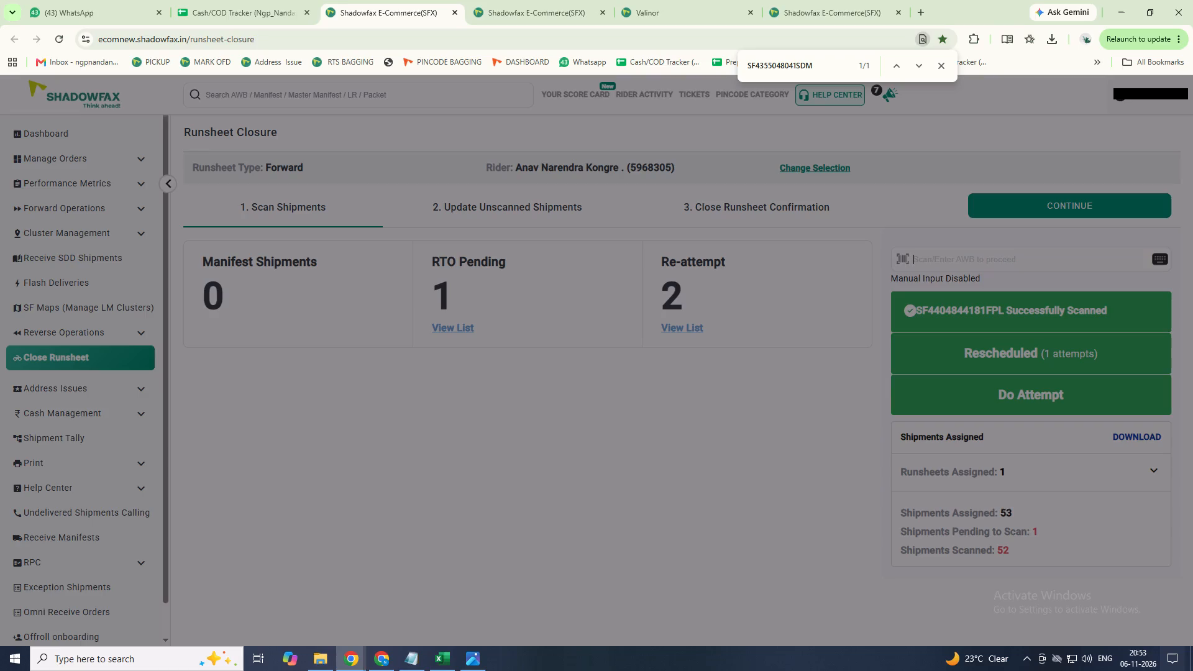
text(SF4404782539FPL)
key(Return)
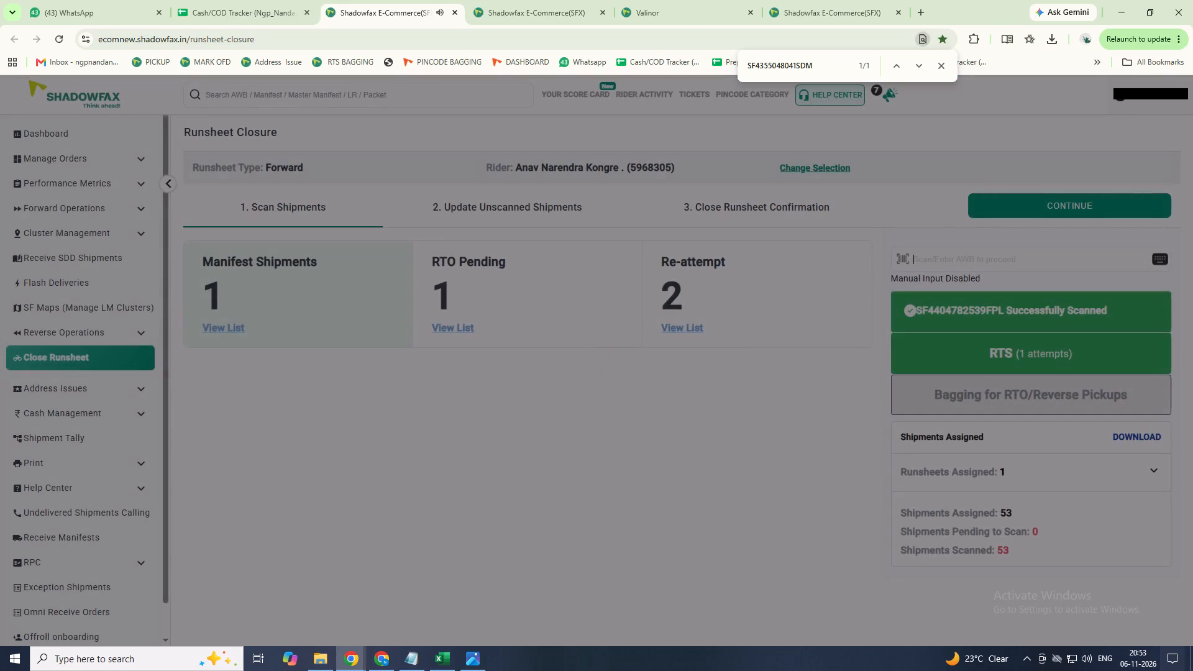
Continue past the shipment scanning and unscanned-shipment stages to Anav's Close Runsheet Confirmation.
click(1031, 204)
double_click(1026, 206)
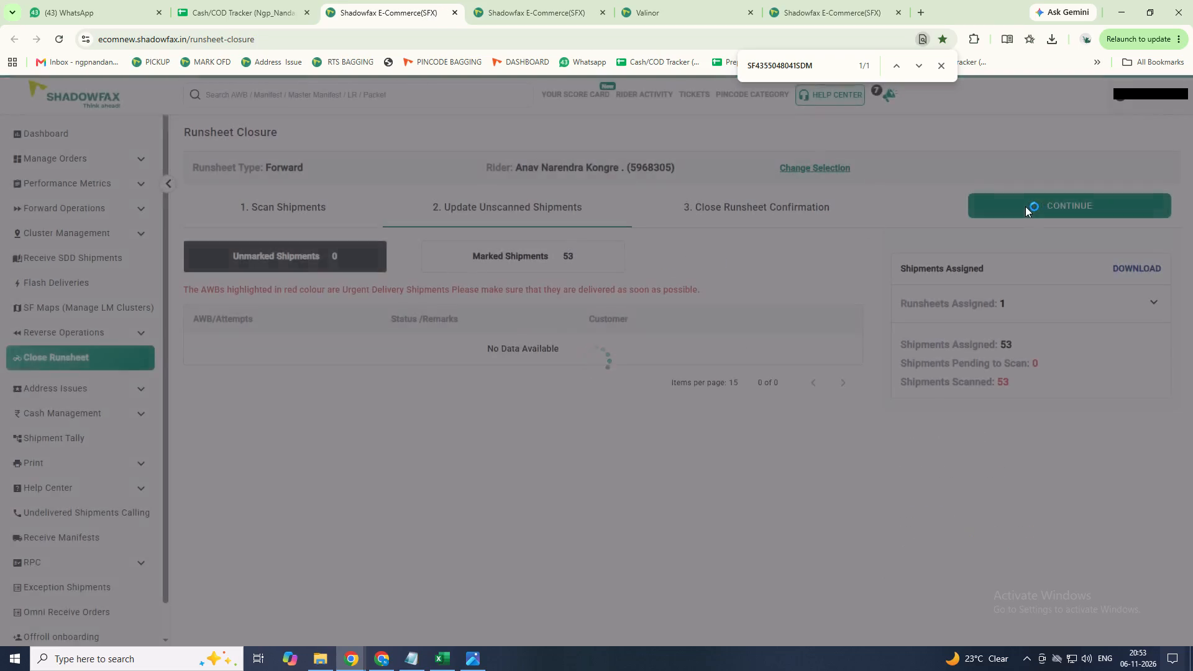
click(1025, 206)
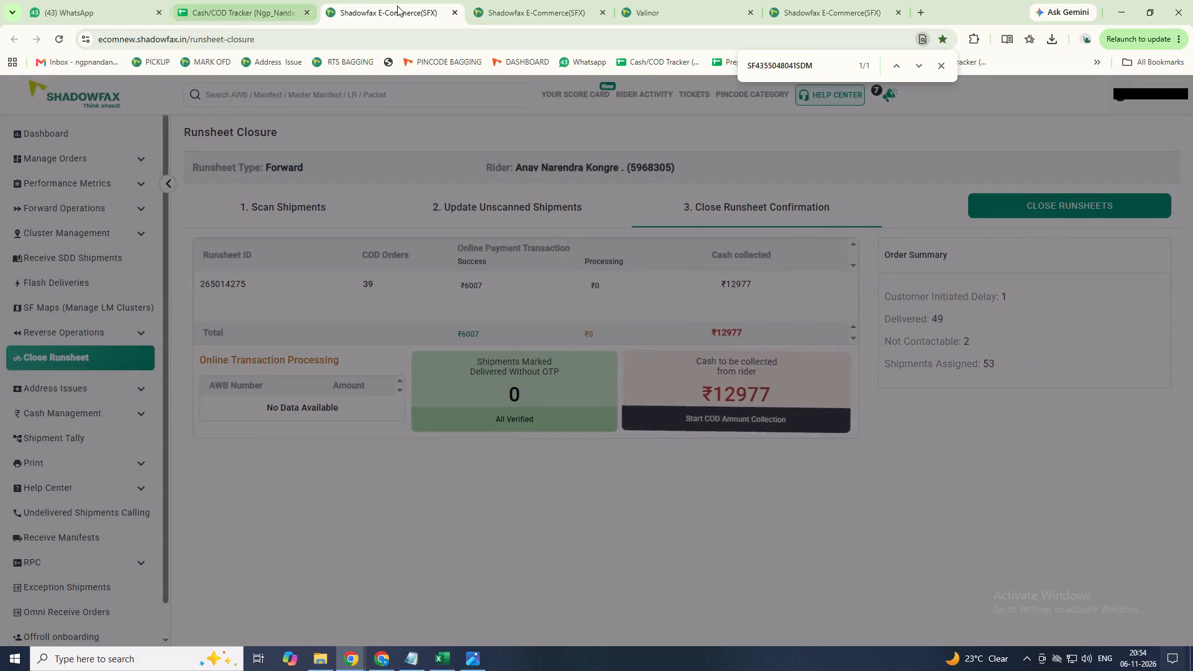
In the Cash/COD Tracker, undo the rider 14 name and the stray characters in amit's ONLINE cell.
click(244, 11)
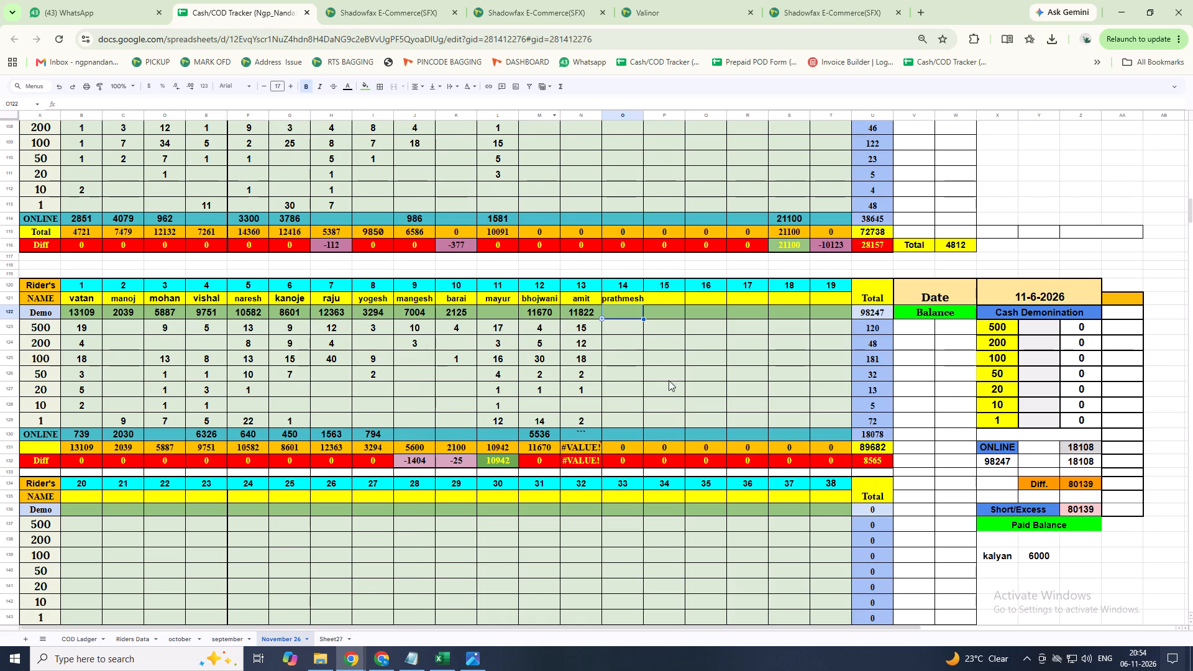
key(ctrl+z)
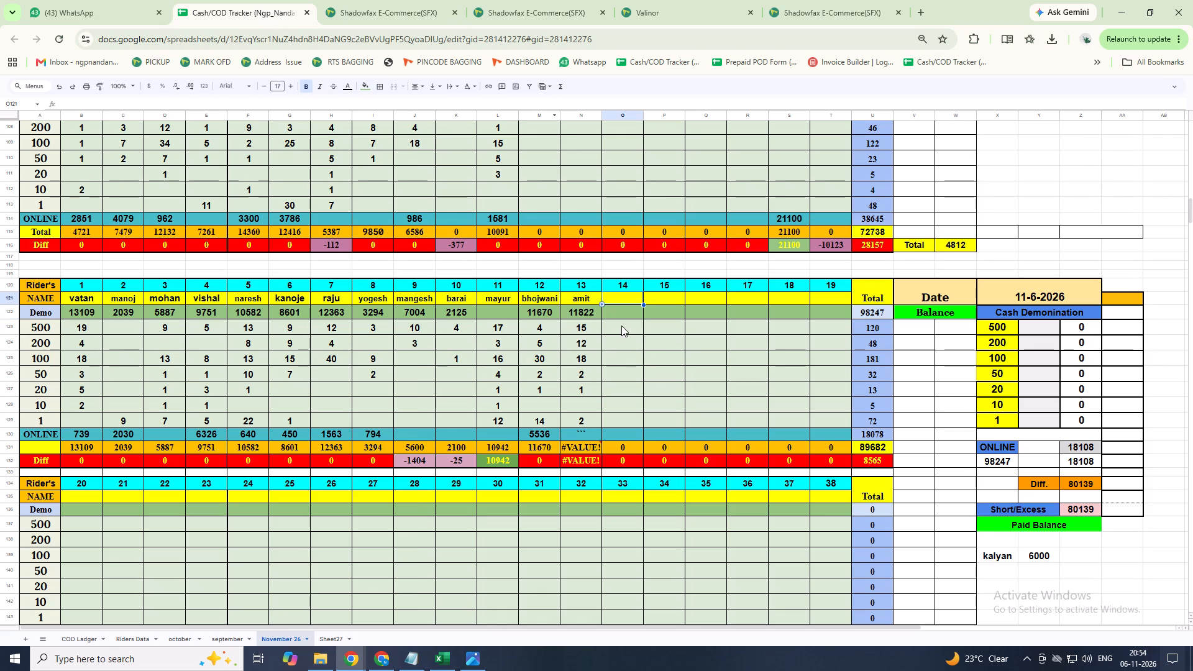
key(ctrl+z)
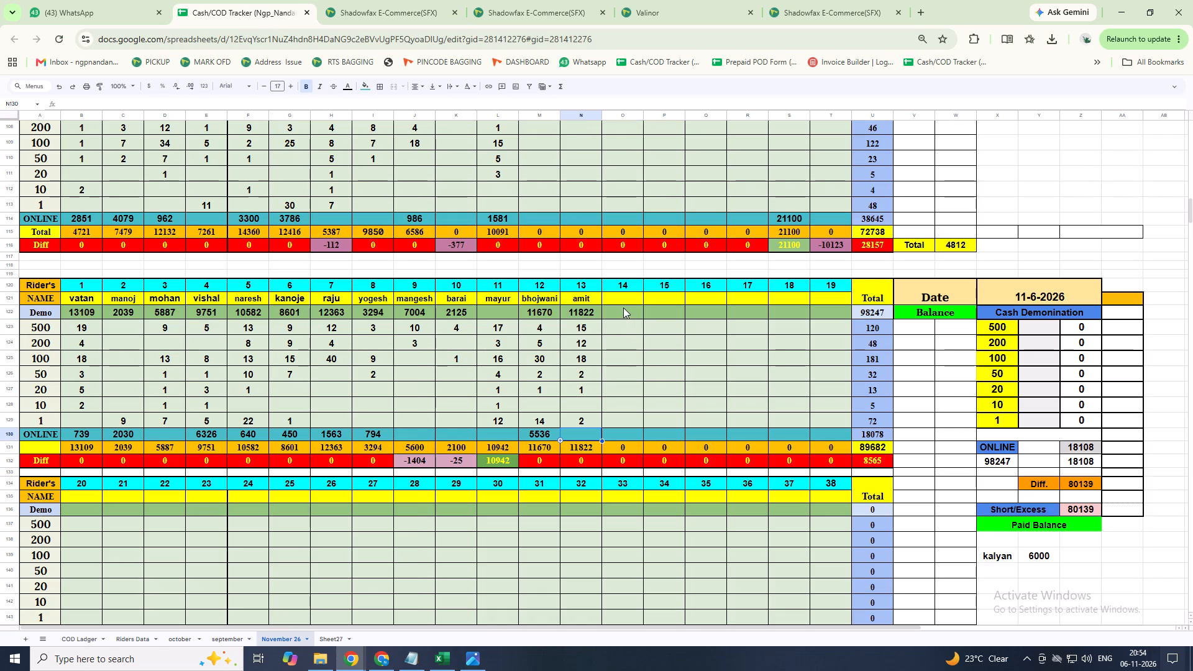
Enter 12977 as rider 14's Demo amount in the 11-6-2026 block, checking it against Anav's cash to be collected in Shadowfax.
click(621, 311)
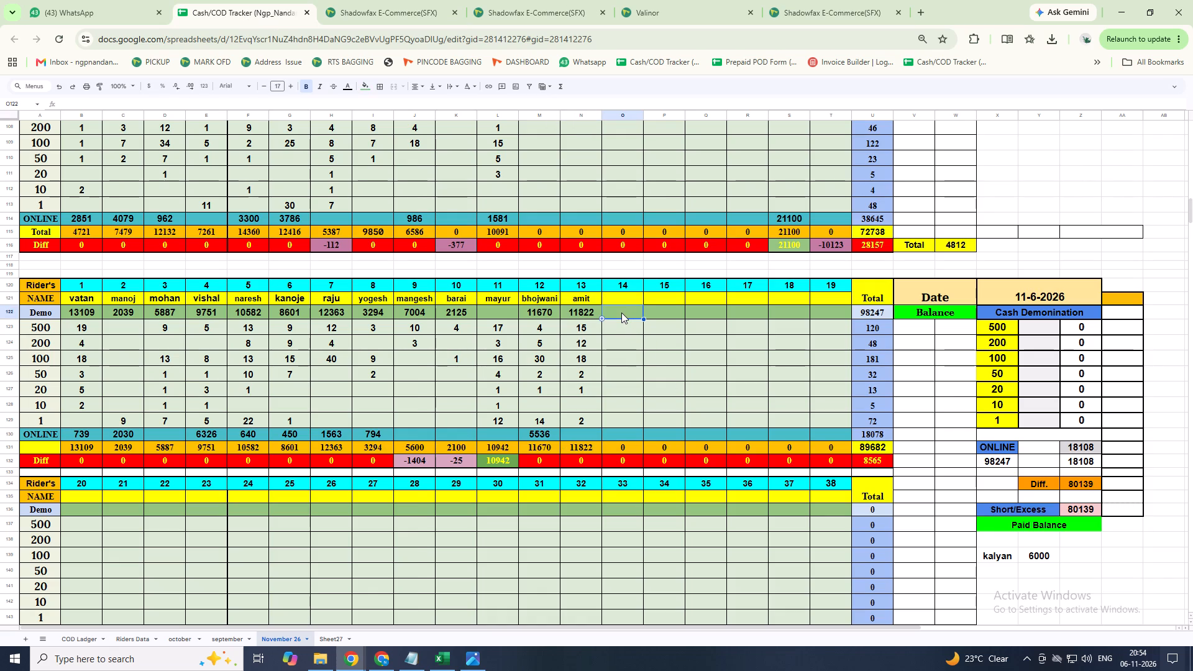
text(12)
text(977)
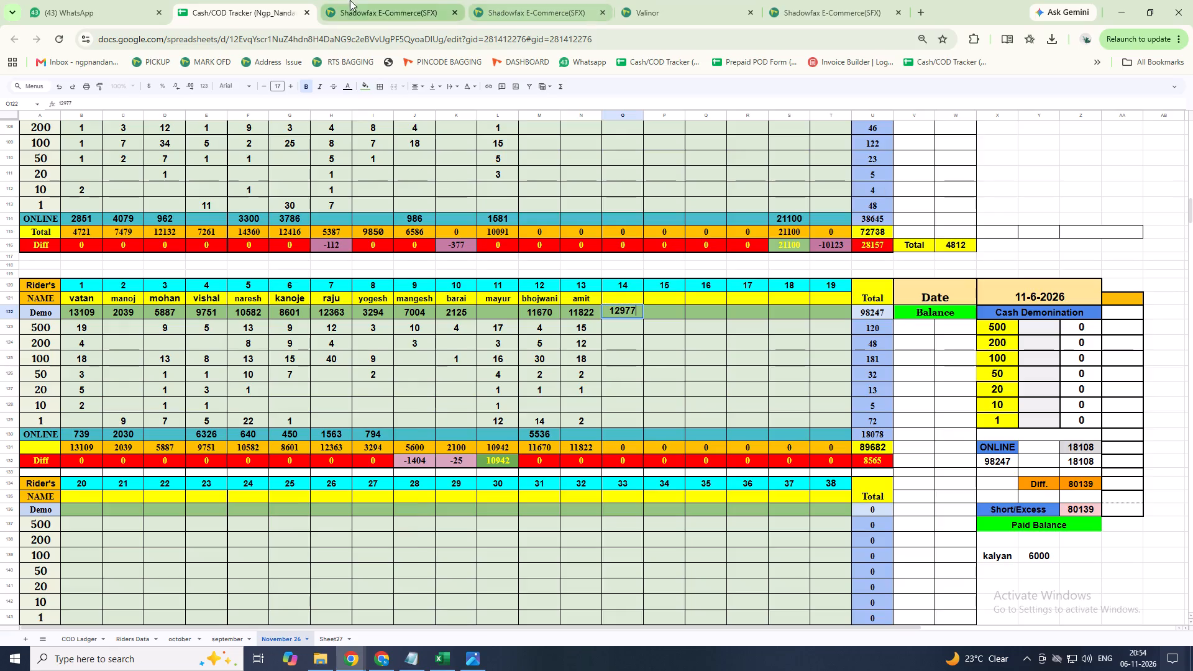
click(350, 0)
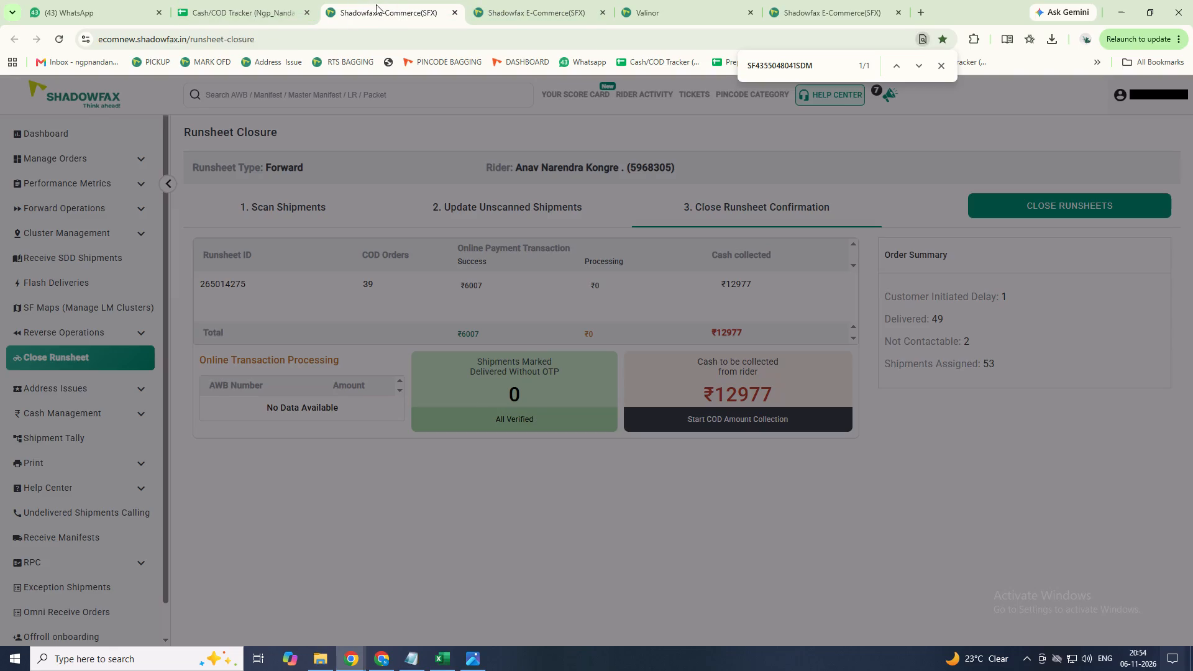
click(220, 9)
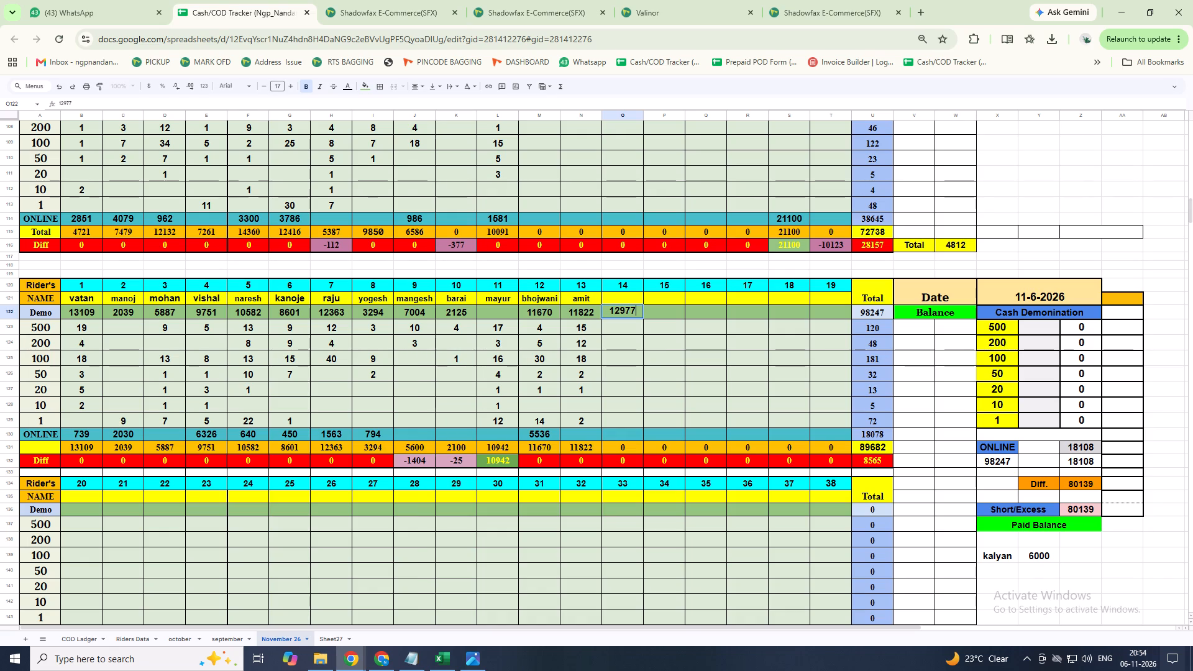
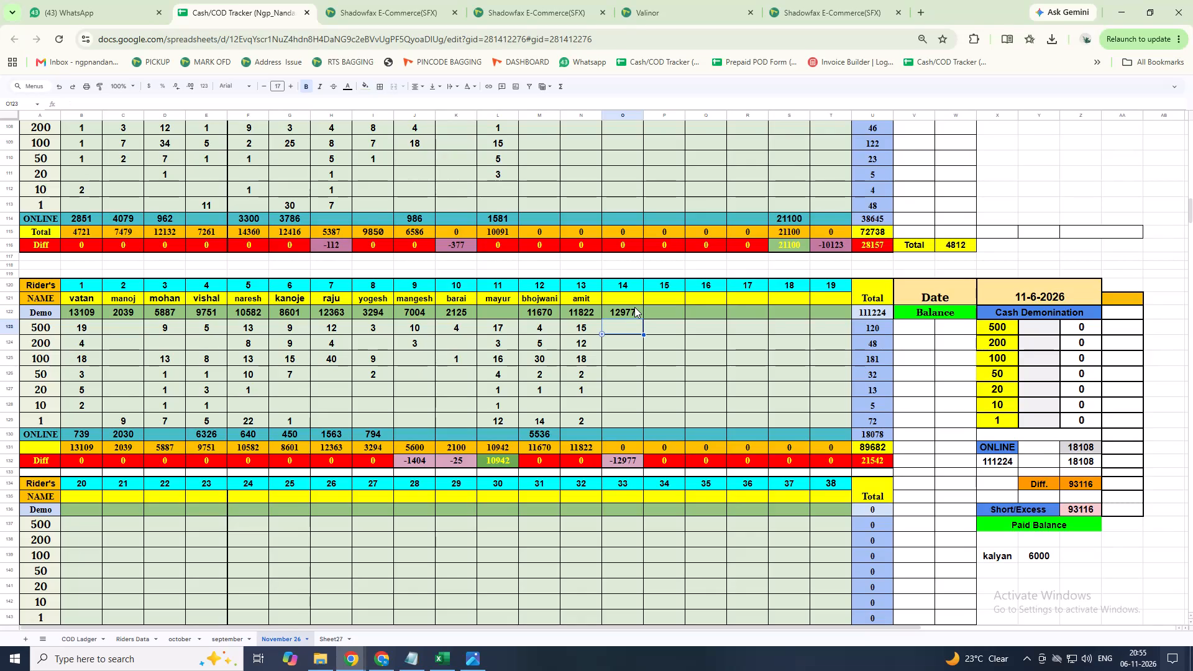
Enter rider 14's note counts in the 11-6-2026 block: 500×14, 200×10, 100×20, 50×11 and 1×27.
text(14)
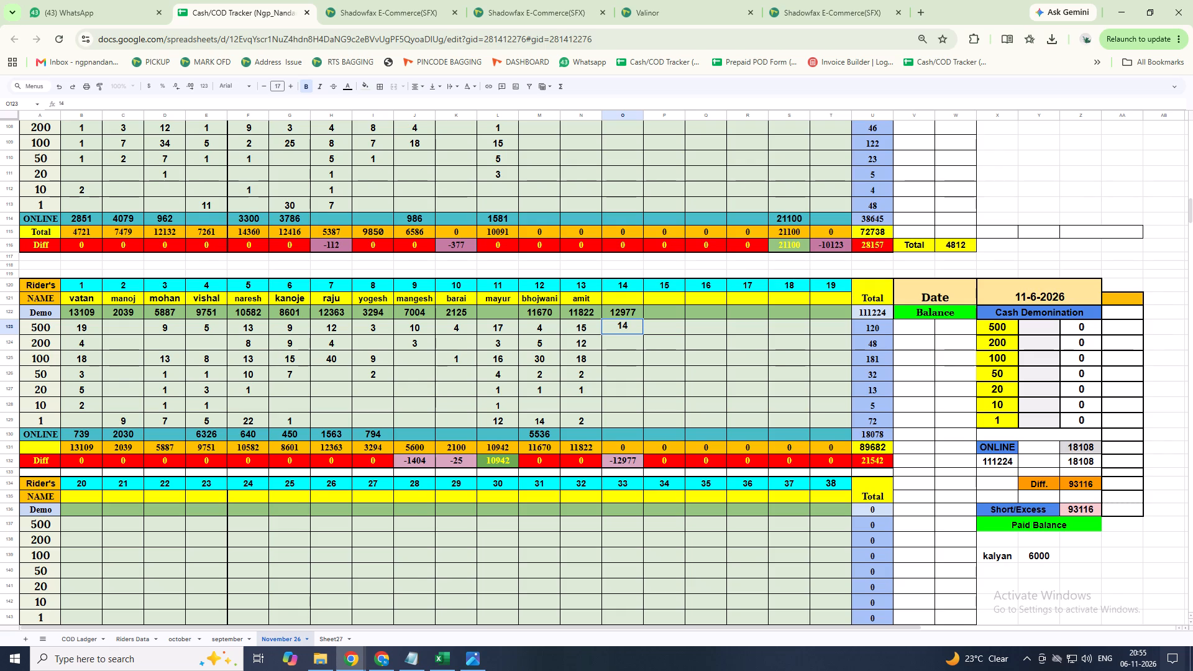
text(10)
key(BackSpace)
key(BackSpace)
key(Return)
text(10)
key(Return)
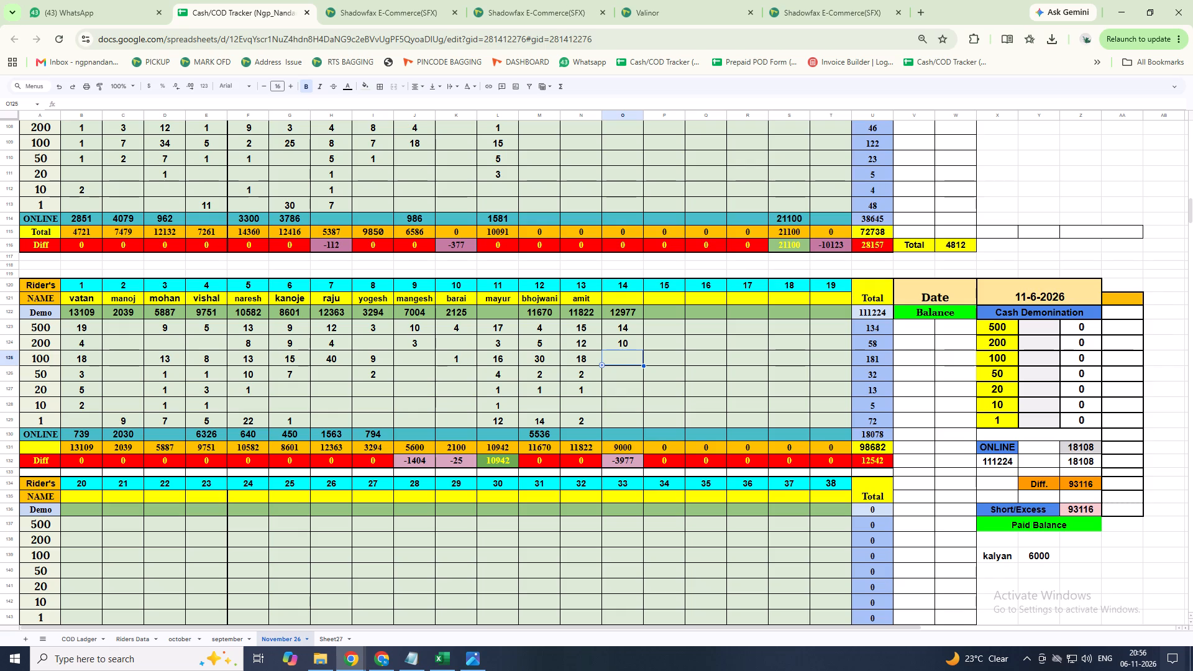
text(20)
key(Return)
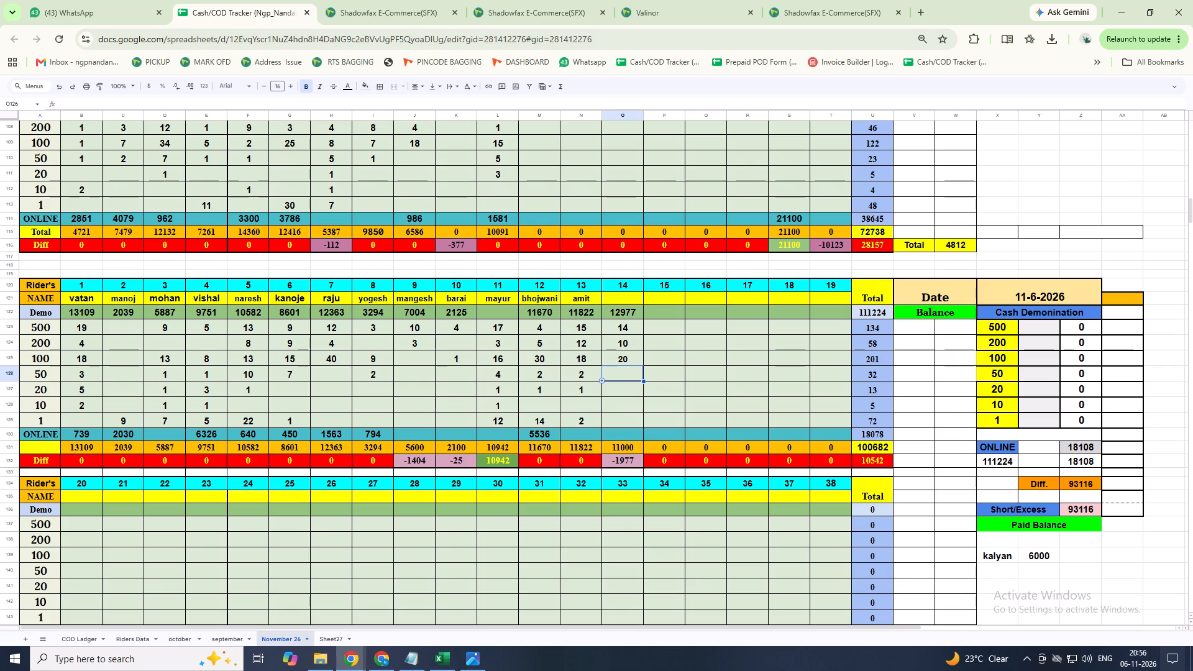
text(11)
key(Return)
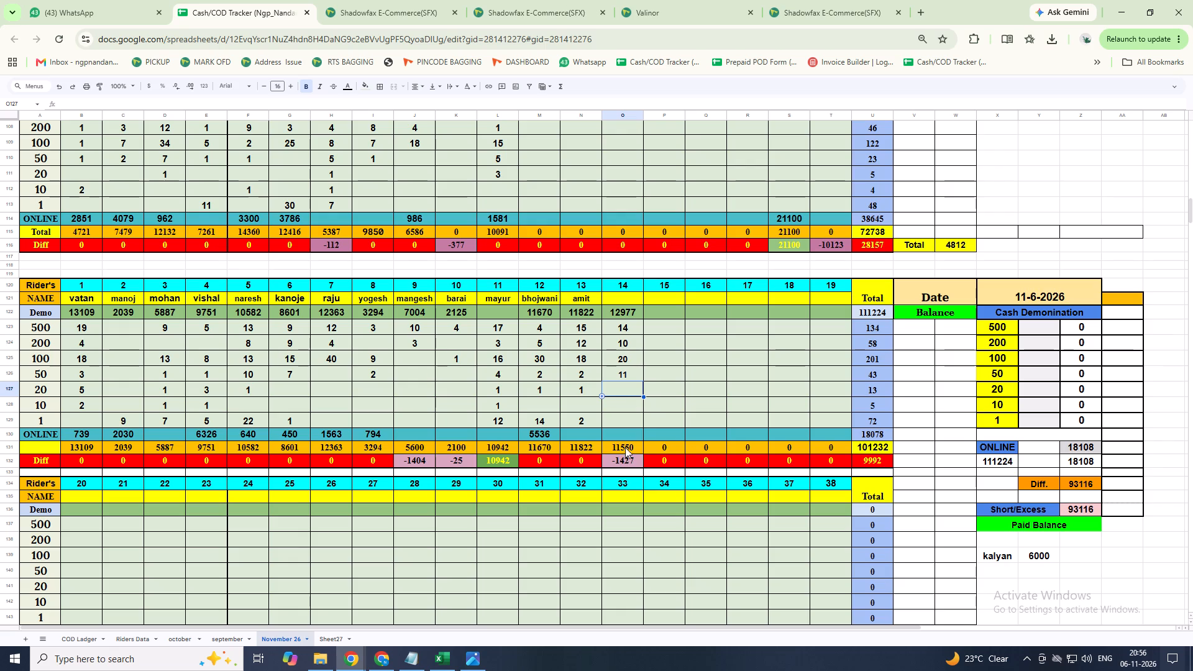
click(629, 417)
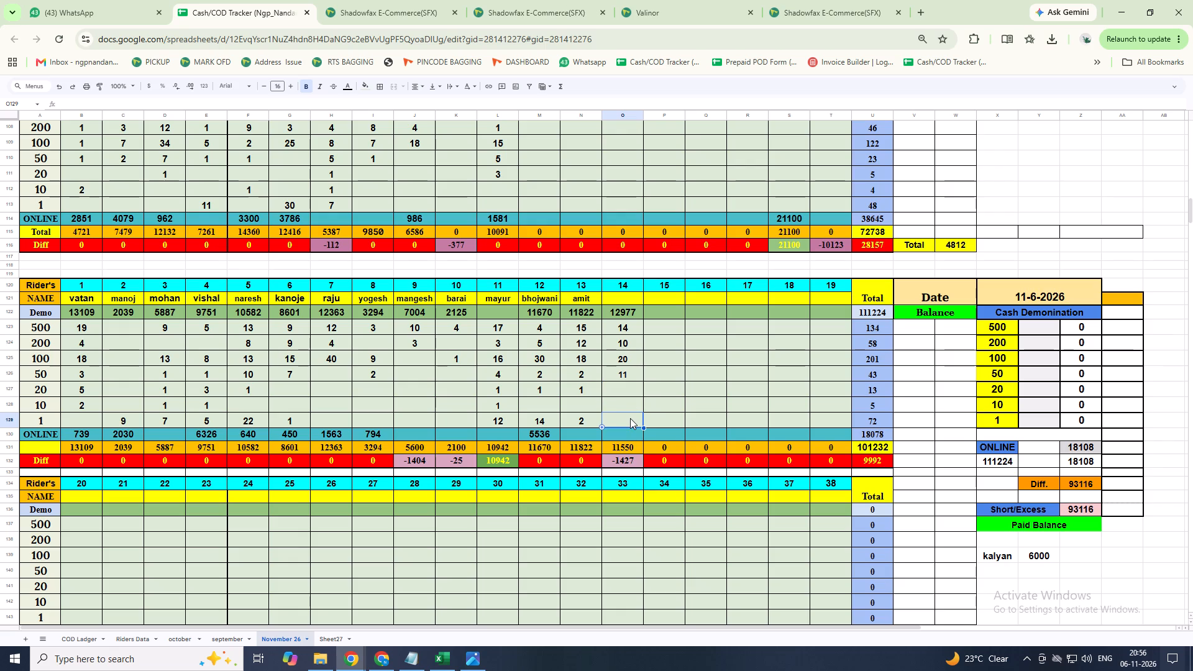
text(27)
key(Return)
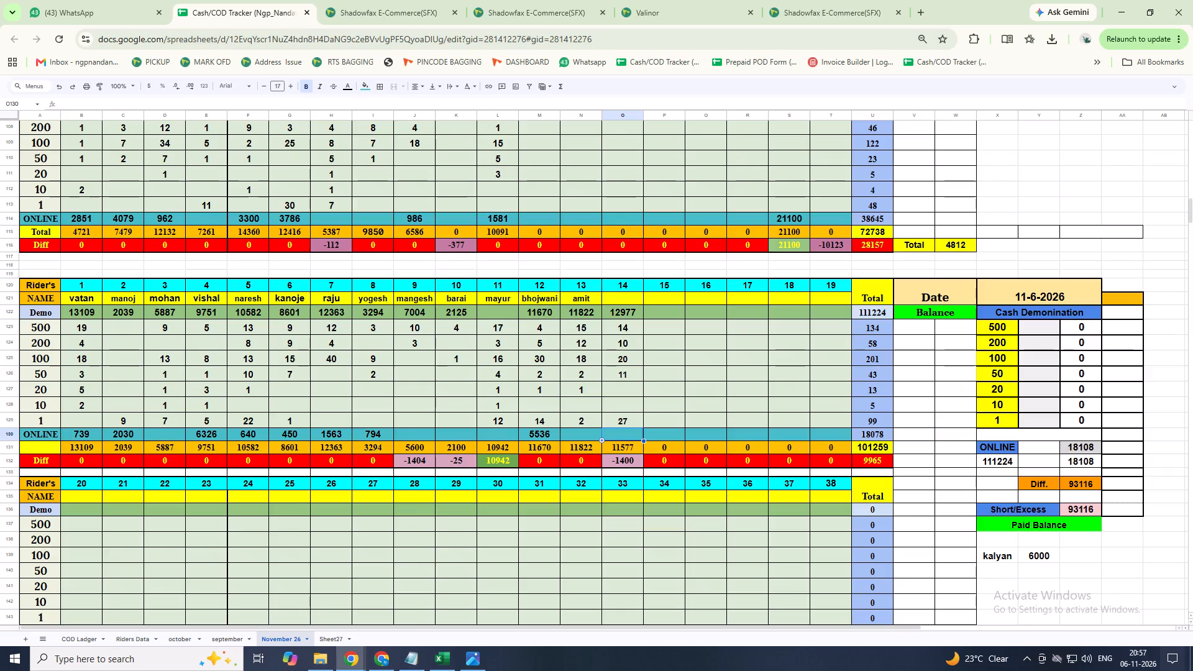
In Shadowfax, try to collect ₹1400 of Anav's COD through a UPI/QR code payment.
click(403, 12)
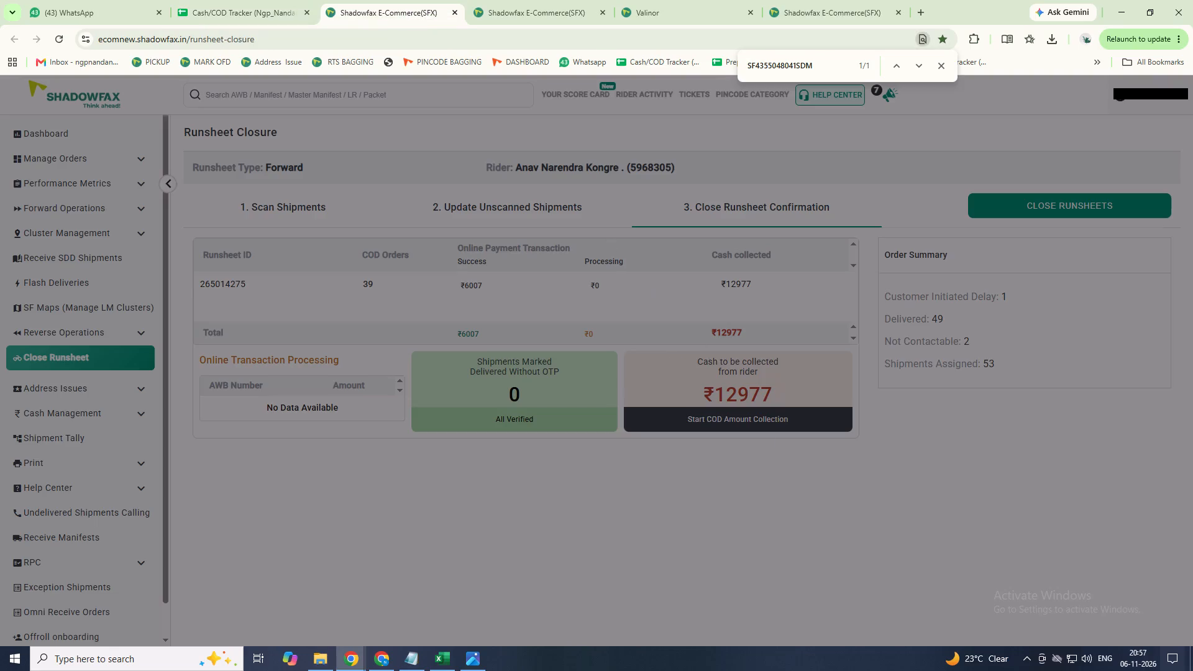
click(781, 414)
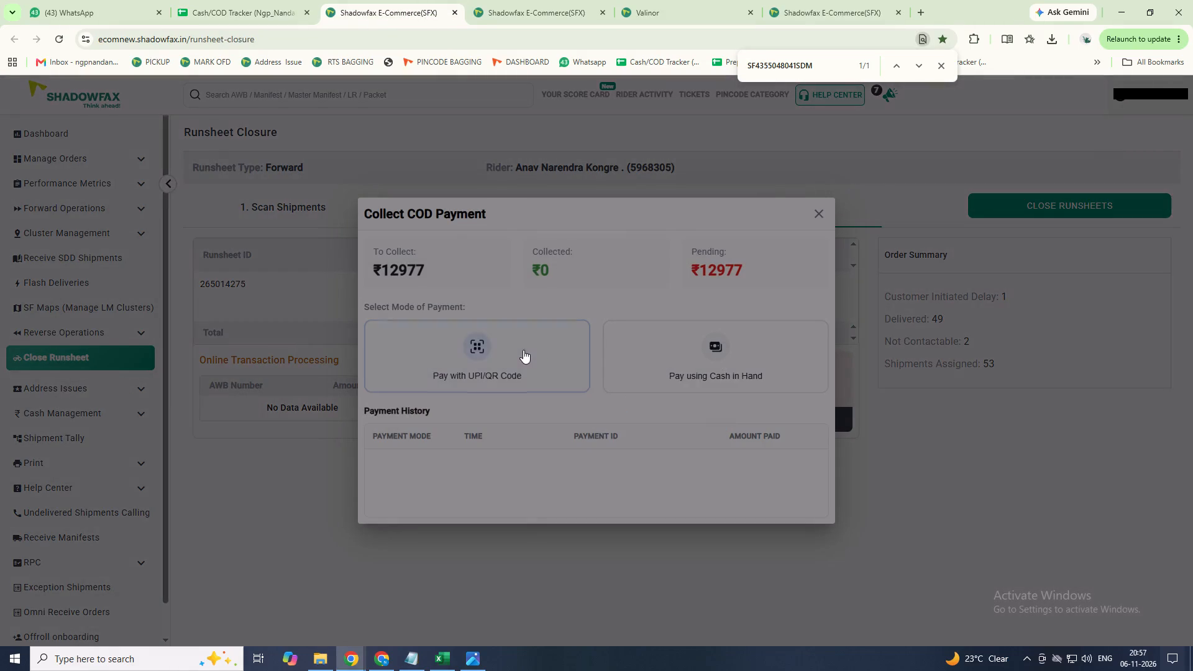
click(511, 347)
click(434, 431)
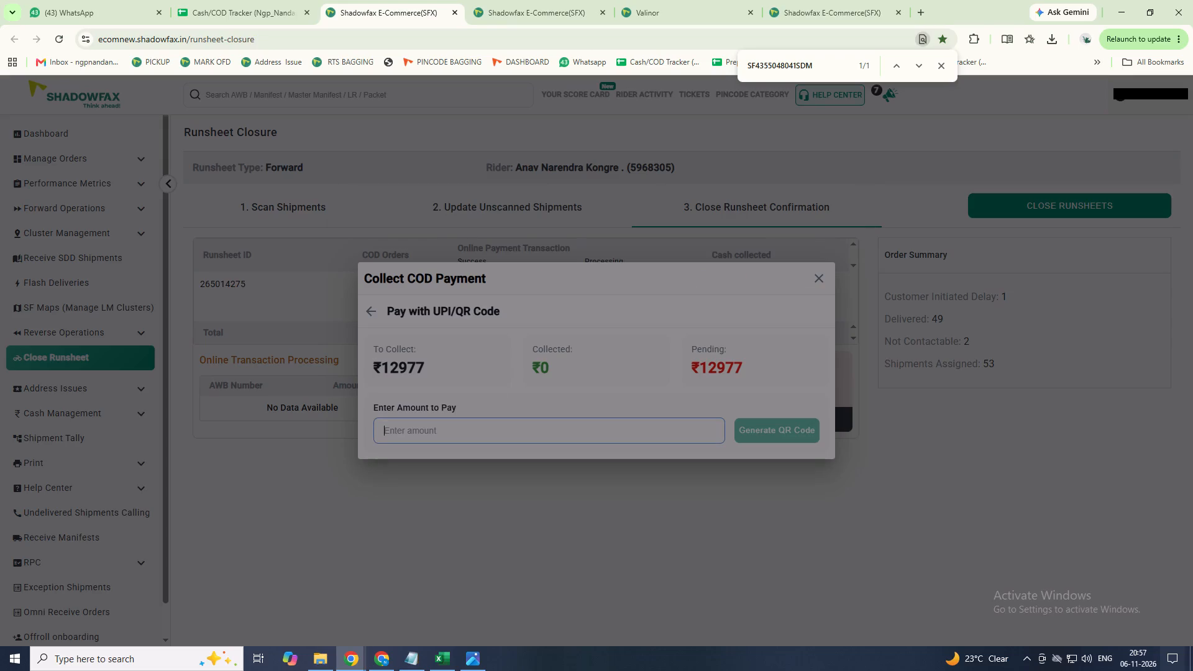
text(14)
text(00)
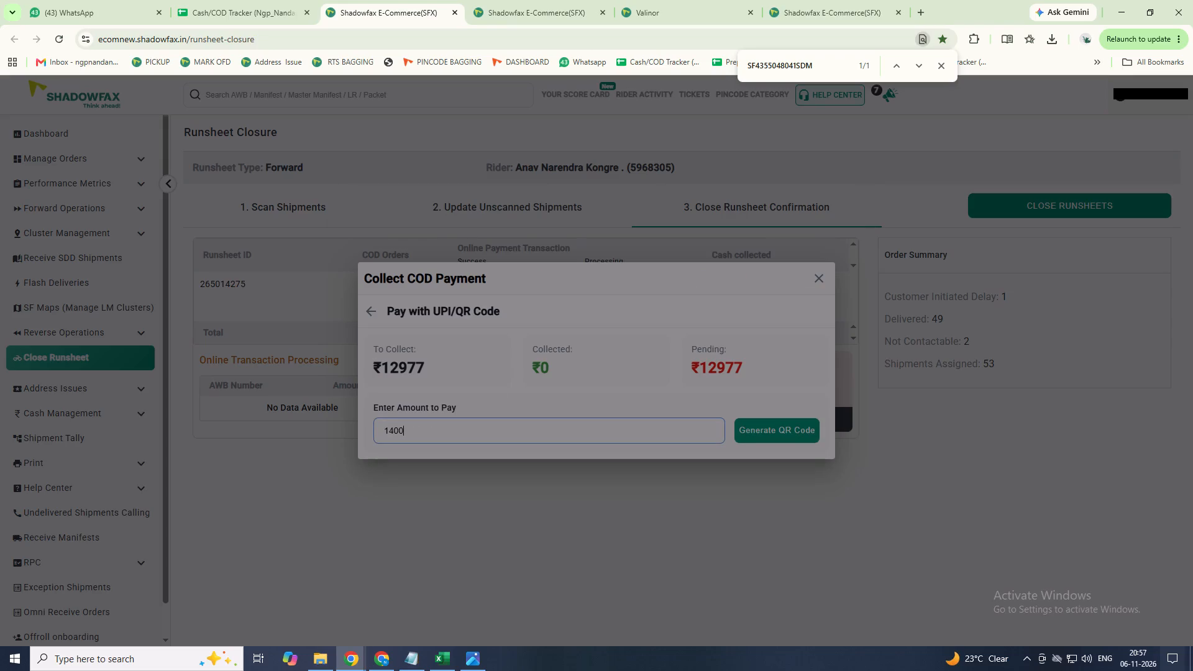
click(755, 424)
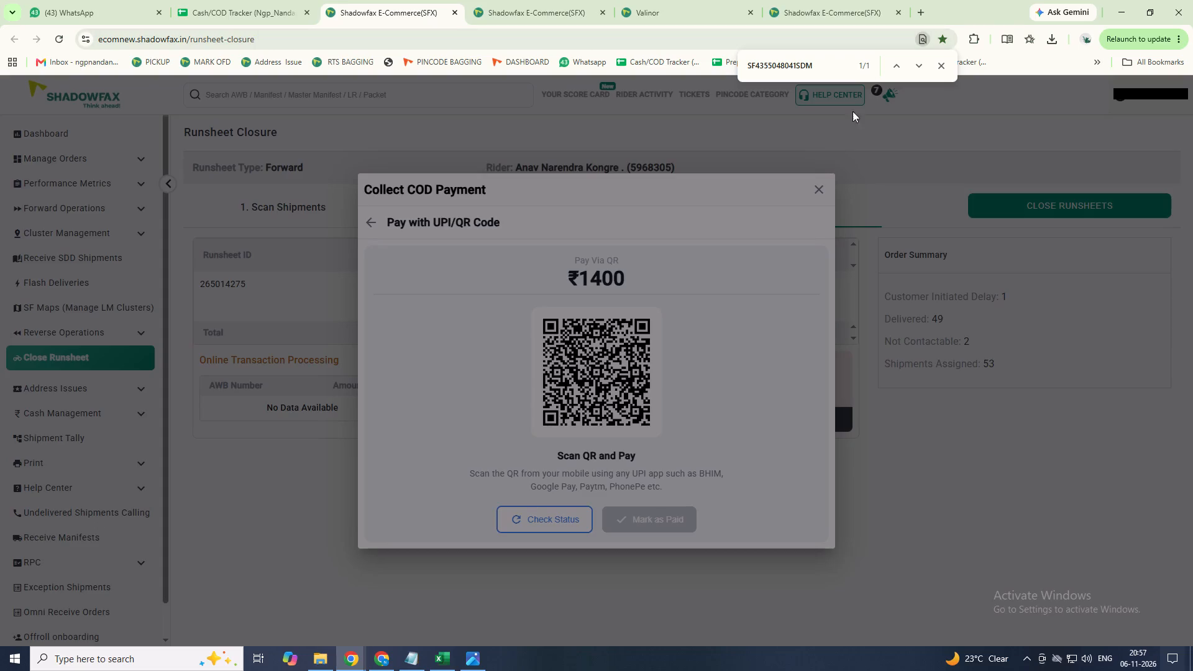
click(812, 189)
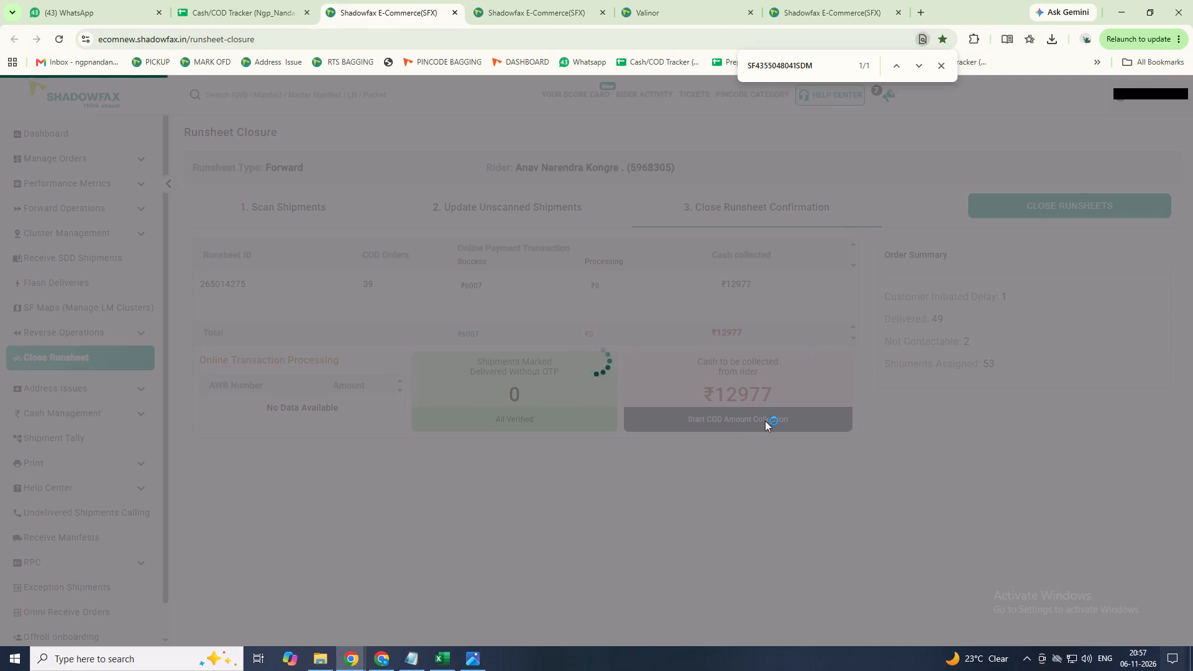
Collect ₹1240 of Anav's COD with a UPI/QR code payment.
click(764, 422)
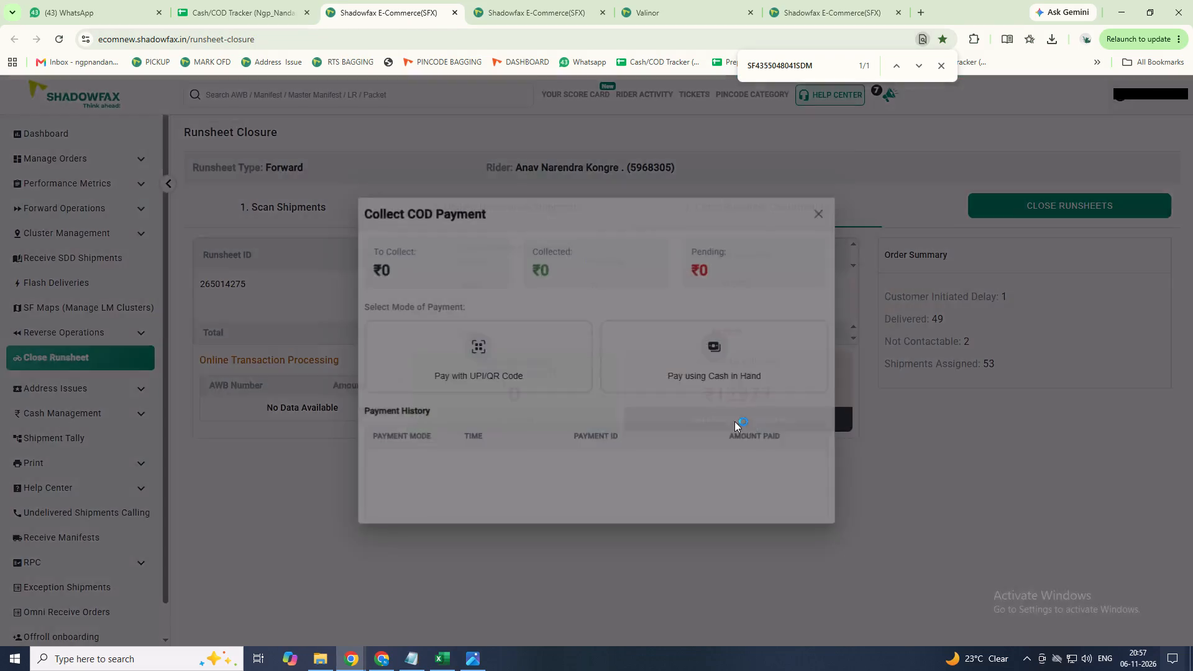
click(511, 352)
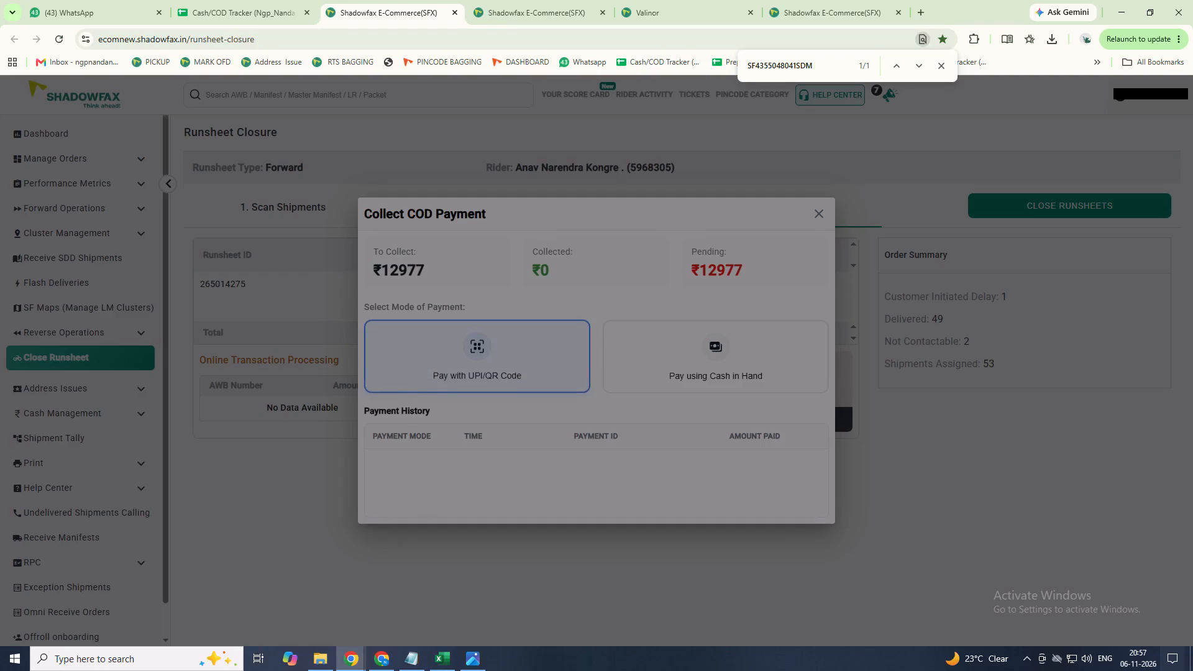
click(495, 433)
text(1240)
click(796, 431)
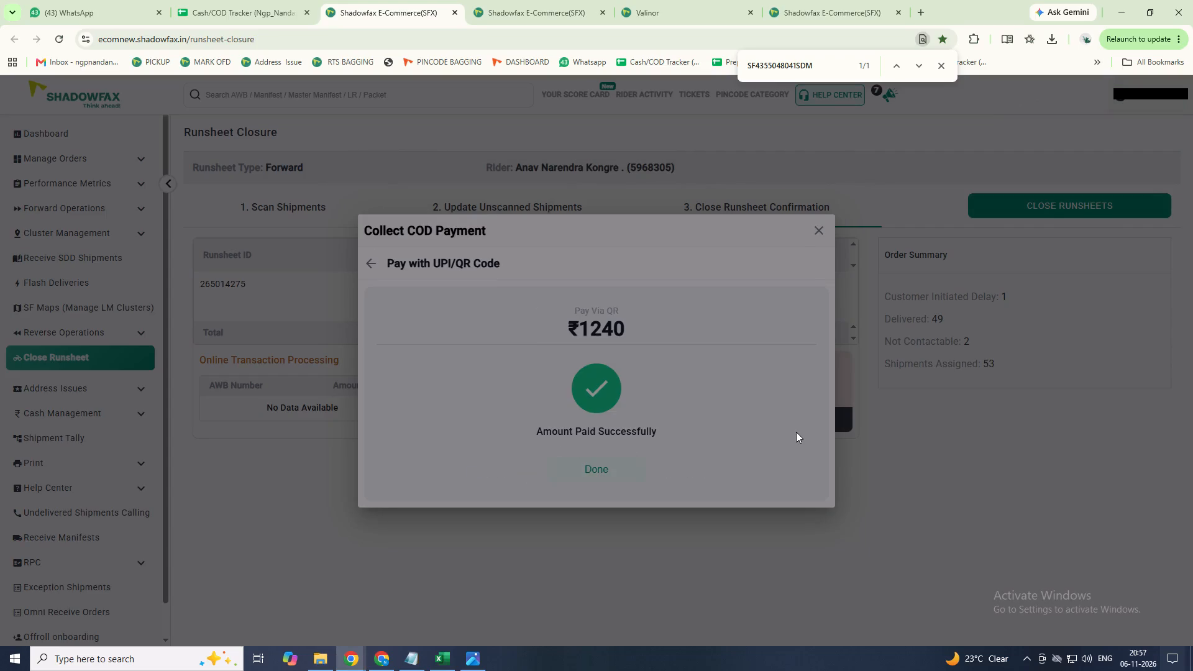
click(815, 227)
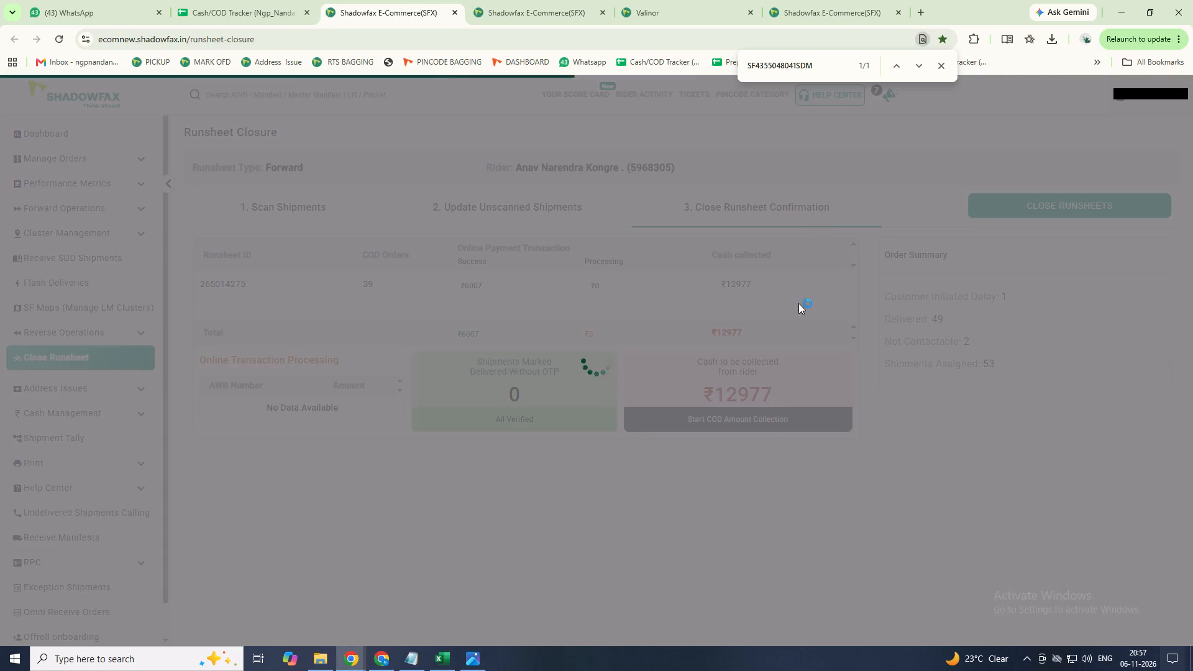
Collect a further ₹160 of Anav's COD by UPI/QR code and mark it as paid.
click(763, 421)
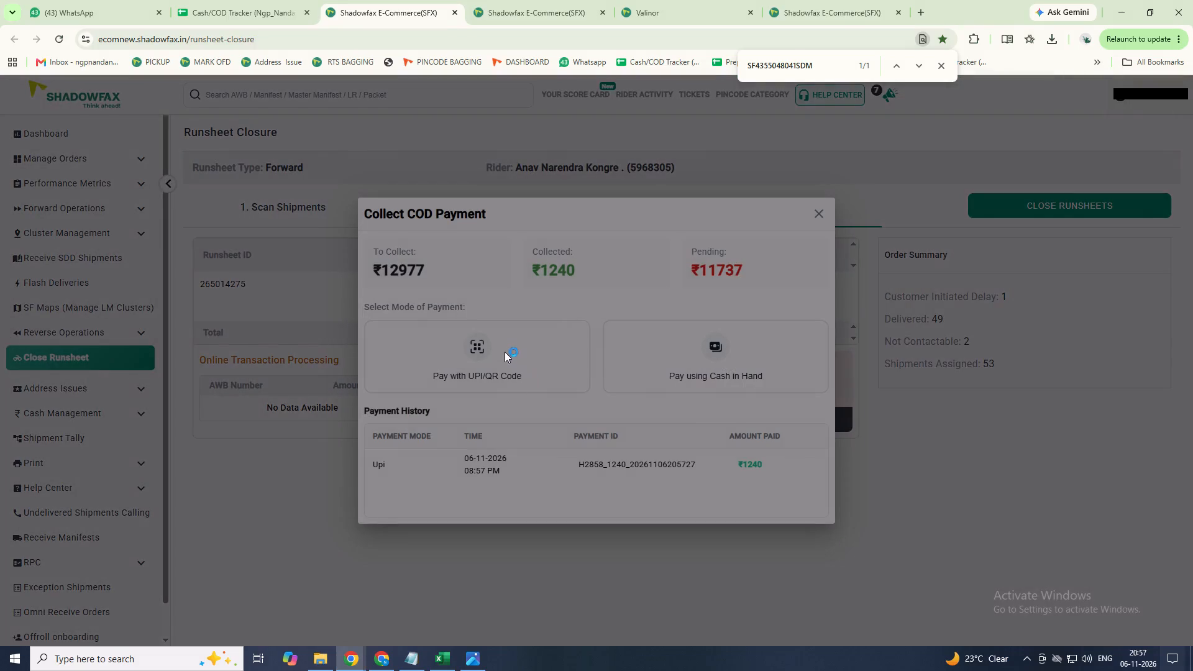
click(505, 350)
click(504, 364)
click(473, 420)
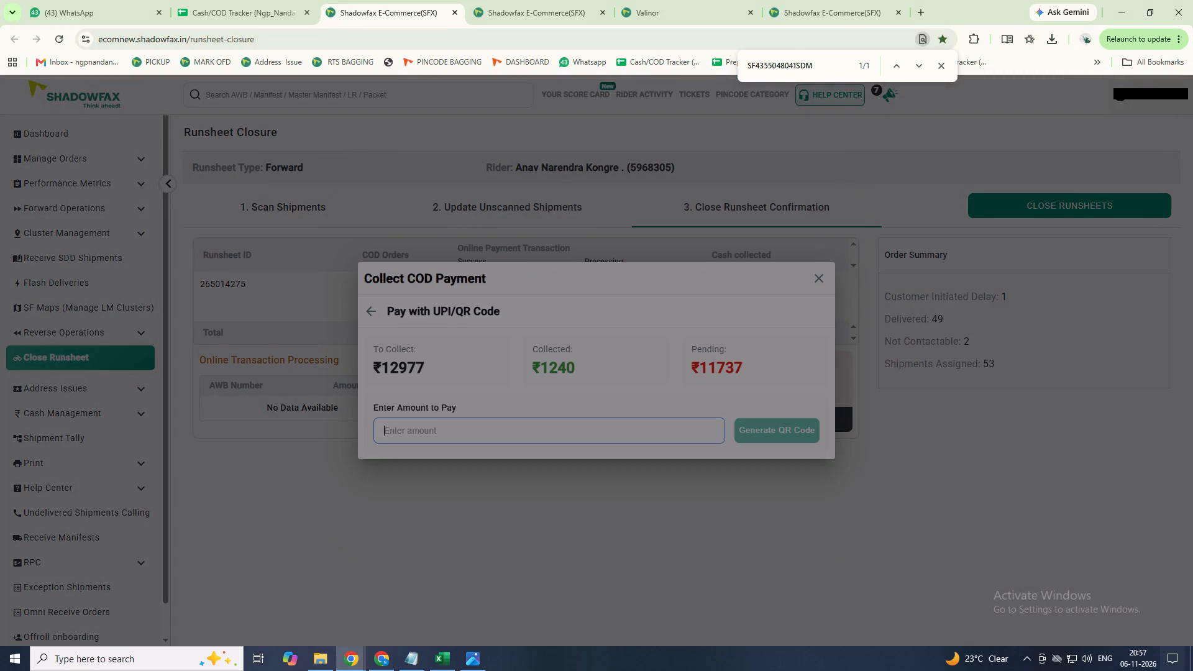
text(160)
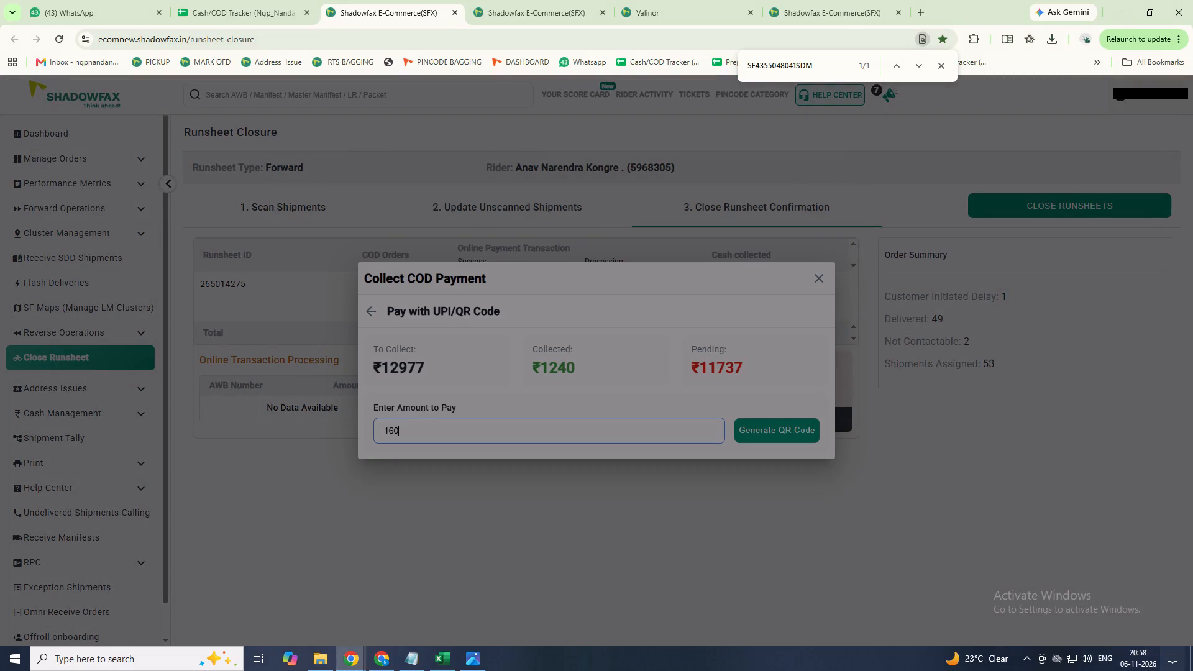
click(777, 421)
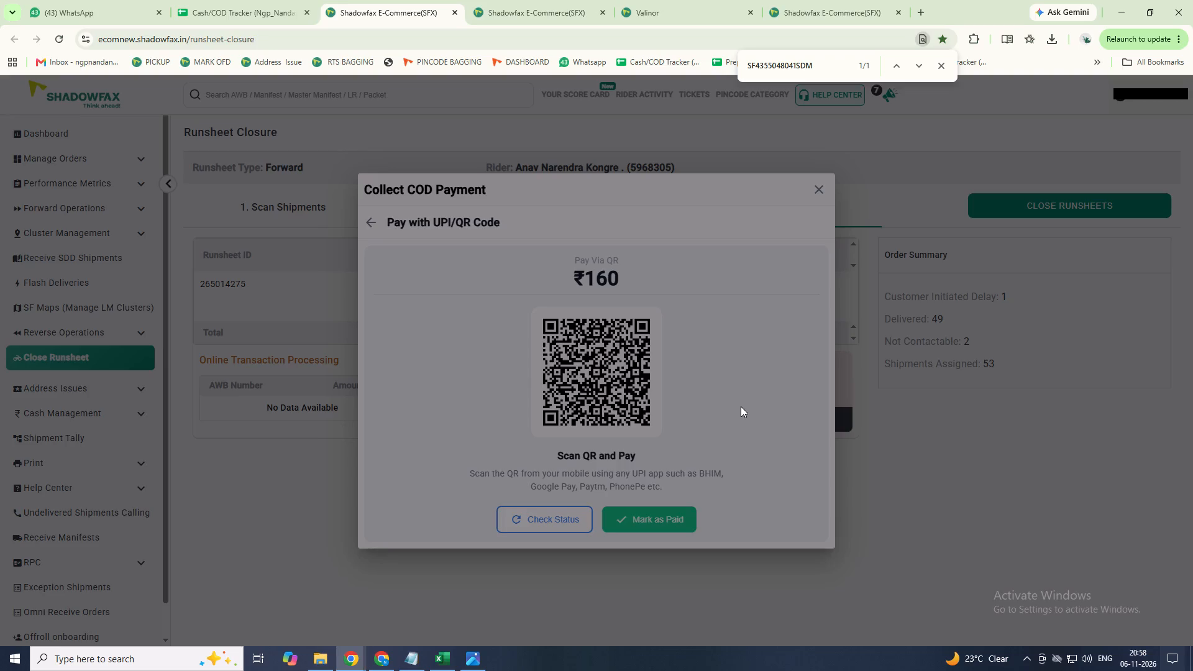
click(652, 523)
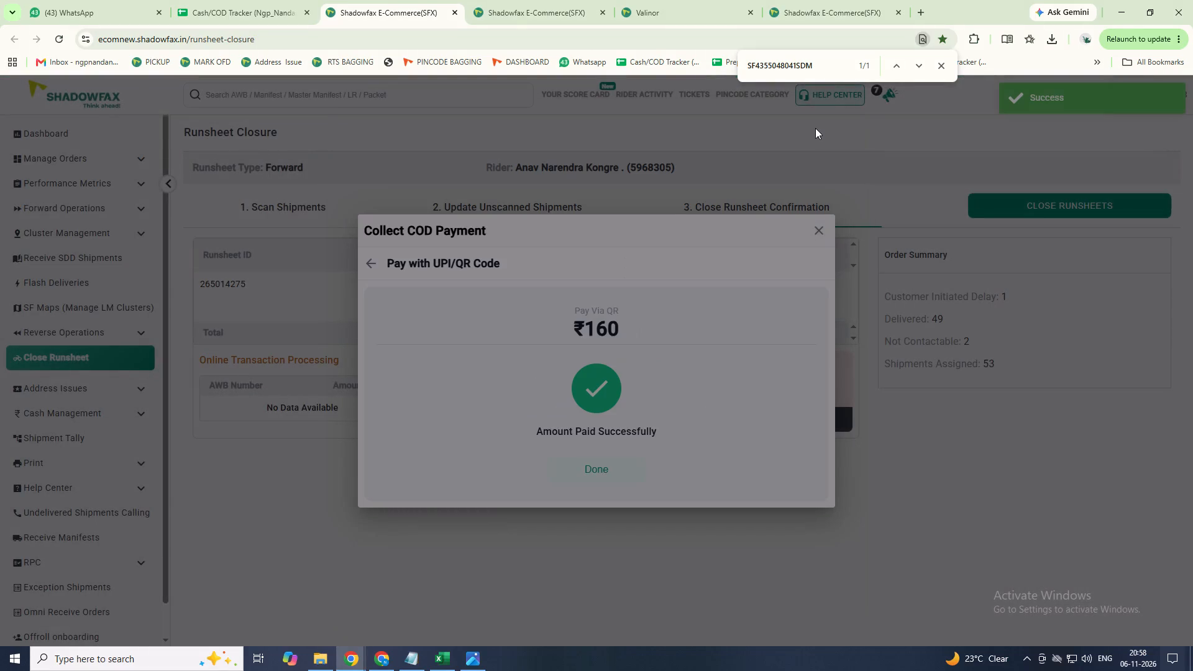
click(605, 464)
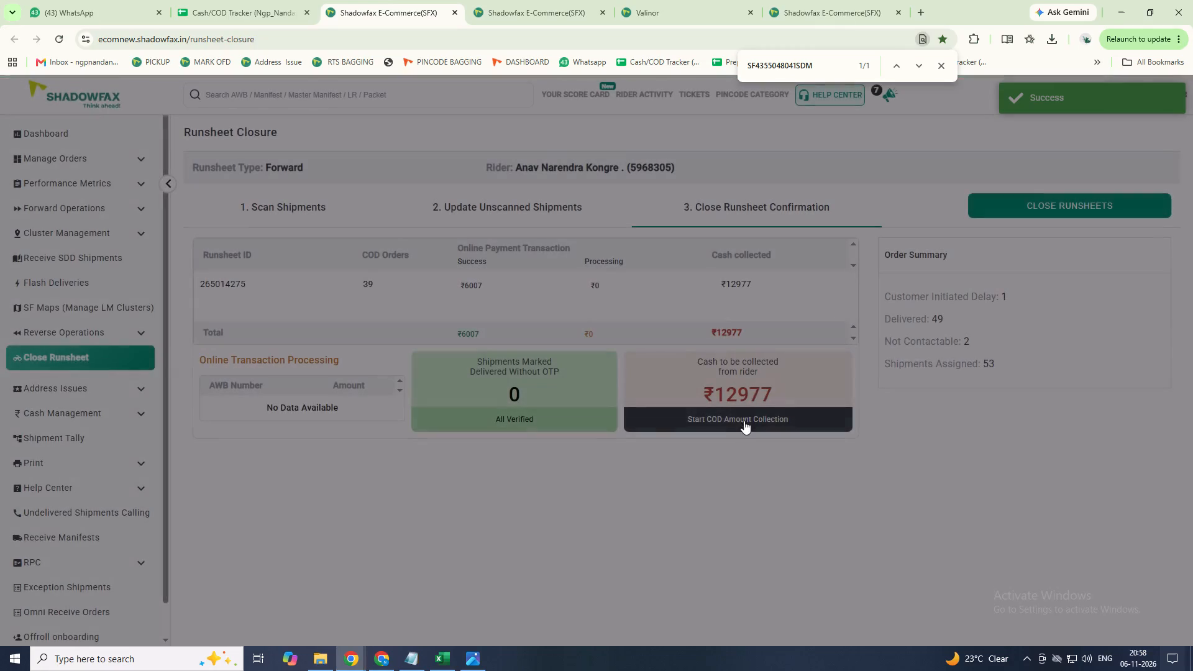
Record ₹11577 of Anav's COD as collected using cash in hand.
click(747, 418)
click(737, 346)
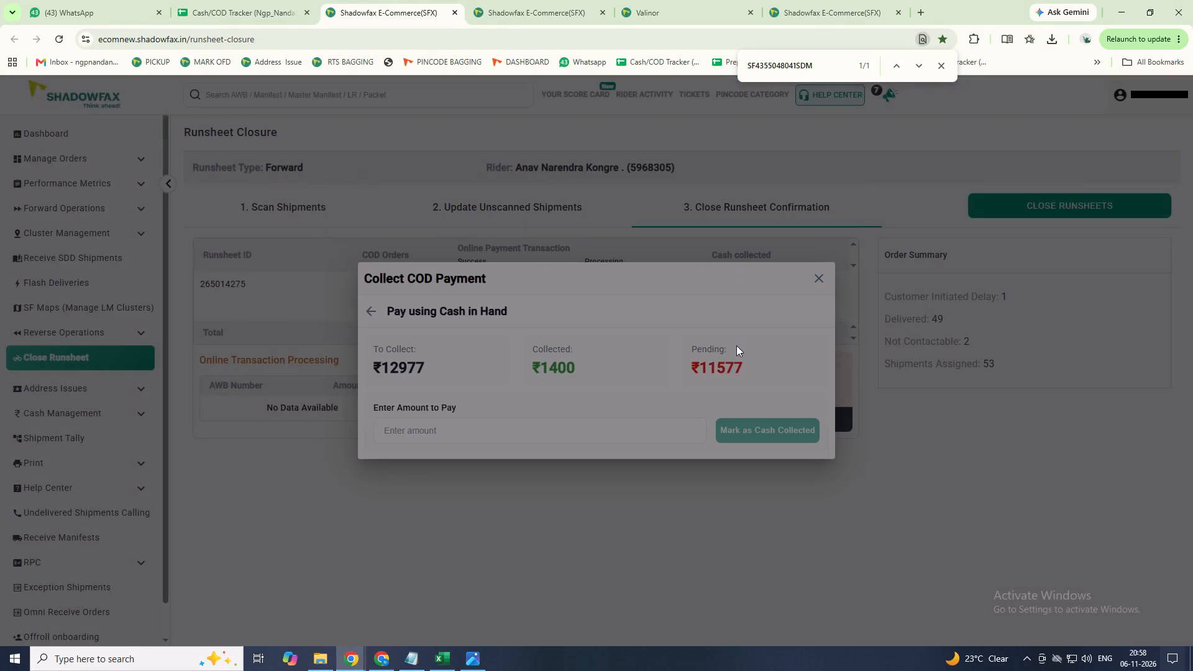
click(530, 438)
text(11)
text(577)
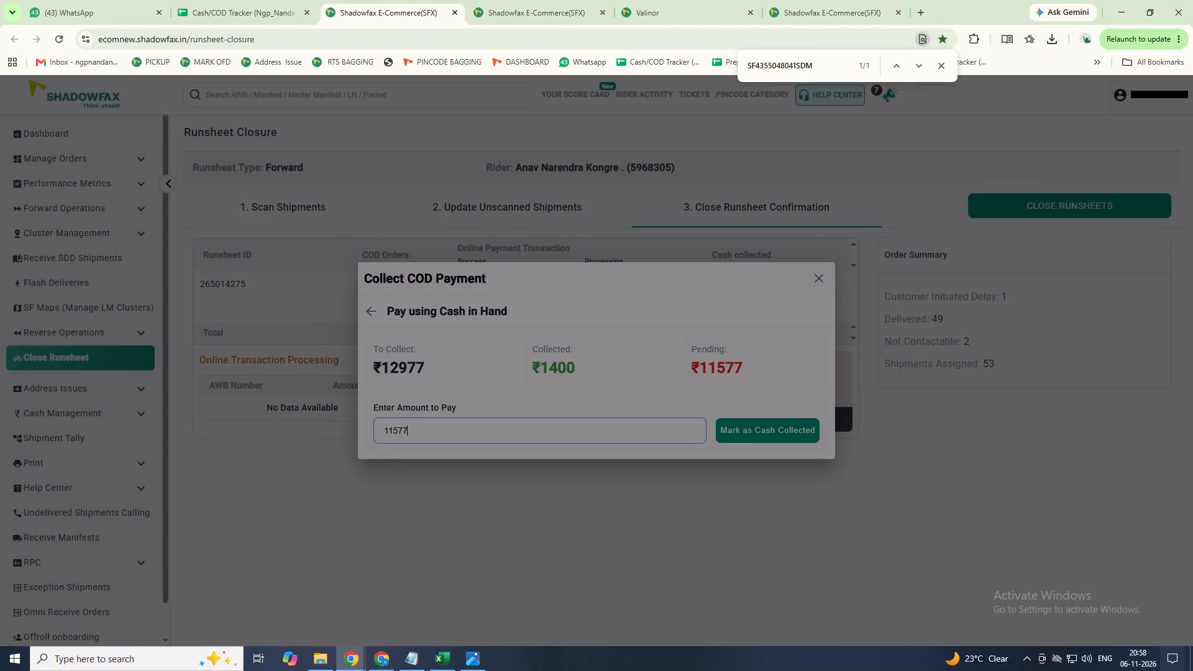
click(757, 435)
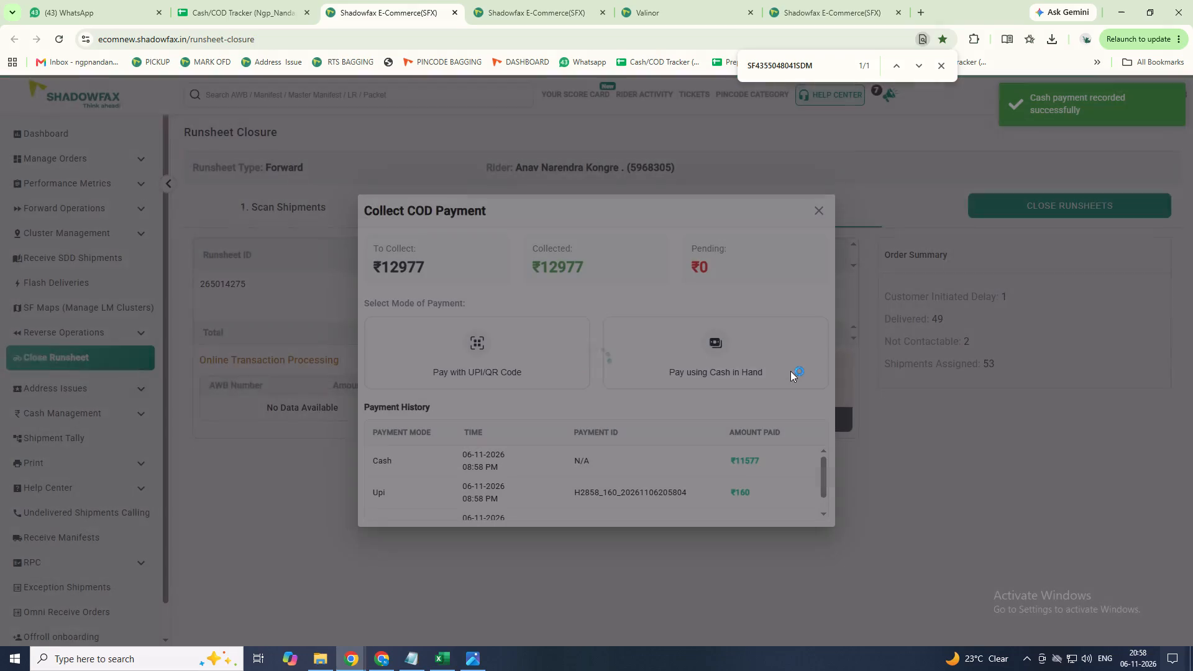
click(818, 210)
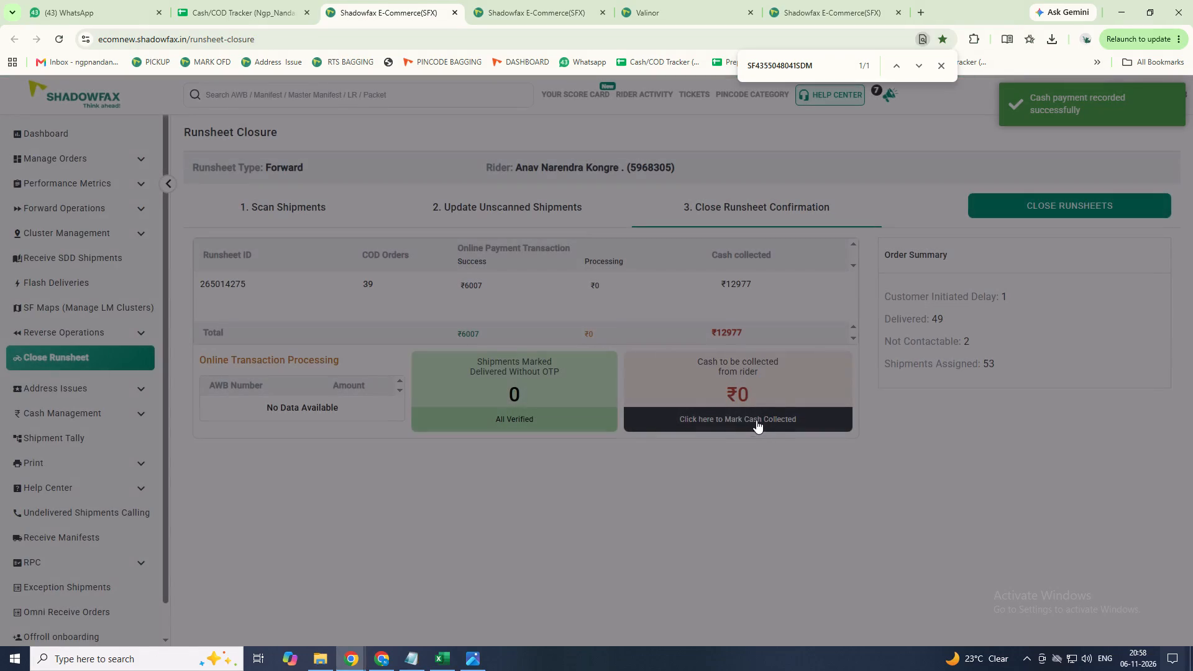
Mark Anav's cash as collected and close his Forward runsheet.
click(756, 420)
click(1000, 208)
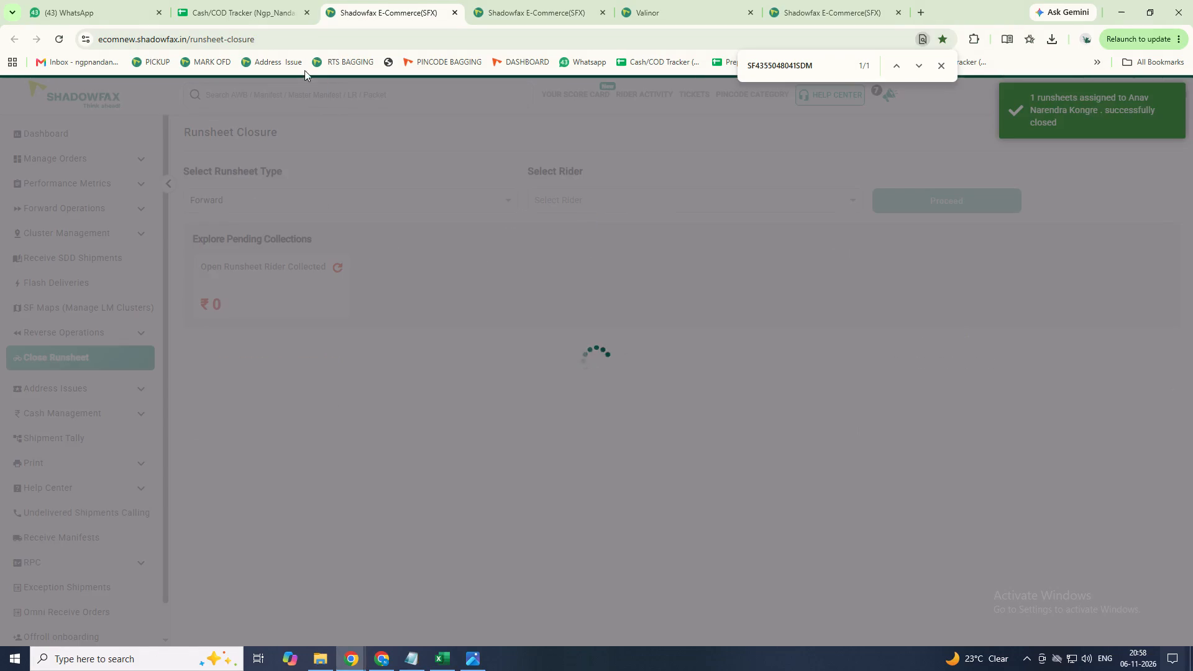
In the Cash/COD Tracker, enter 1400 as rider 14's ONLINE amount in the 11-6-2026 block.
click(249, 5)
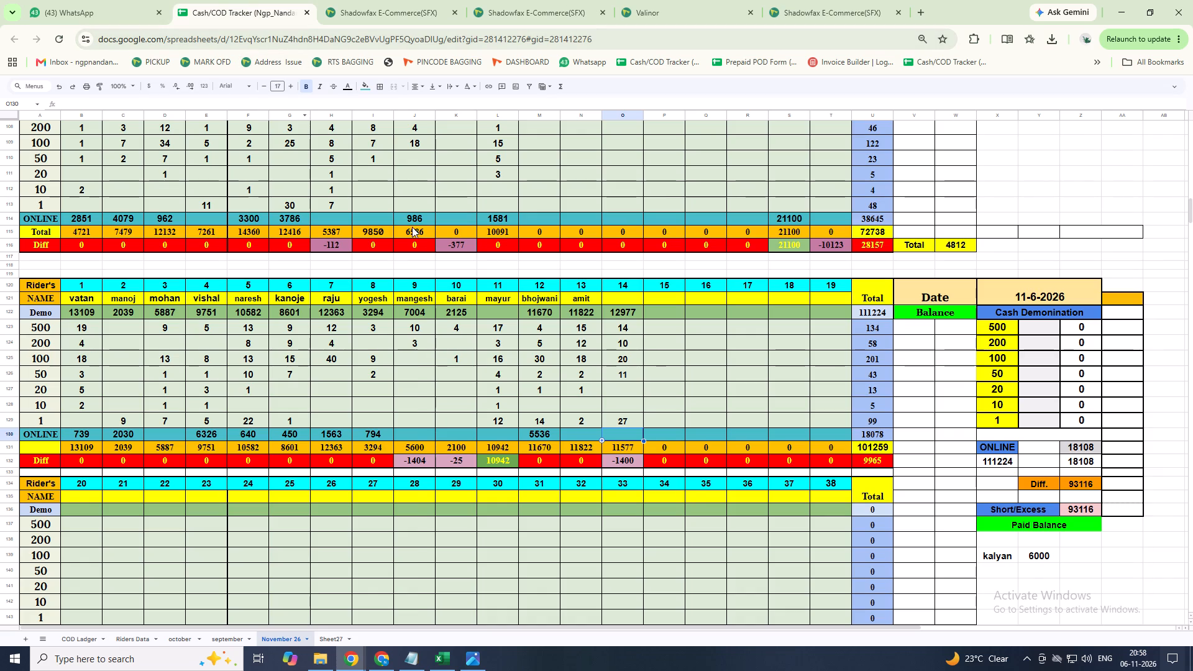
click(622, 426)
click(619, 432)
text(1400)
key(Return)
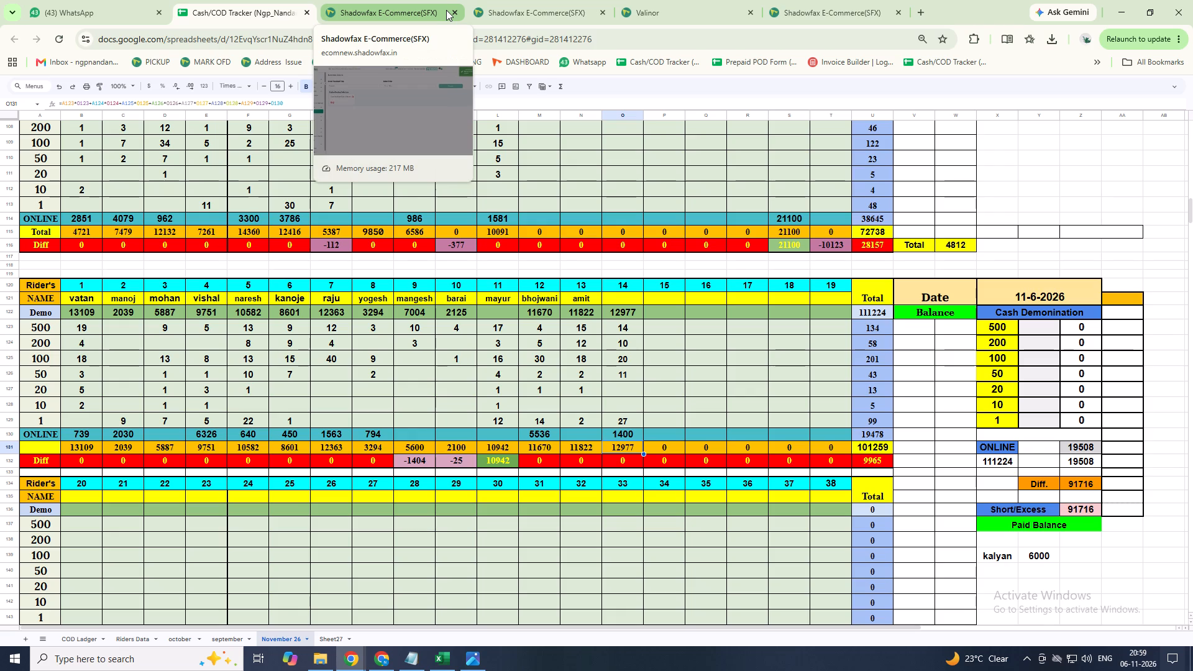
Name rider 14 anav in the 11-6-2026 block.
click(629, 297)
text(anav)
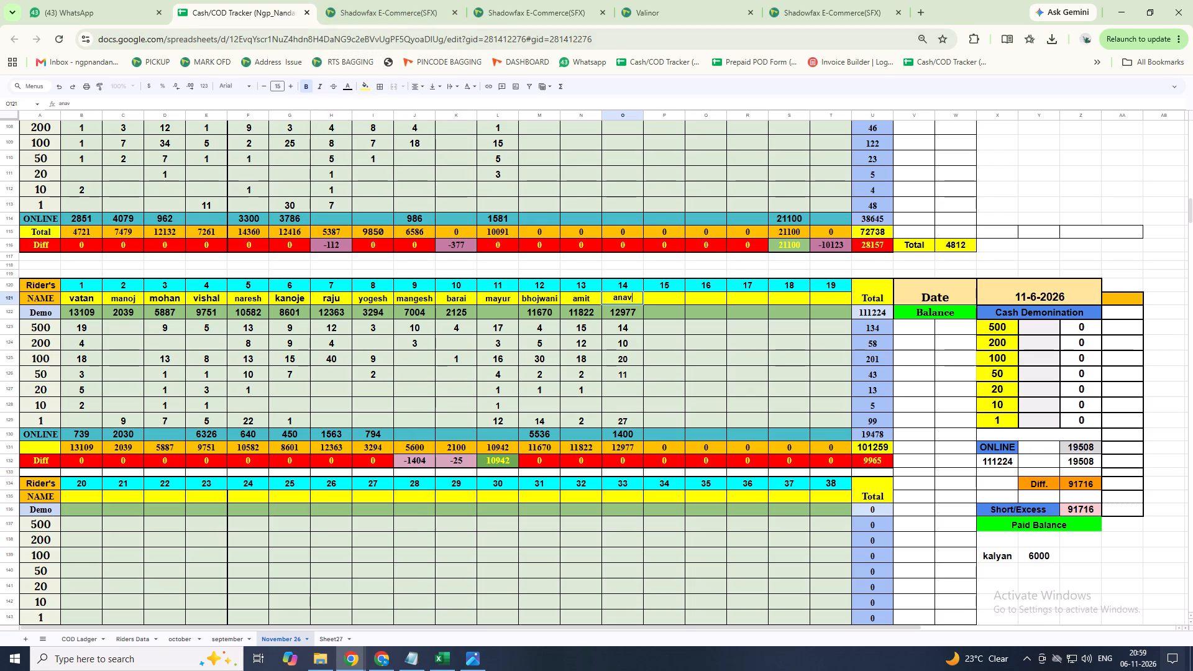
key(Return)
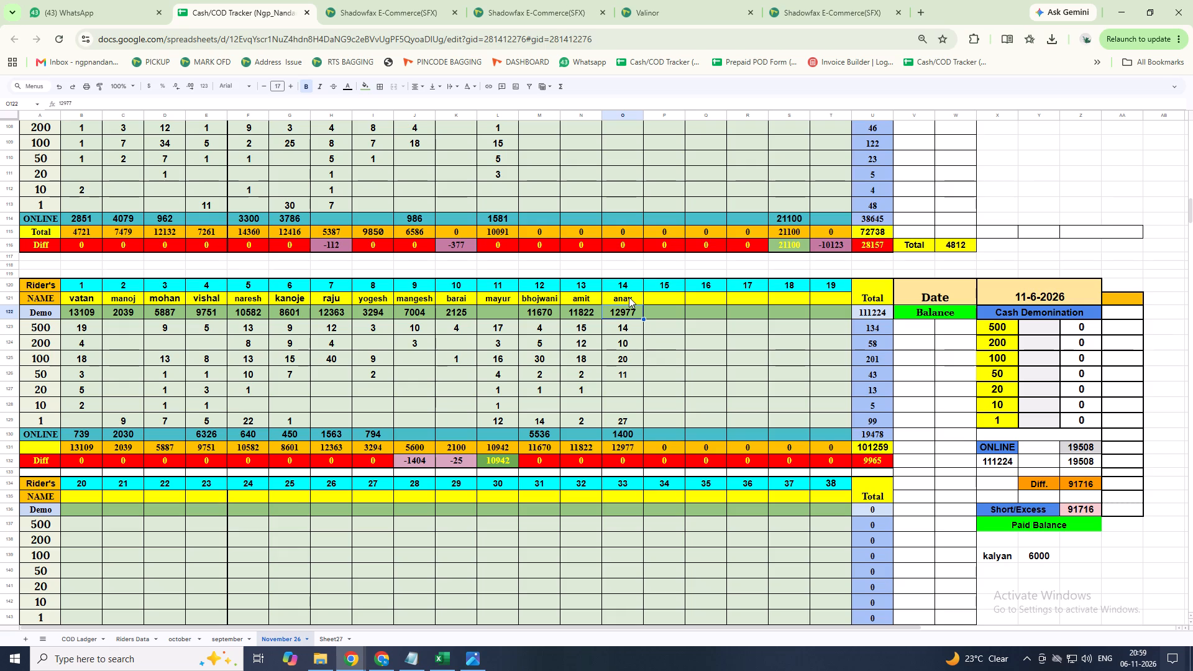
Enter 9940 as rider 15's Demo amount in the 11-6-2026 block.
click(656, 310)
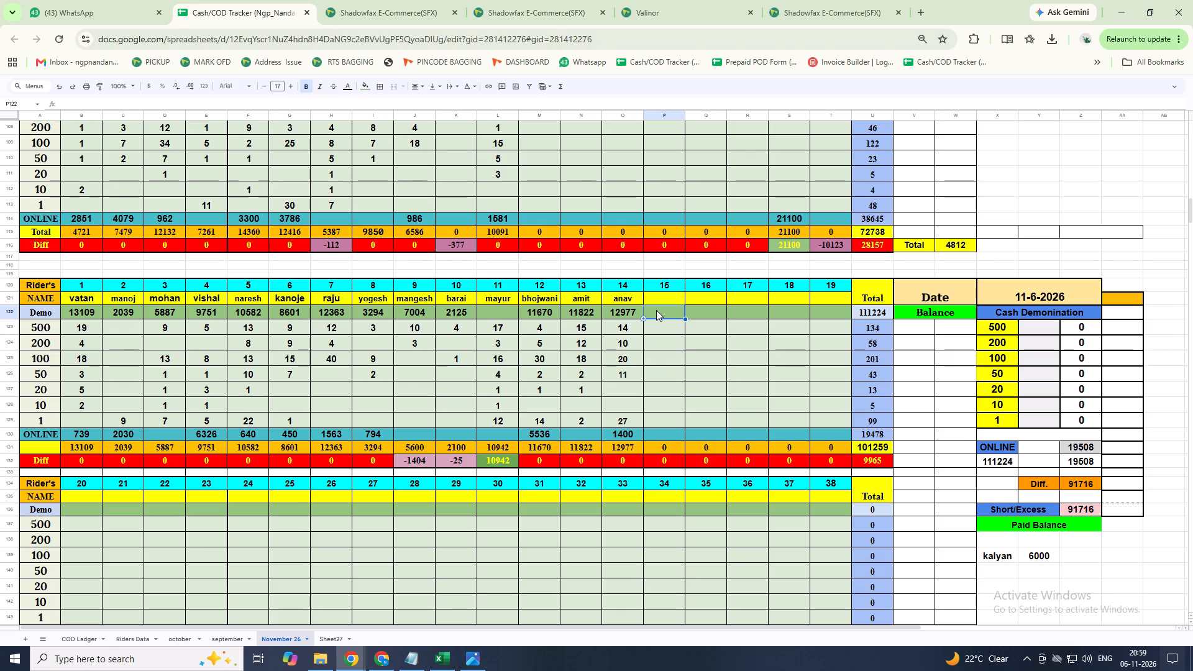
text(9940)
key(Return)
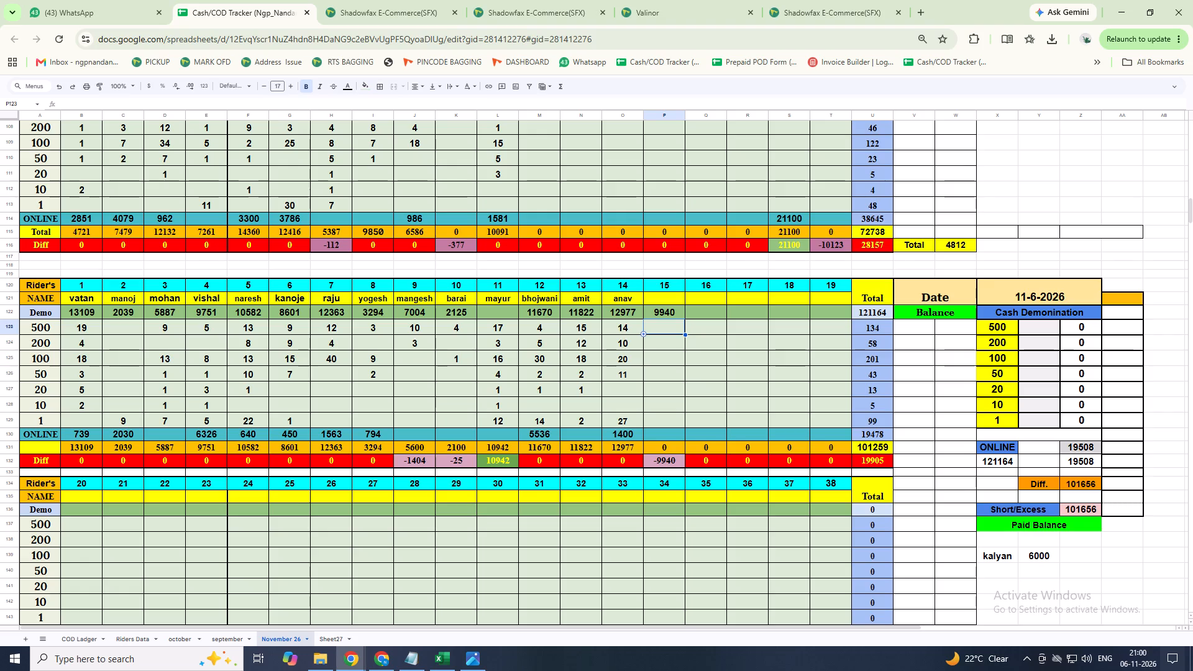
Enter rider 15's note counts in the 11-6-2026 block: 5 for 500, 8 for 200 and 8 for 100.
key(5)
key(Return)
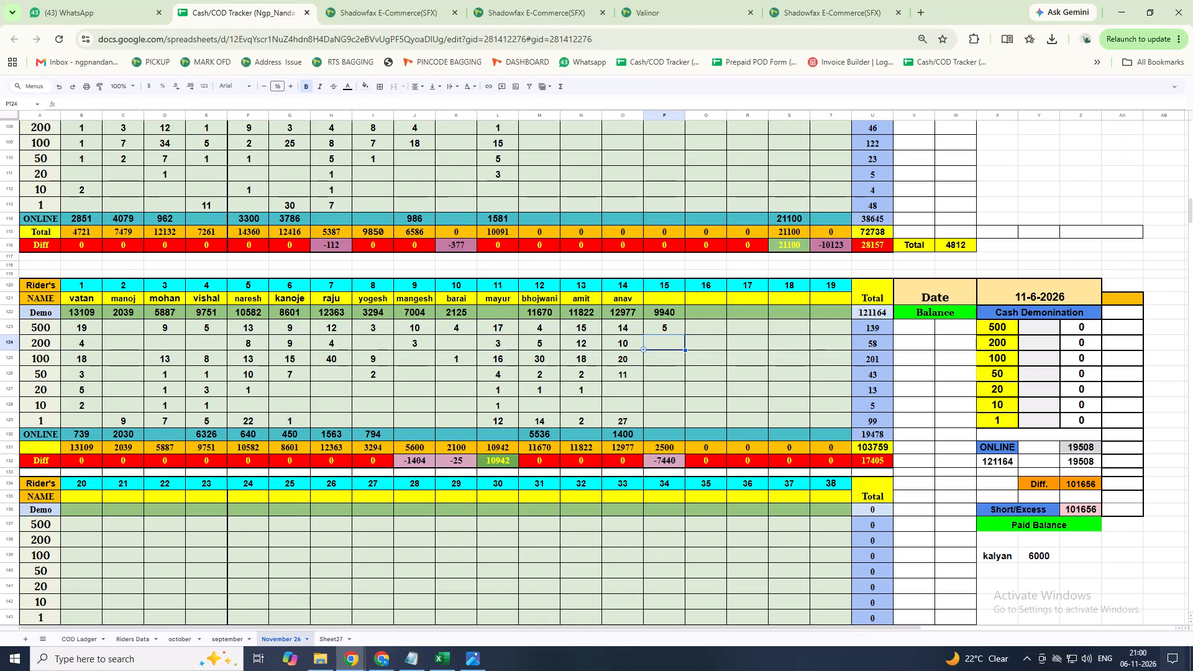
key(8)
key(Return)
key(8)
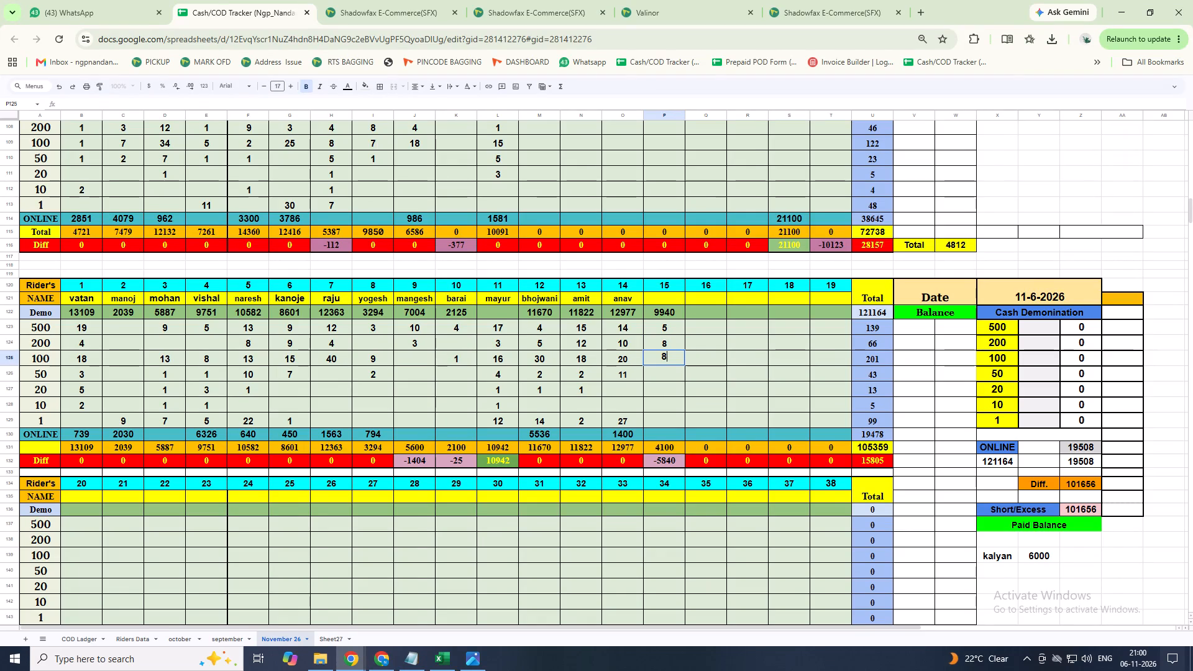
key(Return)
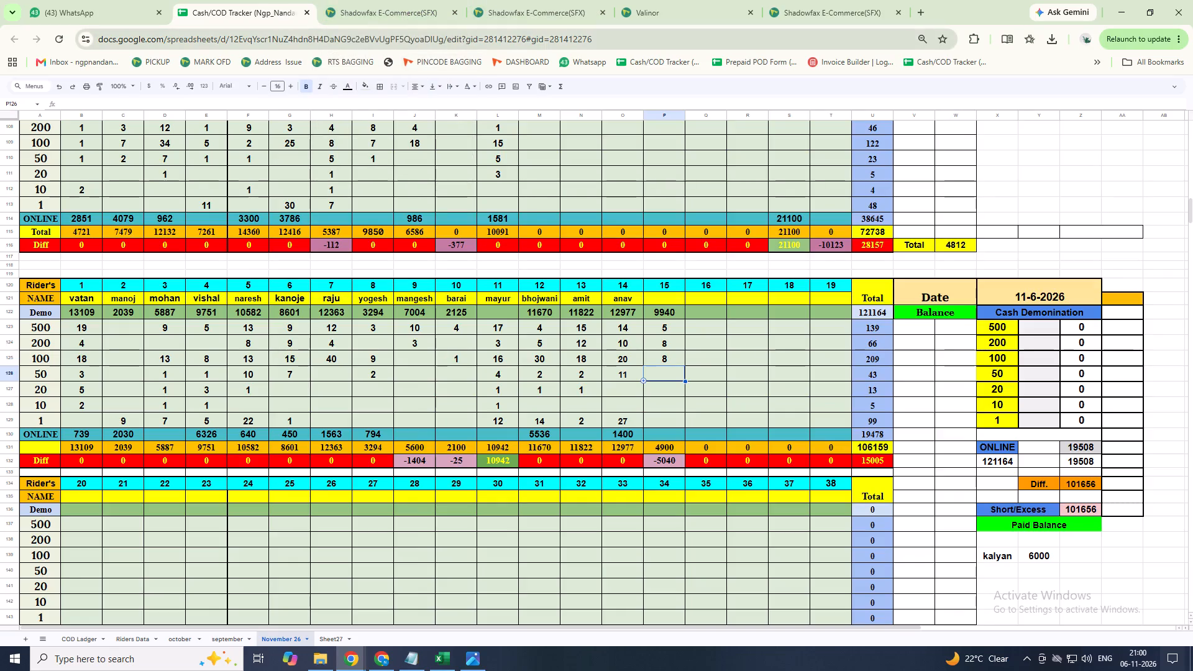
In Shadowfax's Daily Cash Deposit, generate a UPI code for a deposit of 5040.
click(381, 7)
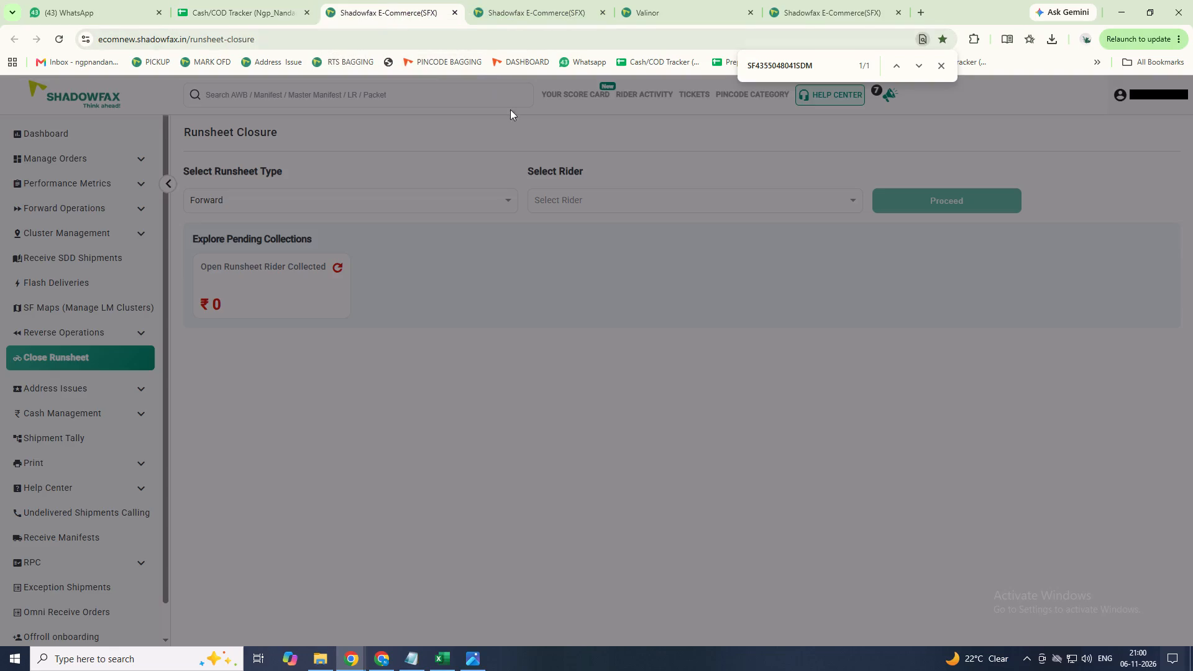
click(542, 13)
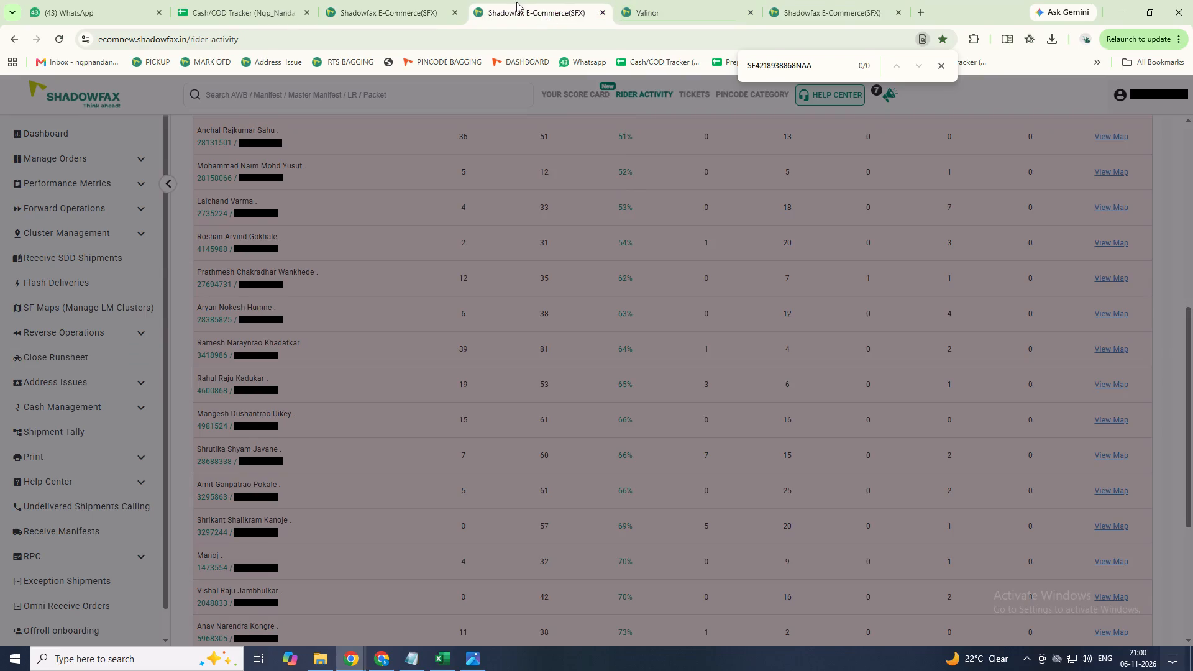
click(839, 11)
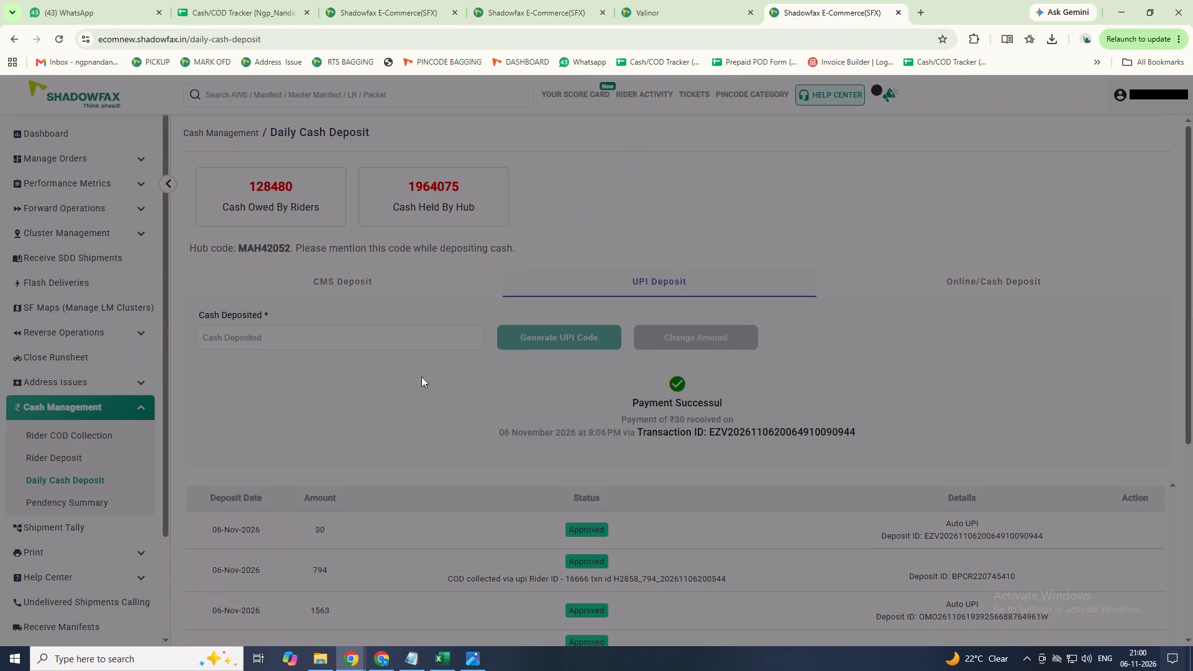
click(372, 336)
text(5040)
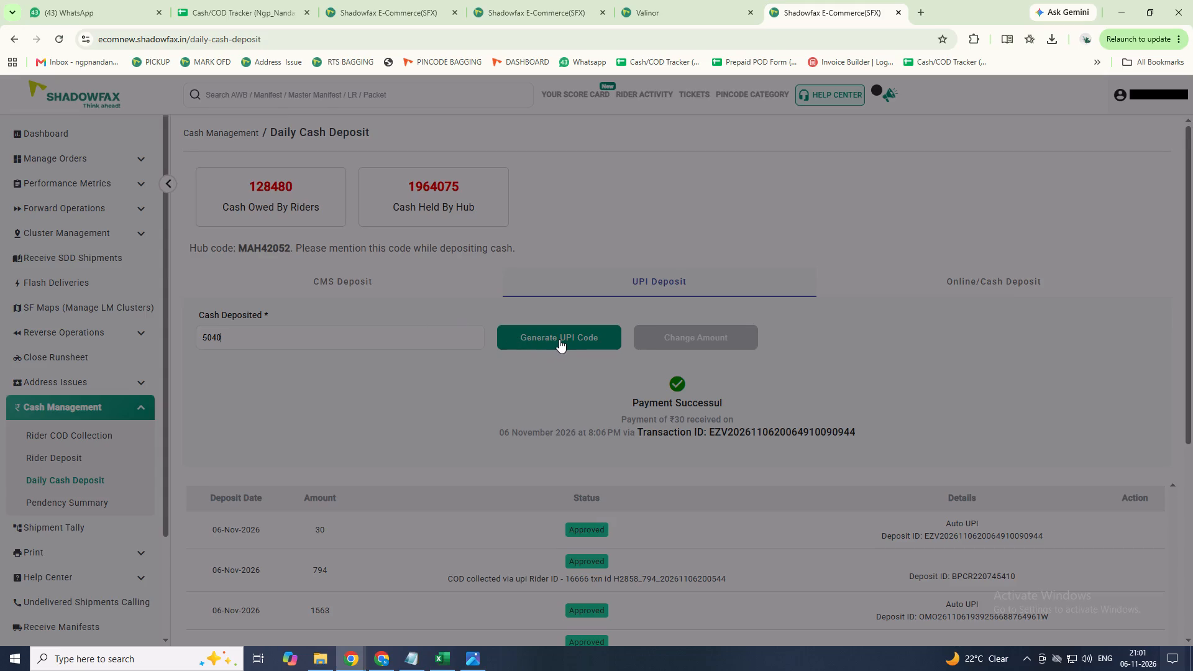
drag(562, 340, 560, 351)
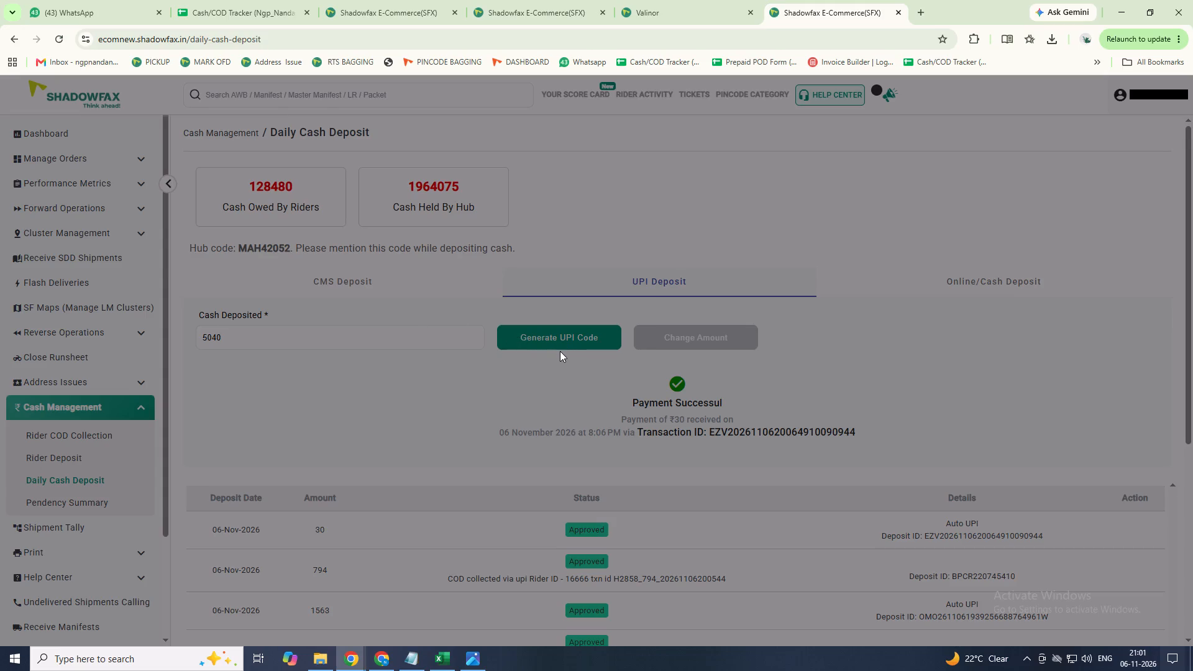
click(546, 346)
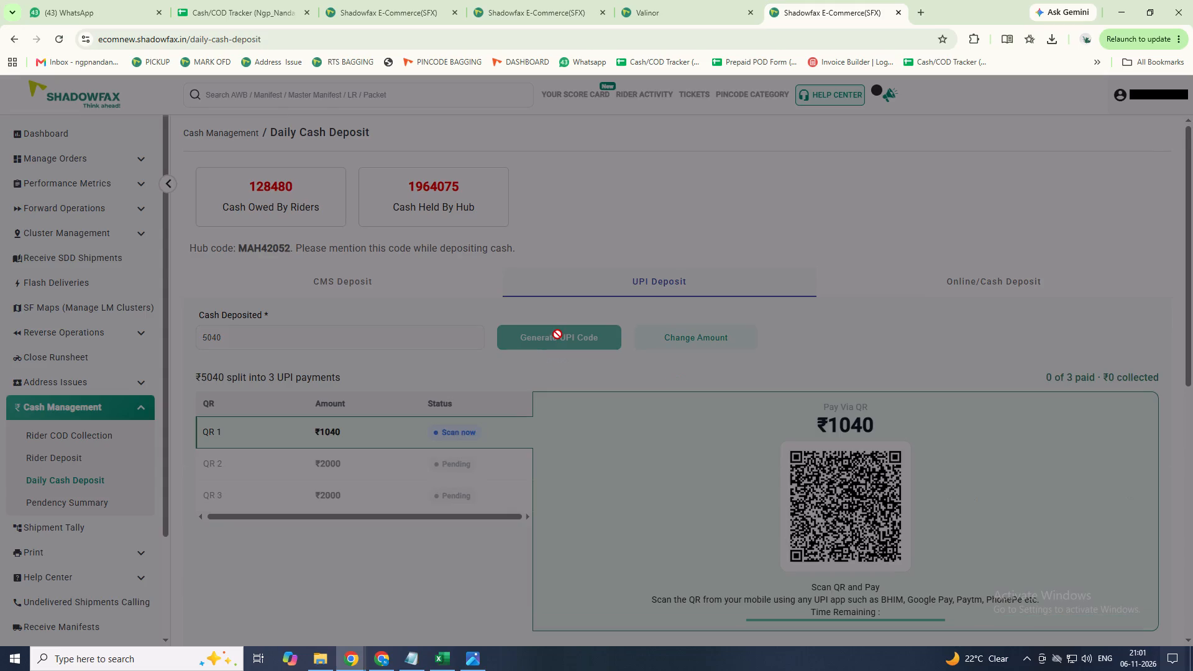
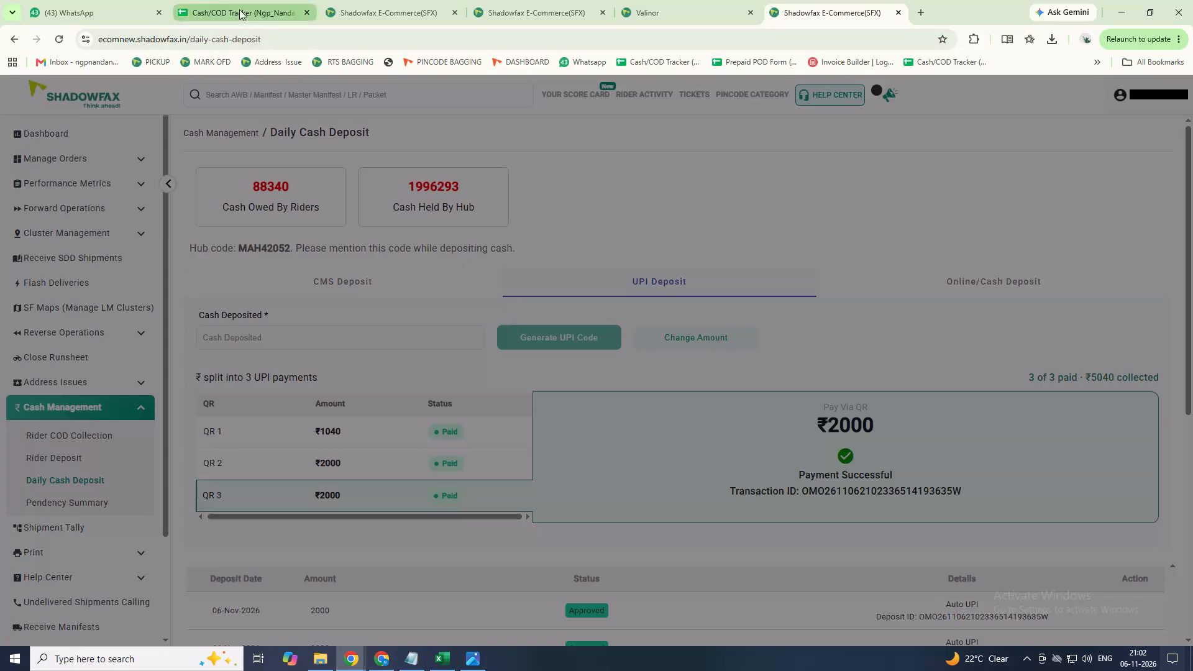
In the Cash/COD Tracker, enter 5040 as rider 15's ONLINE amount in the 11-6-2026 block.
click(385, 2)
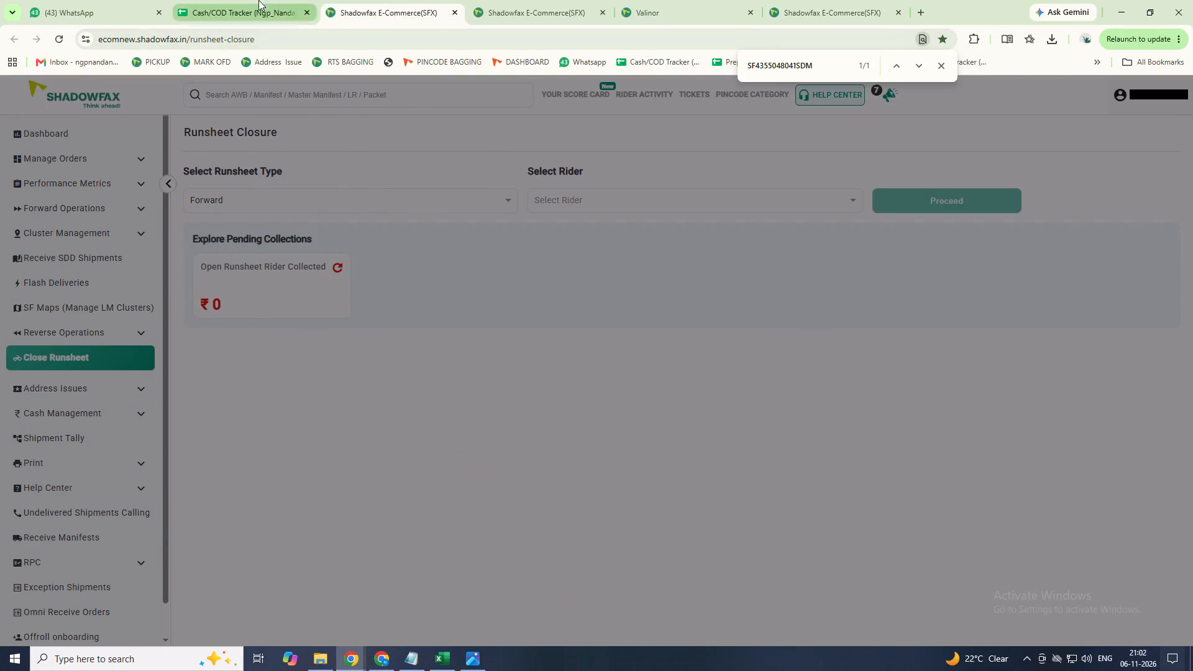
click(252, 3)
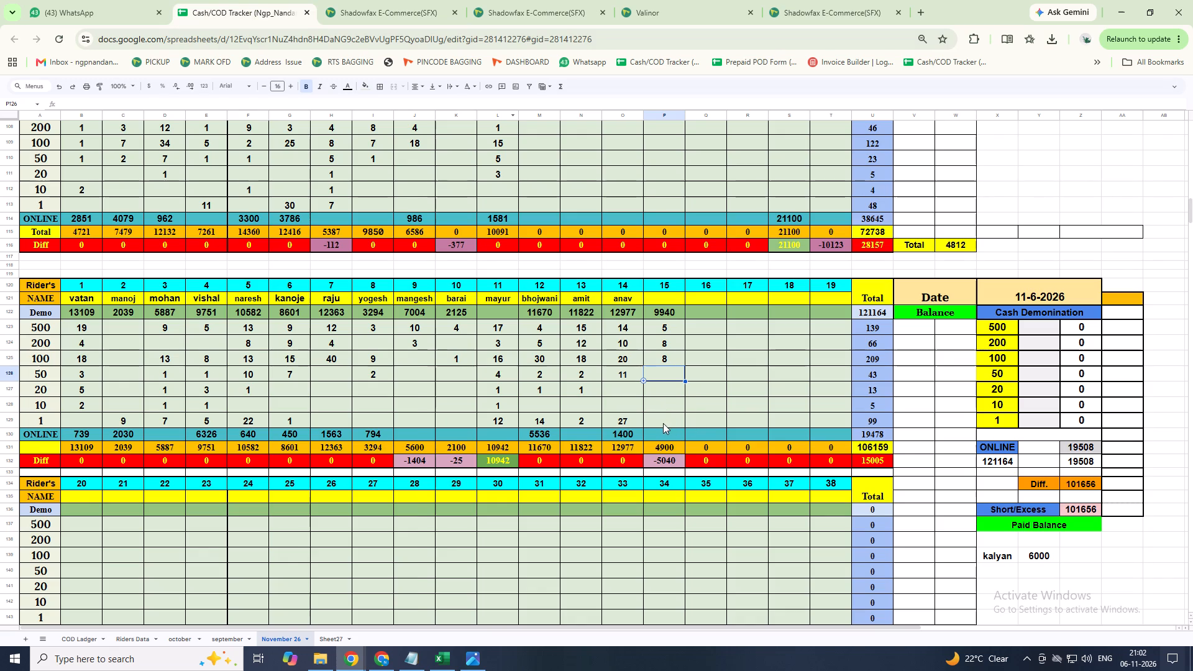
click(658, 437)
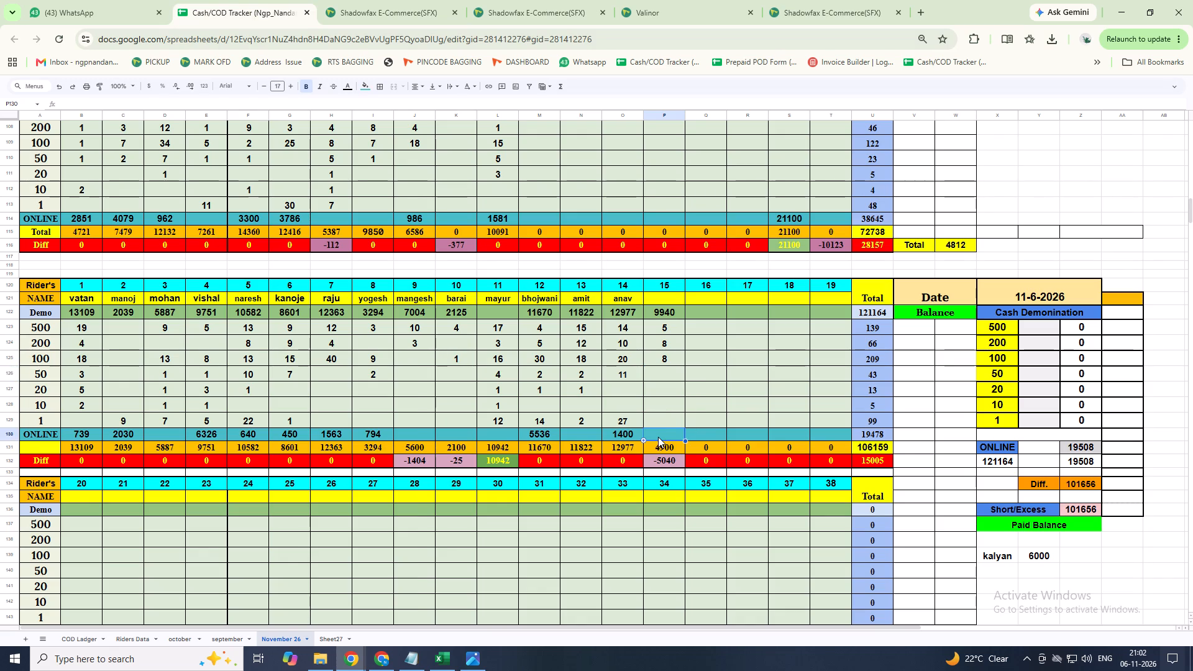
text(5040)
key(Return)
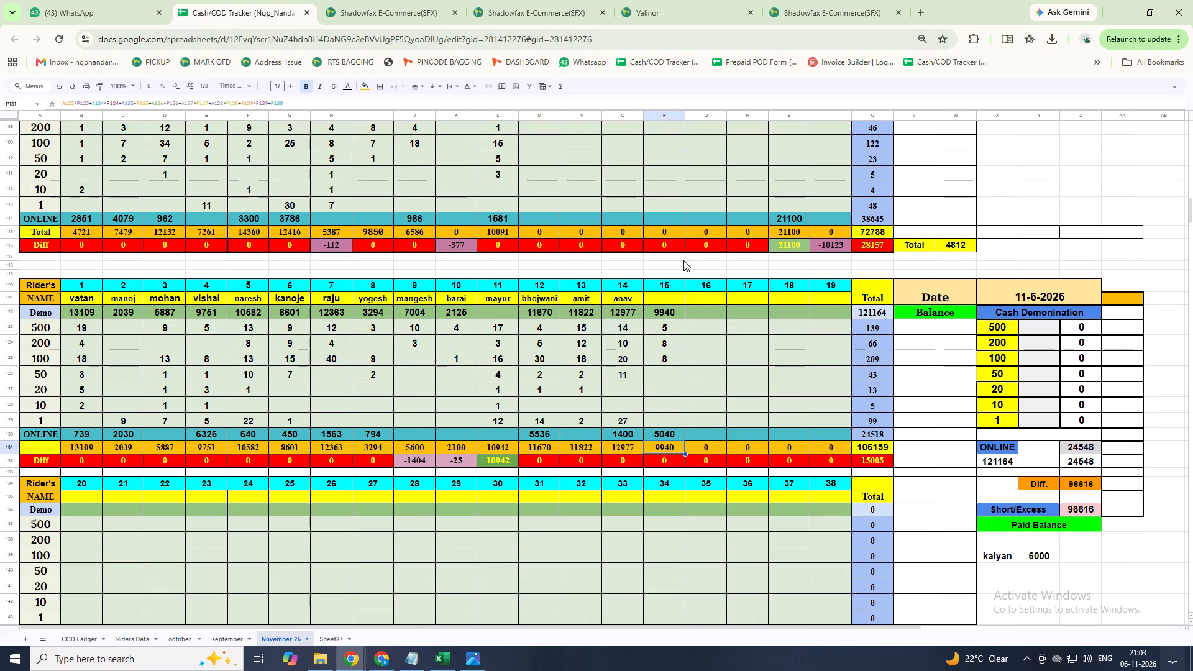
Name rider 15 kadu in the 11-6-2026 block.
click(664, 296)
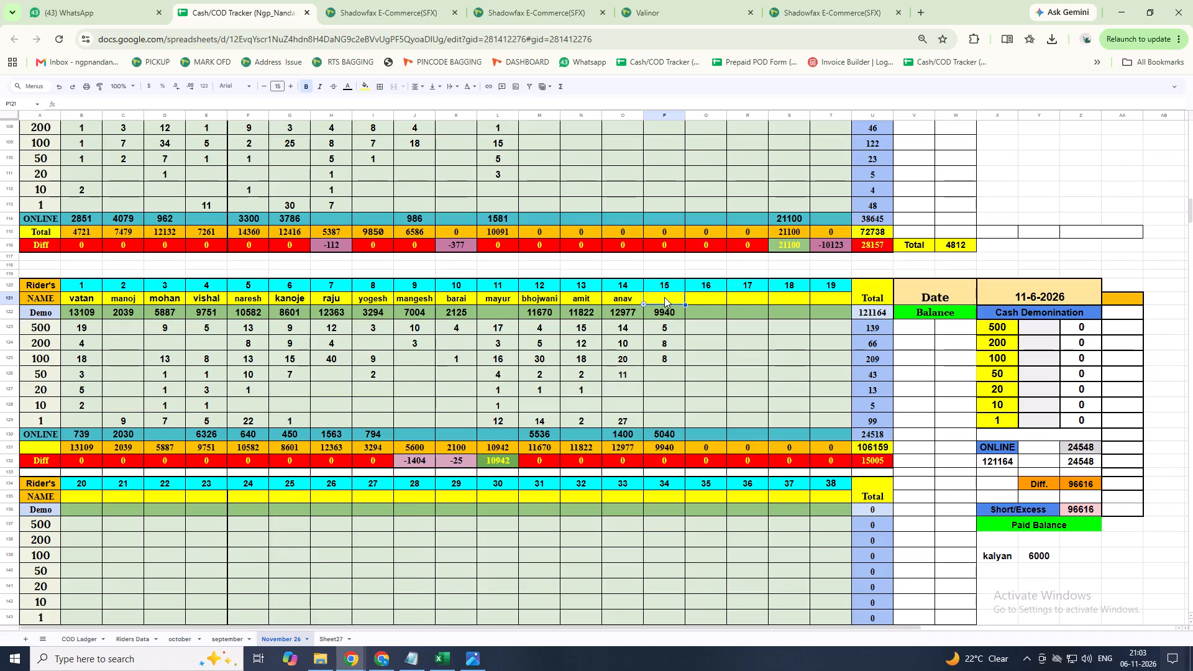
text(kadu)
key(Return)
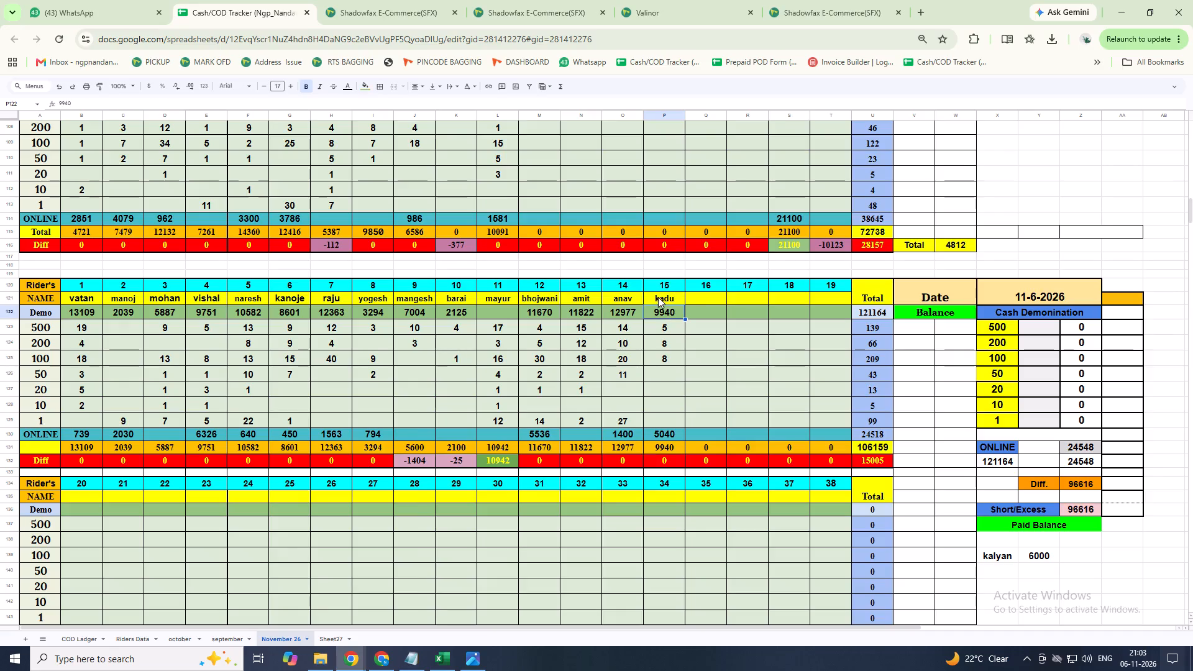
In Shadowfax's Runsheet Closure, select rider Anchal for the Forward runsheet type and proceed to the shipment scan.
click(388, 2)
click(723, 202)
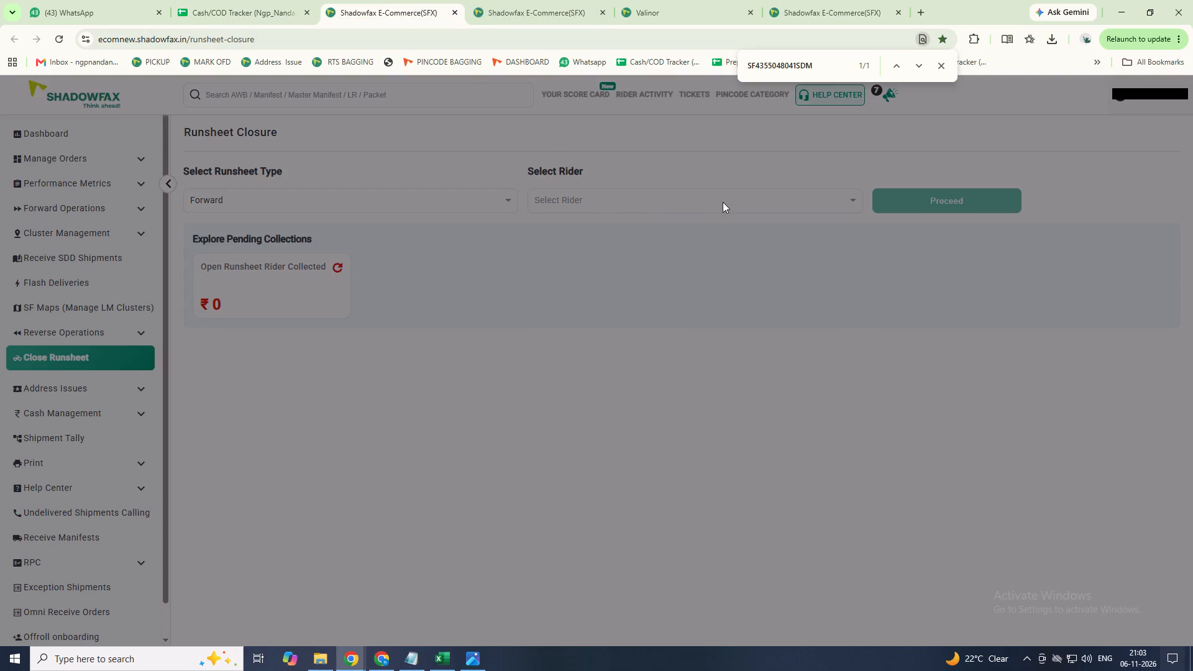
text(anac)
key(BackSpace)
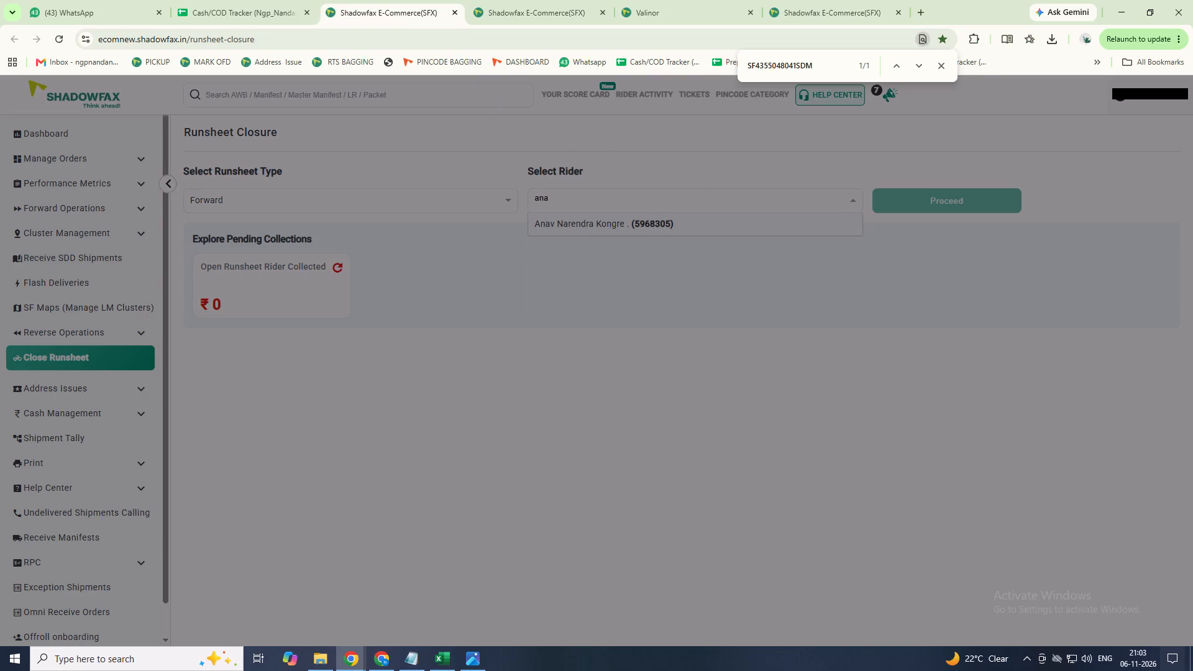
key(BackSpace)
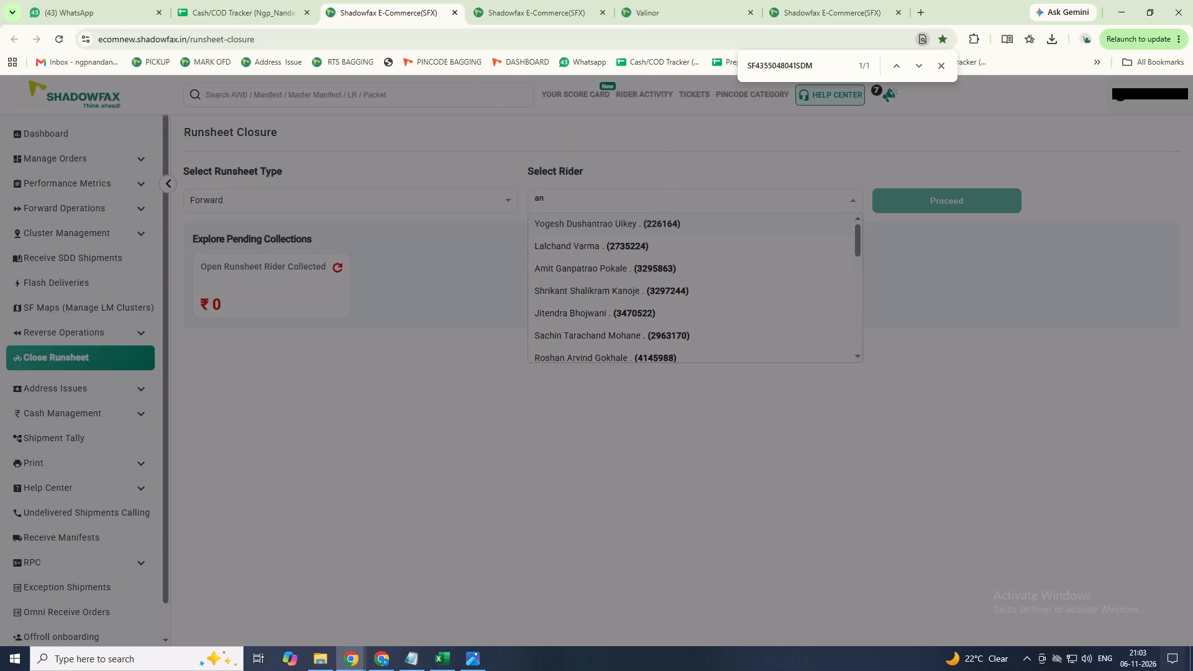
key(c)
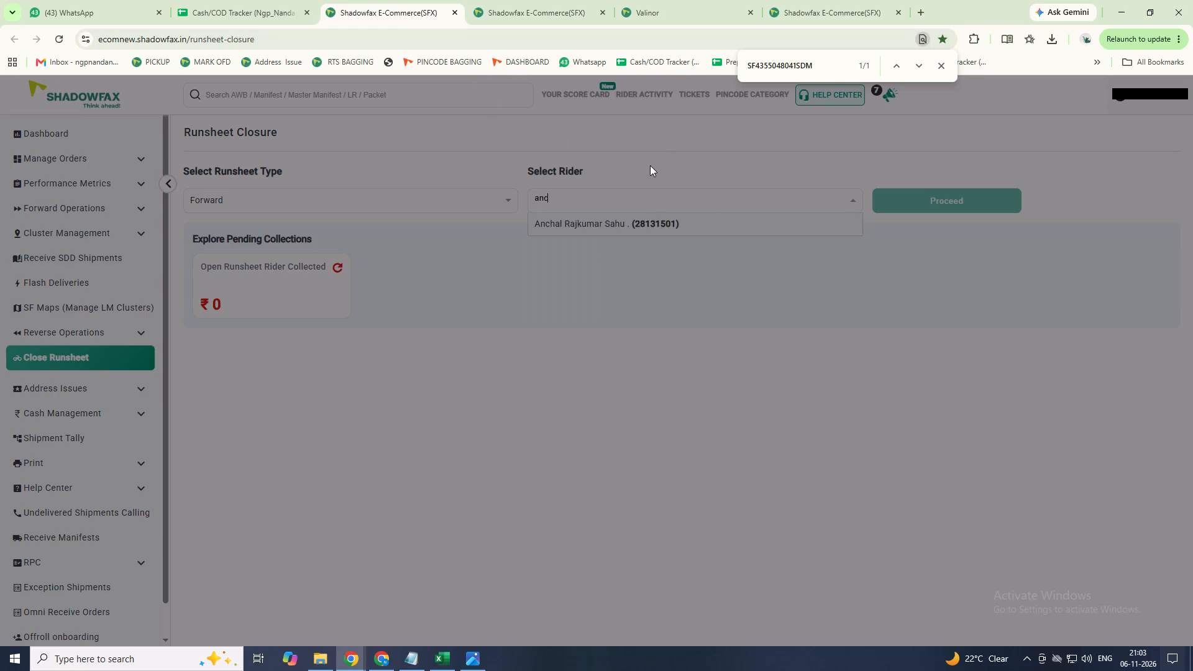
click(613, 218)
click(946, 191)
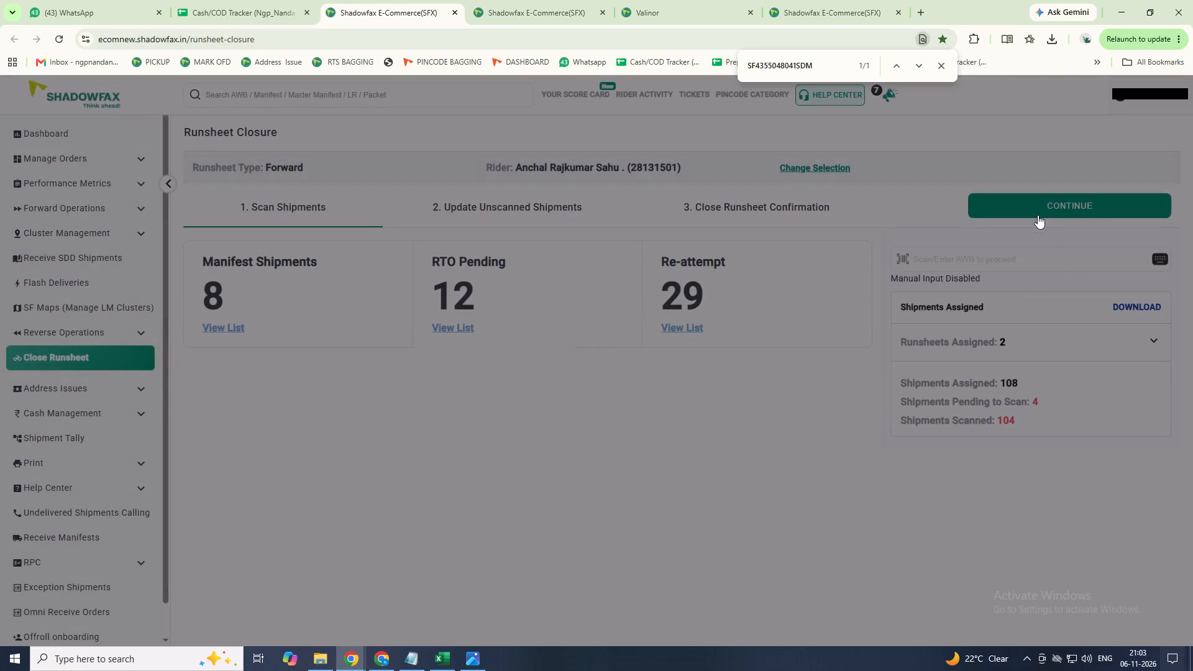
Check the unmarked shipments on Anchal's Forward runsheet, and return to Scan Shipments ready for an AWB.
click(985, 262)
click(551, 211)
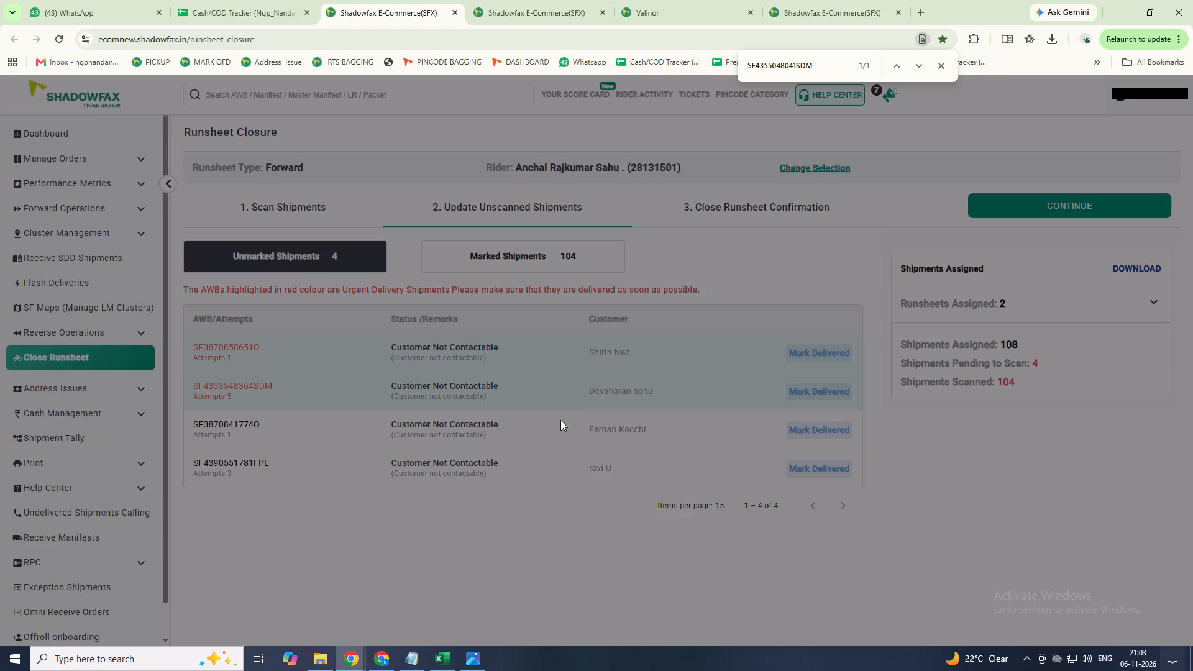
drag(291, 207, 313, 207)
drag(313, 207, 298, 207)
click(946, 257)
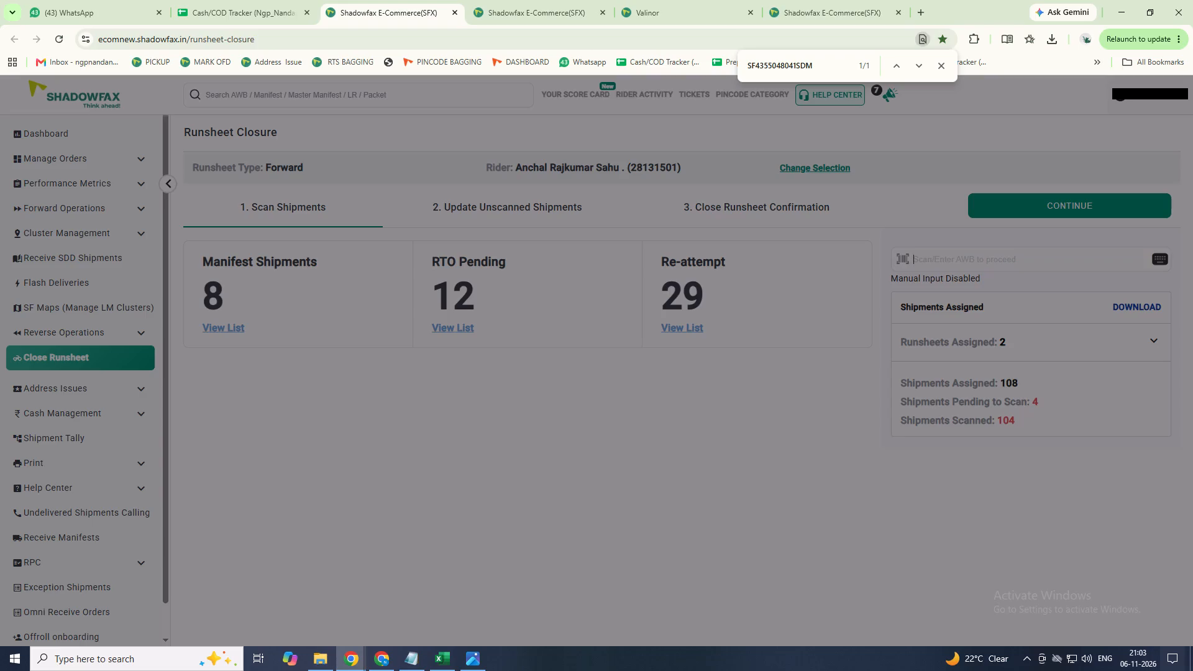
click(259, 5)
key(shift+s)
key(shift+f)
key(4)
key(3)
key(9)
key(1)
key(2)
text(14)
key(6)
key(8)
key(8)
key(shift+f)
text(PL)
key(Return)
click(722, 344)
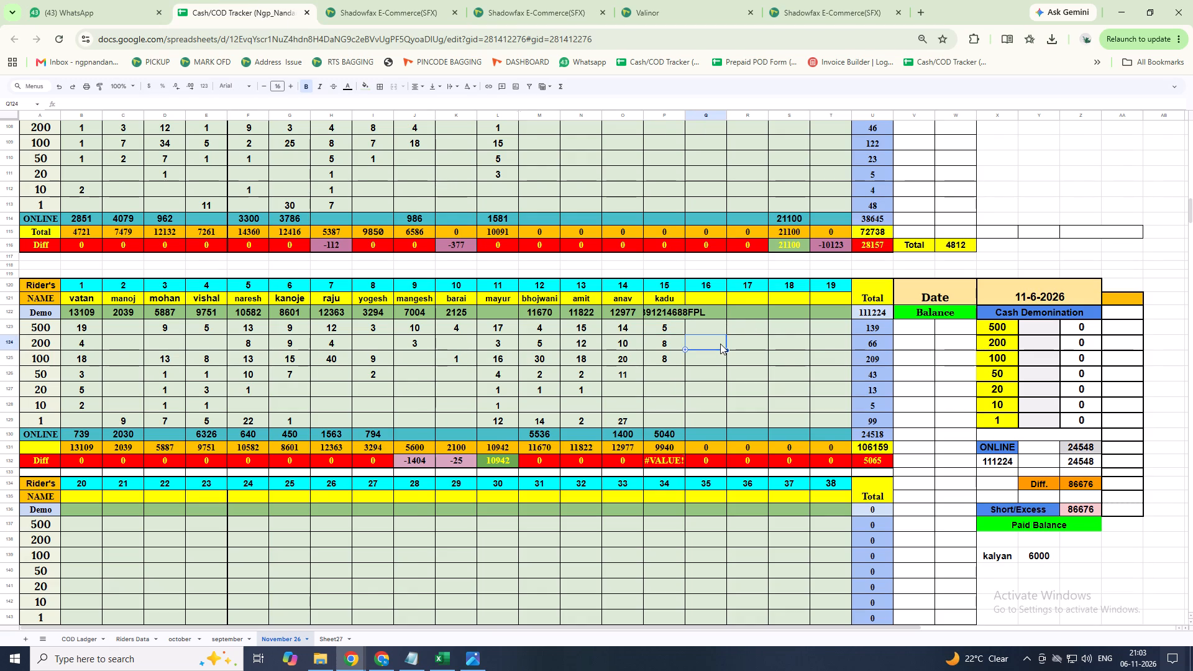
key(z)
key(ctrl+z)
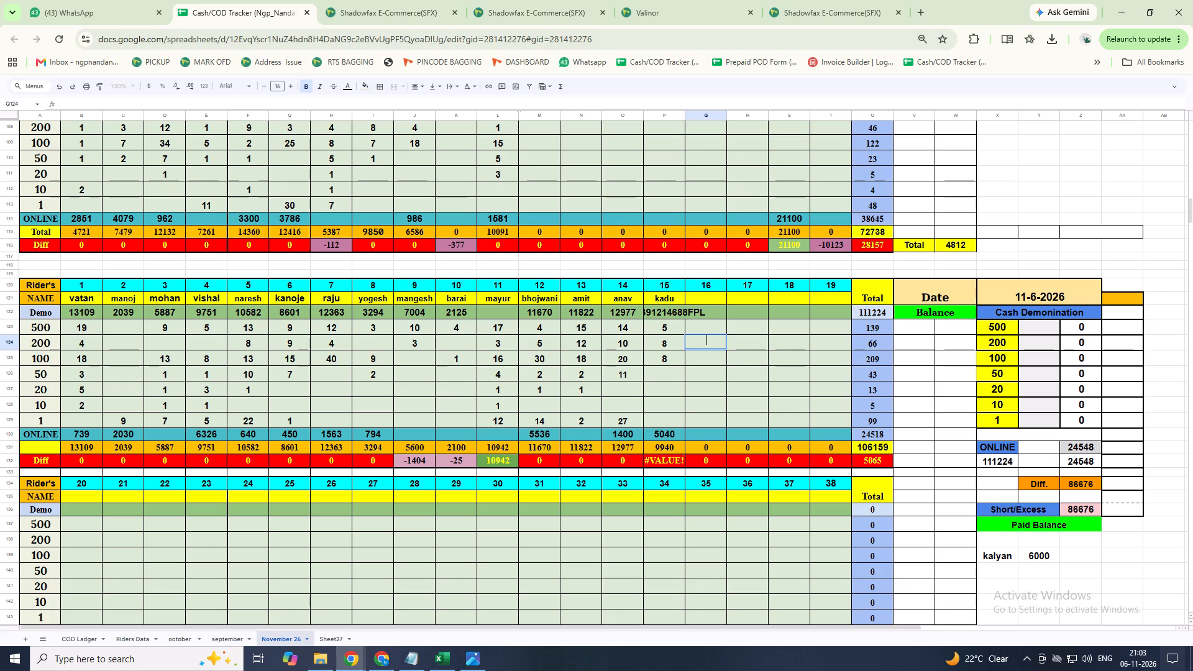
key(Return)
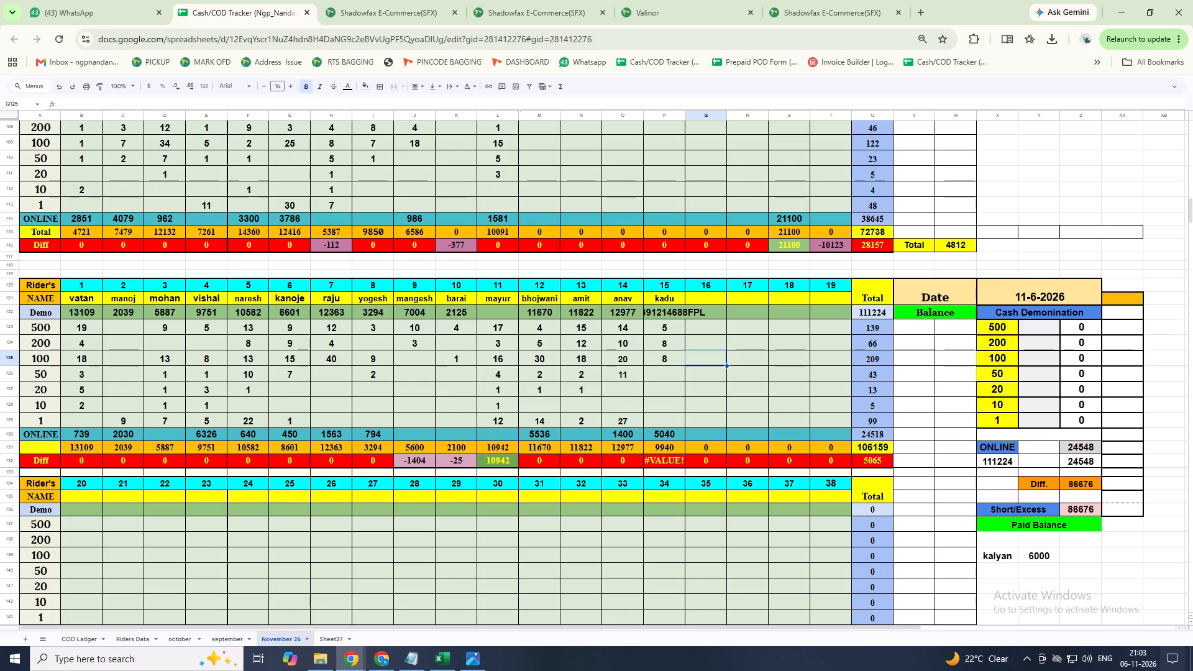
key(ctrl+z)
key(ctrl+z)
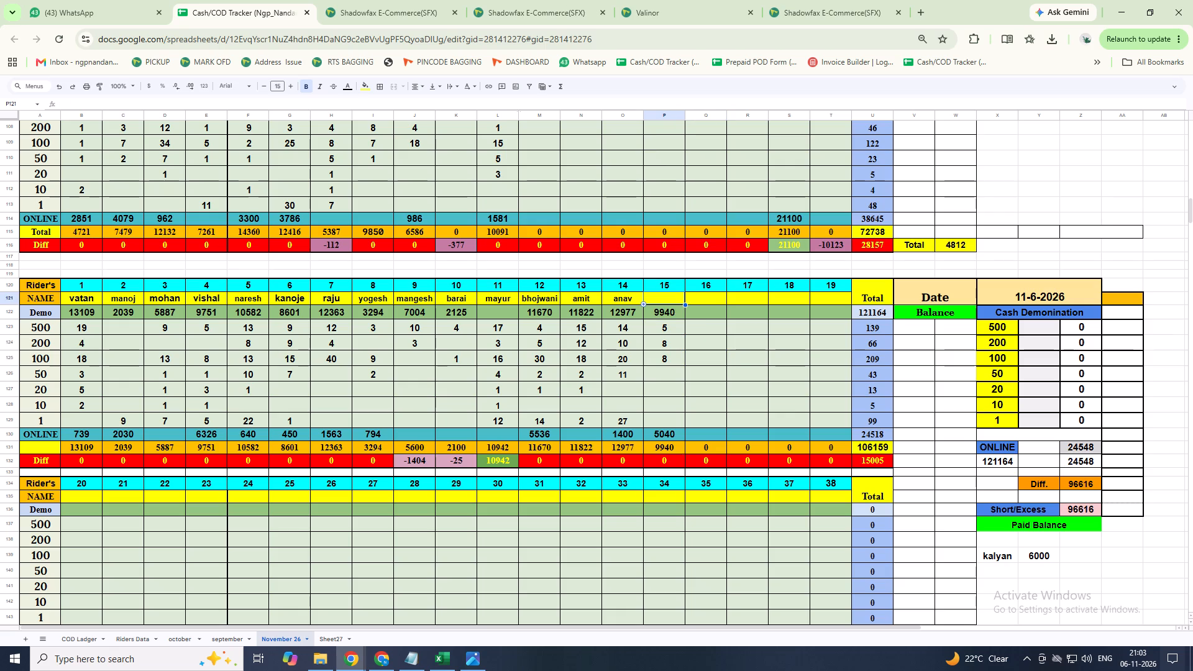
Enter kadu again as rider 15's name in the tracker's 11-6-2026 block.
text(kadu)
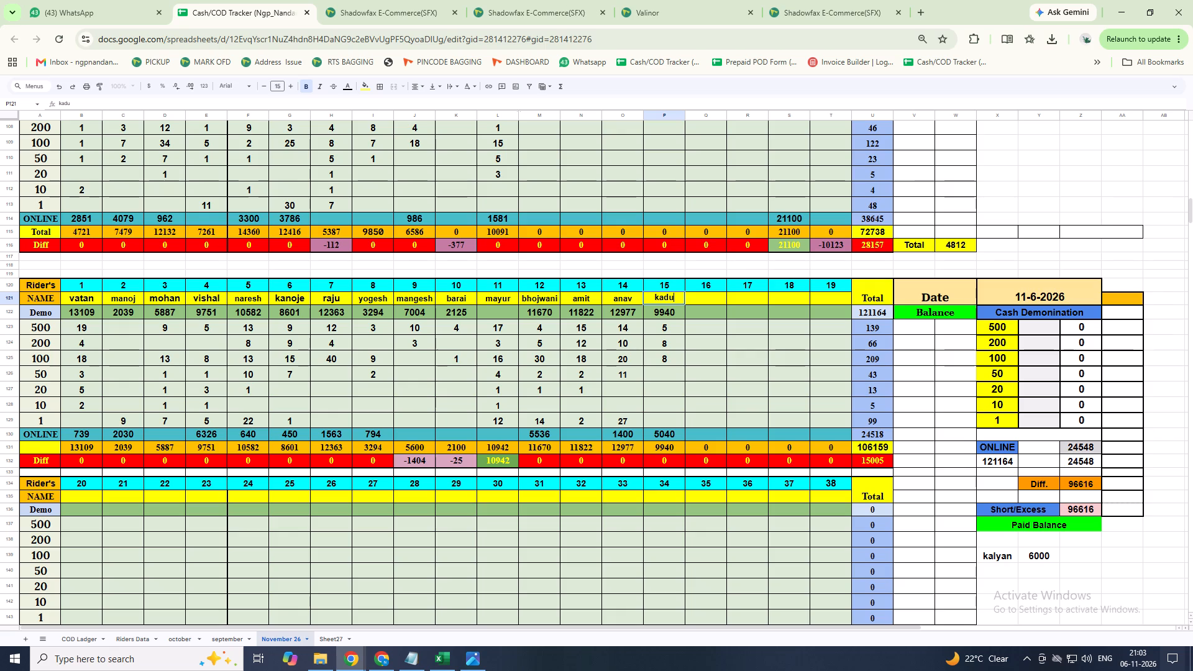
key(Return)
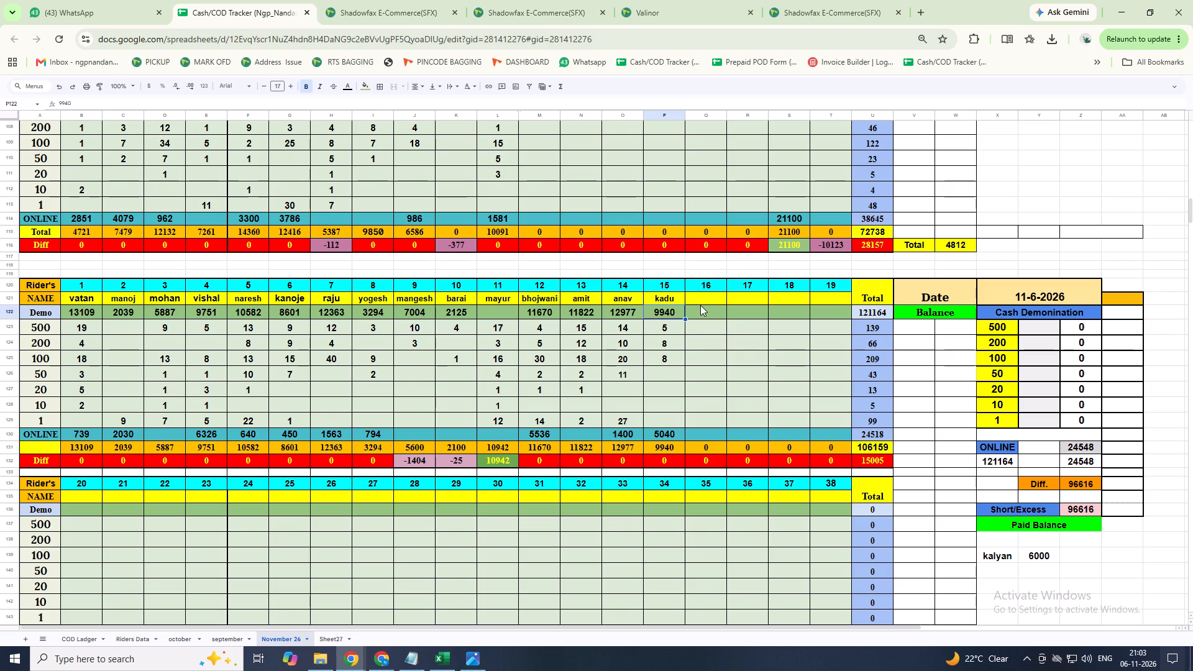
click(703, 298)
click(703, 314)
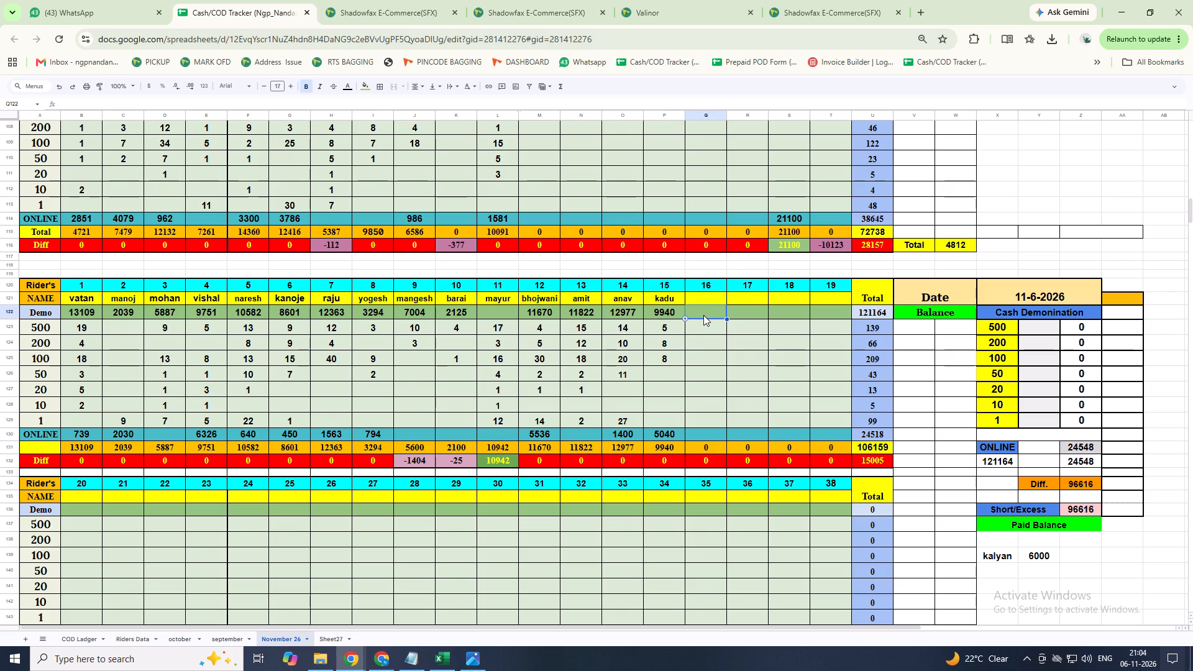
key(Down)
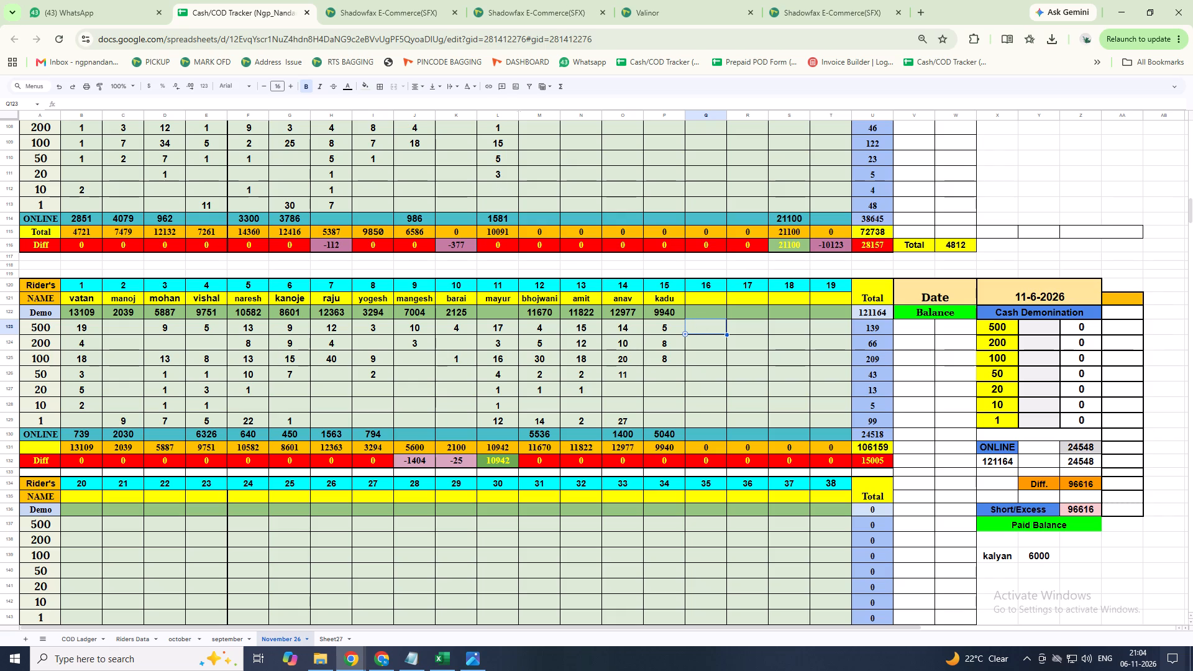
click(376, 6)
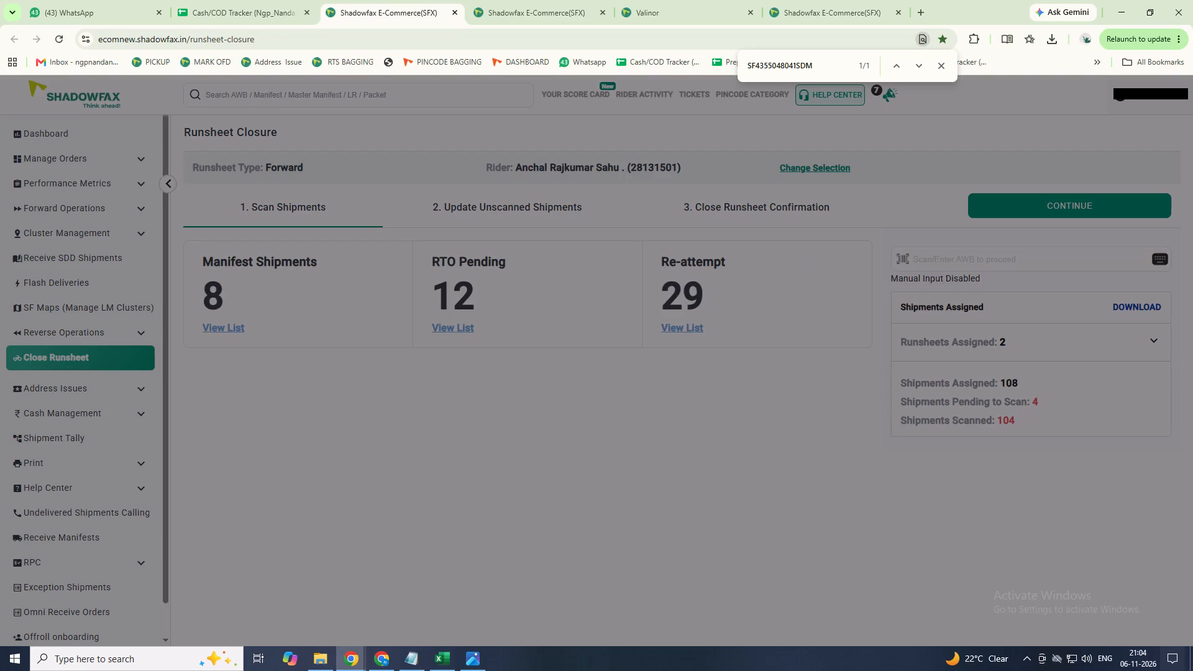
click(935, 259)
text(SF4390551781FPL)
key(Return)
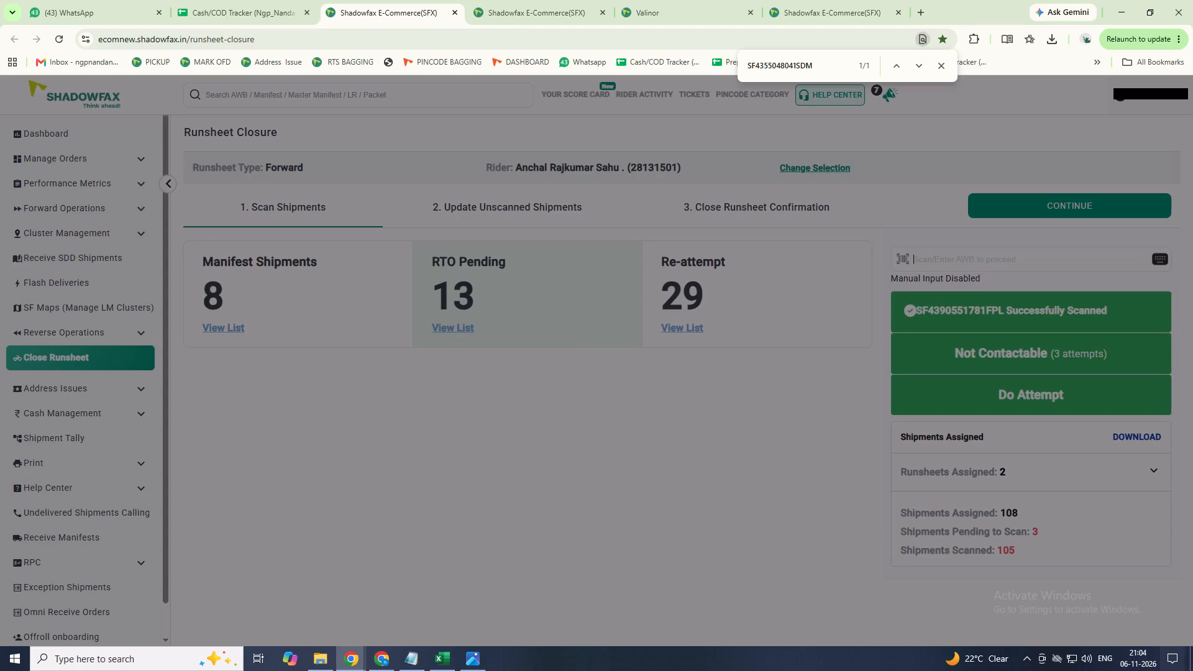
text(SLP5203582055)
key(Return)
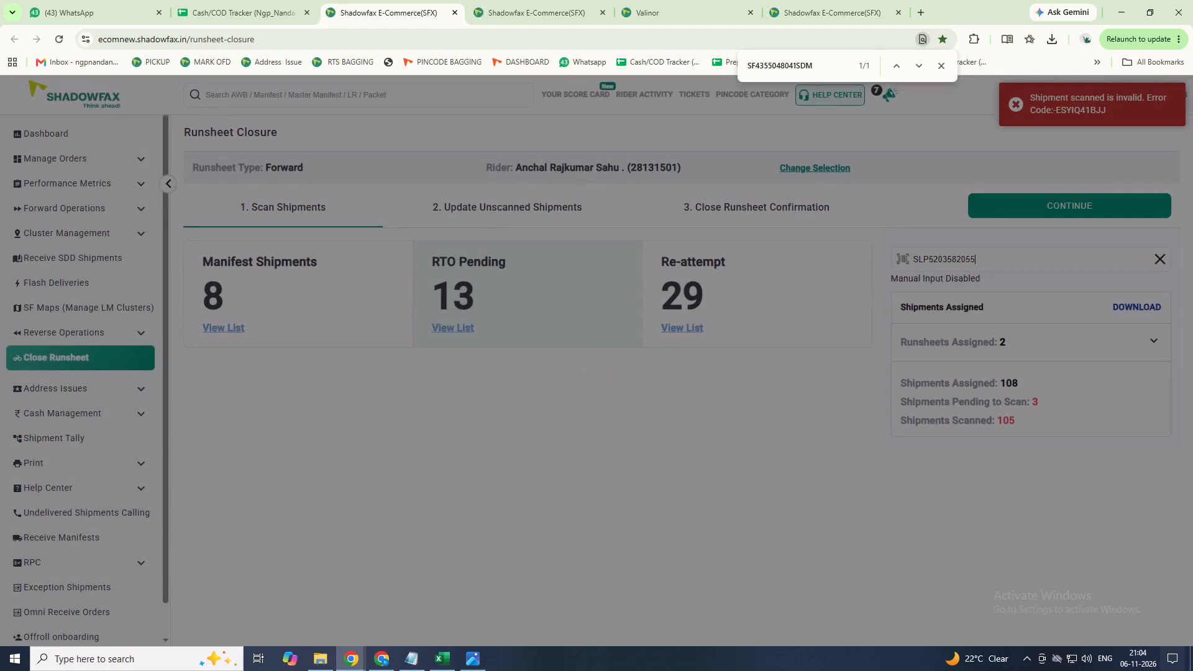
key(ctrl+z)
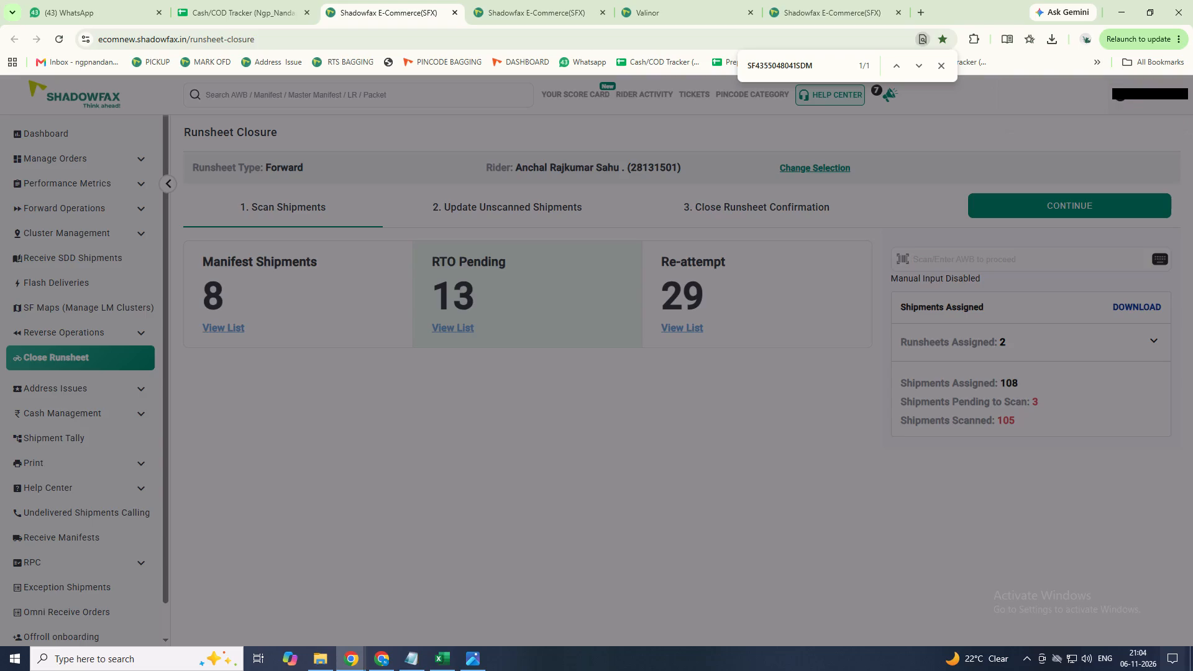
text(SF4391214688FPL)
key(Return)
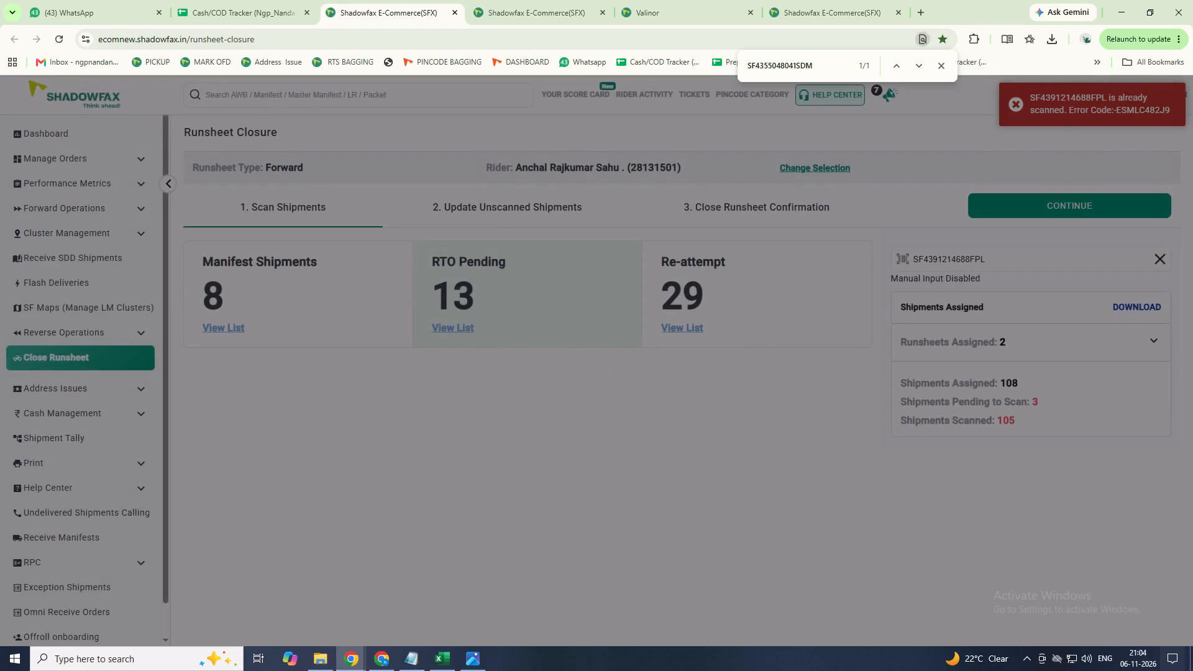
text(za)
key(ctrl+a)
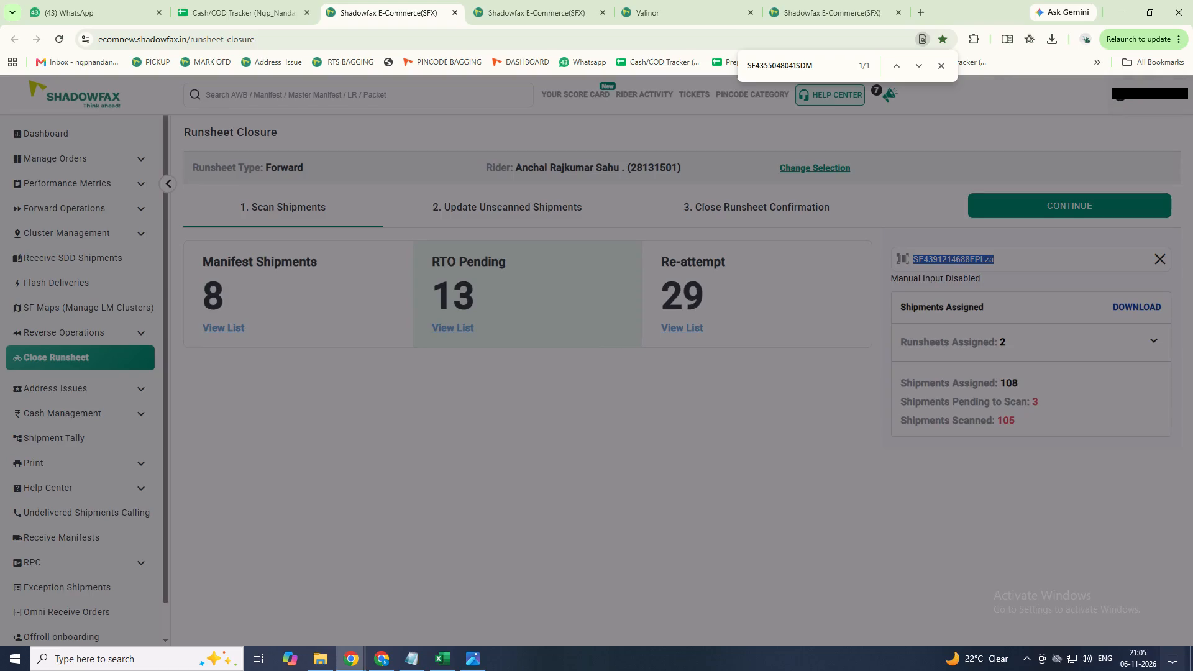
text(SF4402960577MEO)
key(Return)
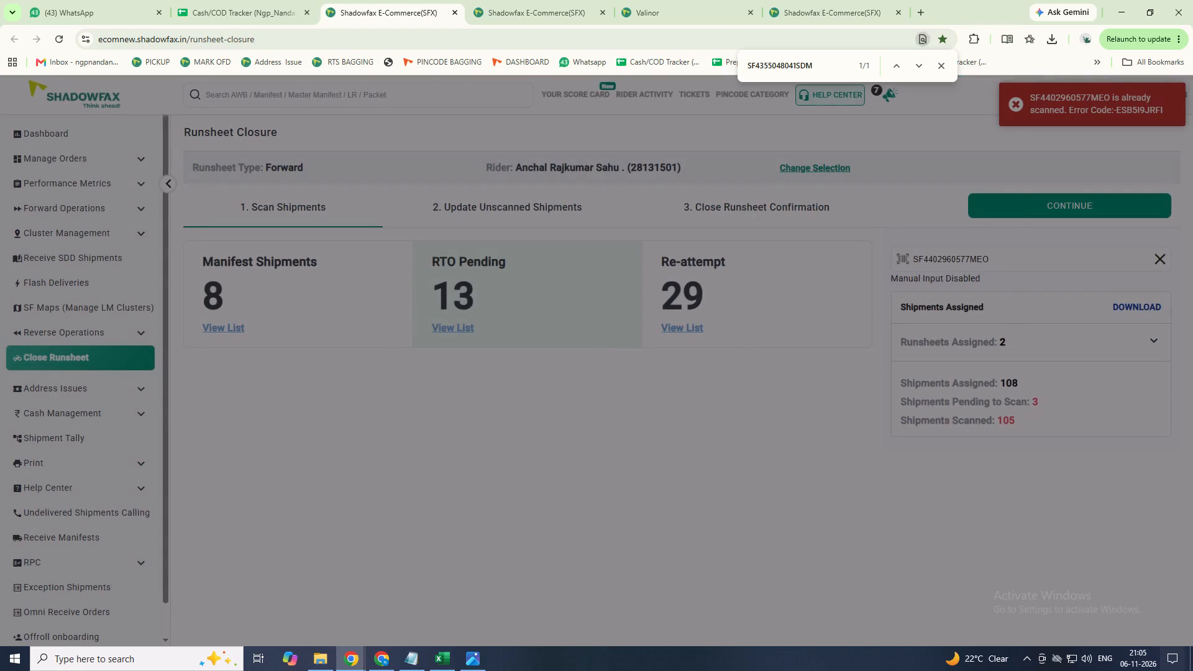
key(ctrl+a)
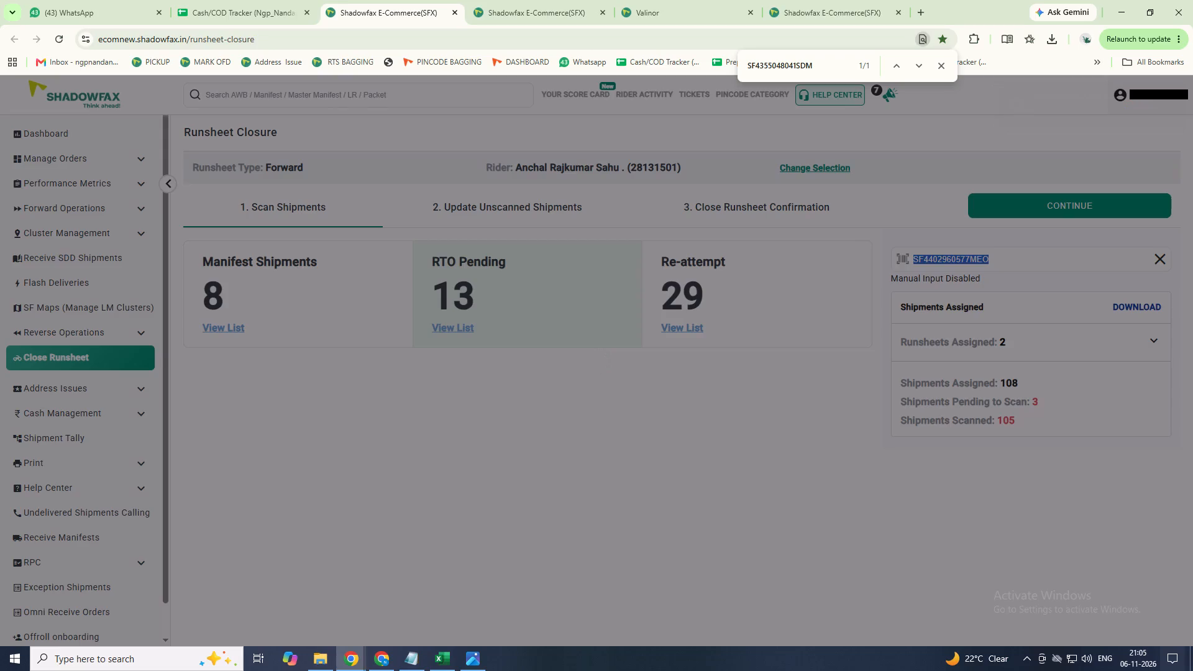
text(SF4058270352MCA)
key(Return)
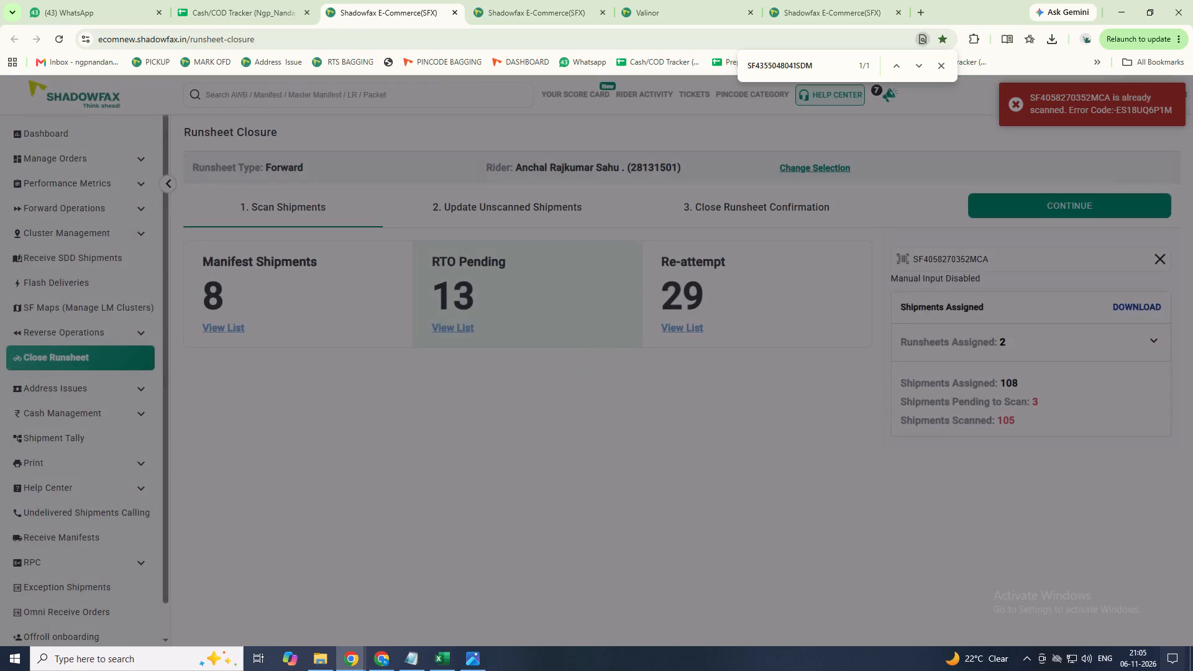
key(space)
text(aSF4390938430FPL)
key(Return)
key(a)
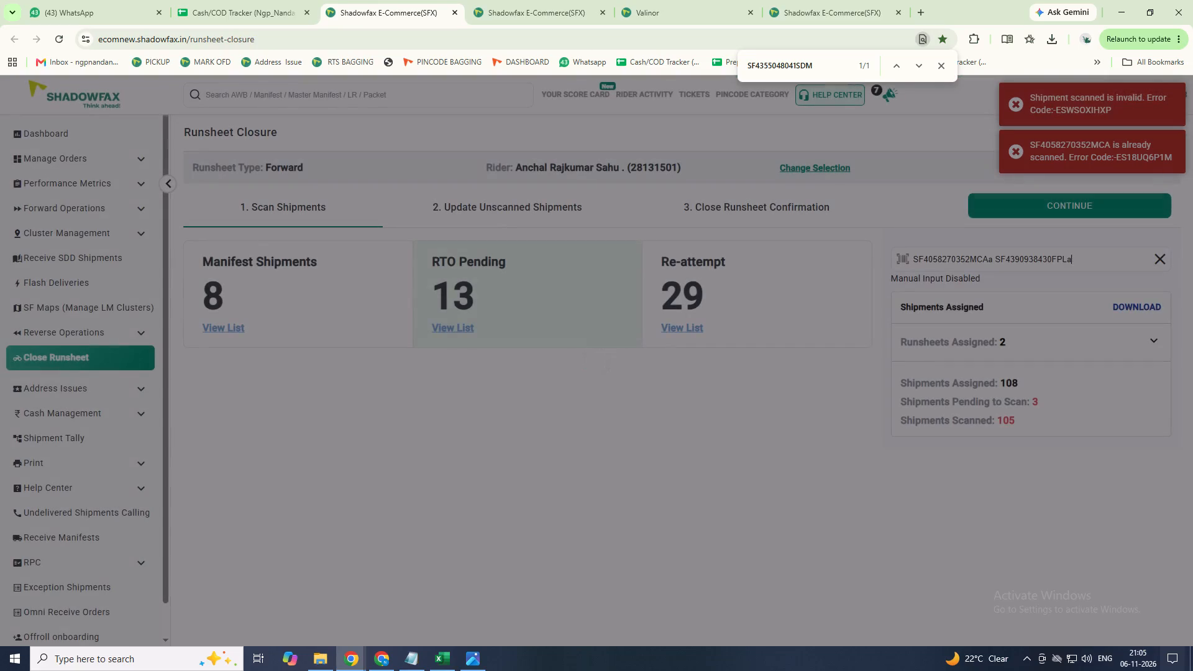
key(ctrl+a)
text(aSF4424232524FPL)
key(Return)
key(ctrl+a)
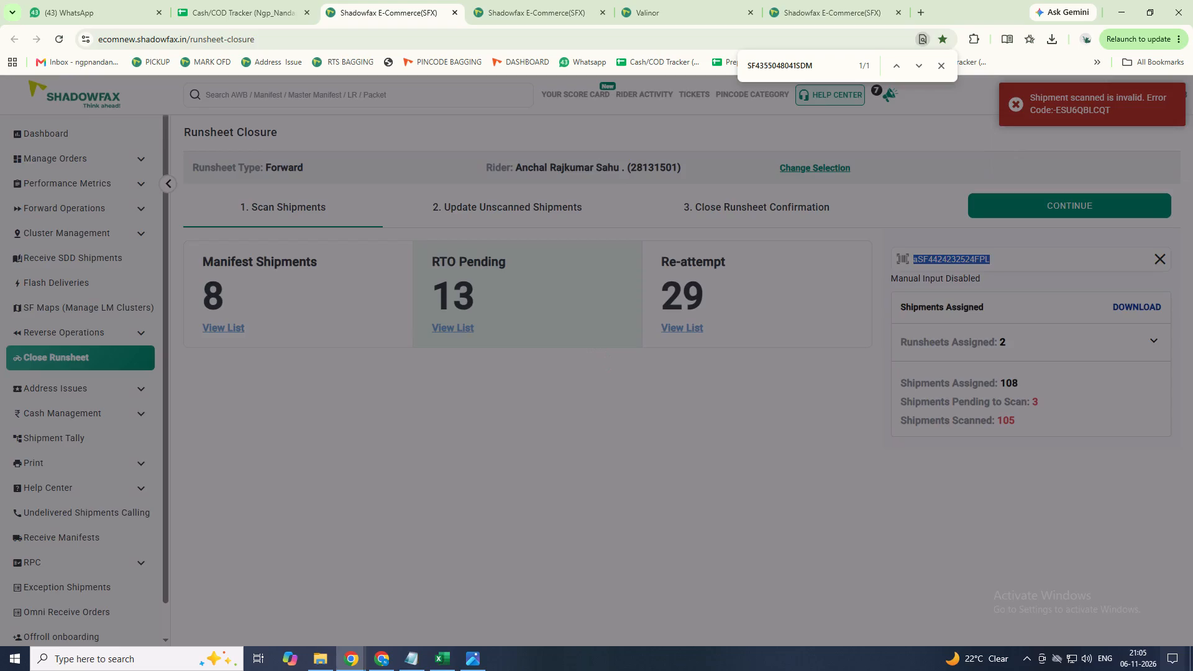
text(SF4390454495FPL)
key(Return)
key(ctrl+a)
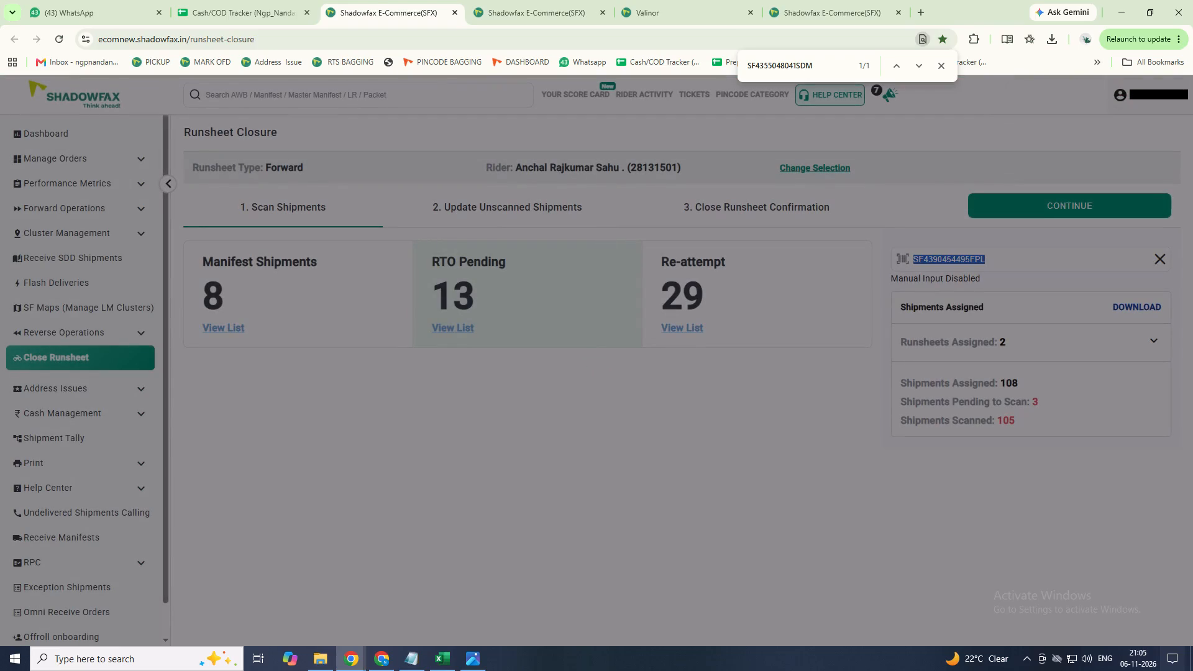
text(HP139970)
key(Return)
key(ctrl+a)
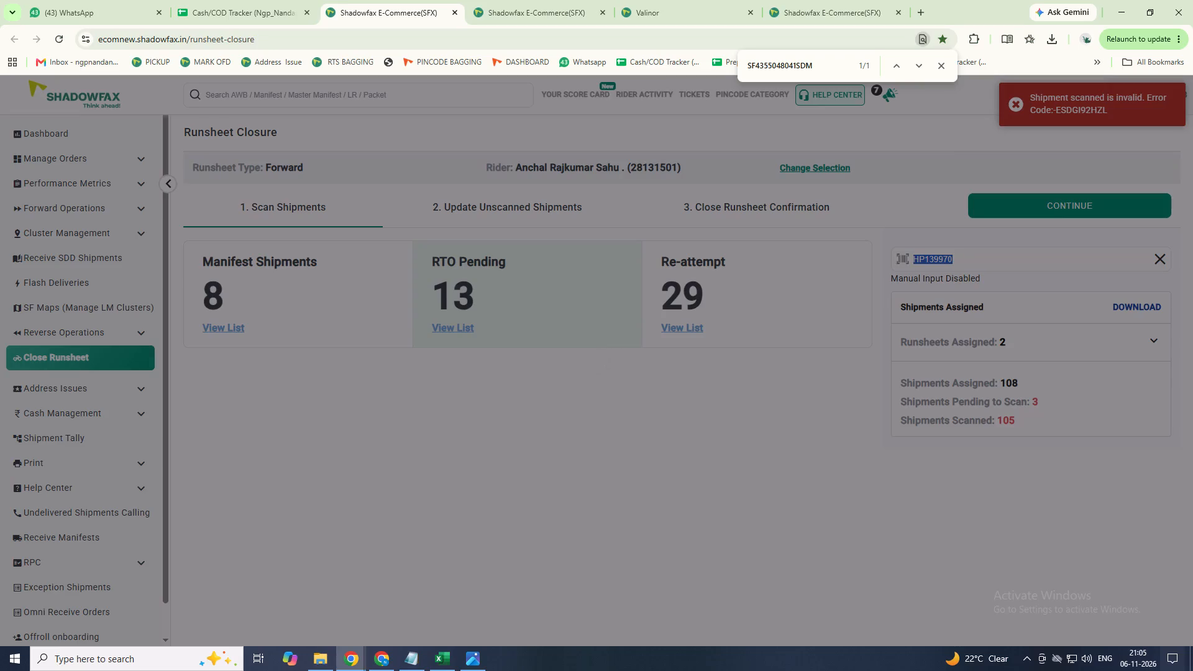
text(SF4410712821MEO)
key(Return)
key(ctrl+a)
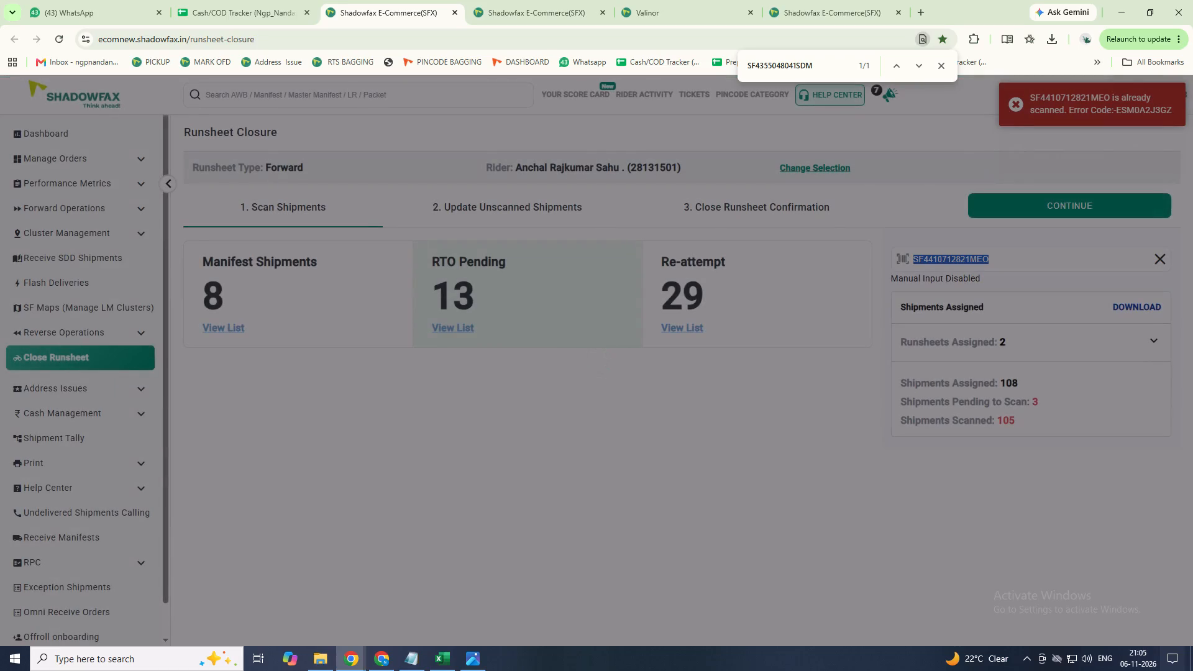
click(543, 199)
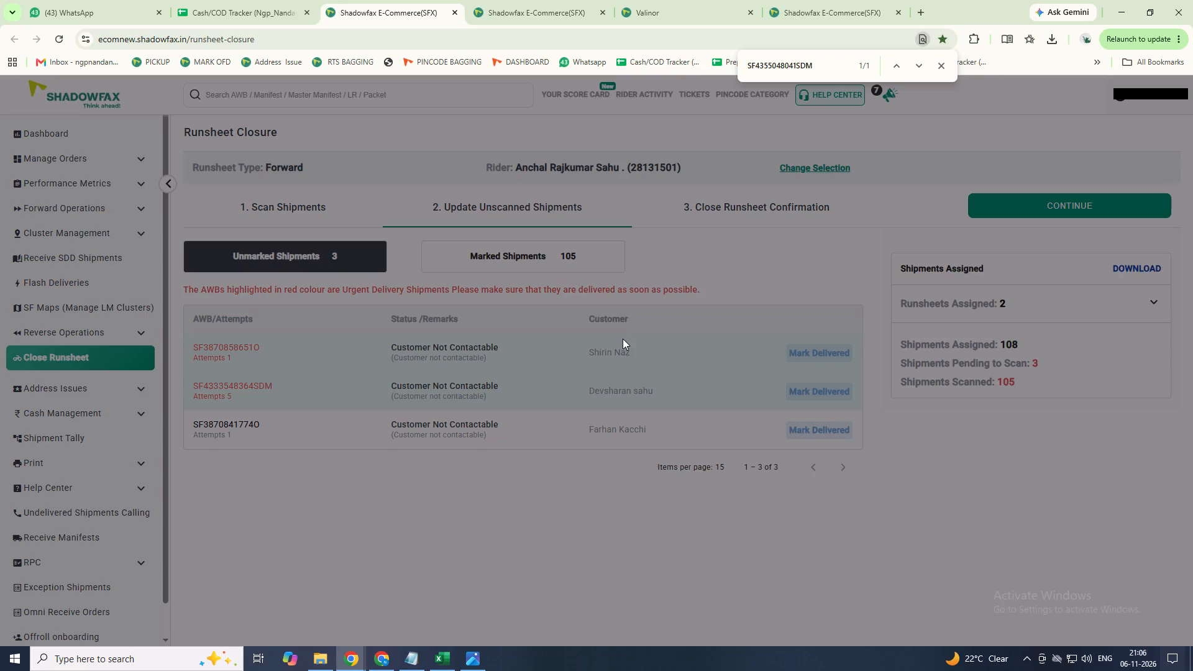
click(265, 201)
double_click(996, 258)
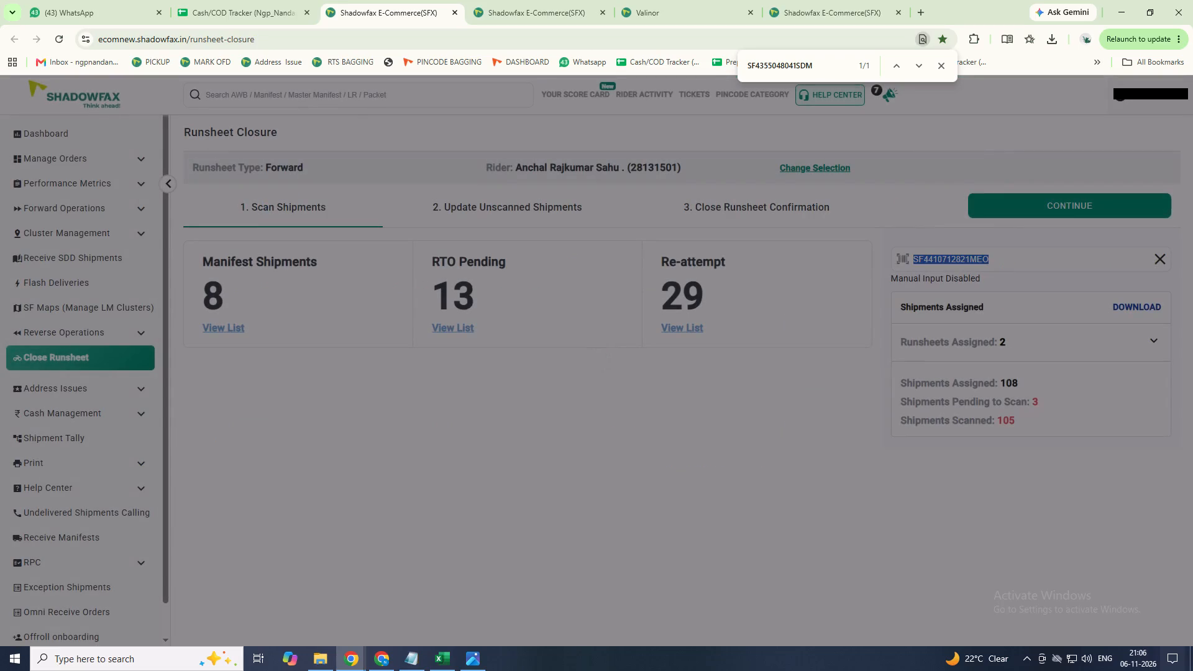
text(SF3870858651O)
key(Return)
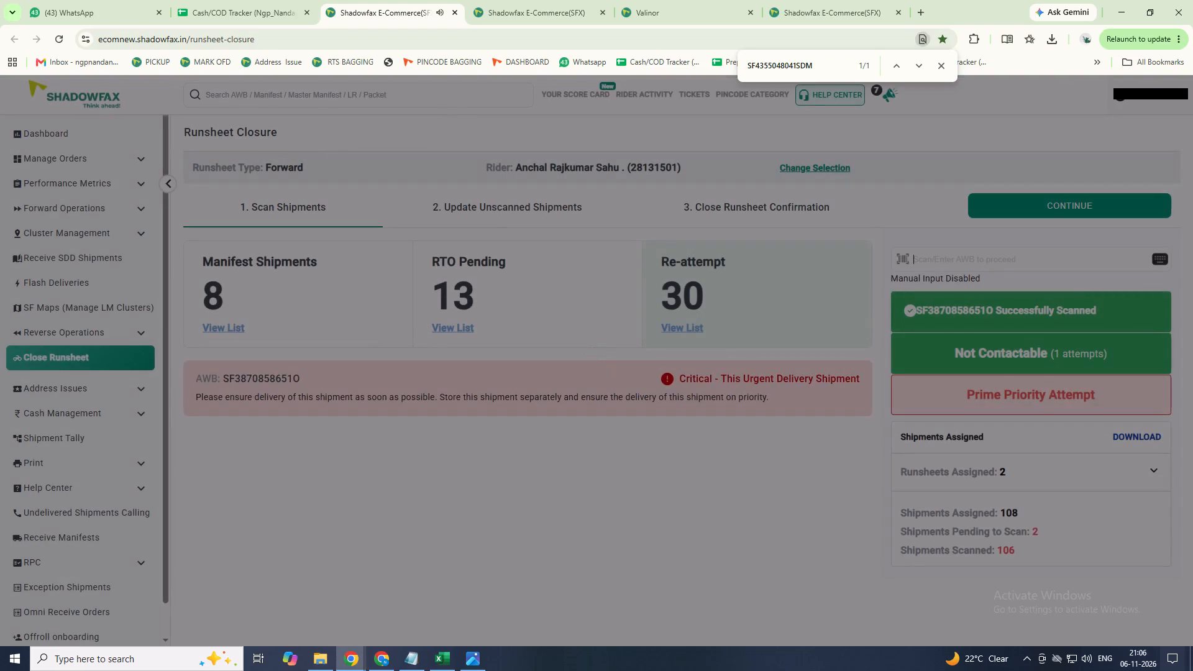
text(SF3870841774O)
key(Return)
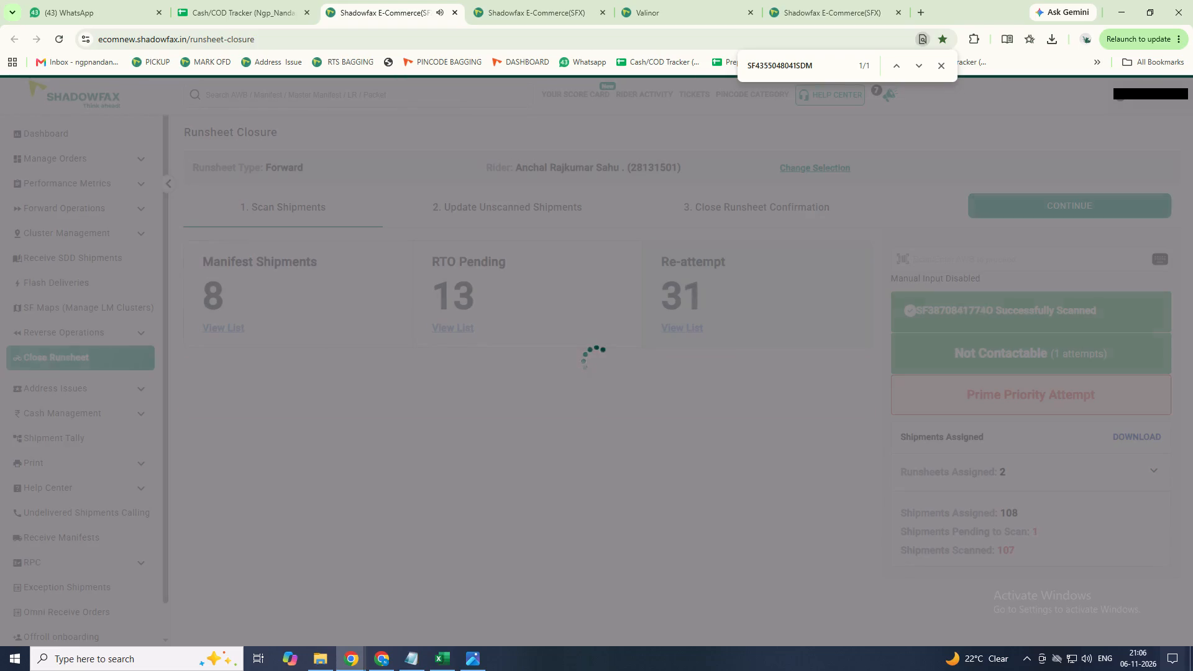
click(500, 208)
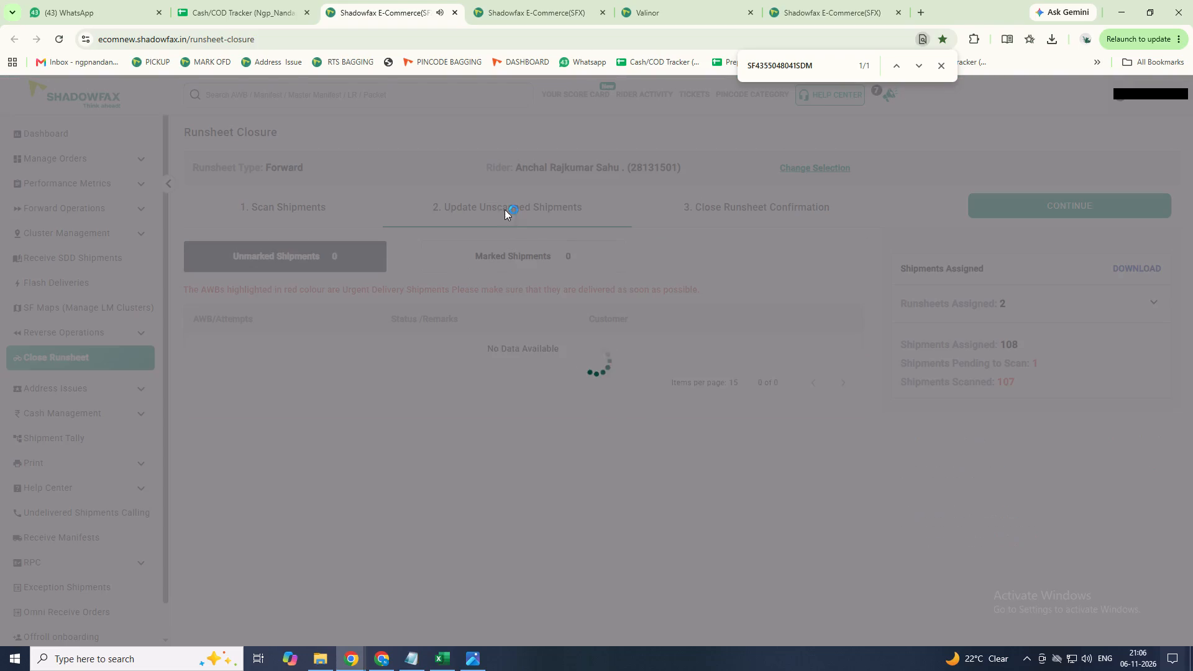
triple_click(258, 339)
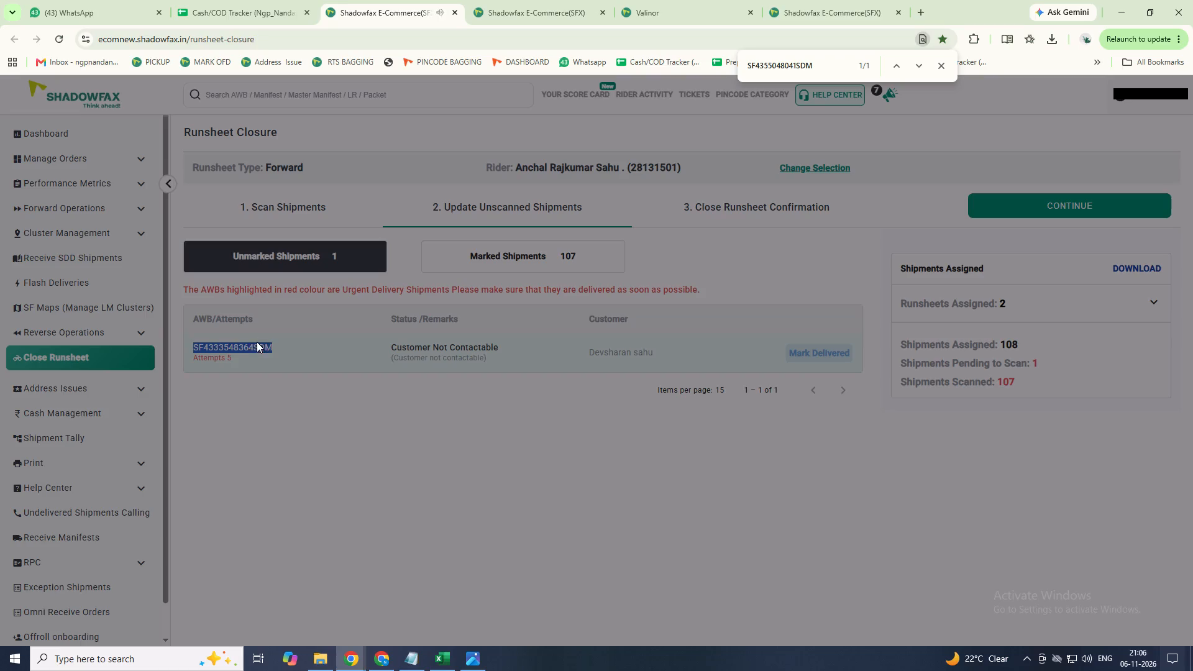
key(ctrl+c)
key(ctrl+x)
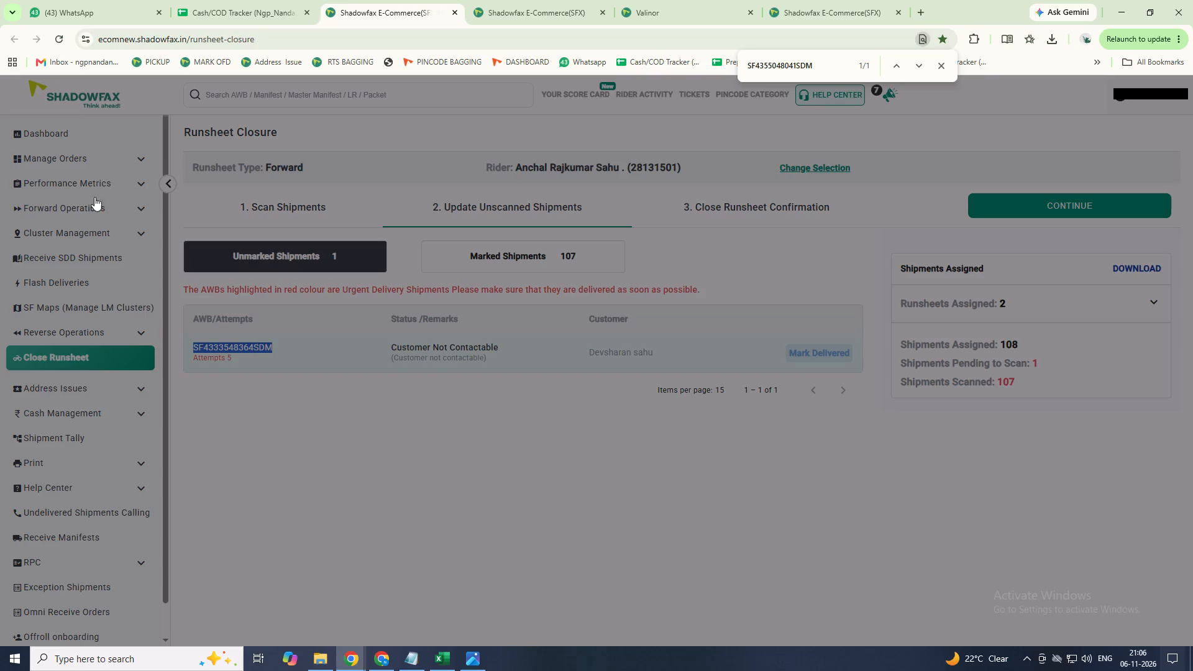
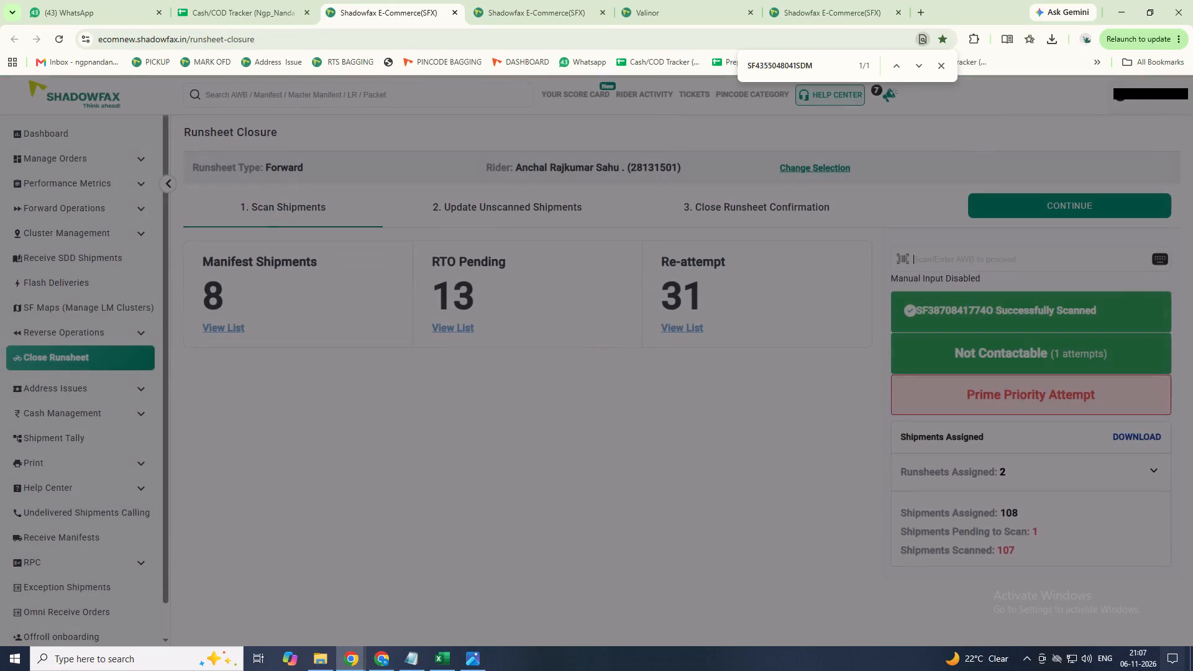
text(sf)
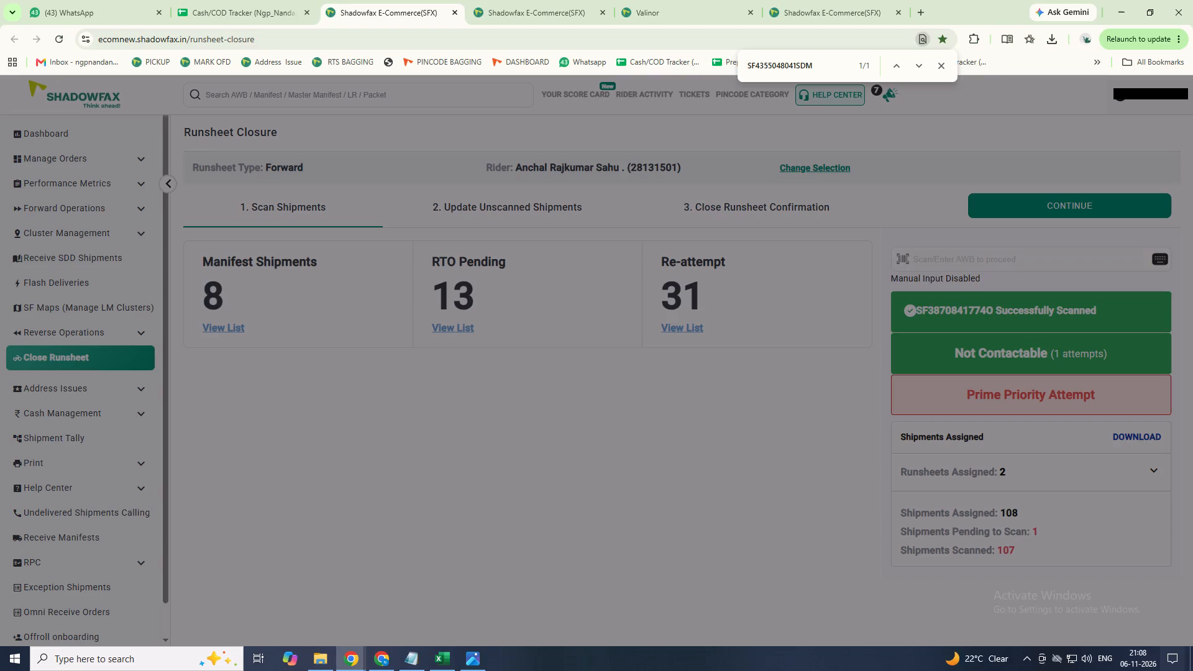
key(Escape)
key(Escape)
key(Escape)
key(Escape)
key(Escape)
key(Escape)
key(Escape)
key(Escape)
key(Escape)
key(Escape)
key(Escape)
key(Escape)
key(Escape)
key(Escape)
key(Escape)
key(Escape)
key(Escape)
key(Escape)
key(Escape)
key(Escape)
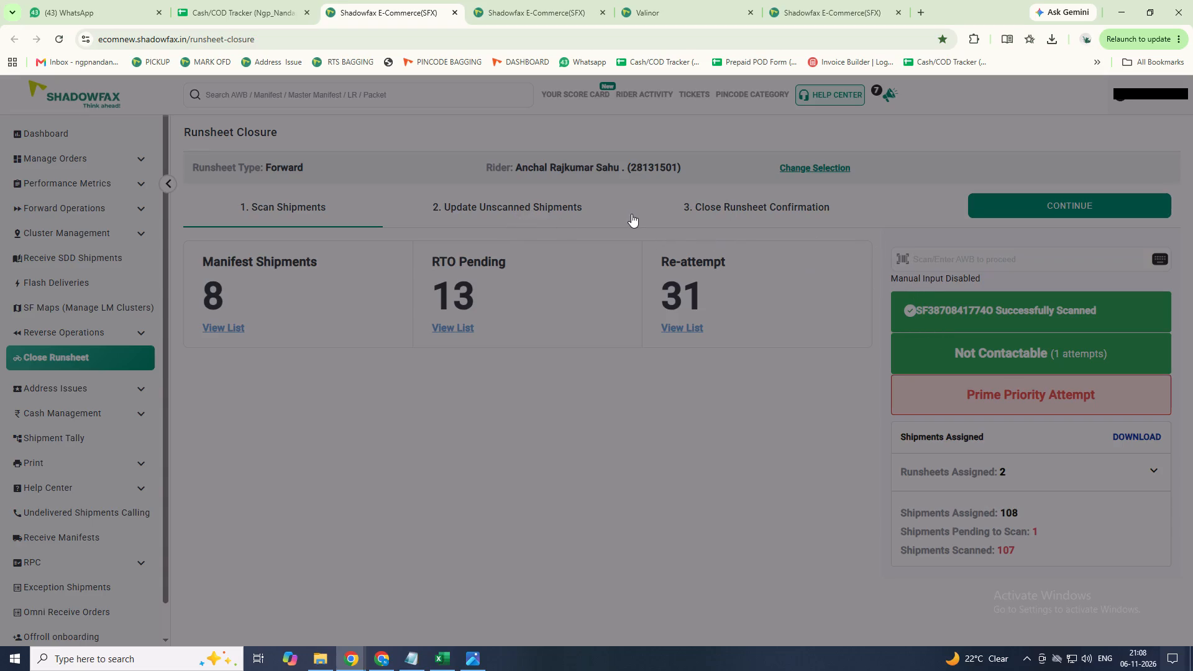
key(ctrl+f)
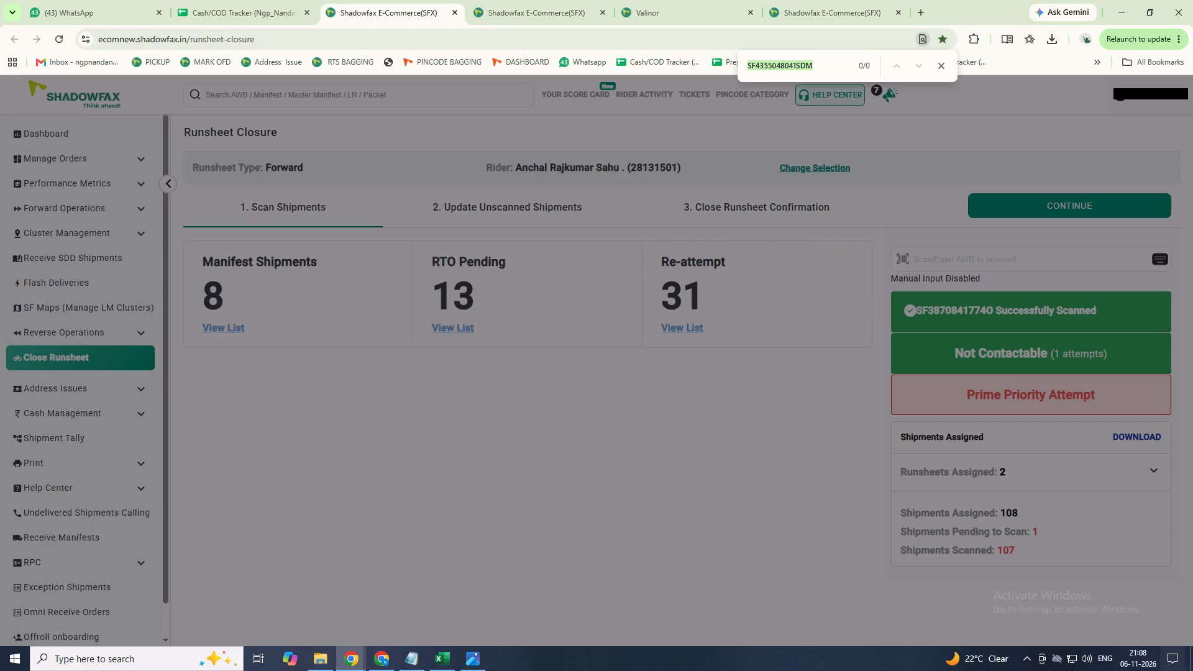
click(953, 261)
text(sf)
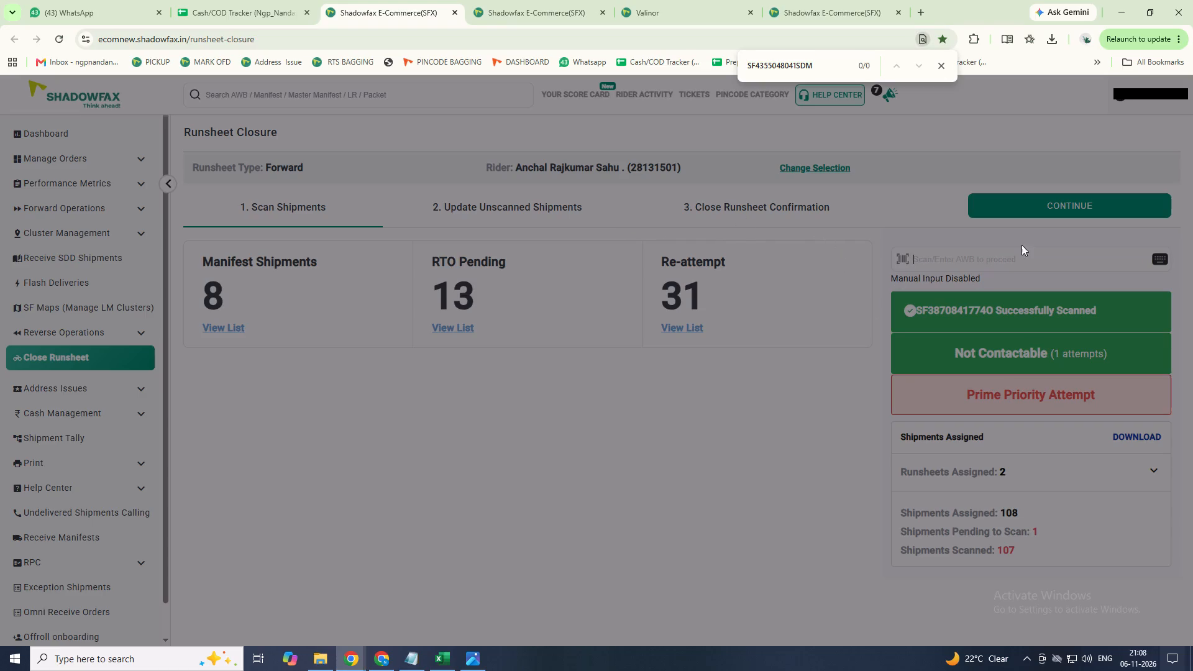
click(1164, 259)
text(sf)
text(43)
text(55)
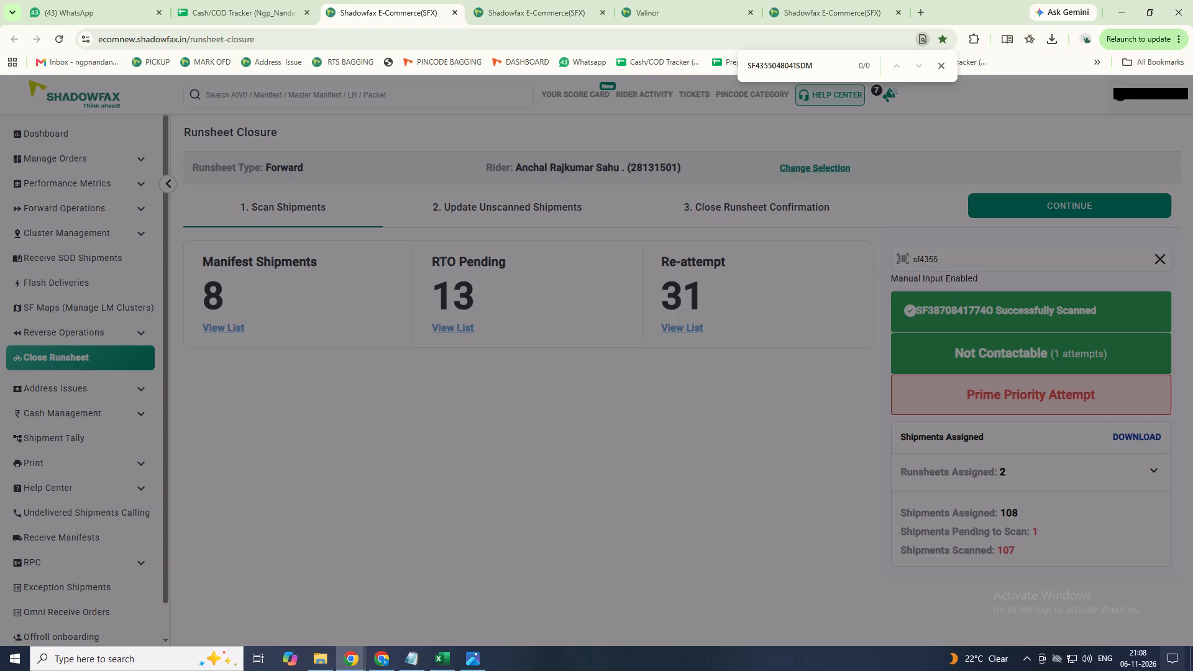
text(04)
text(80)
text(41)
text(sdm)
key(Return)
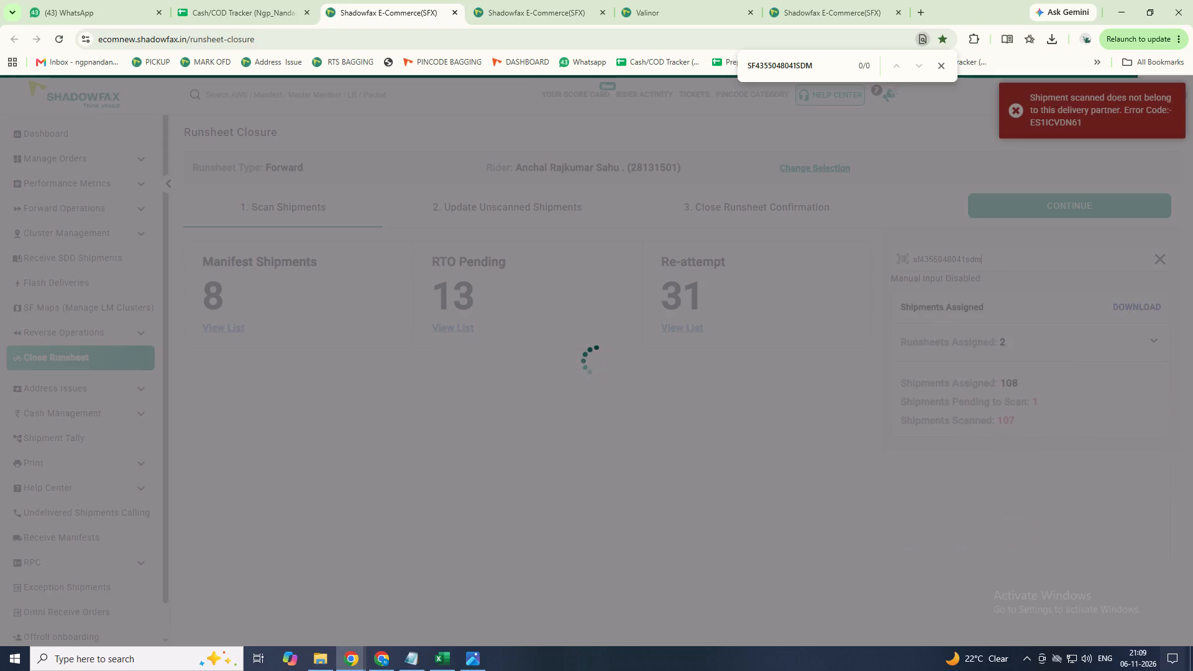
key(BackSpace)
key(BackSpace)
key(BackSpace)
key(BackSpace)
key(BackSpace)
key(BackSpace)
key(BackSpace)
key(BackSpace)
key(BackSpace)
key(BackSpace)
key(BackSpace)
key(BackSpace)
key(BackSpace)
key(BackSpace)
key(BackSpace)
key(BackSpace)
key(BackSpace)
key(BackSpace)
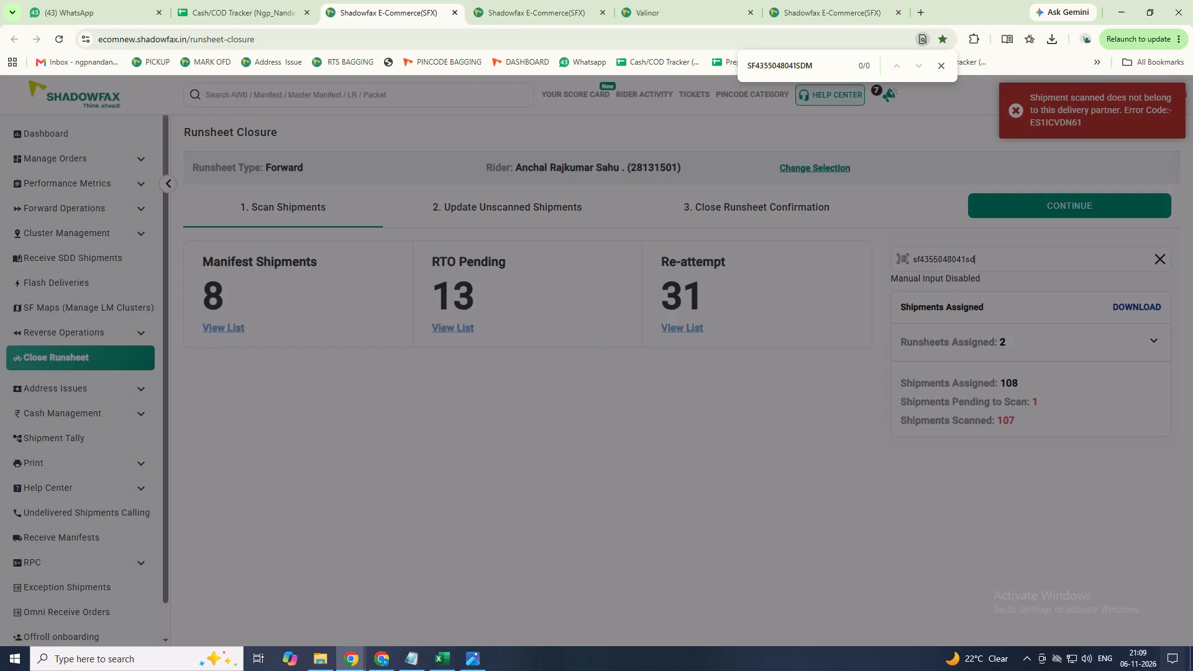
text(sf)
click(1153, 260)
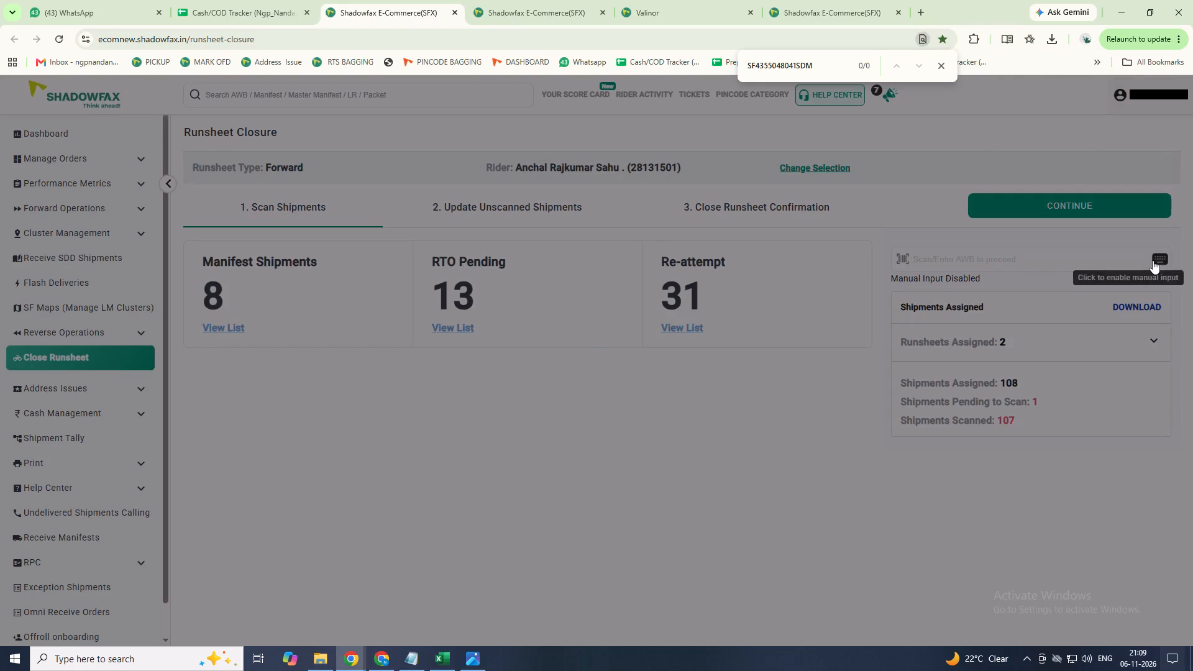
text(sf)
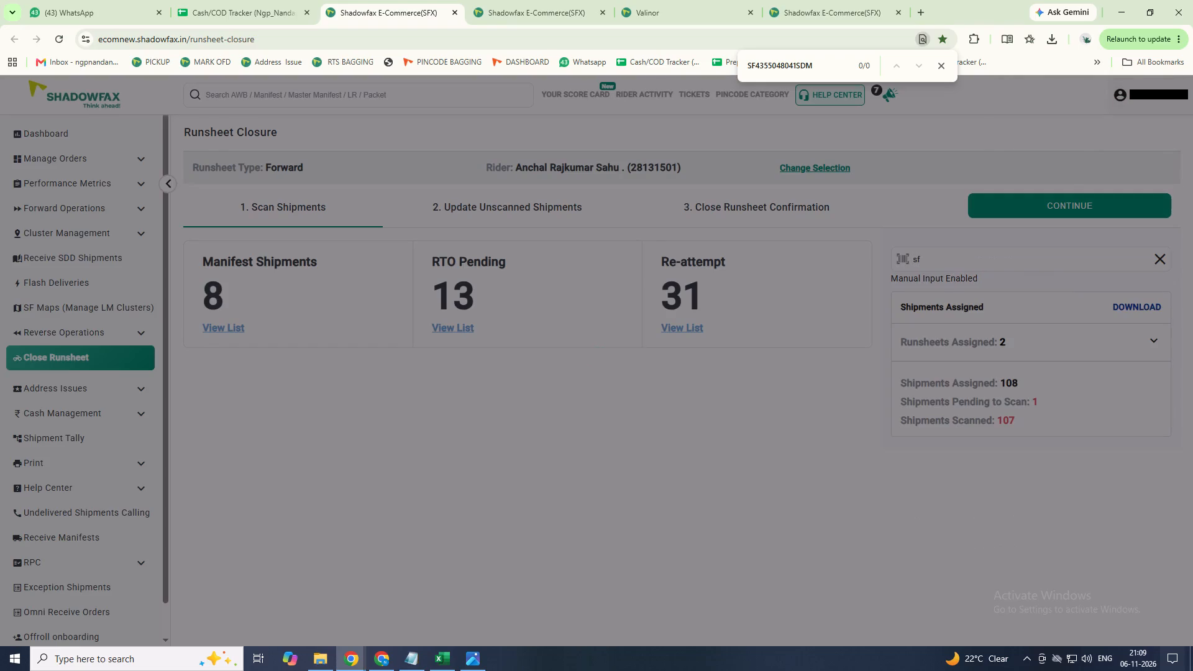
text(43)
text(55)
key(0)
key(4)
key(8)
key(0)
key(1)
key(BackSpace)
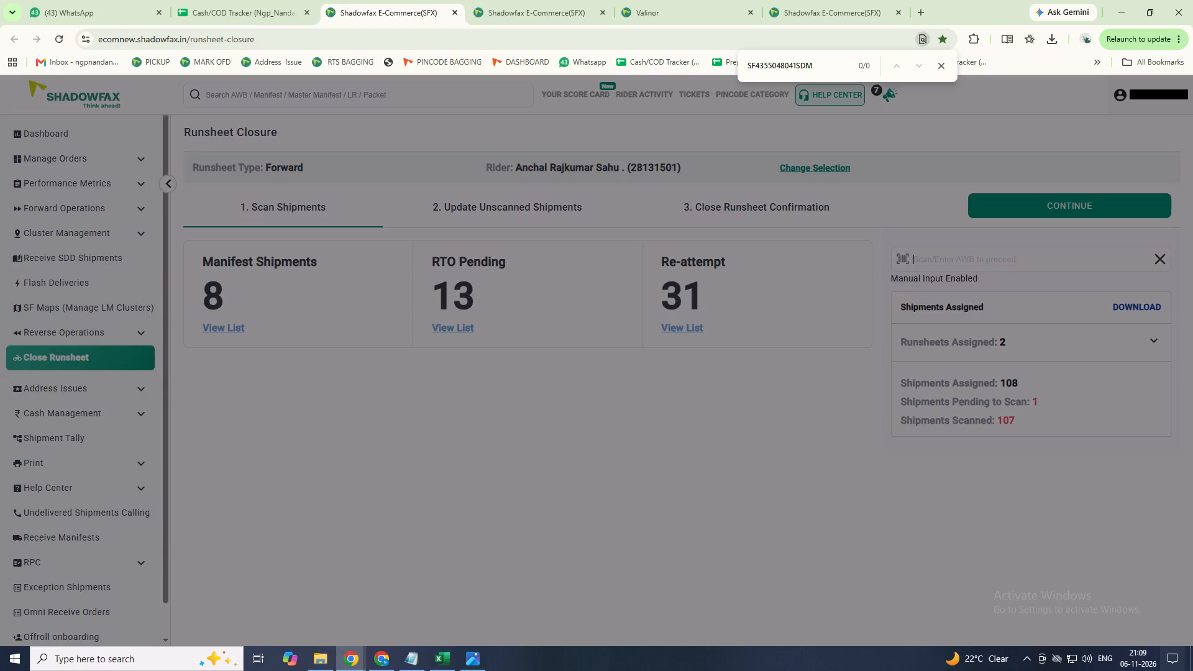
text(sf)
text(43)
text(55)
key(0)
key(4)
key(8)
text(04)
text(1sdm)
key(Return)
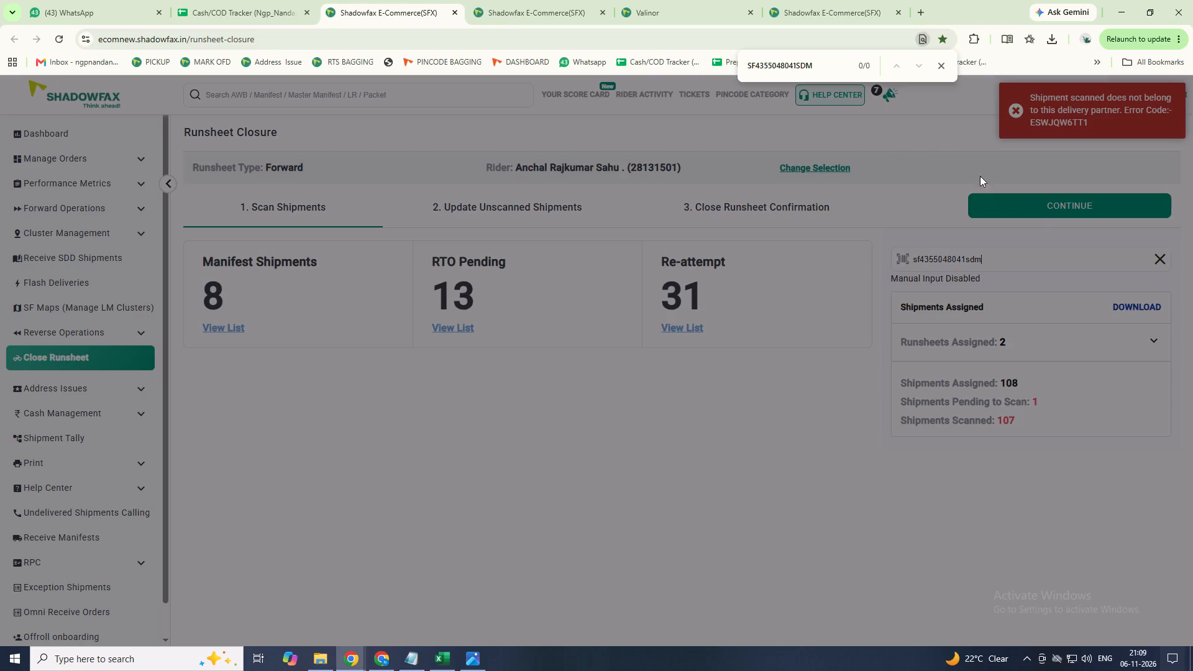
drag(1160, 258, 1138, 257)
click(541, 205)
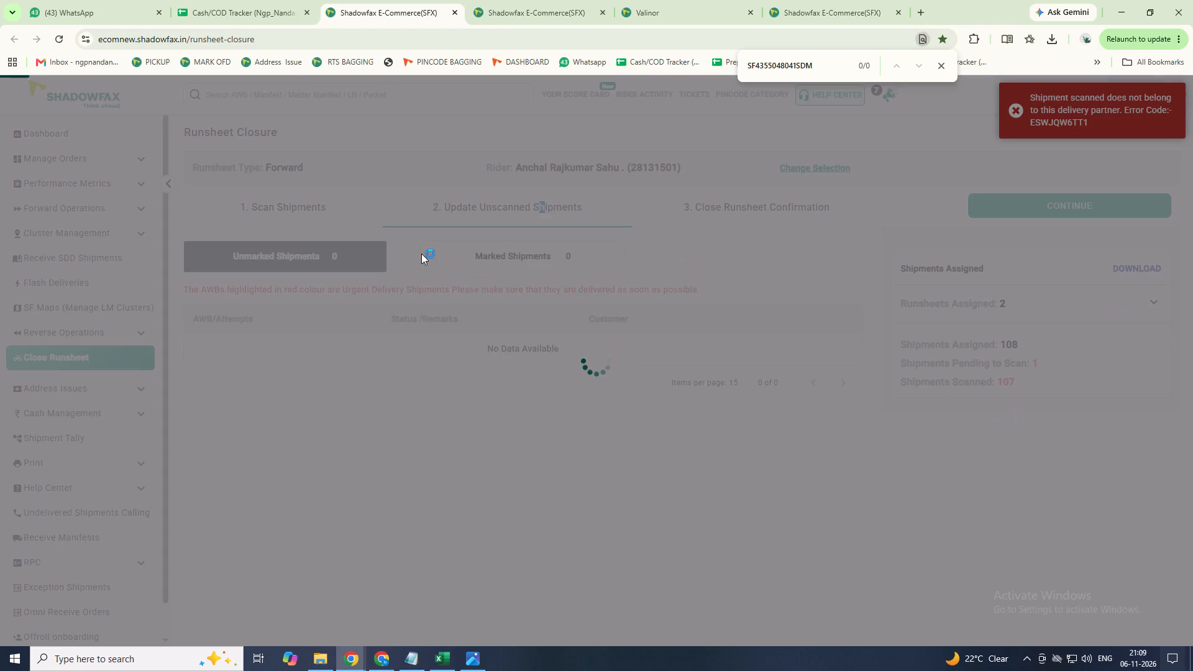
triple_click(269, 341)
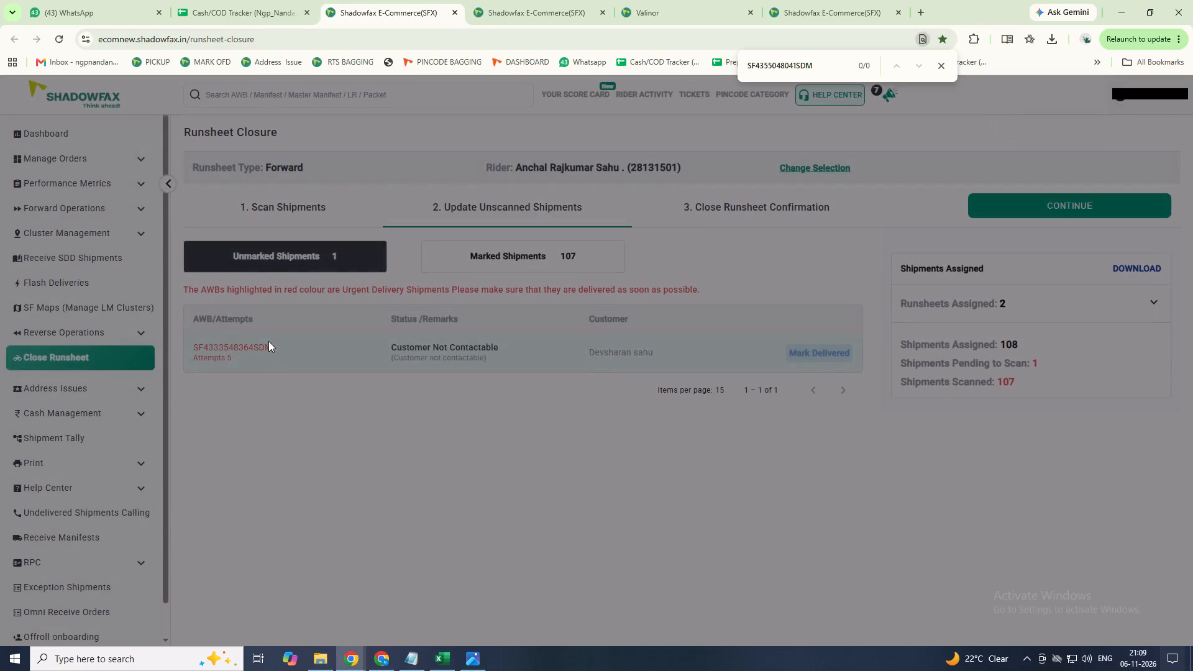
double_click(267, 343)
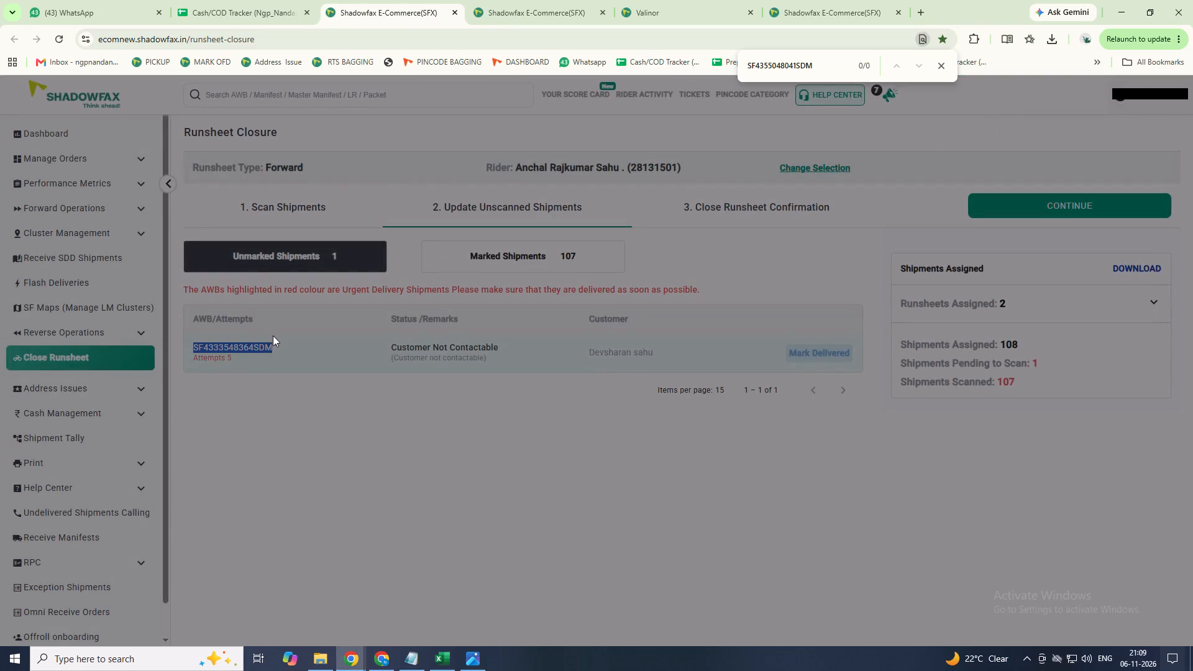
key(ctrl+c)
double_click(808, 70)
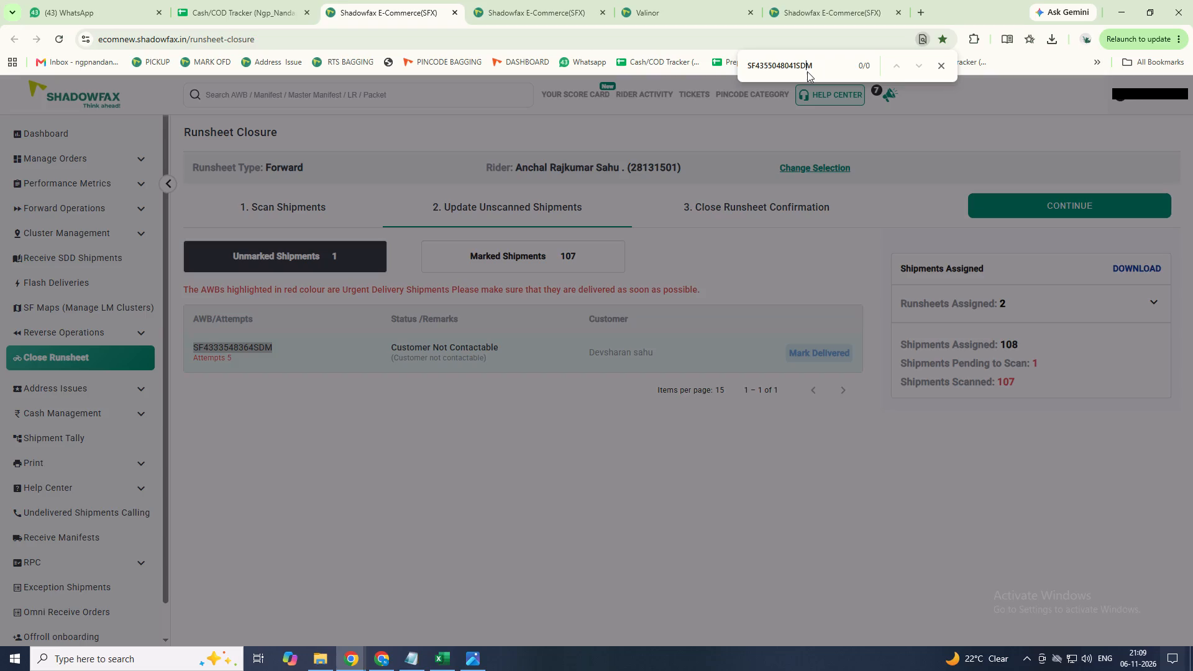
key(ctrl+v)
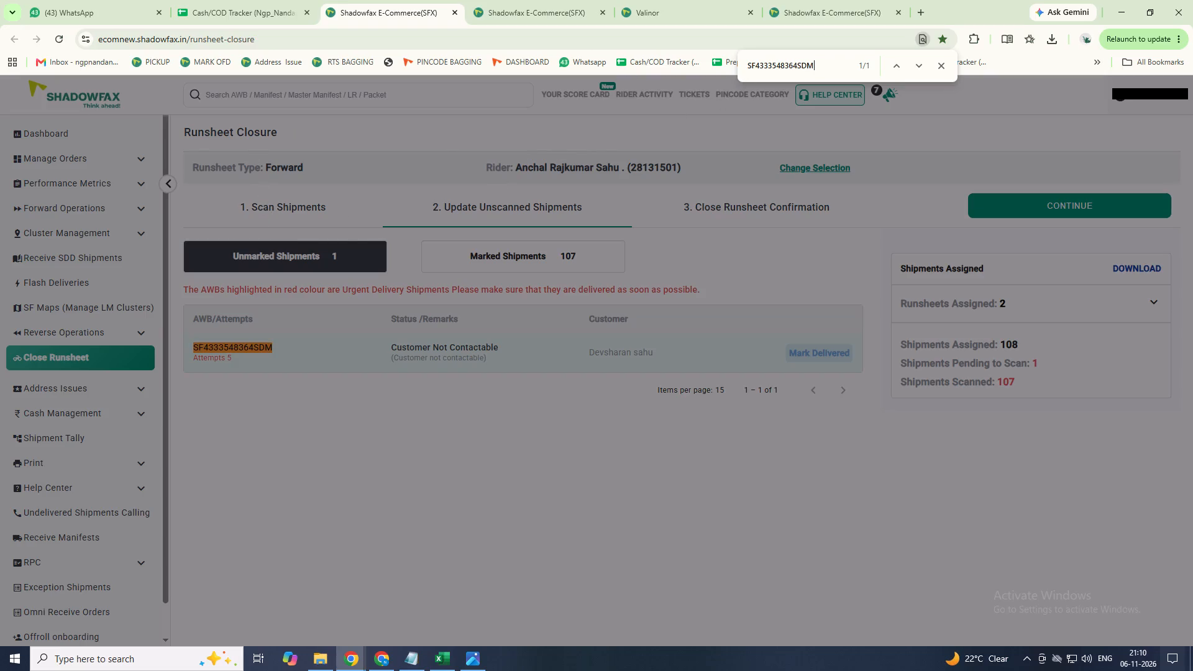
drag(297, 203, 314, 199)
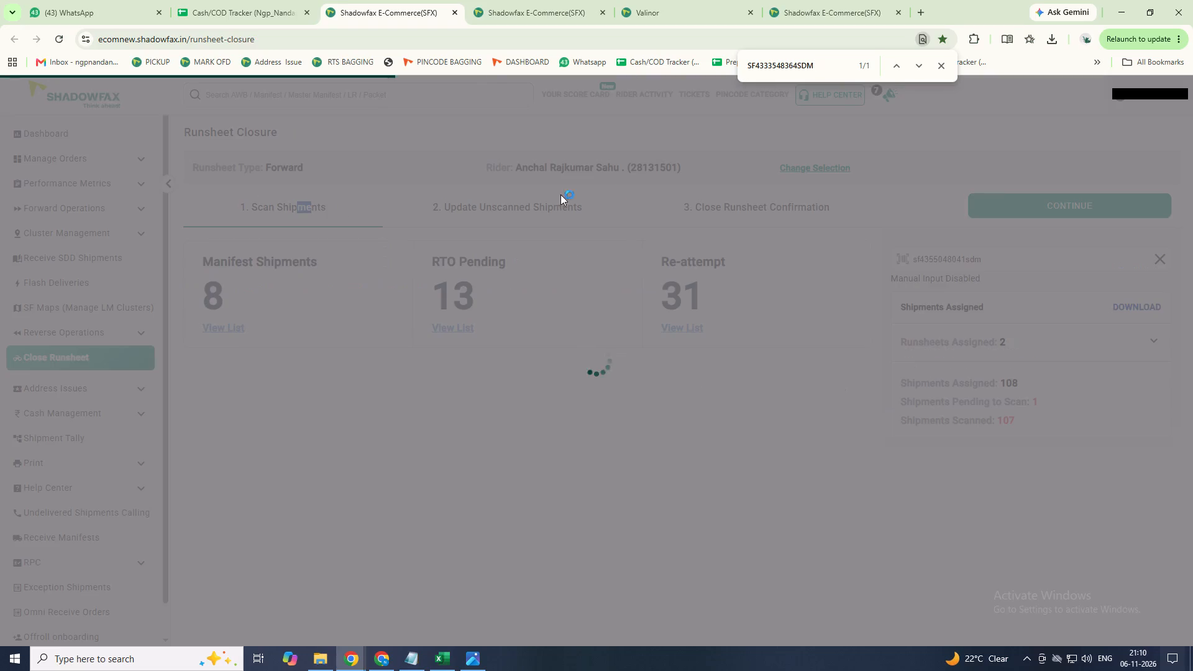
click(1000, 261)
double_click(1003, 261)
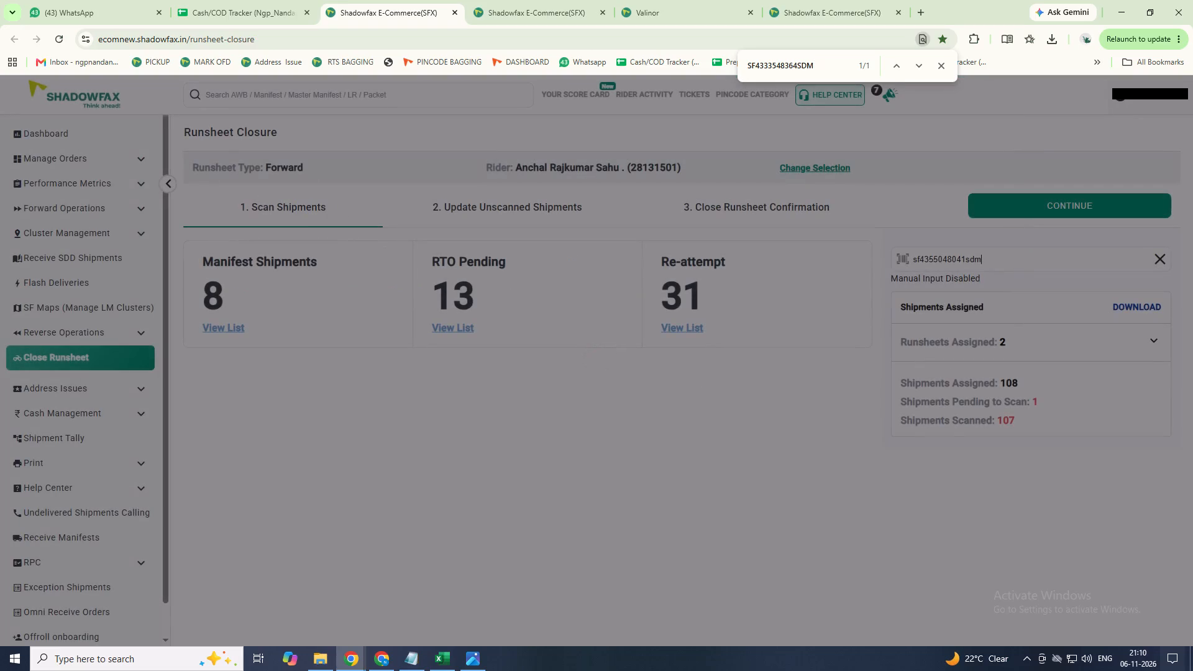
double_click(1007, 265)
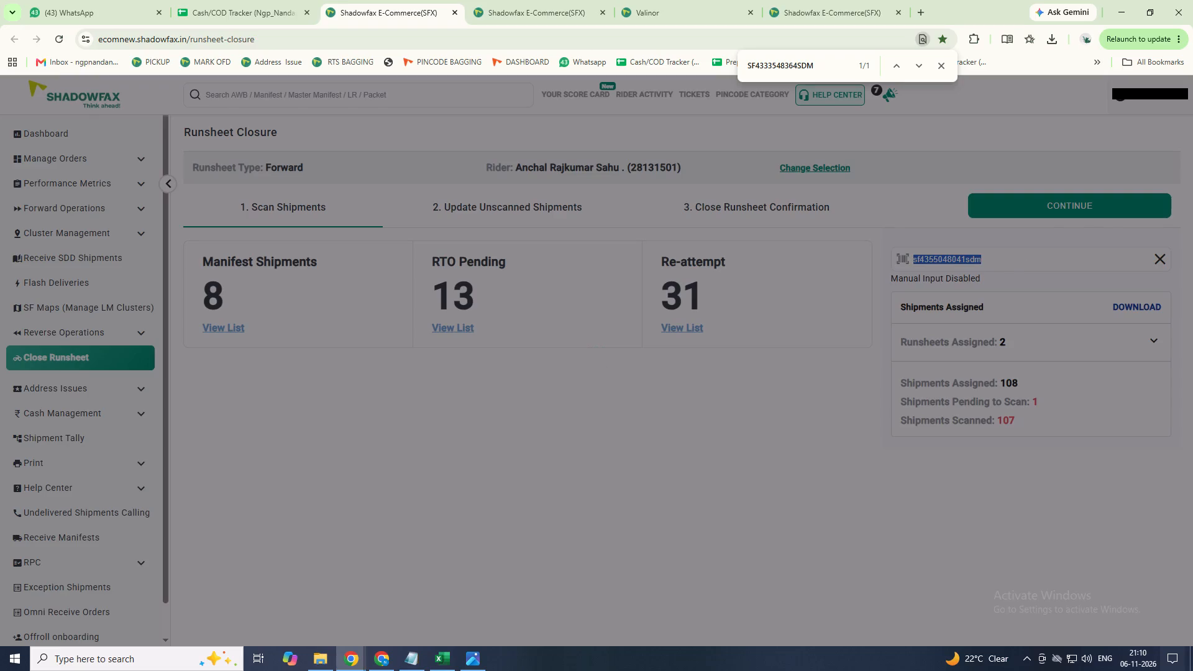
click(1155, 256)
click(1153, 264)
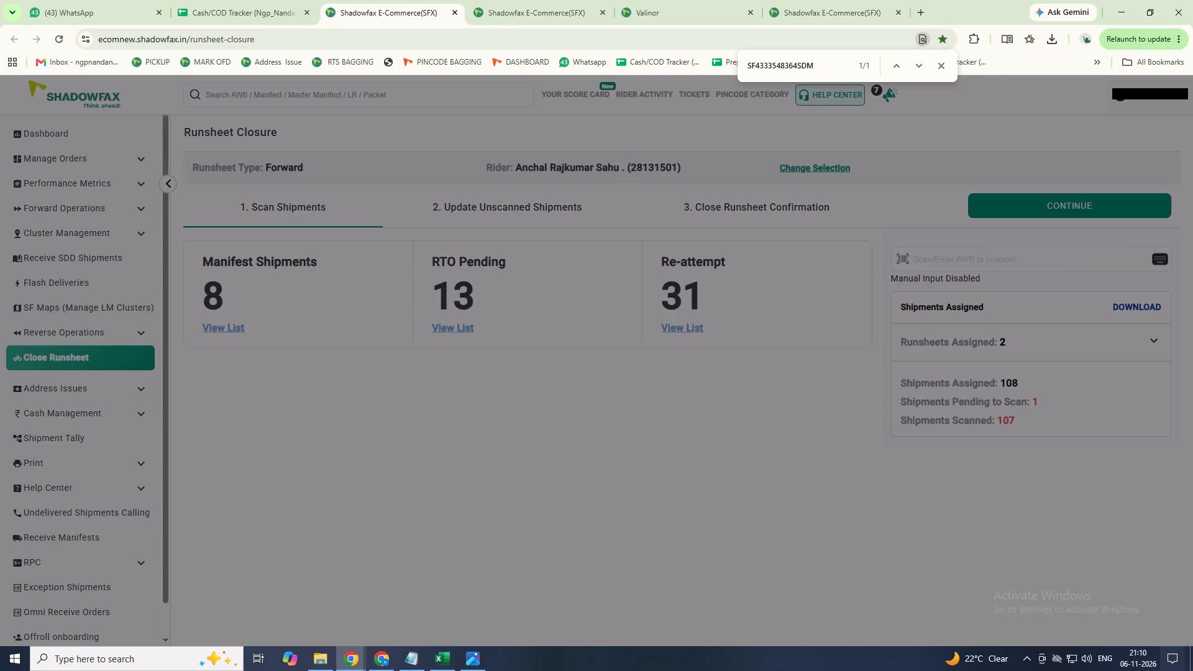
click(1152, 262)
click(1153, 262)
click(1150, 262)
click(1156, 260)
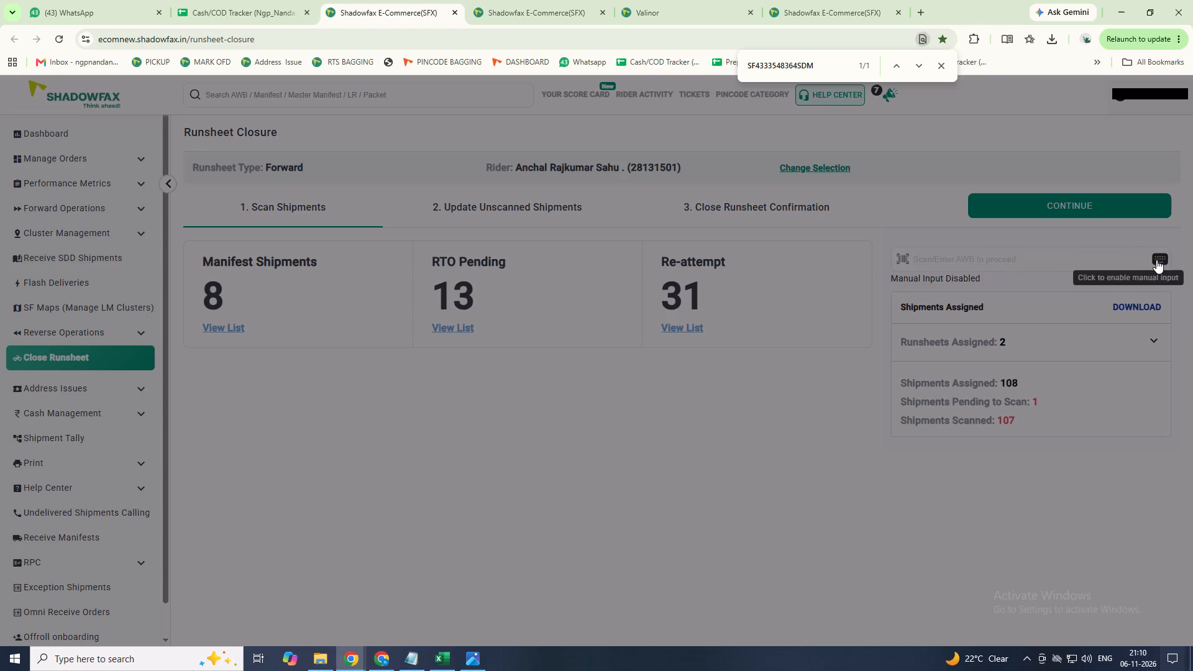
click(1098, 255)
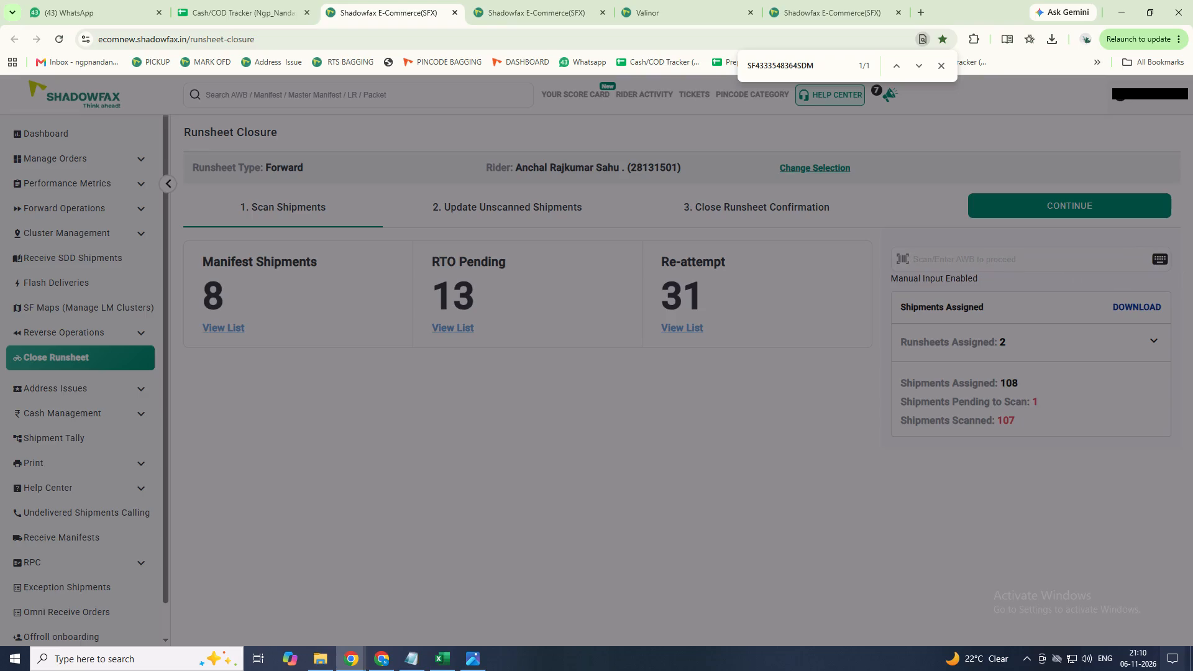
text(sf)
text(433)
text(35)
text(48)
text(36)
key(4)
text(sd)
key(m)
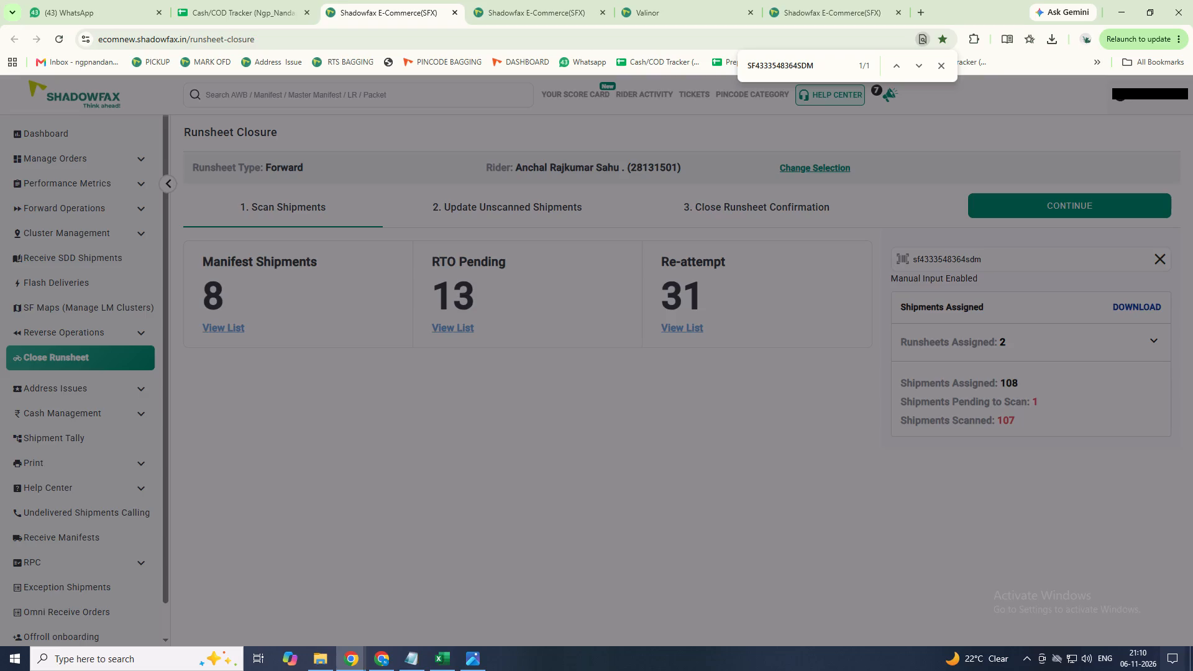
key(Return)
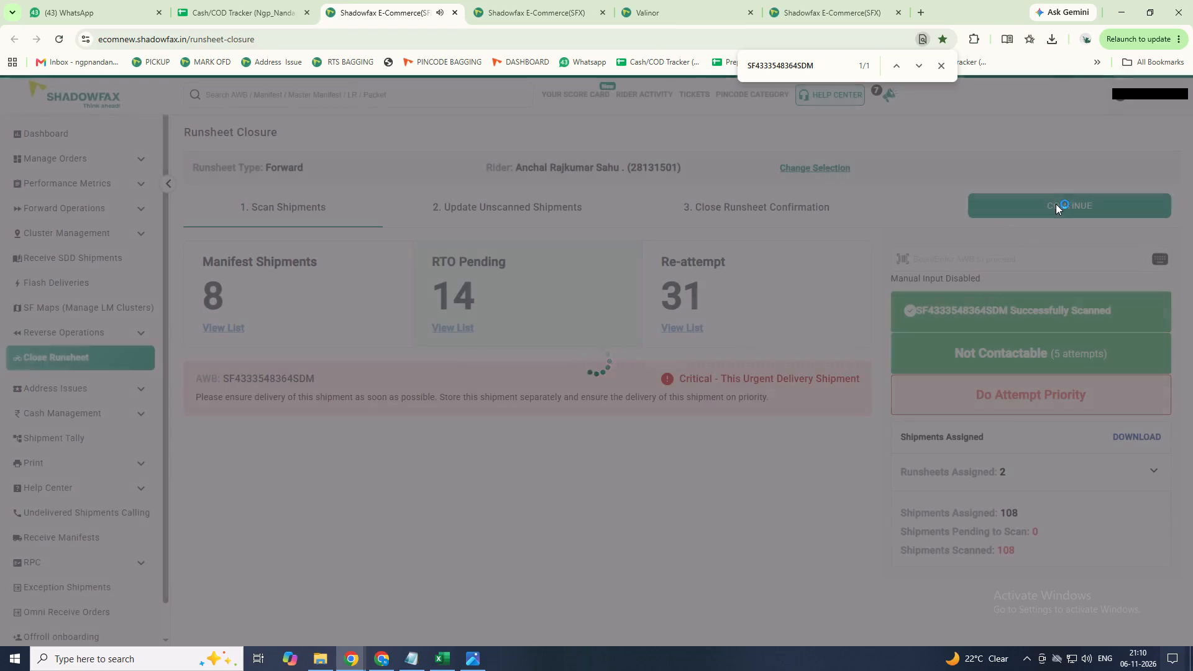
Advance Anchal's Forward runsheet through Update Unscanned Shipments to the Close Runsheet Confirmation stage.
click(1051, 204)
click(1042, 196)
triple_click(1041, 201)
double_click(1040, 205)
click(1043, 208)
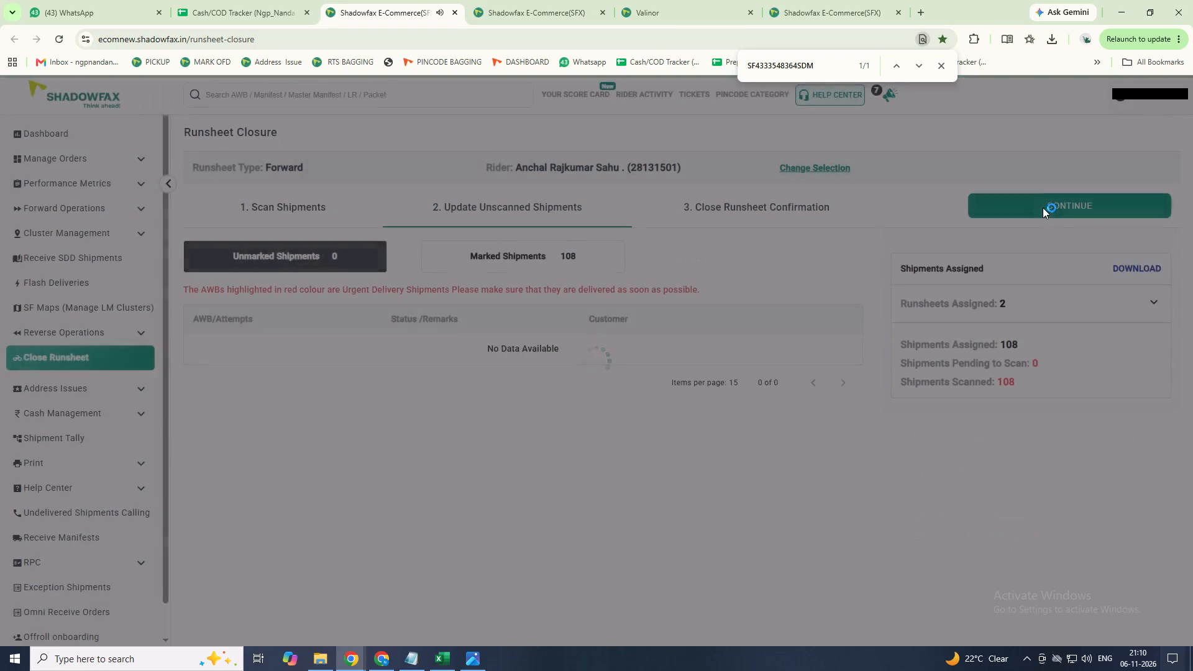
triple_click(1041, 198)
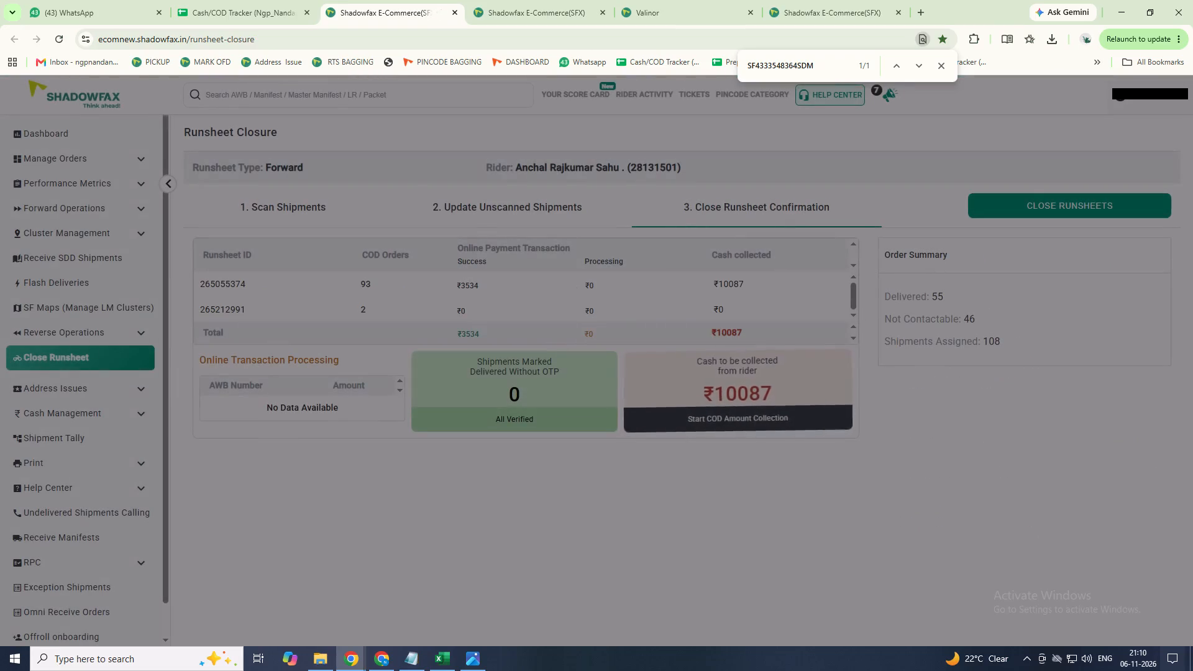
In the Cash/COD Tracker's November 26 sheet, enter 10087 as the Demo amount for rider 16.
click(260, 0)
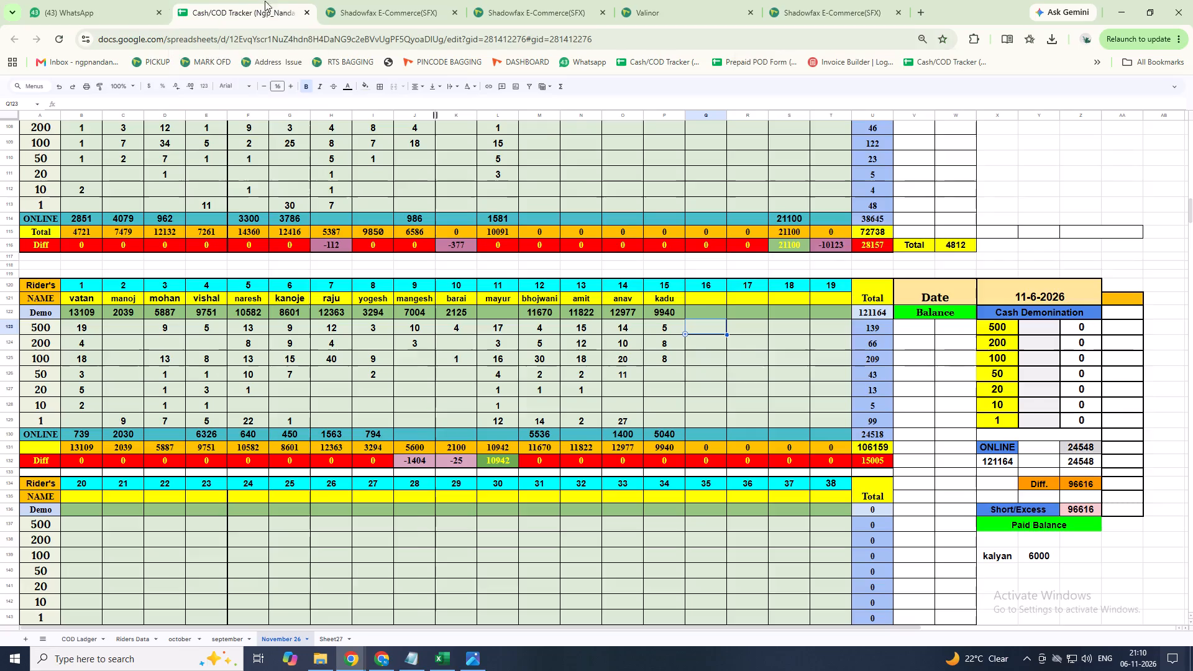
click(701, 313)
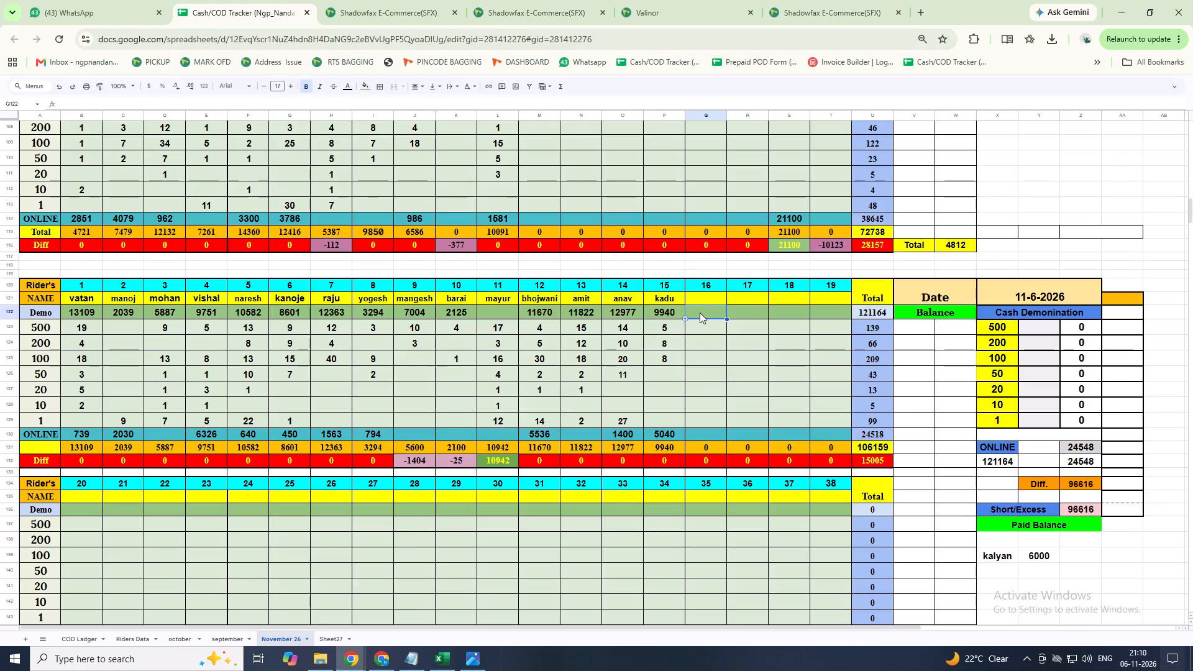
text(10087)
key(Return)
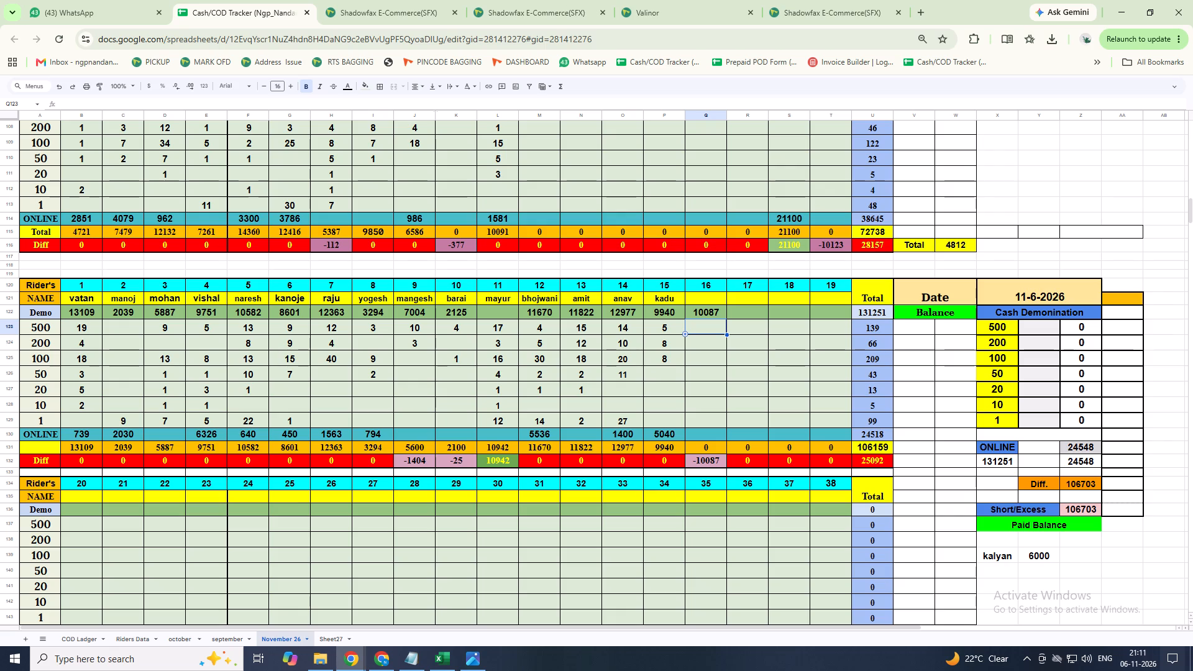
Record rider 16's note counts in the tracker: 9 of 500, 10 of 200, 21 of 100, 2 of 10 and 44 of 1.
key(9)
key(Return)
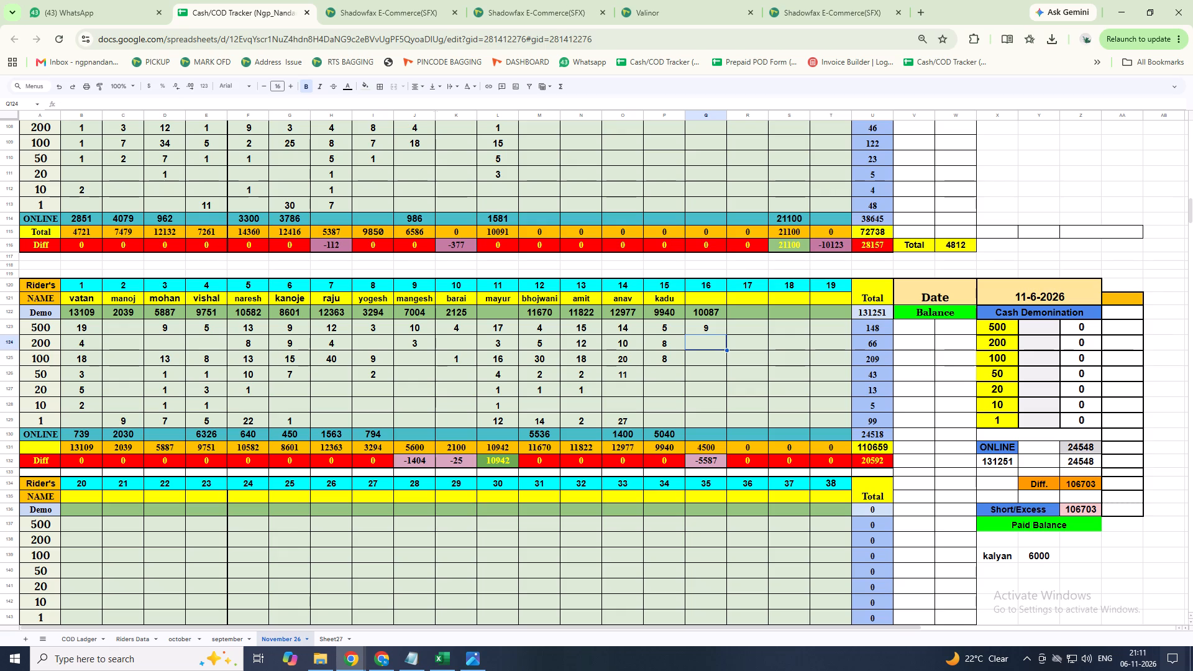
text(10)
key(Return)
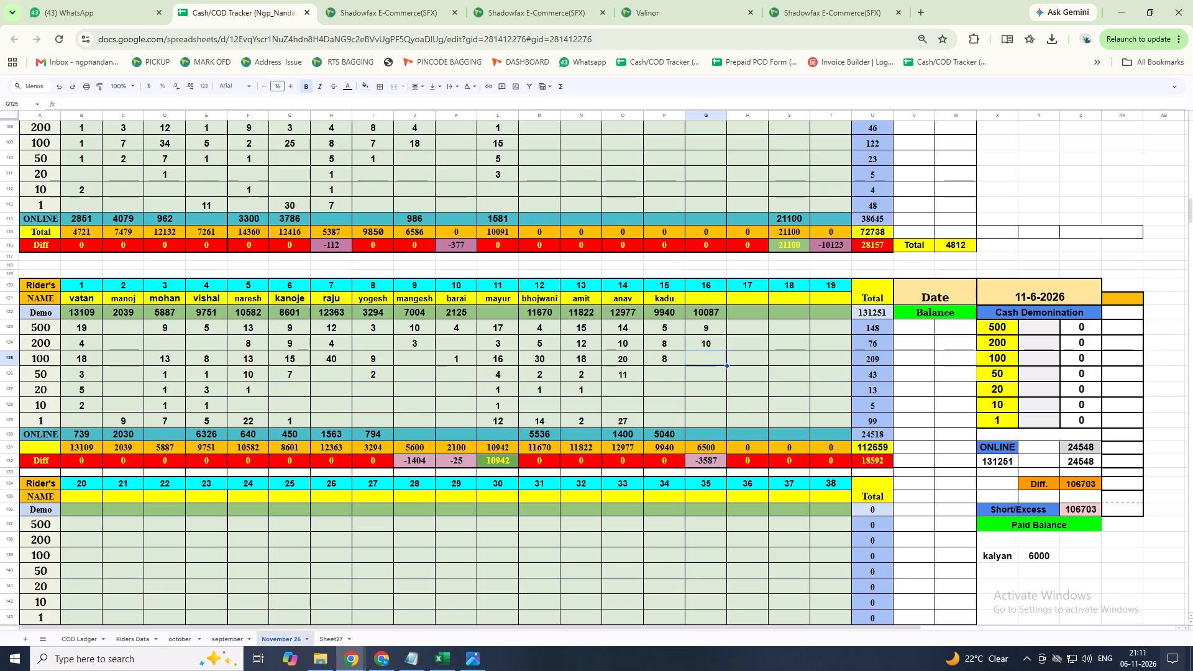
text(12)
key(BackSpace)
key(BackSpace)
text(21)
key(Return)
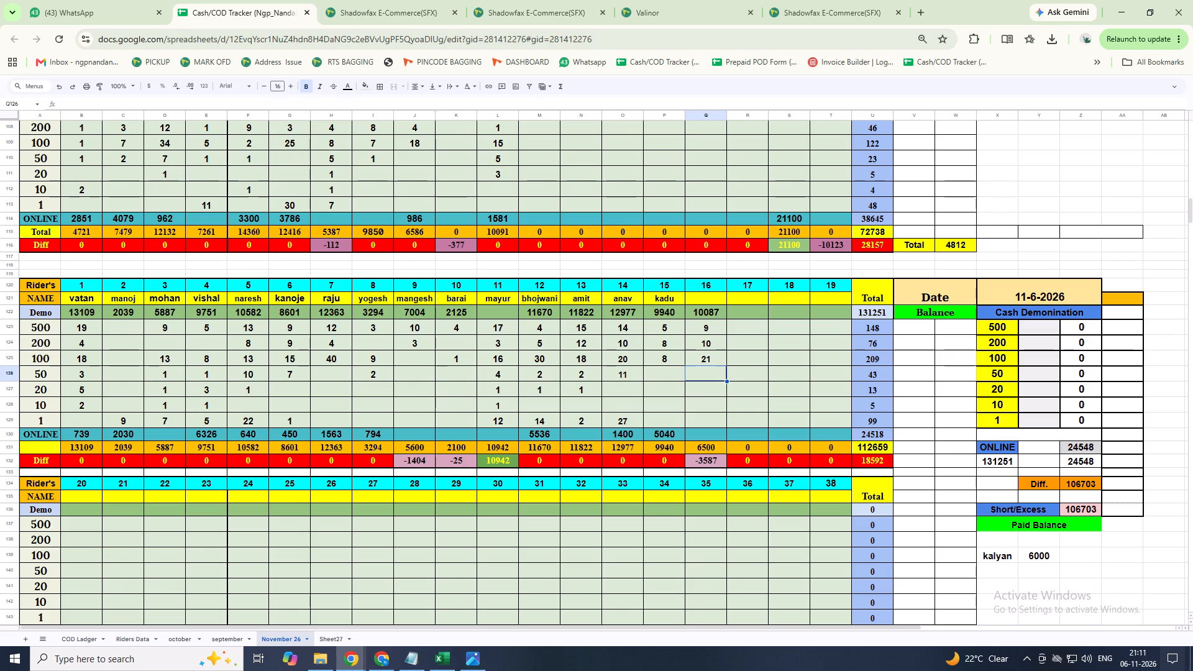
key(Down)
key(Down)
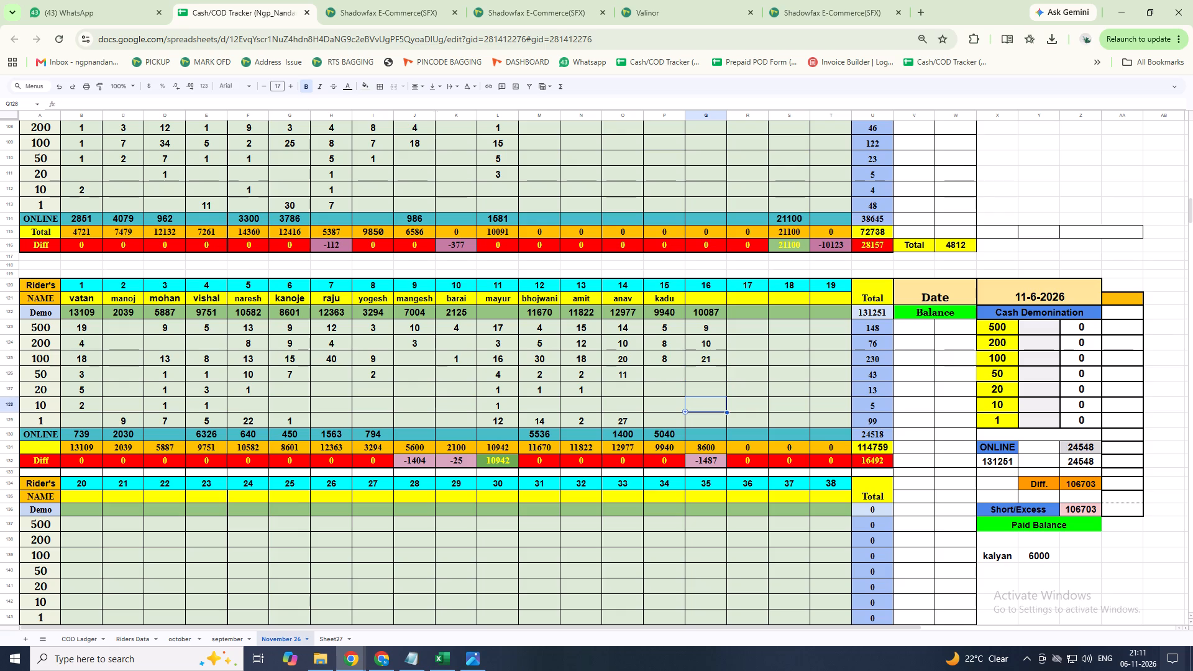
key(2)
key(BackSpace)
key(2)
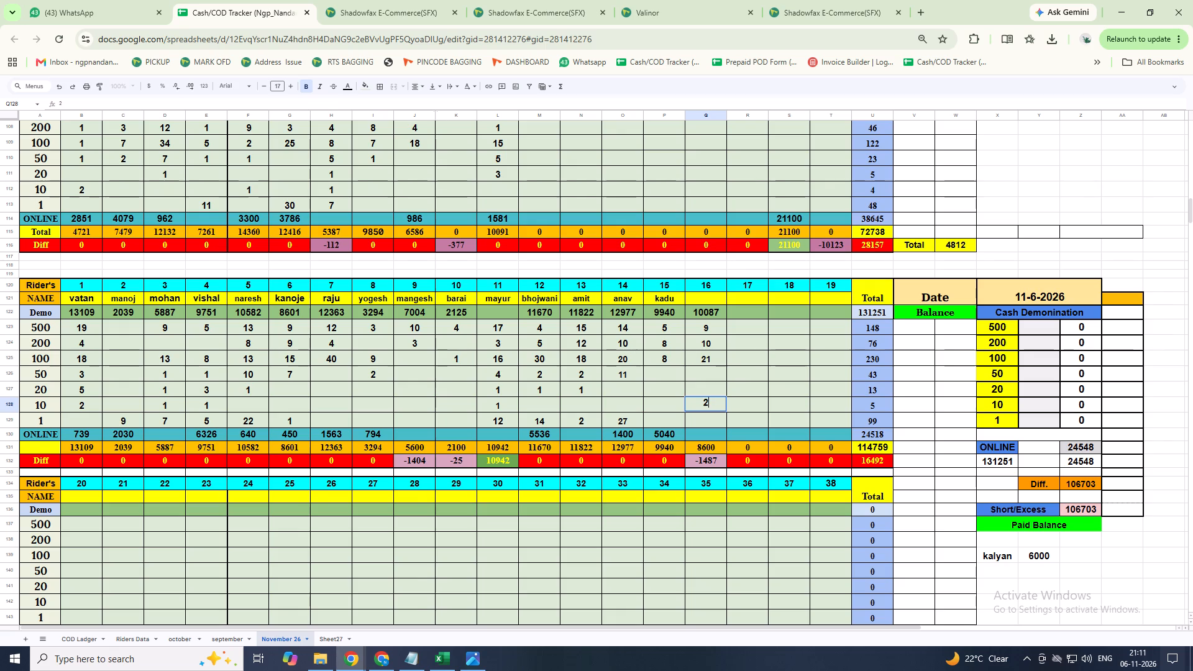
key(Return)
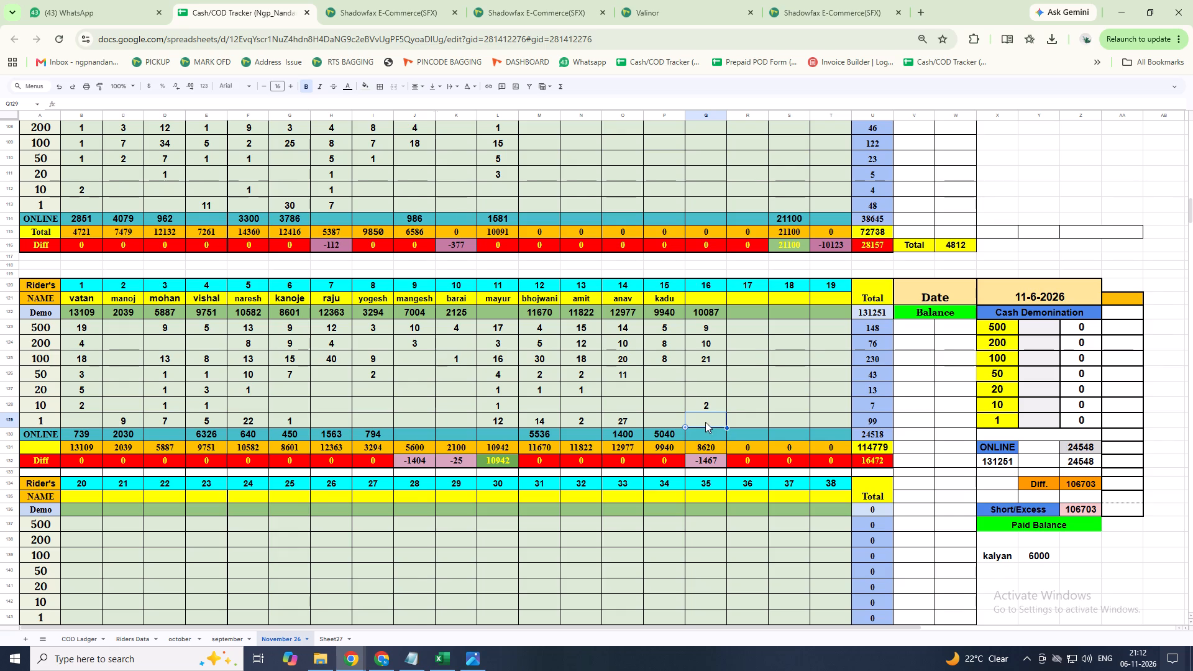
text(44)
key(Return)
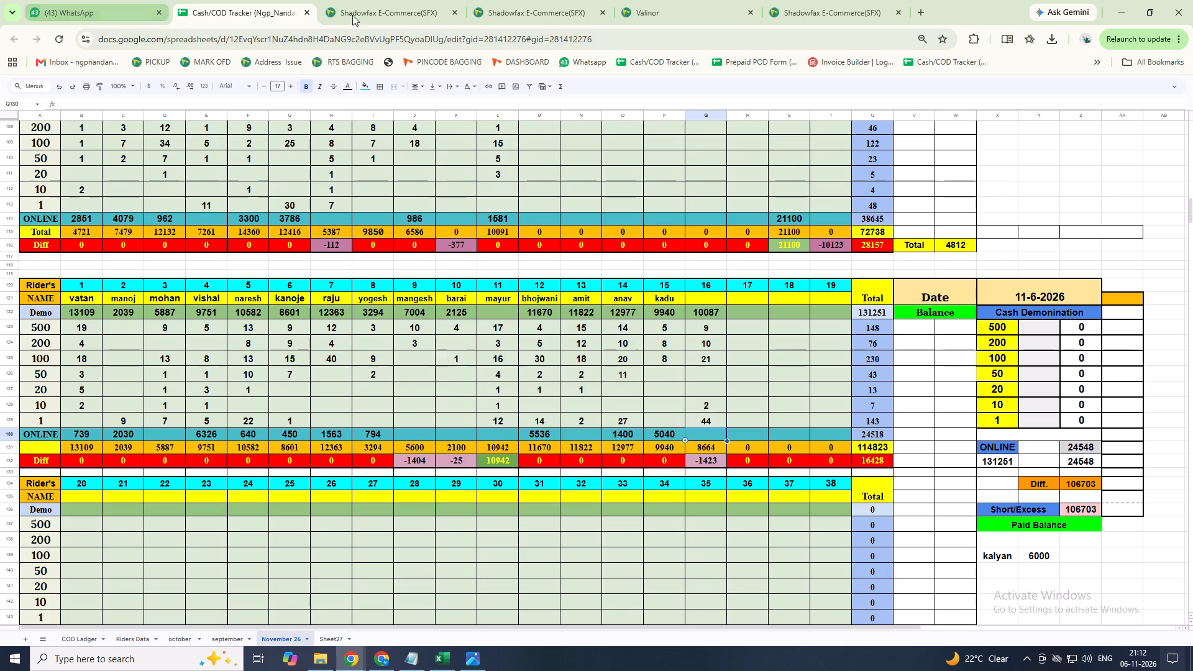
In Shadowfax, generate a UPI/QR COD payment of ₹1423 for Anchal's Forward runsheet and finish it once paid.
drag(373, 11, 383, 13)
click(762, 420)
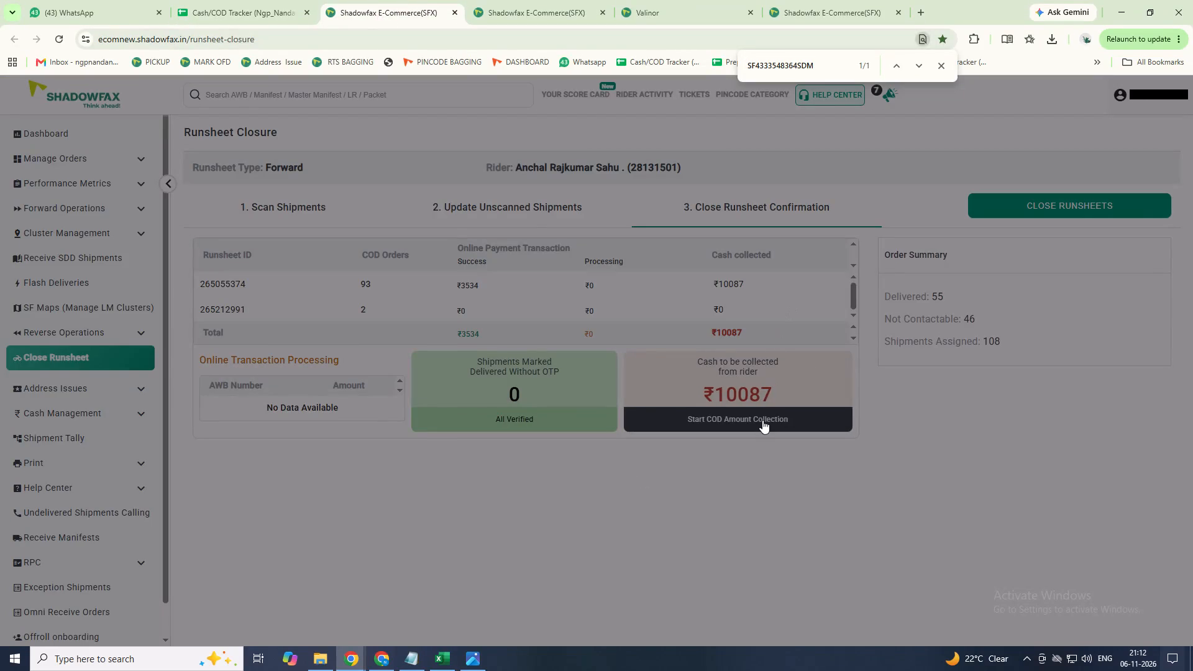
click(526, 359)
click(495, 354)
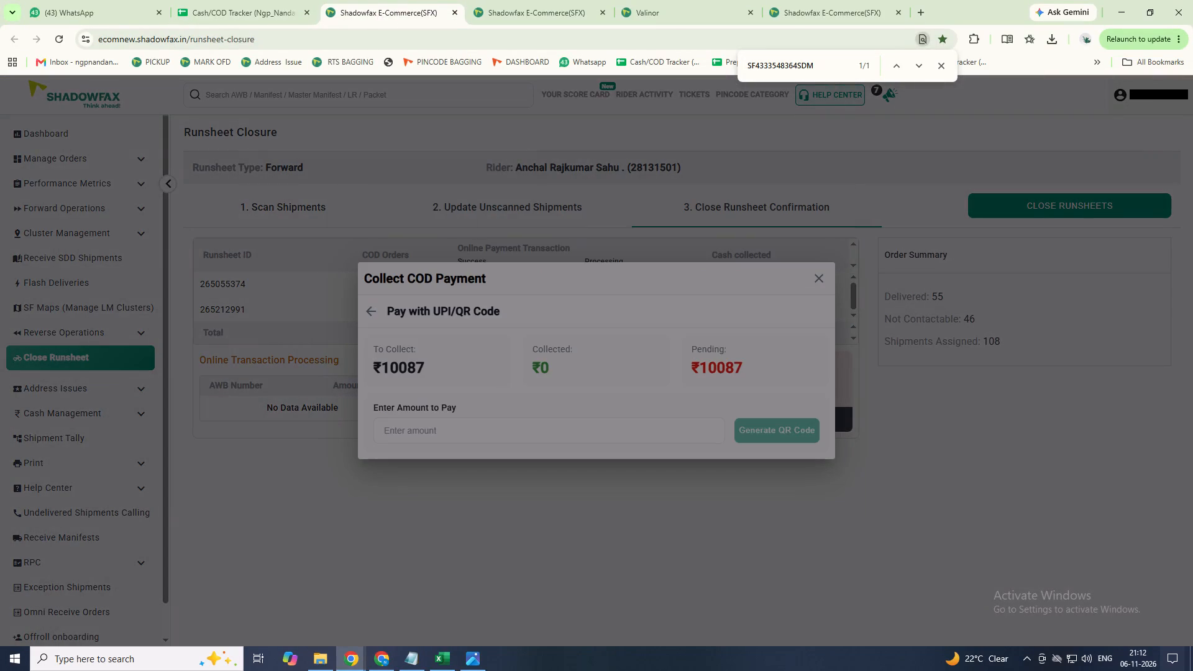
click(453, 429)
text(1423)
click(792, 436)
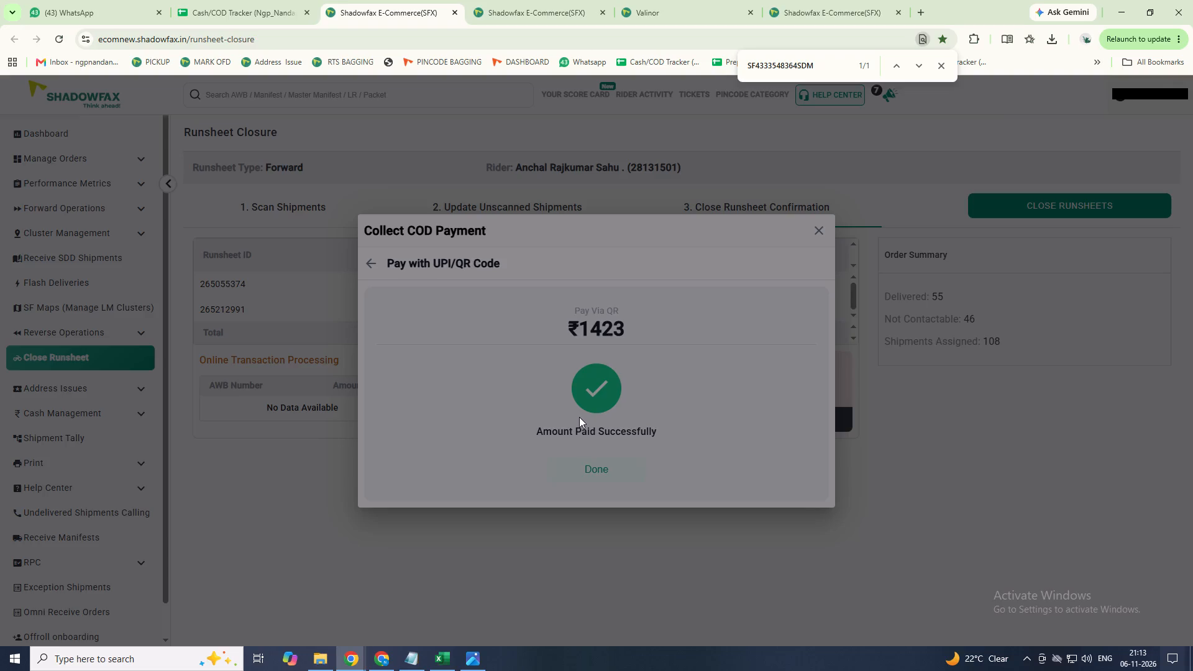
click(601, 461)
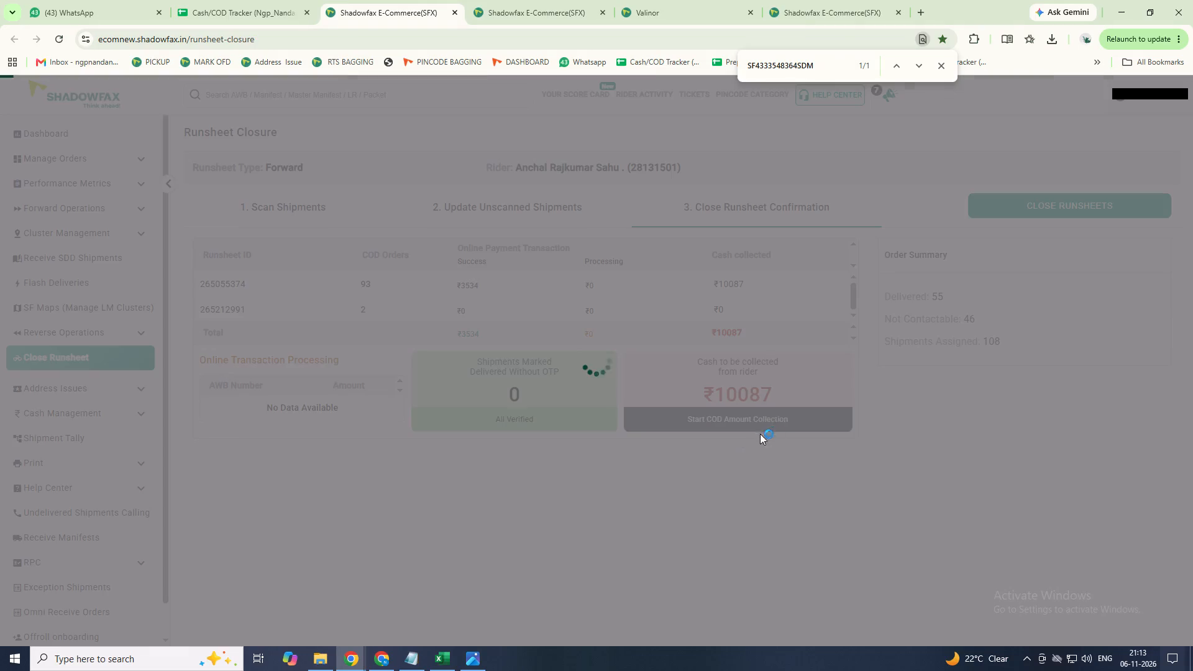
Record a ₹8664 cash-in-hand COD payment for Anchal's Forward runsheet and close the payment window.
click(761, 411)
click(761, 416)
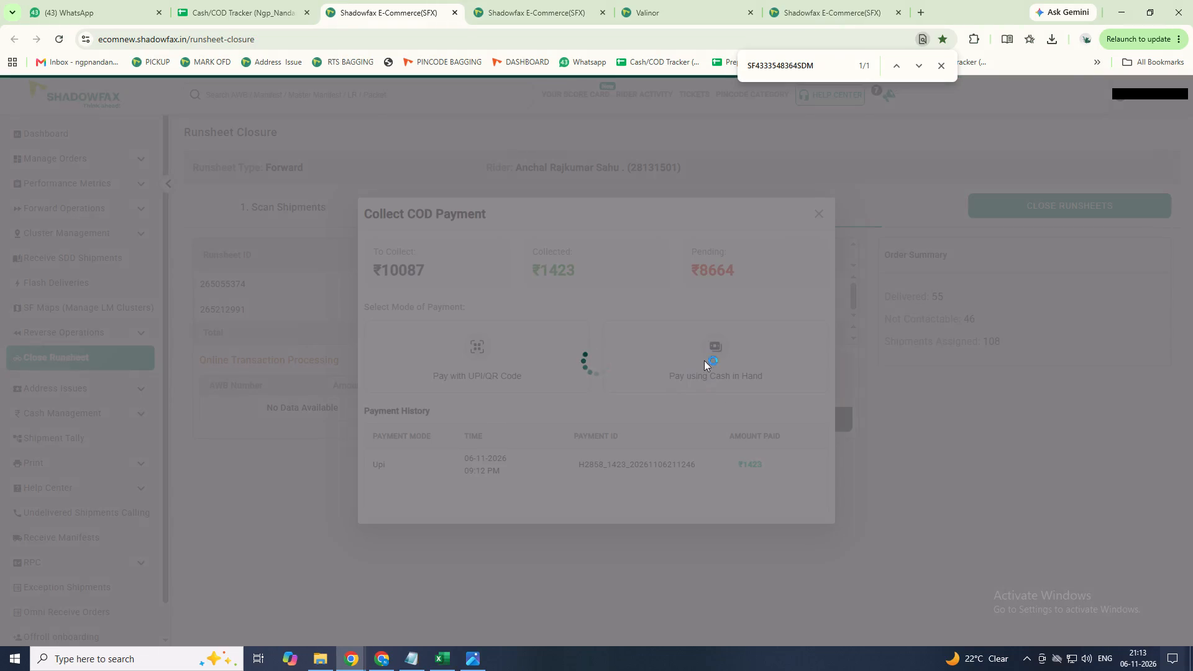
click(678, 360)
click(554, 418)
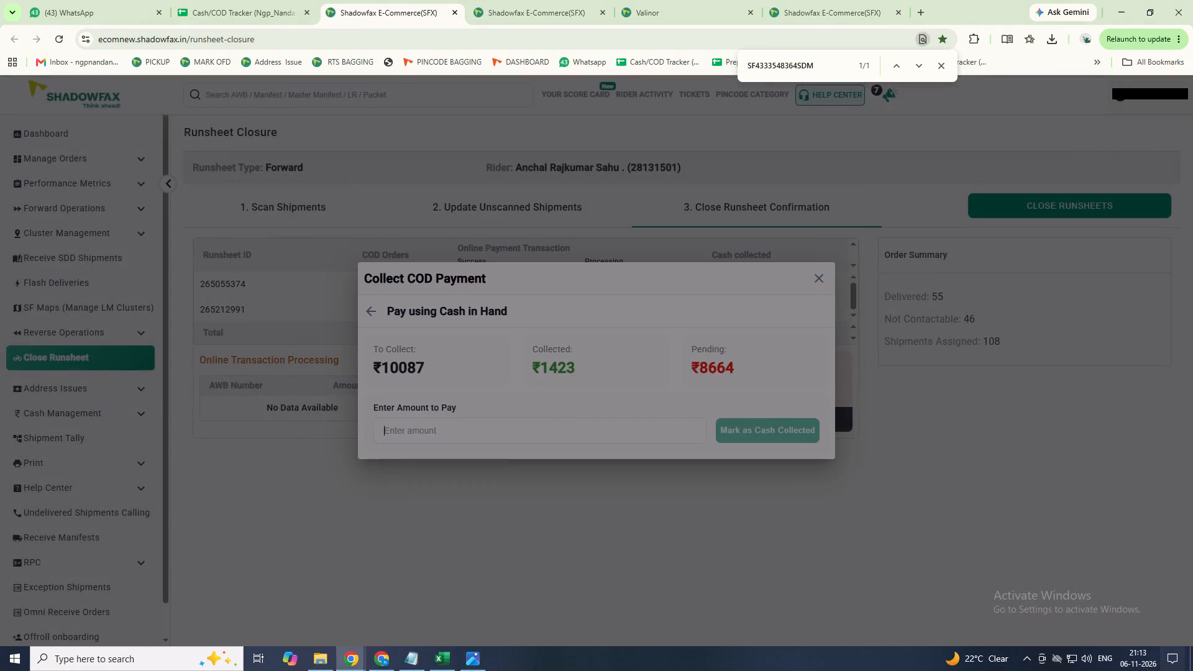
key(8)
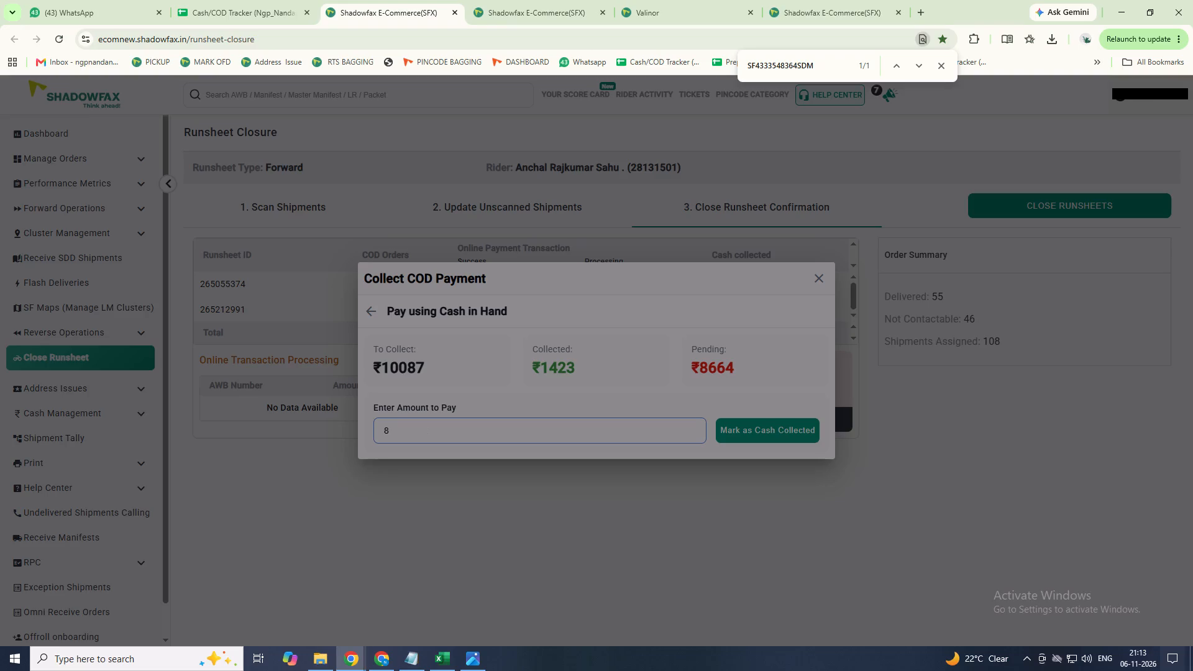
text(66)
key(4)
click(771, 421)
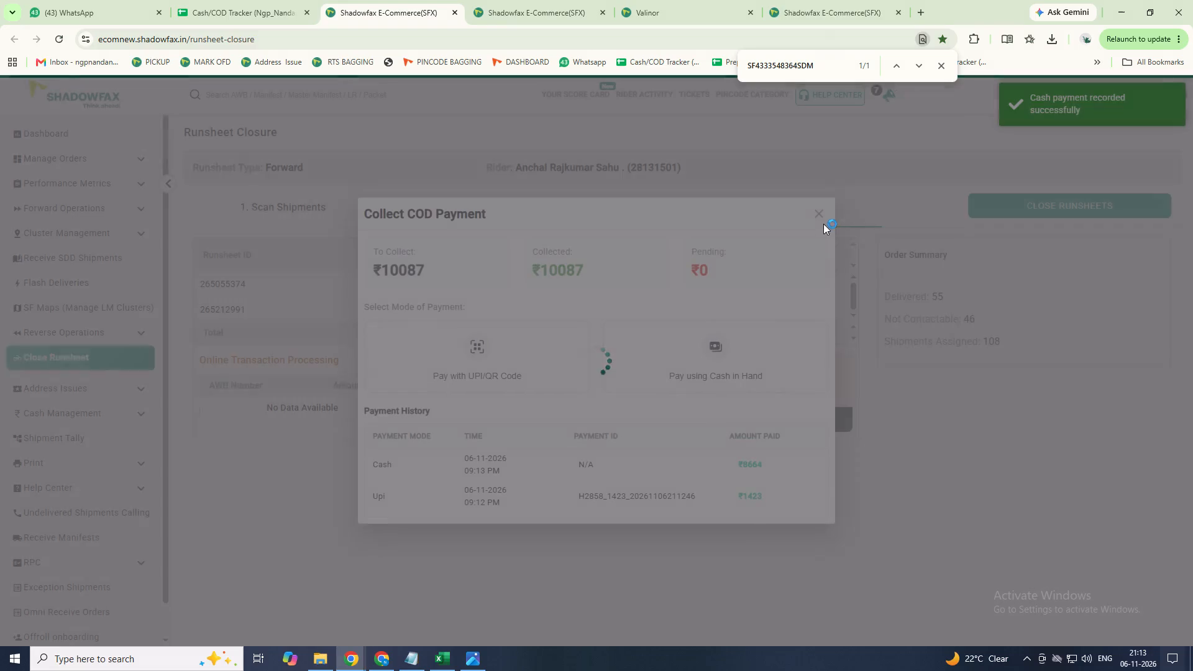
click(804, 207)
click(818, 210)
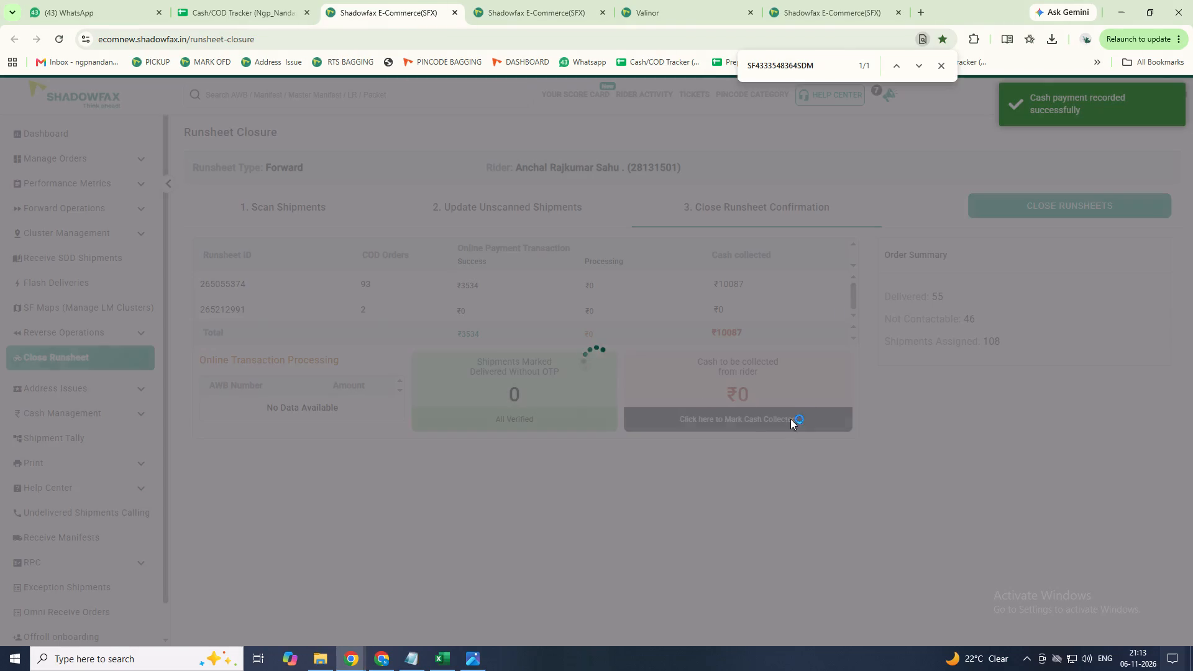
Mark the cash as collected for Anchal's Forward runsheets and close them.
click(797, 418)
click(998, 194)
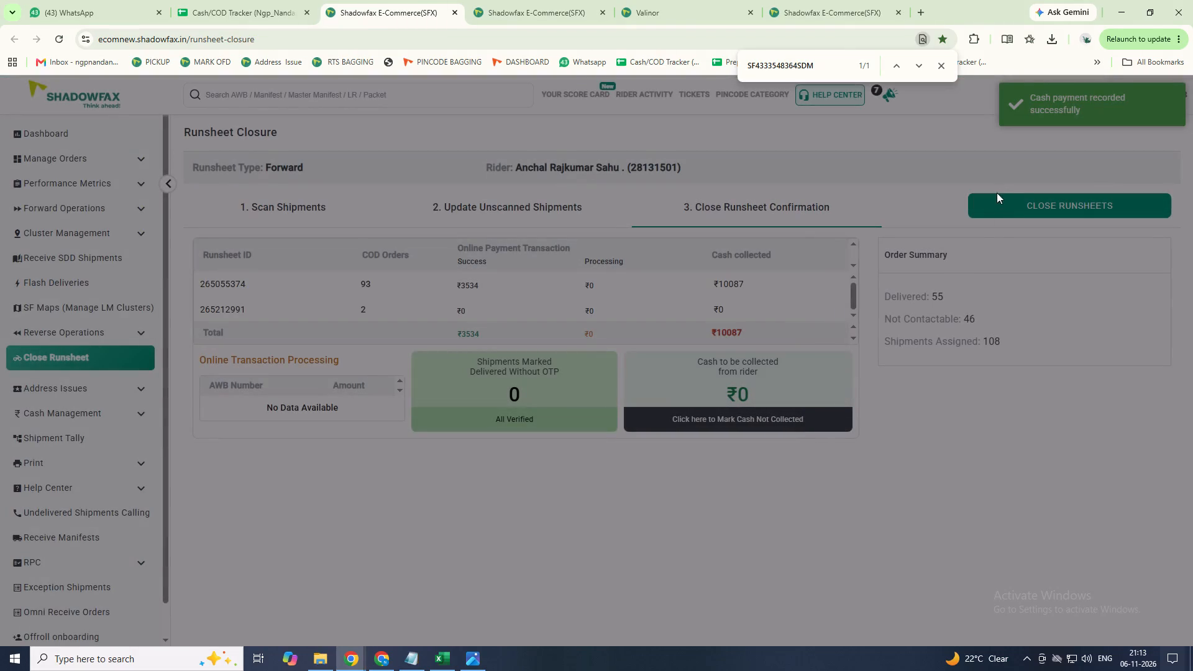
click(996, 204)
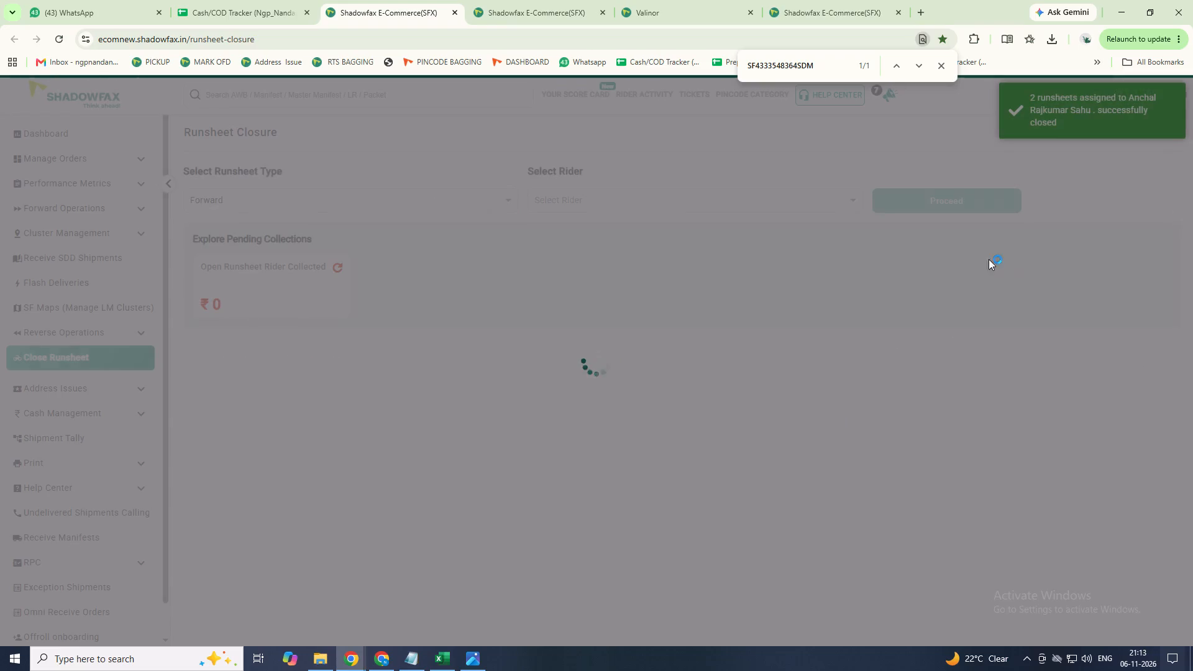
click(664, 197)
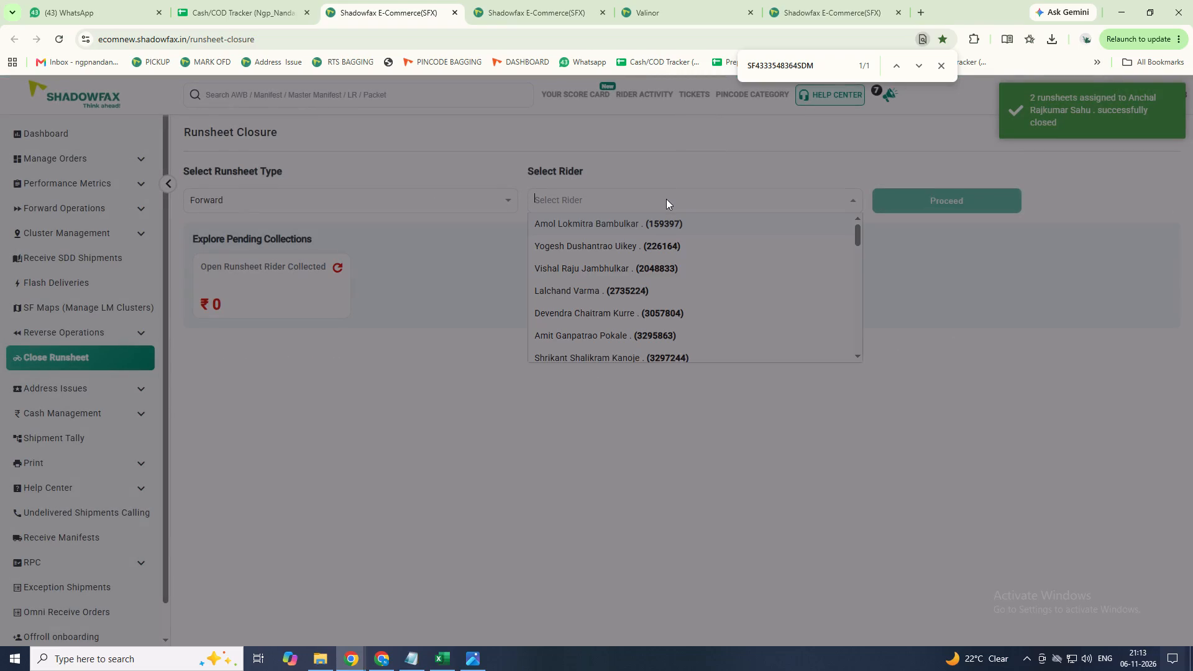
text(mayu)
click(665, 223)
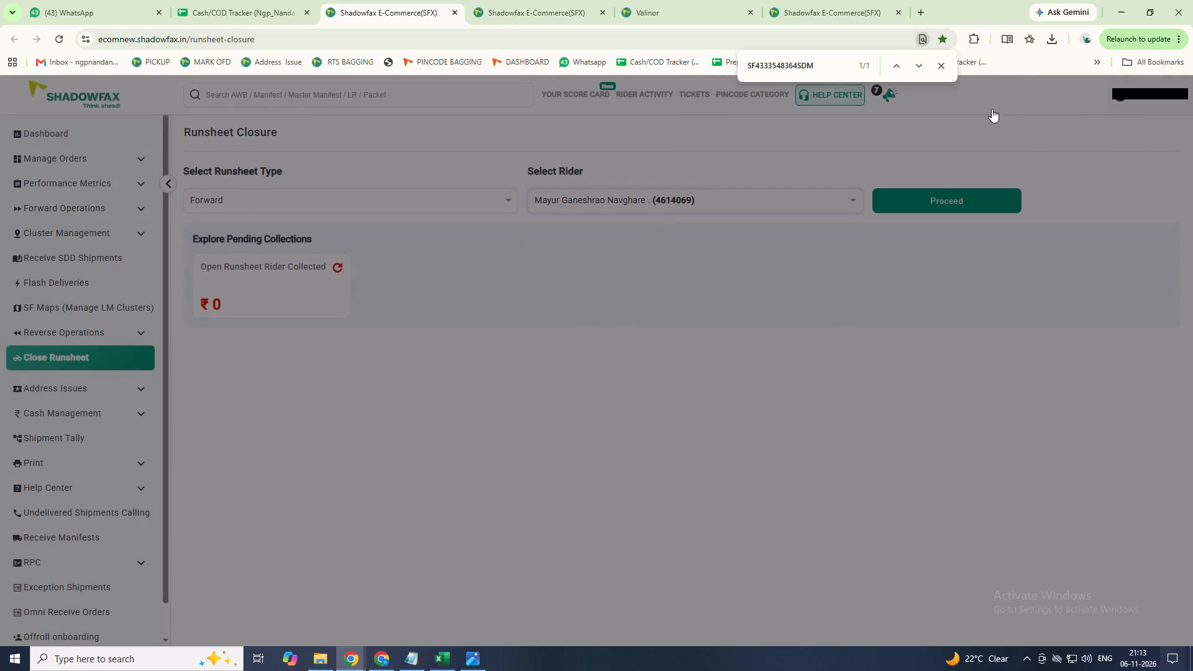
click(935, 196)
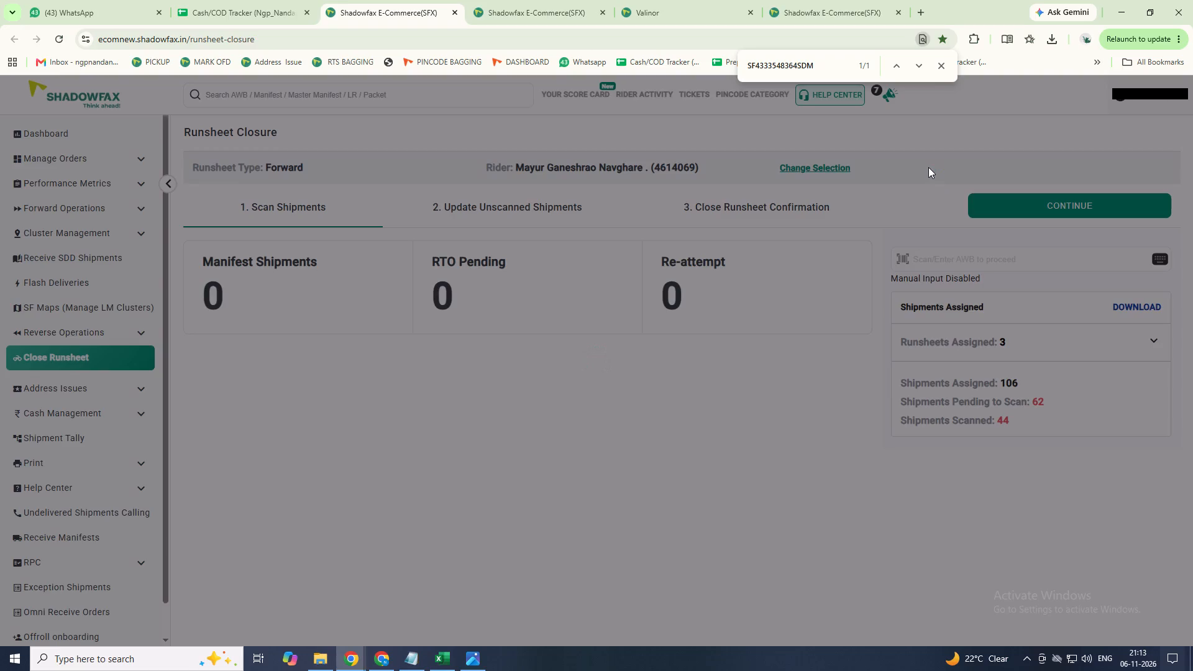
click(995, 260)
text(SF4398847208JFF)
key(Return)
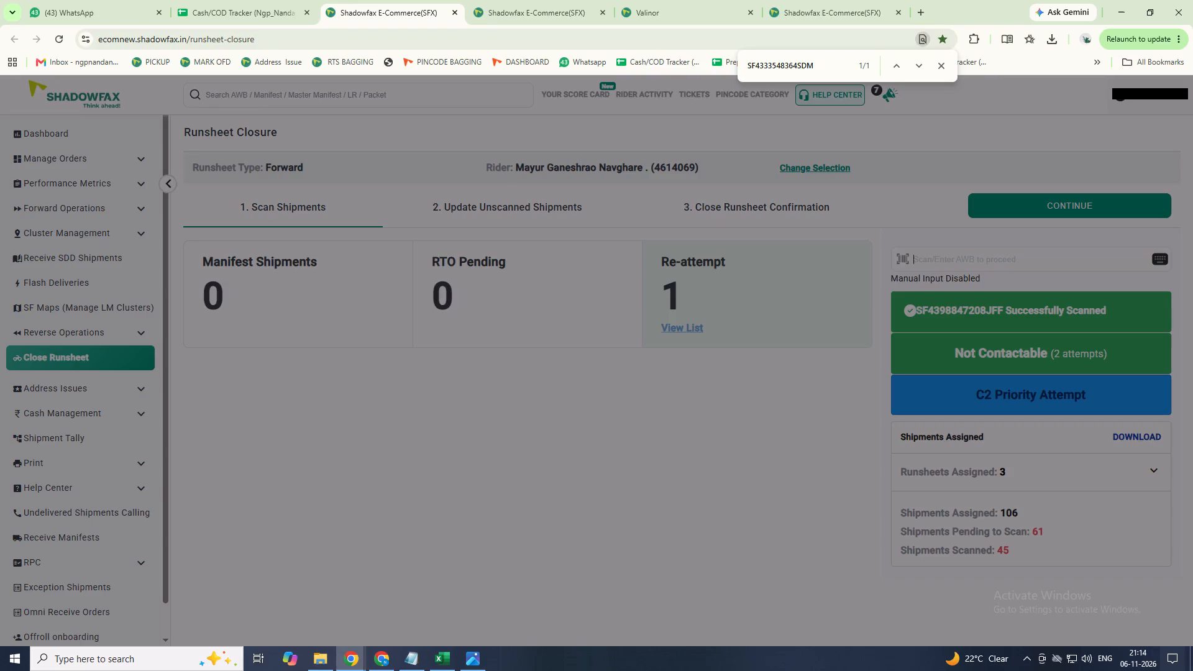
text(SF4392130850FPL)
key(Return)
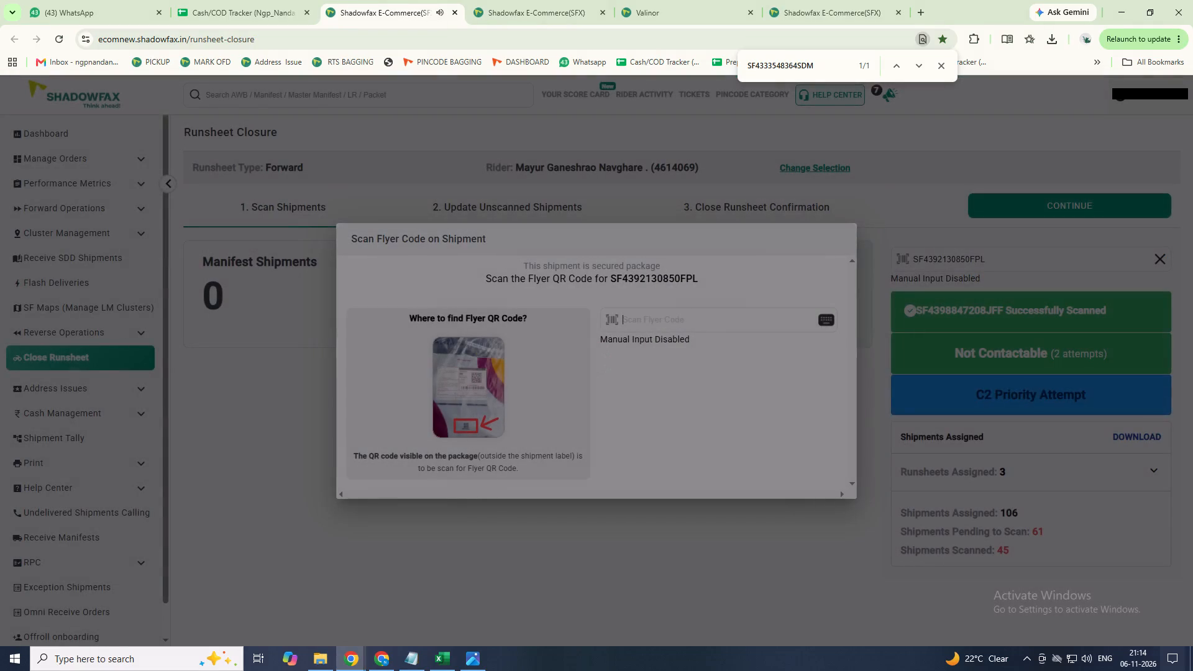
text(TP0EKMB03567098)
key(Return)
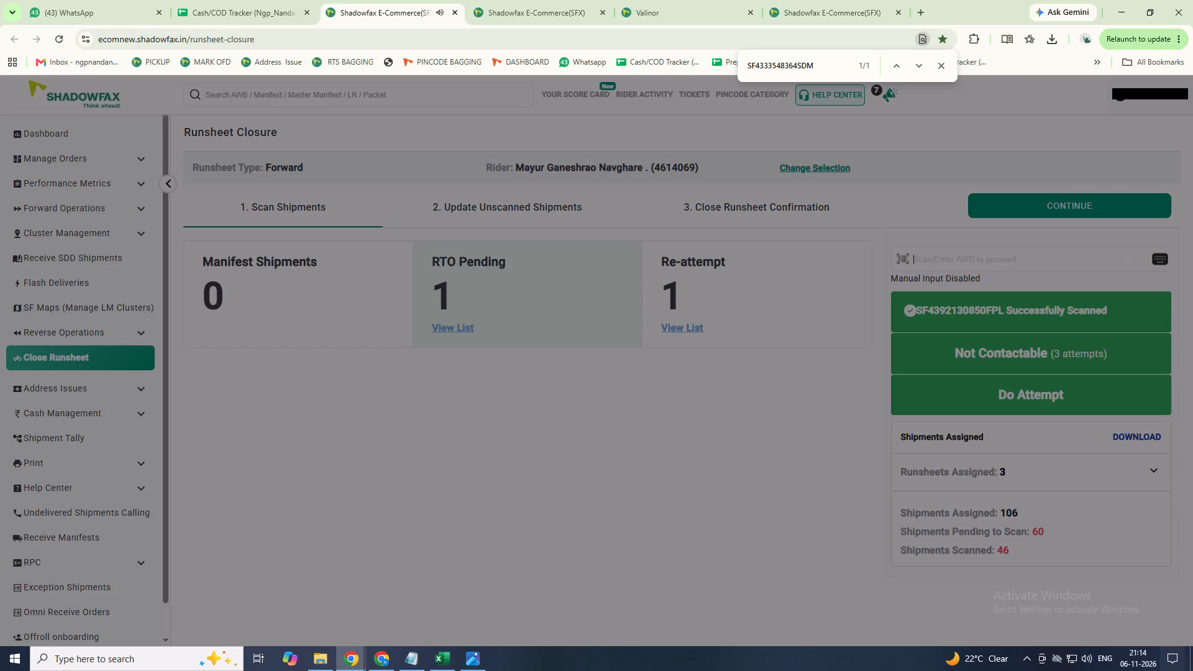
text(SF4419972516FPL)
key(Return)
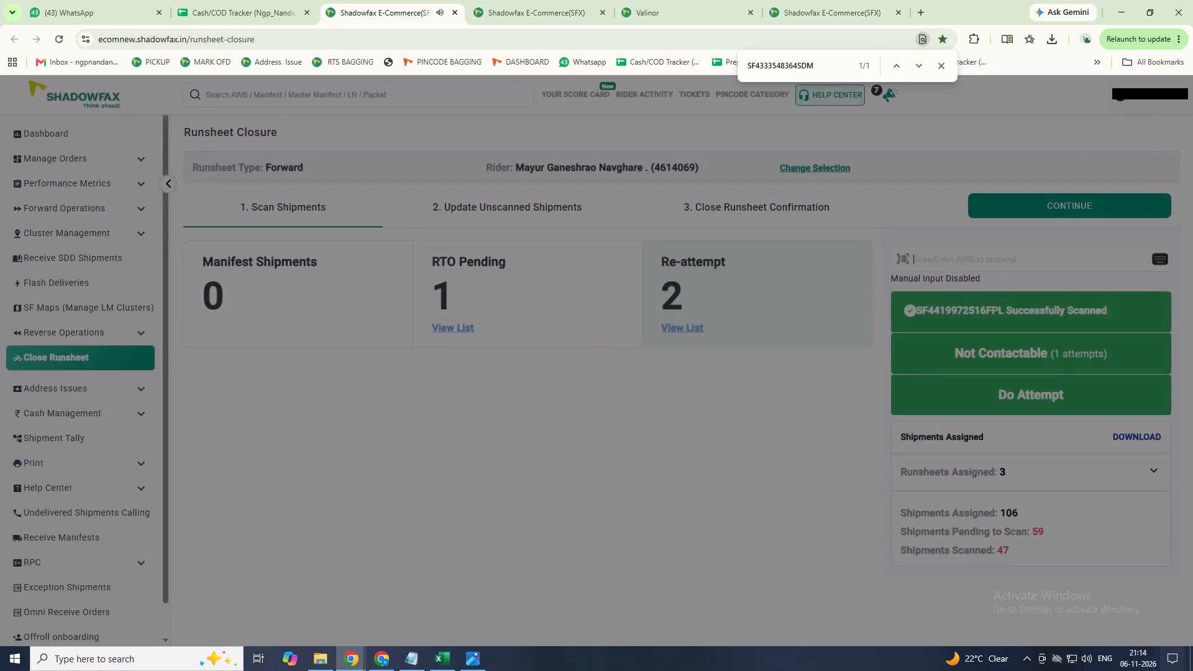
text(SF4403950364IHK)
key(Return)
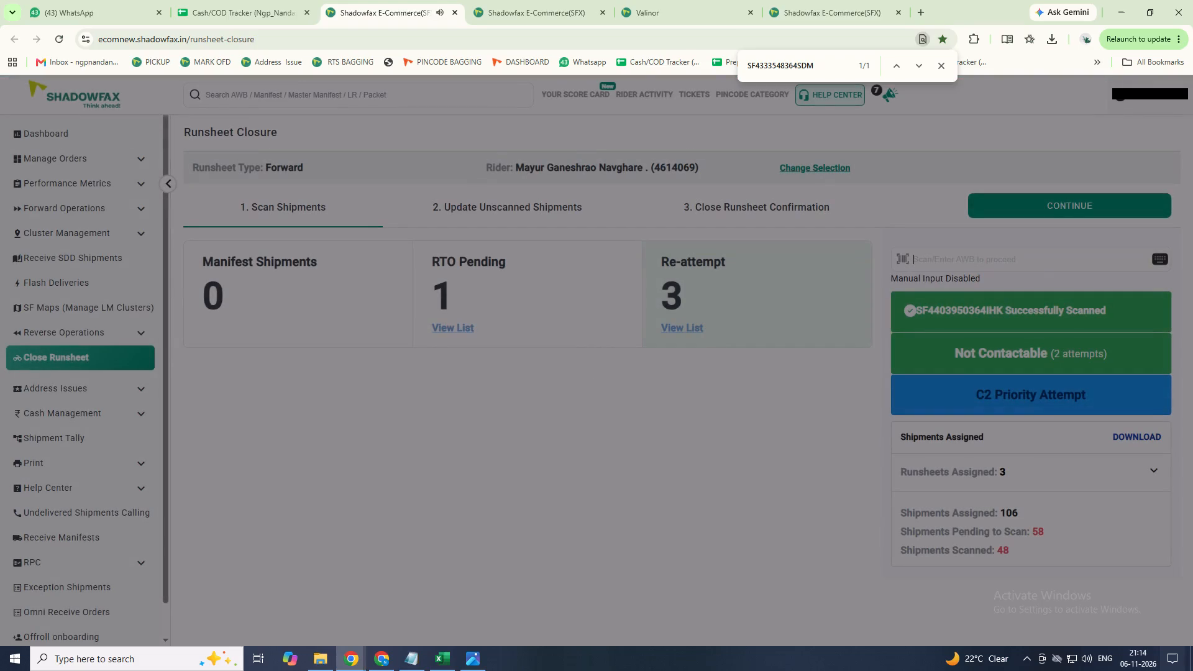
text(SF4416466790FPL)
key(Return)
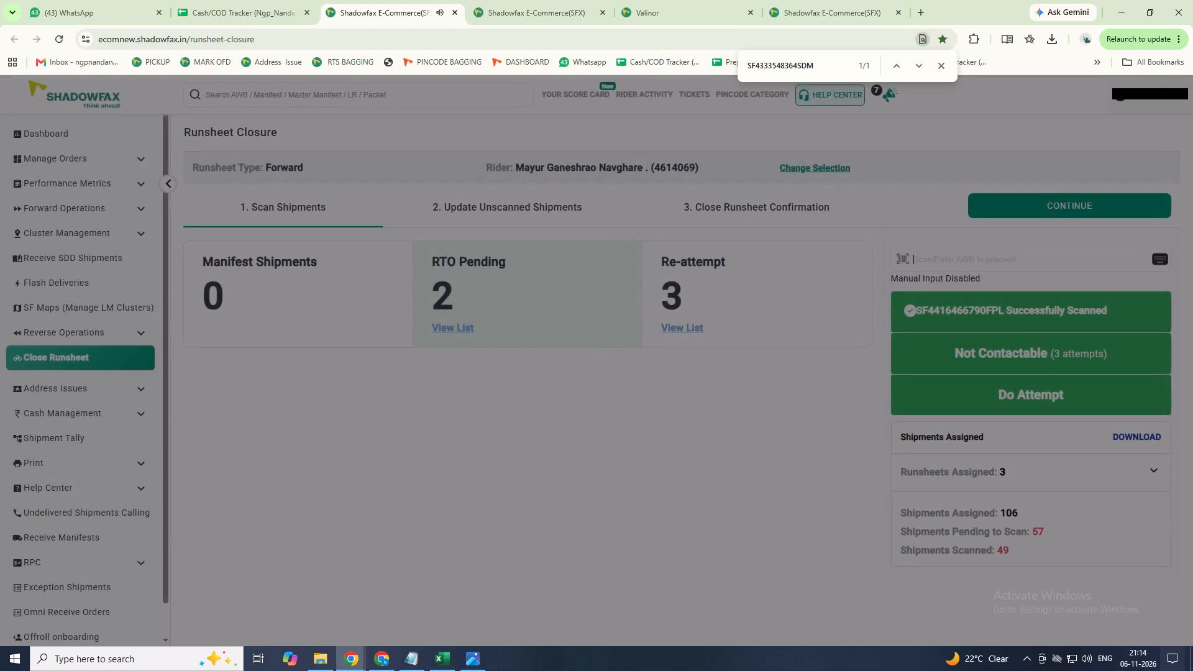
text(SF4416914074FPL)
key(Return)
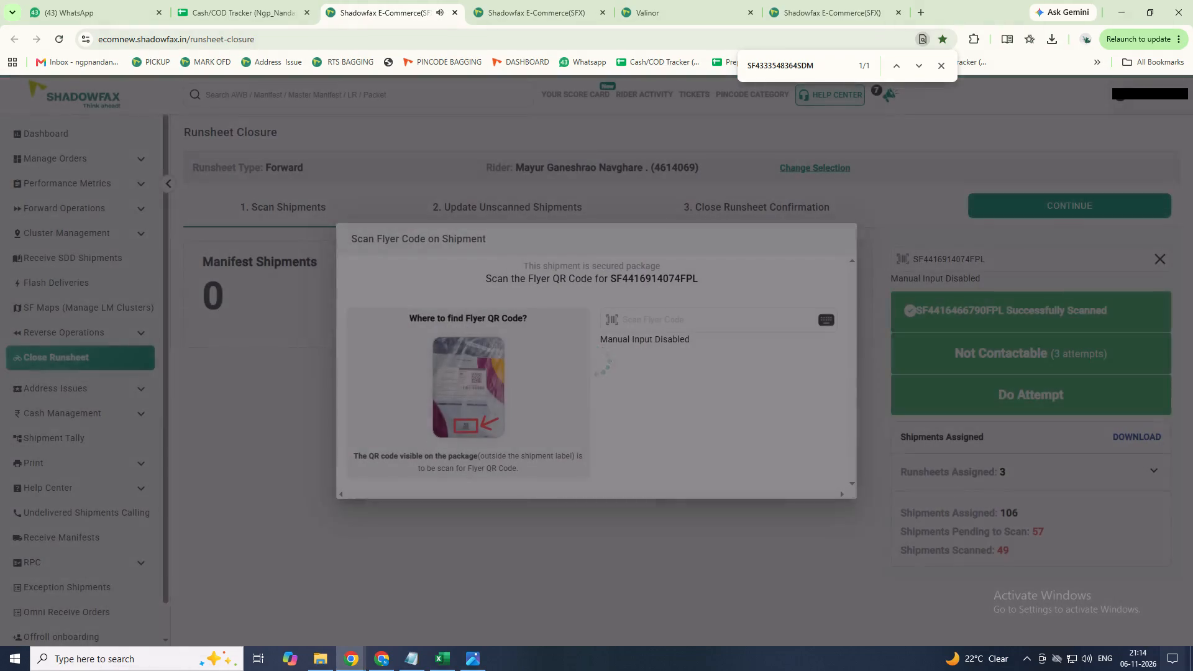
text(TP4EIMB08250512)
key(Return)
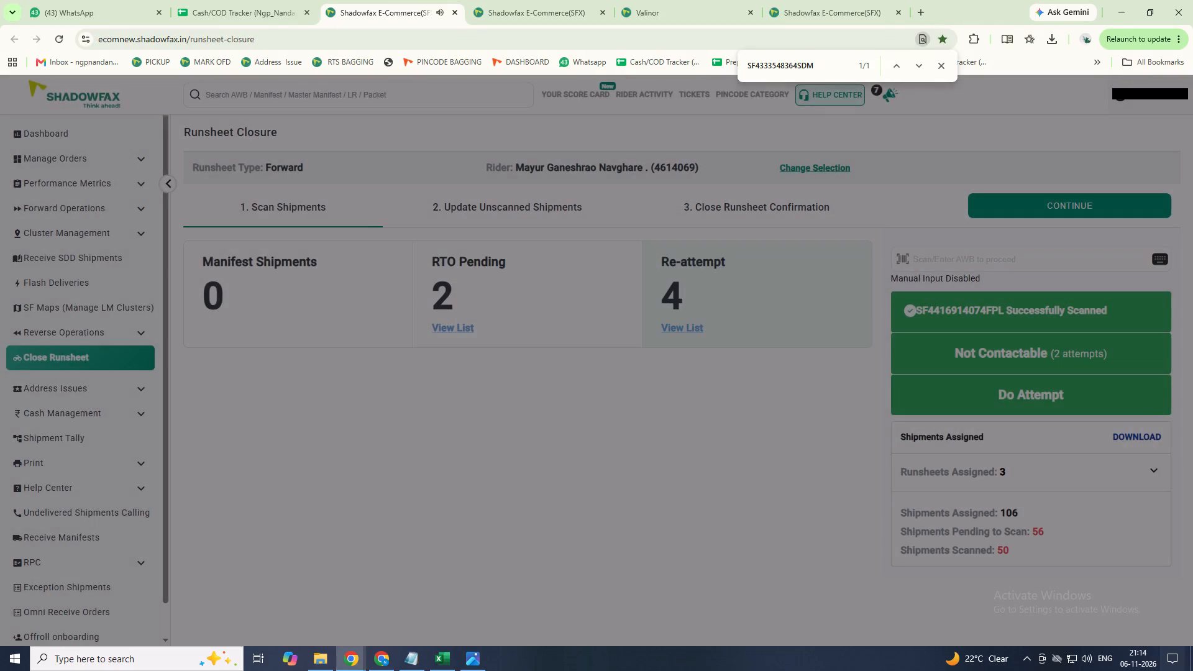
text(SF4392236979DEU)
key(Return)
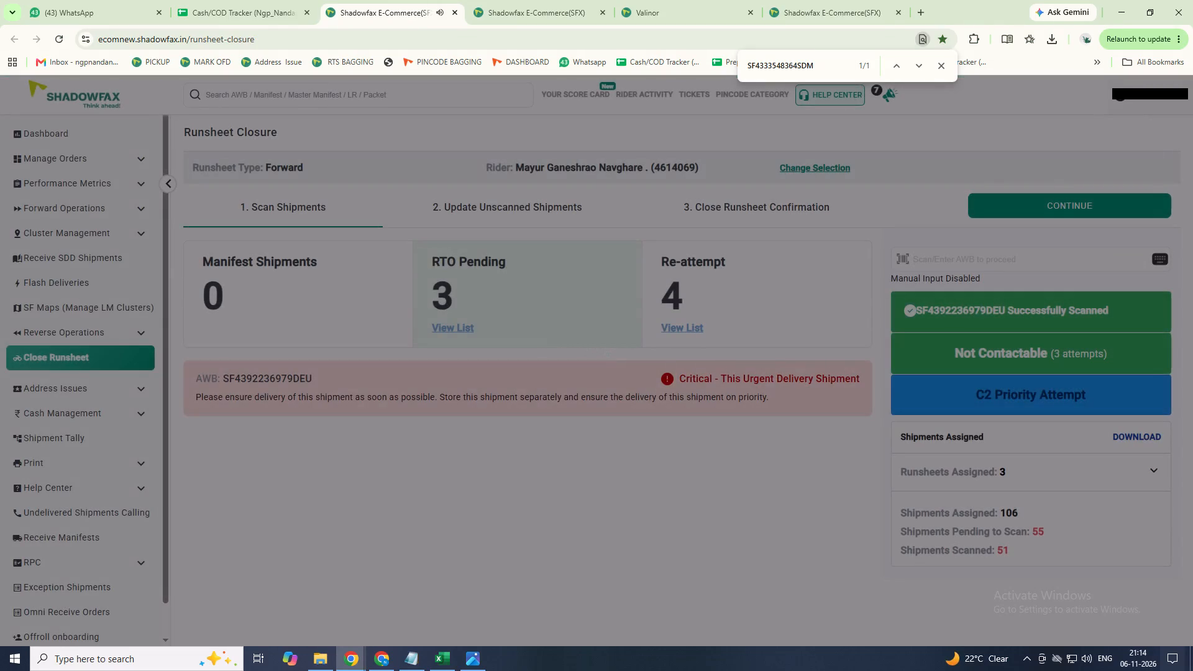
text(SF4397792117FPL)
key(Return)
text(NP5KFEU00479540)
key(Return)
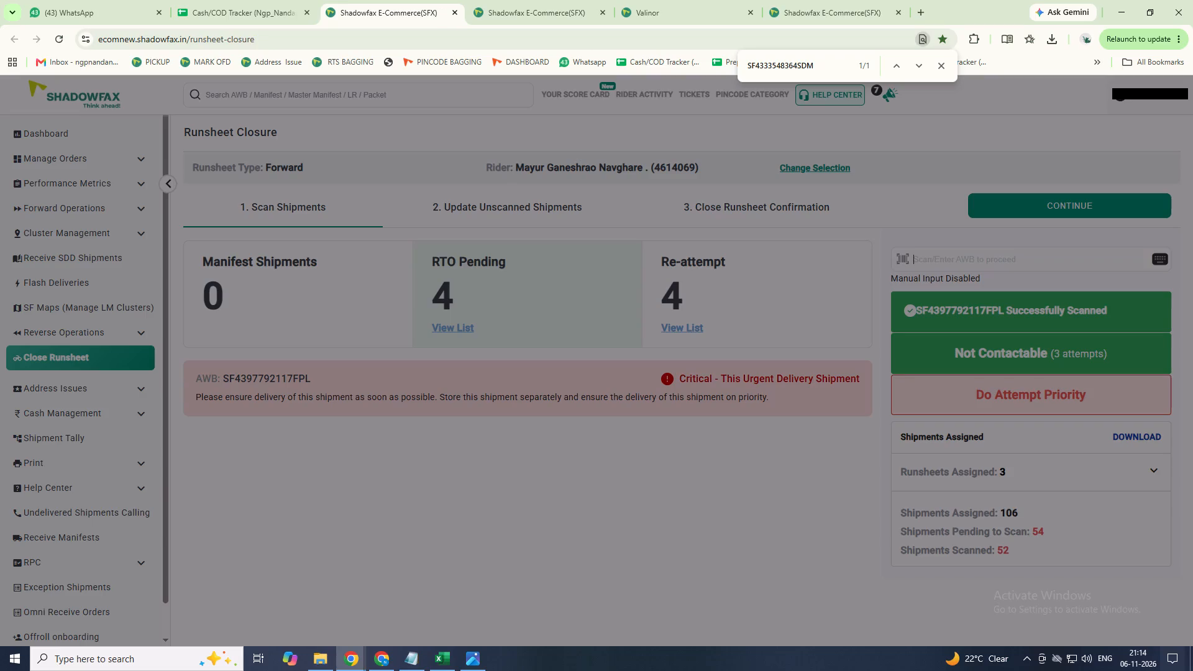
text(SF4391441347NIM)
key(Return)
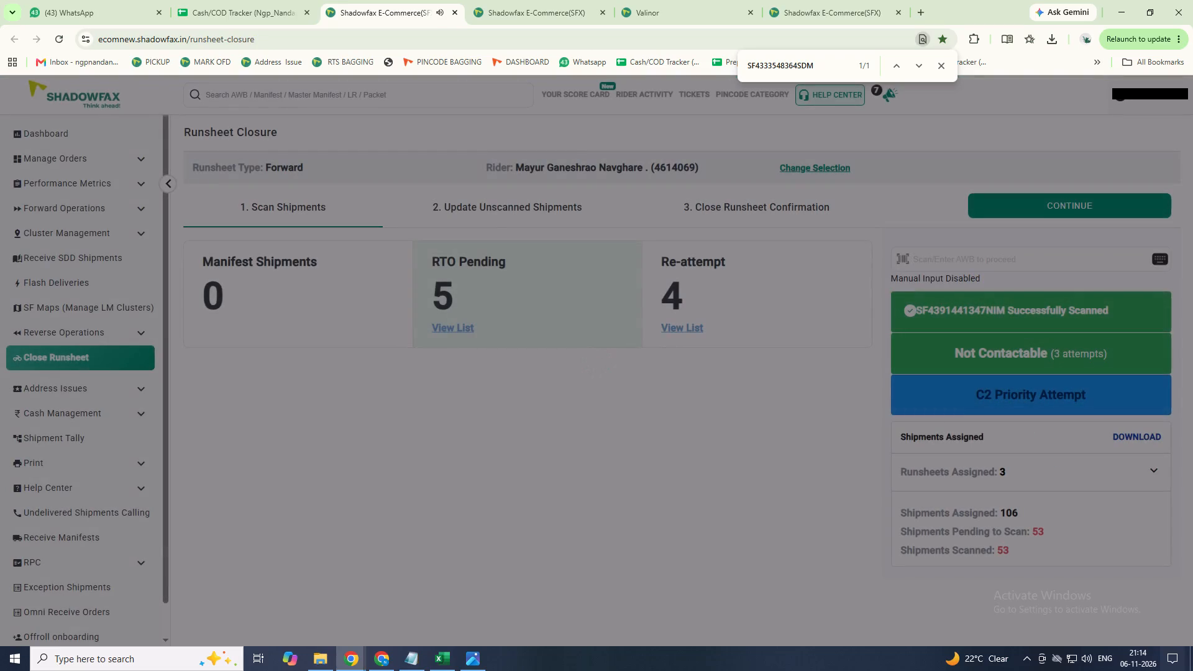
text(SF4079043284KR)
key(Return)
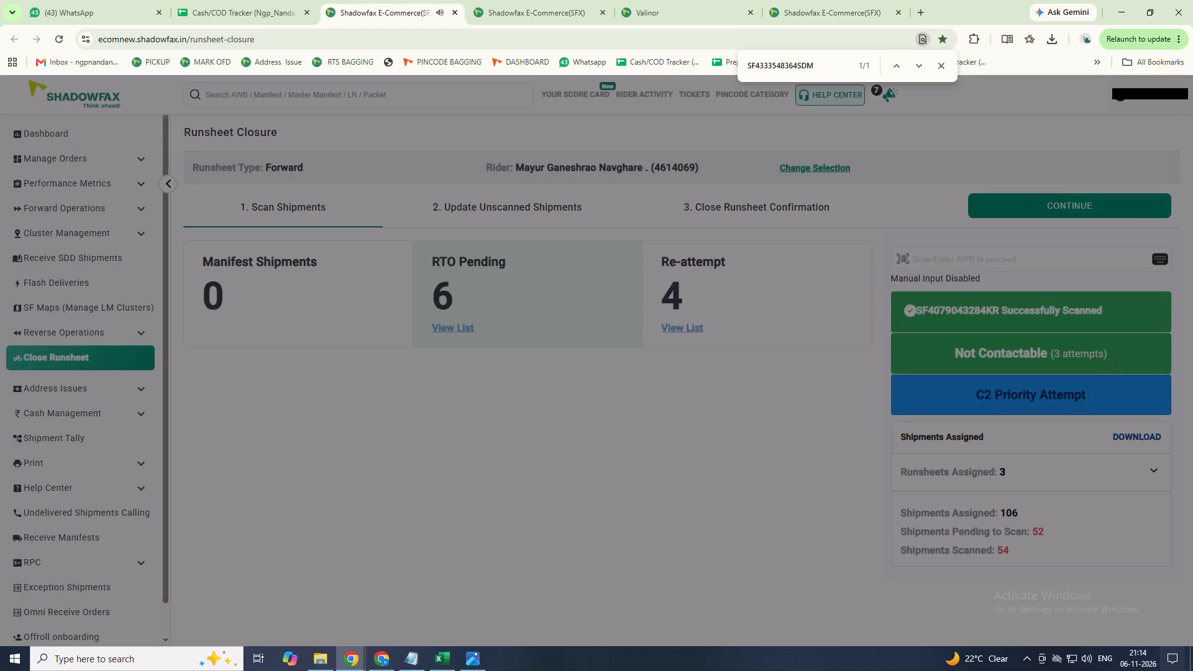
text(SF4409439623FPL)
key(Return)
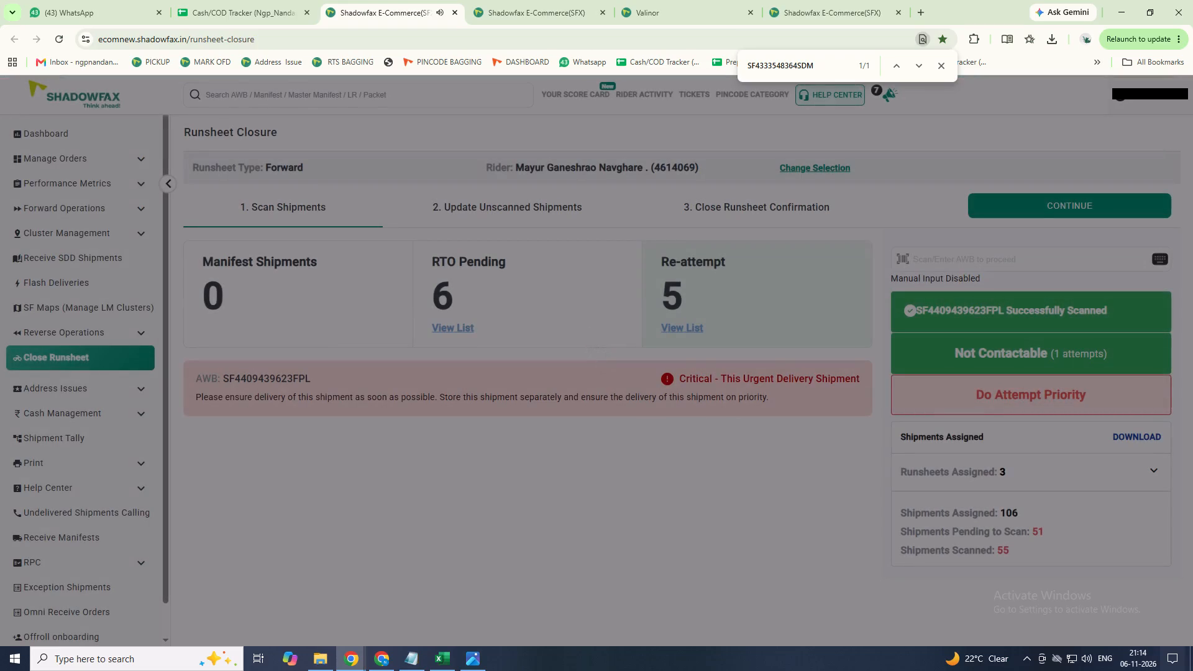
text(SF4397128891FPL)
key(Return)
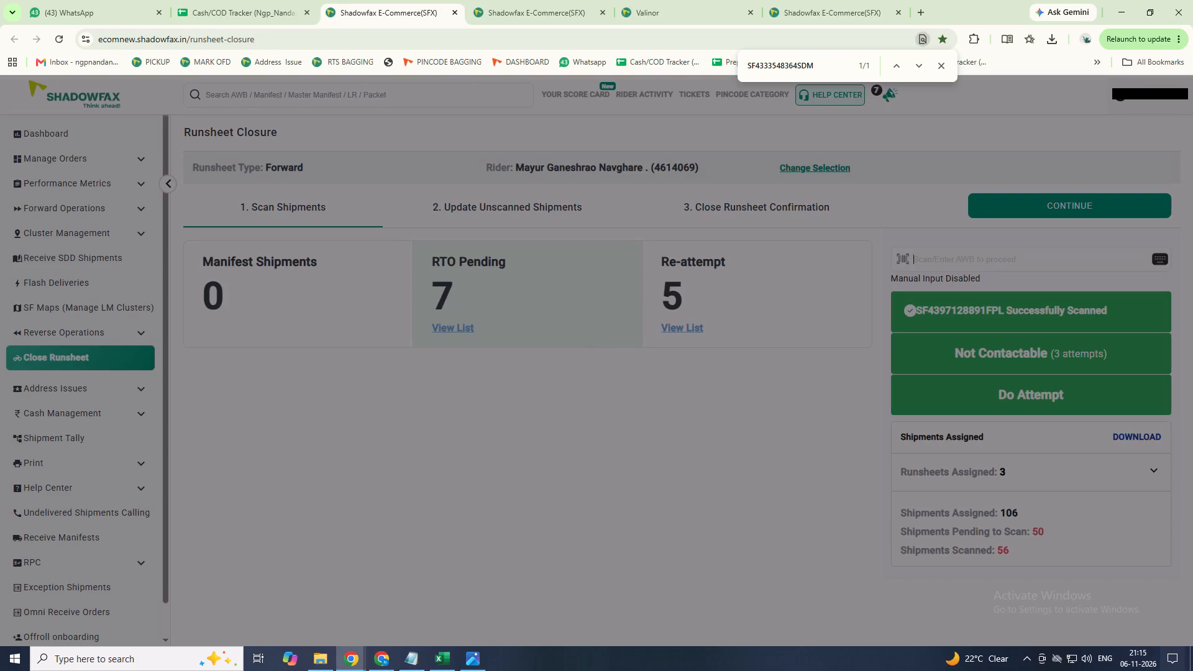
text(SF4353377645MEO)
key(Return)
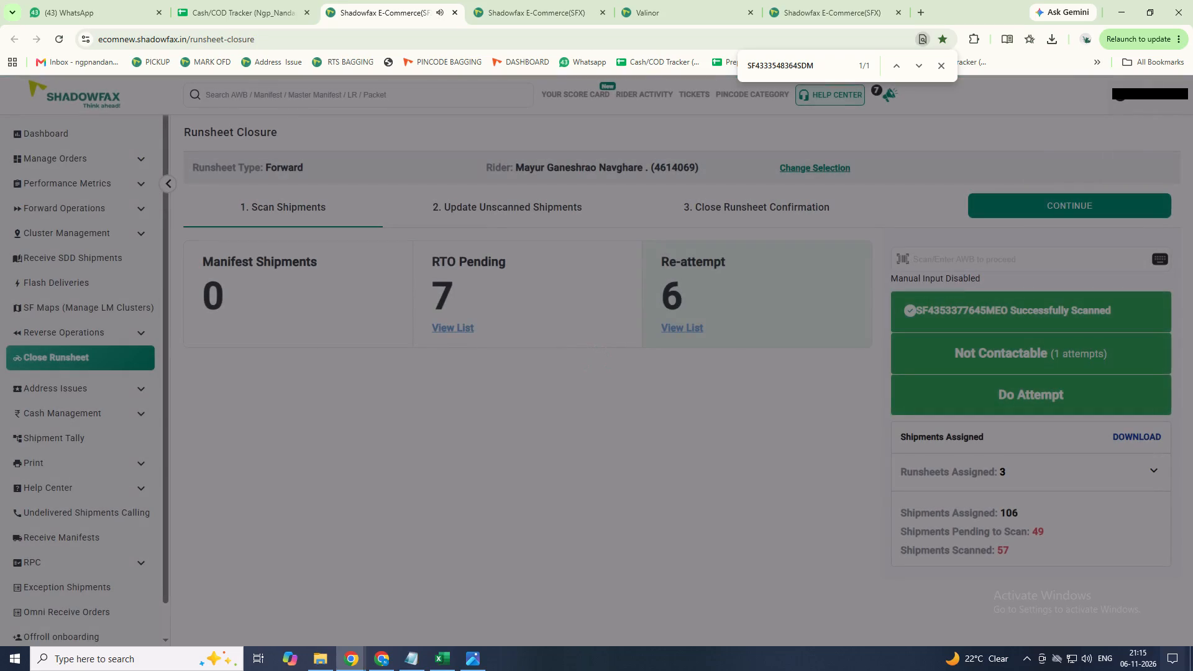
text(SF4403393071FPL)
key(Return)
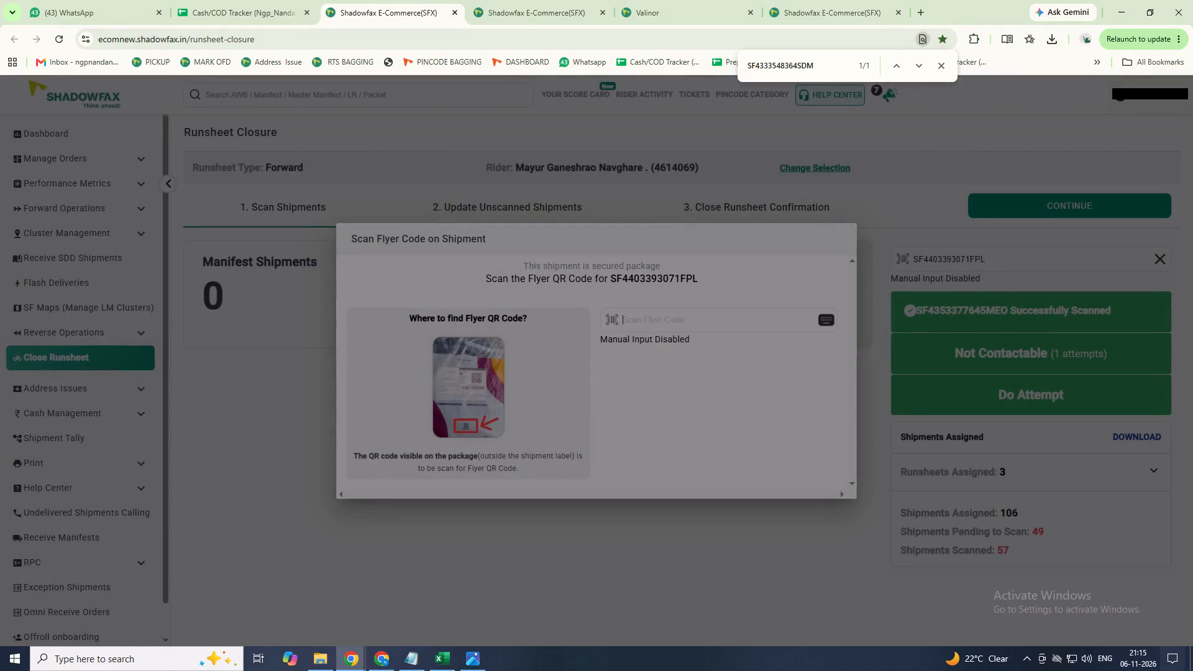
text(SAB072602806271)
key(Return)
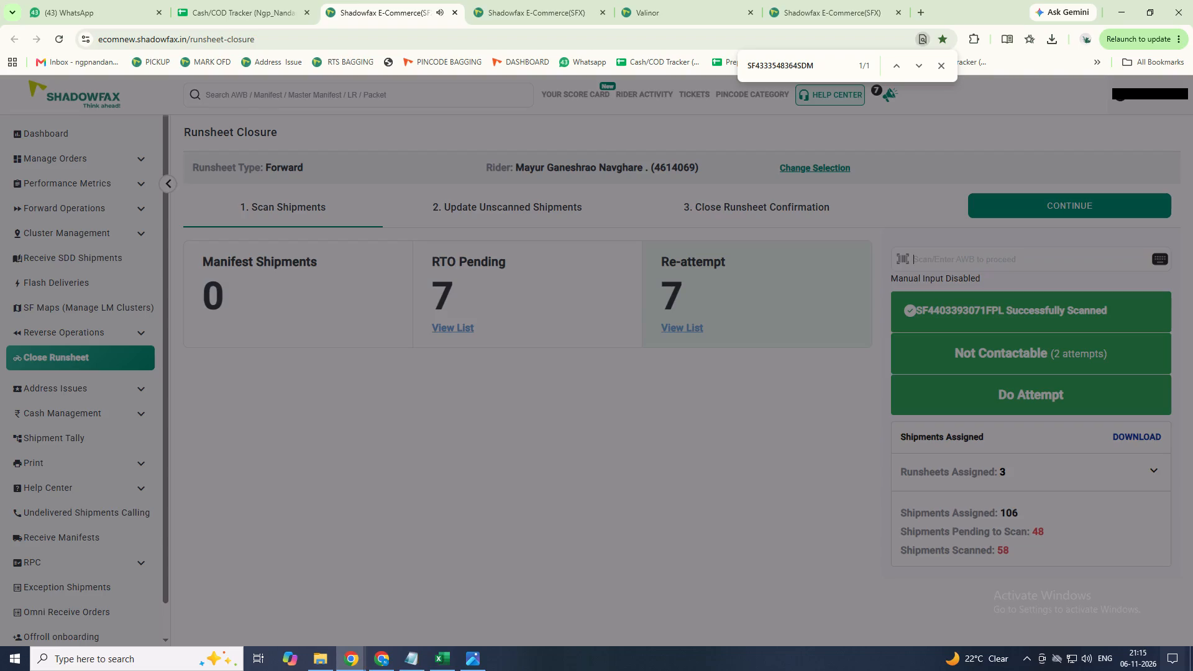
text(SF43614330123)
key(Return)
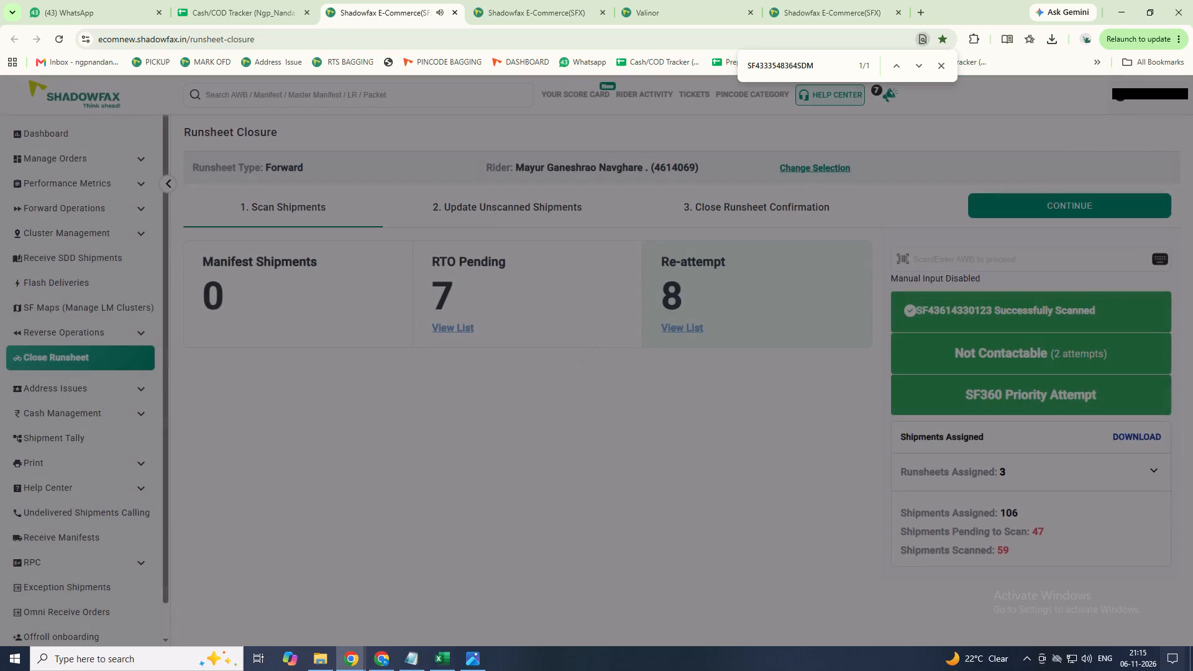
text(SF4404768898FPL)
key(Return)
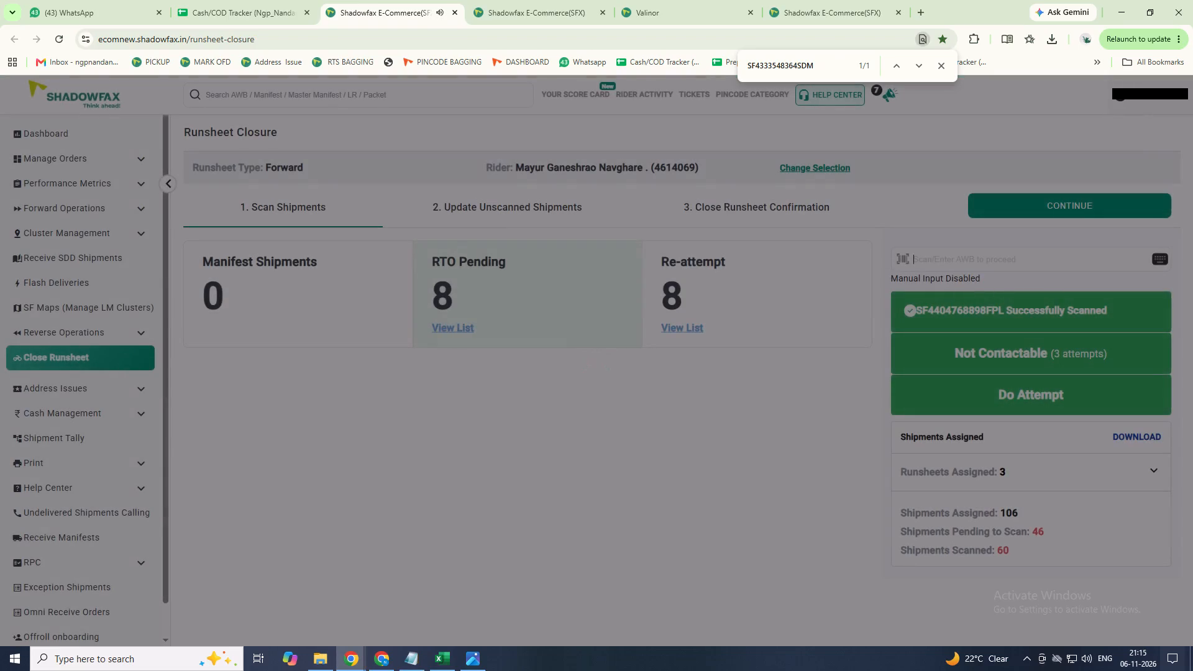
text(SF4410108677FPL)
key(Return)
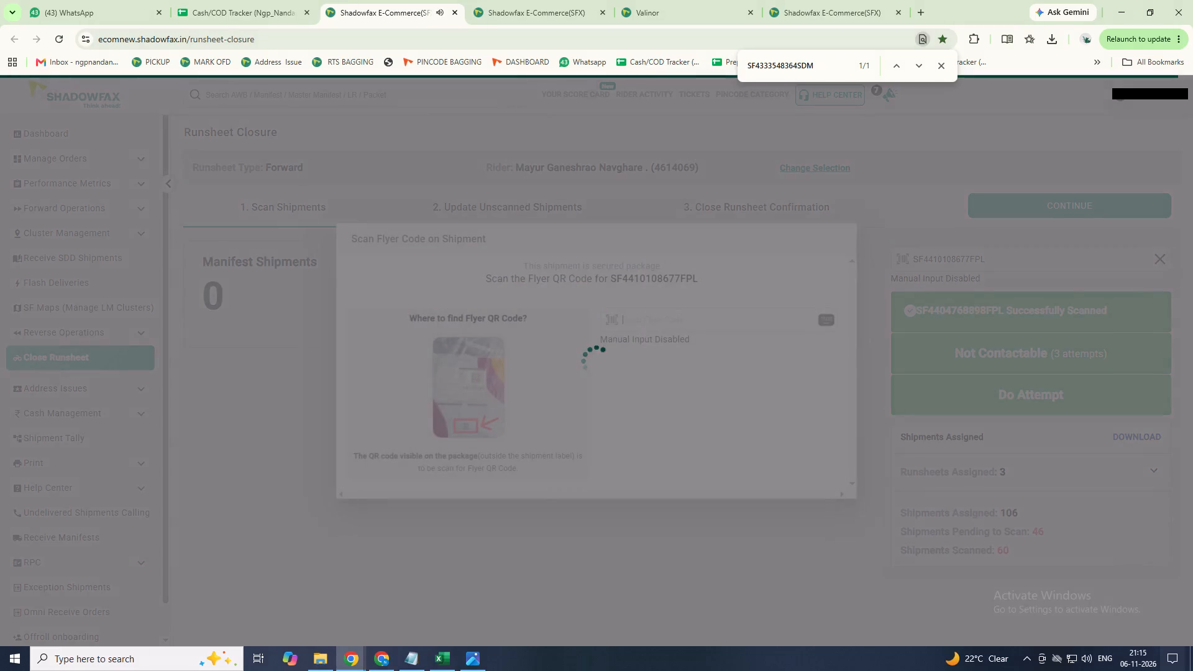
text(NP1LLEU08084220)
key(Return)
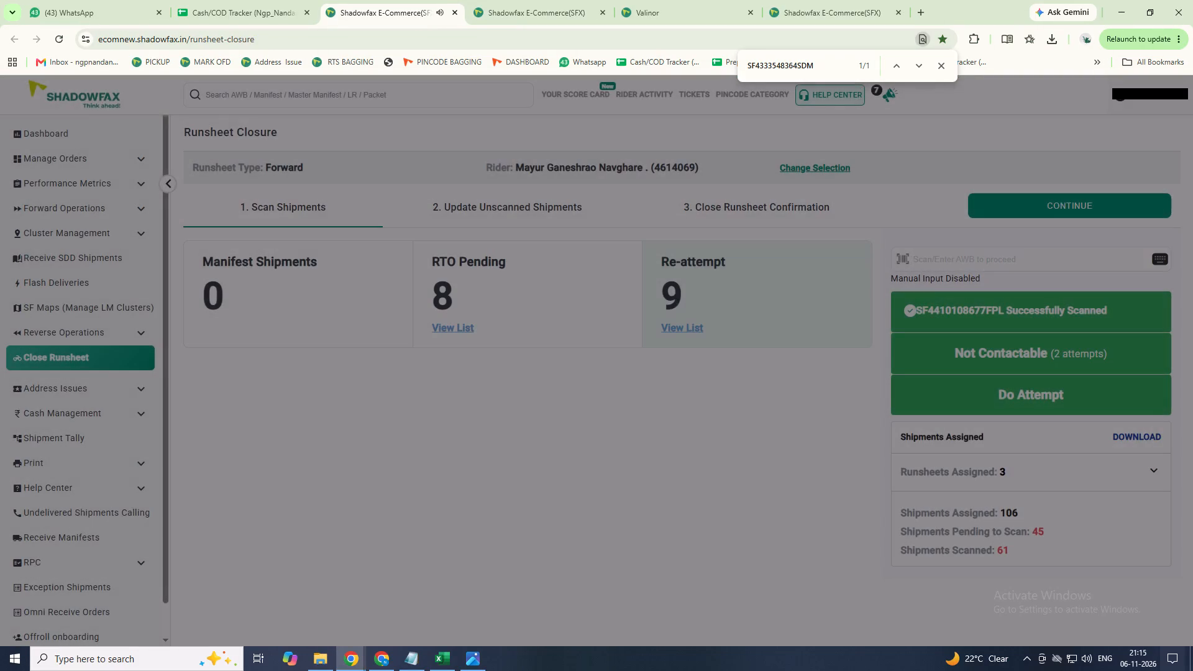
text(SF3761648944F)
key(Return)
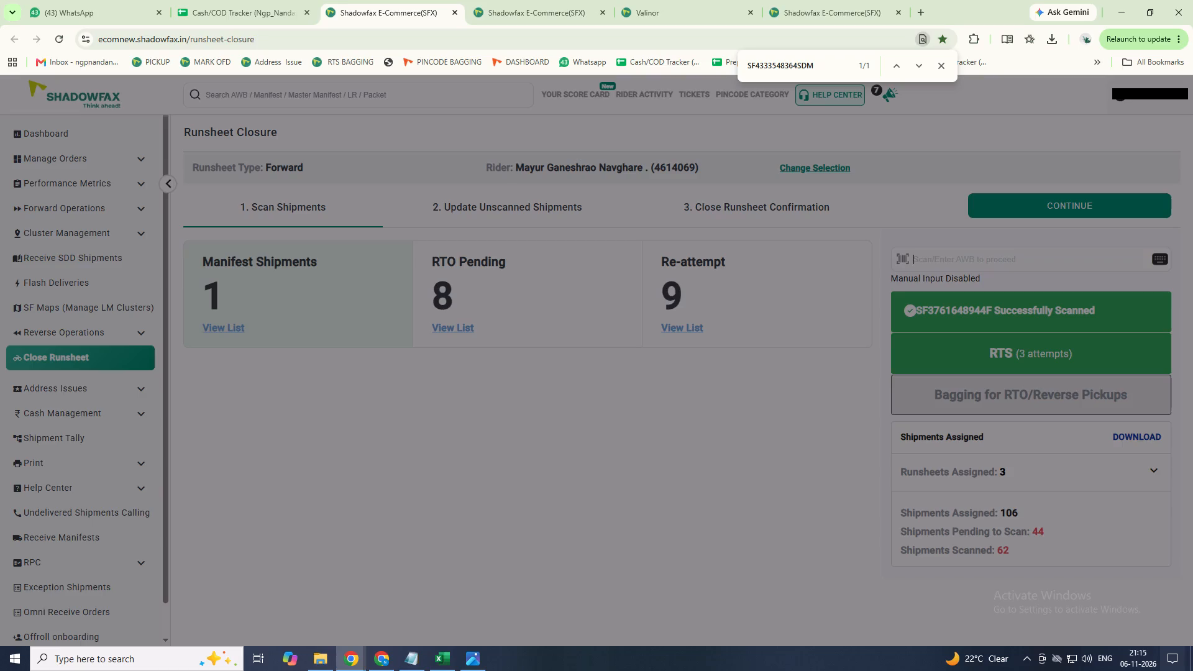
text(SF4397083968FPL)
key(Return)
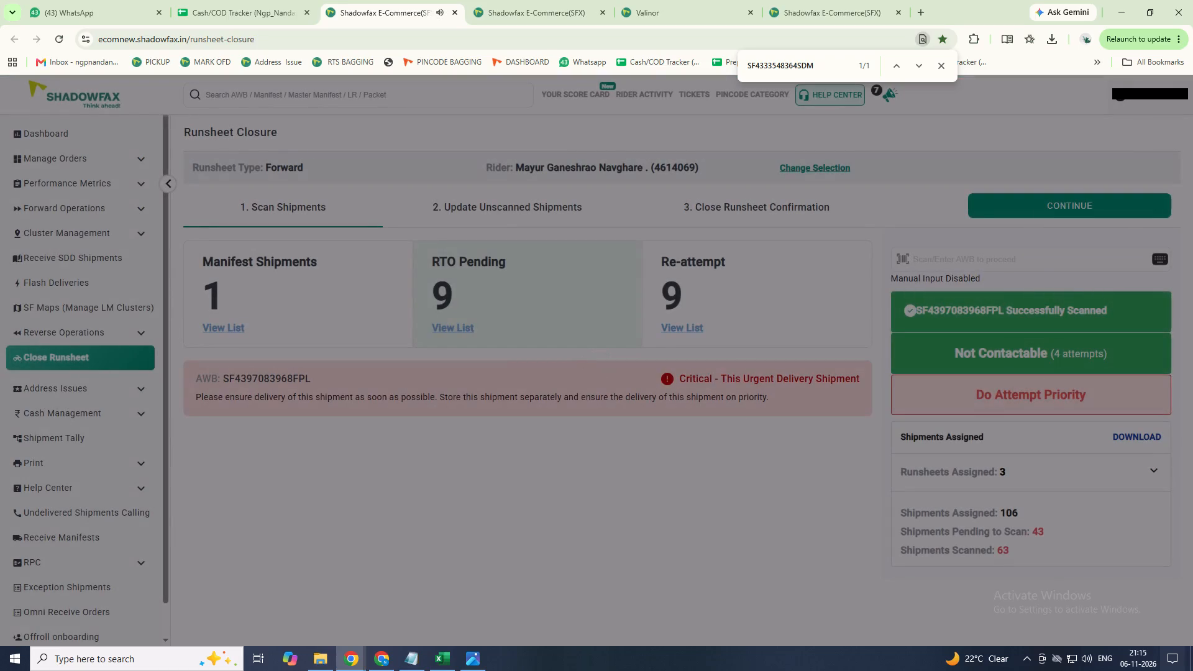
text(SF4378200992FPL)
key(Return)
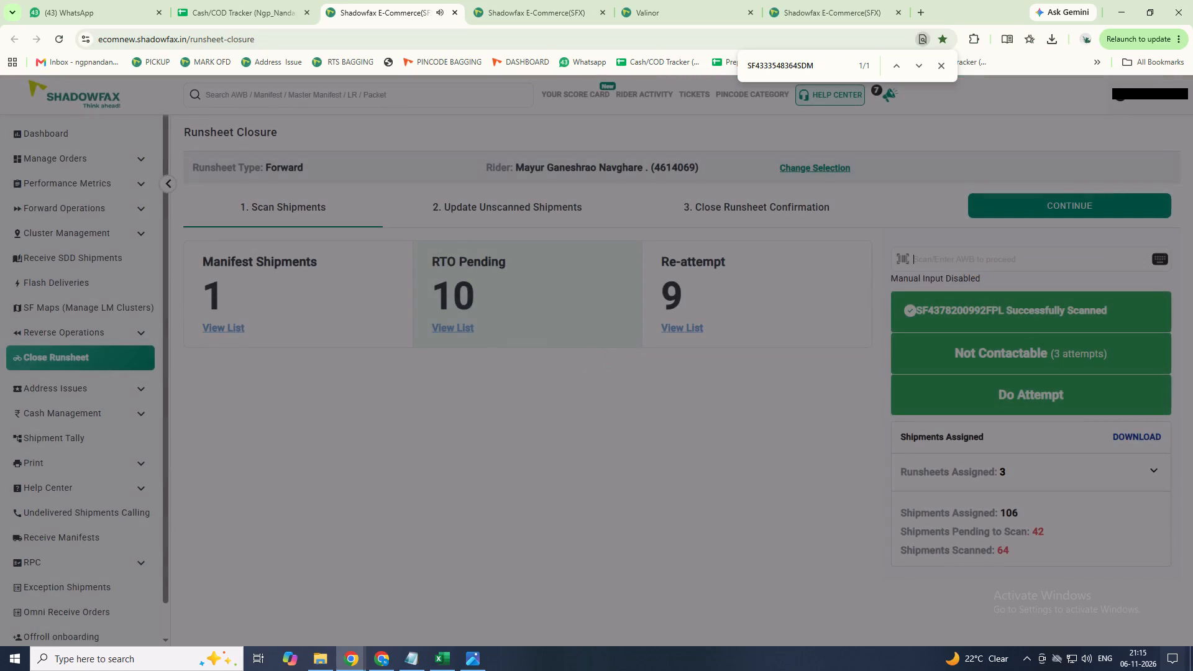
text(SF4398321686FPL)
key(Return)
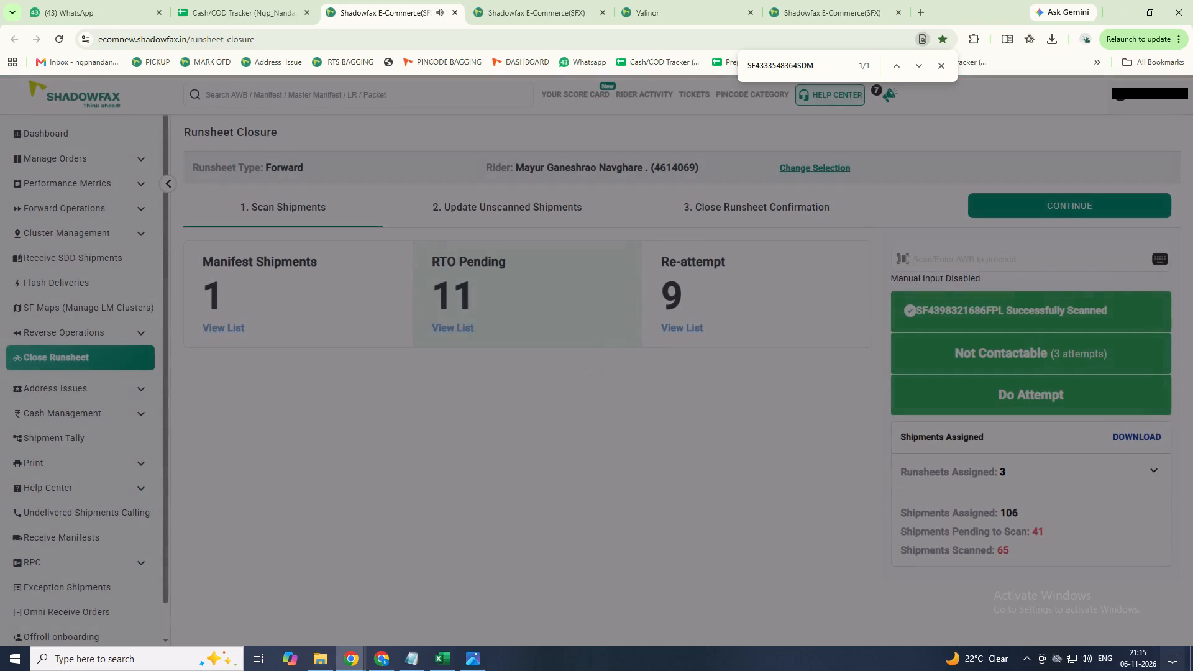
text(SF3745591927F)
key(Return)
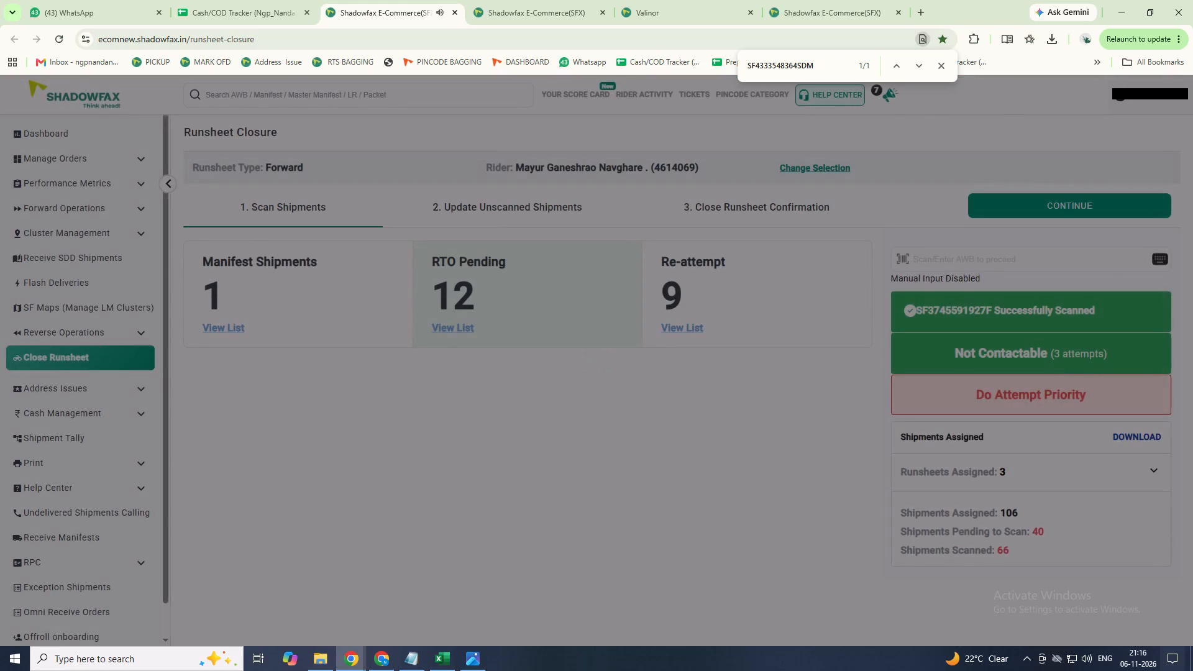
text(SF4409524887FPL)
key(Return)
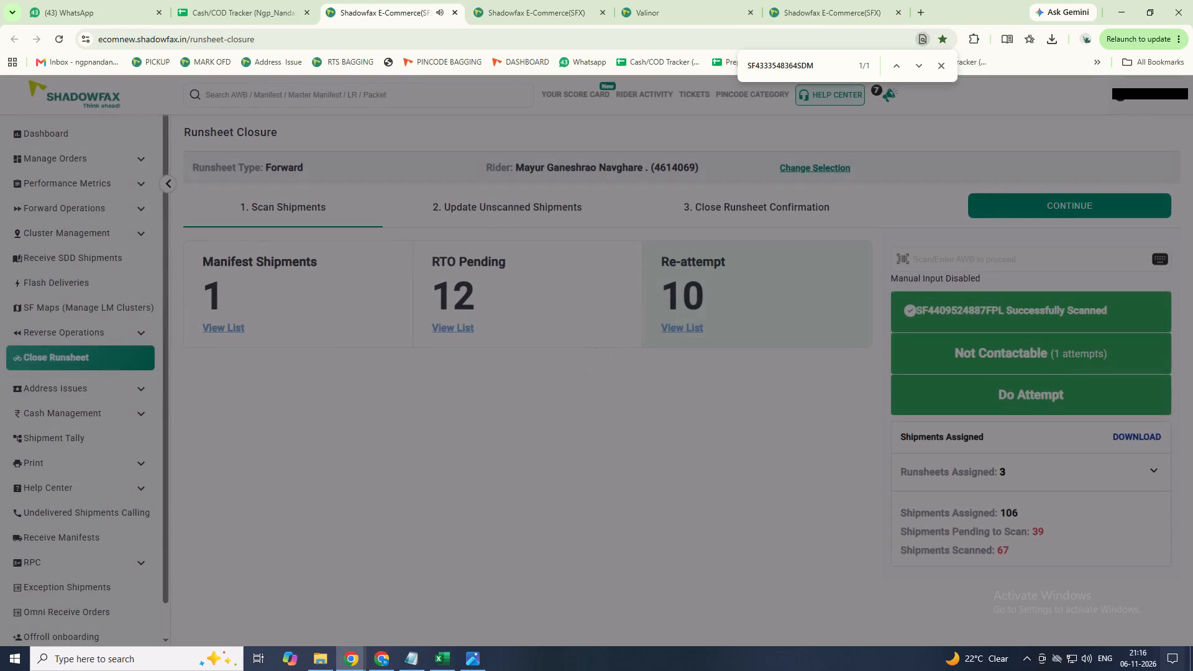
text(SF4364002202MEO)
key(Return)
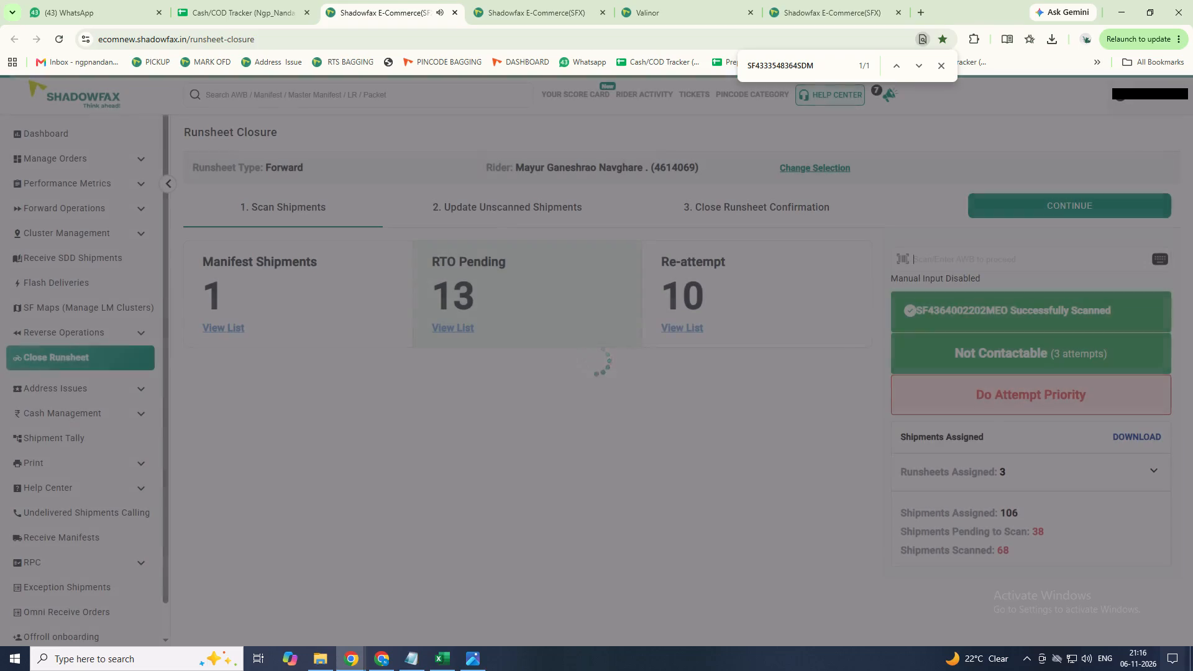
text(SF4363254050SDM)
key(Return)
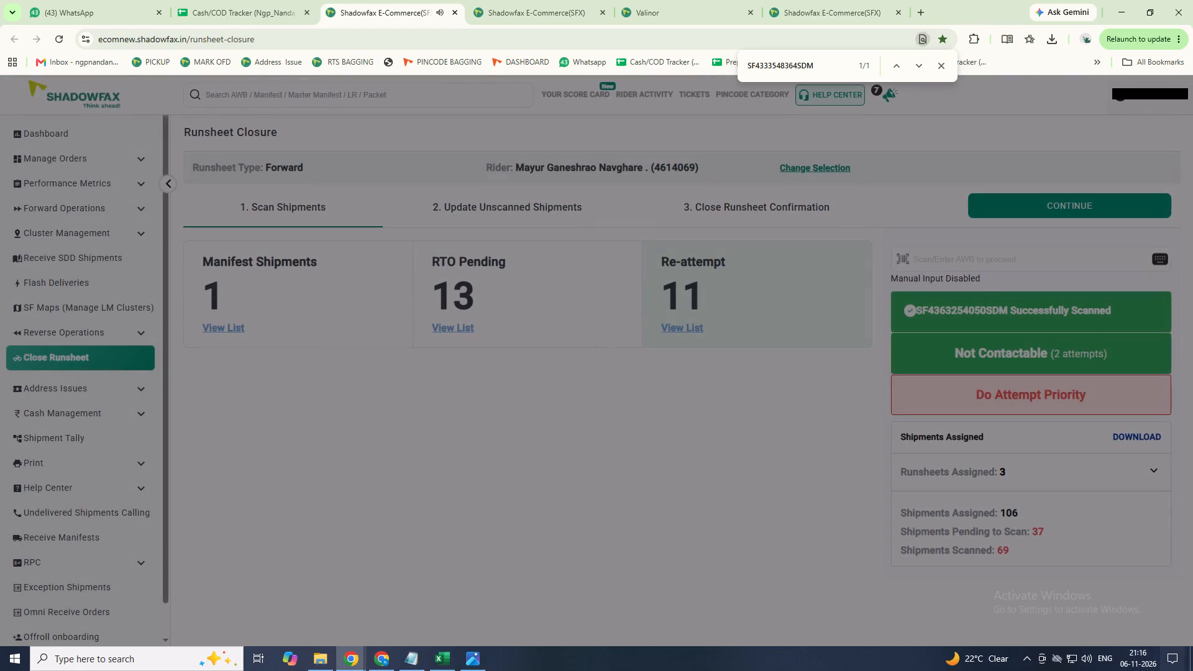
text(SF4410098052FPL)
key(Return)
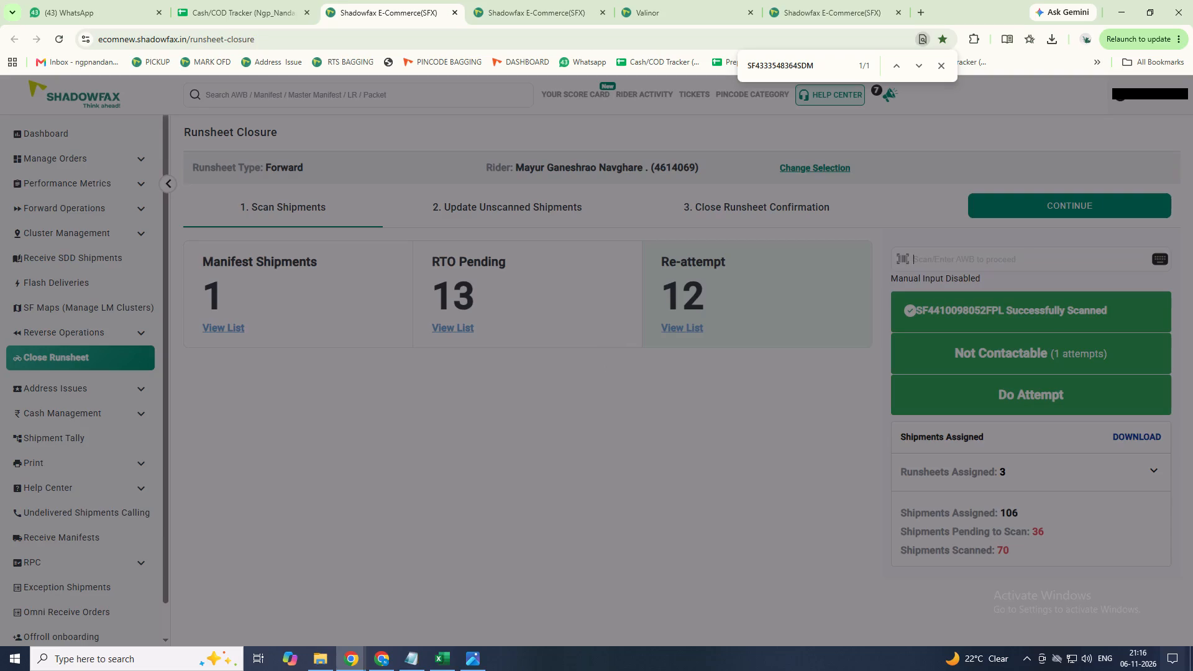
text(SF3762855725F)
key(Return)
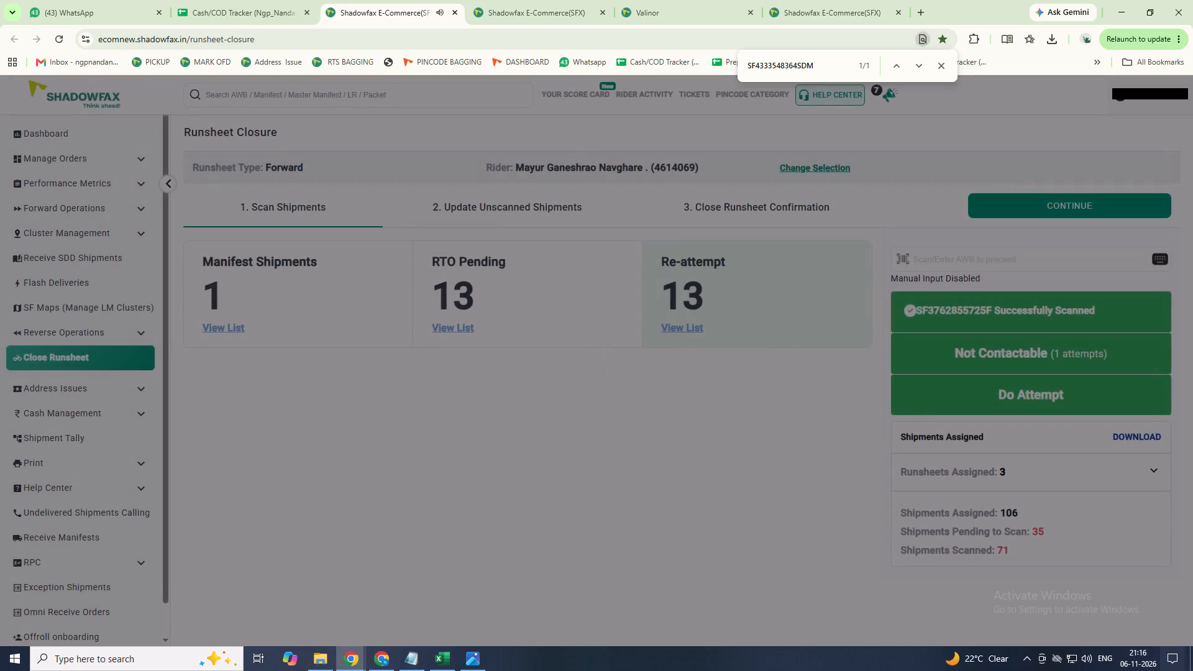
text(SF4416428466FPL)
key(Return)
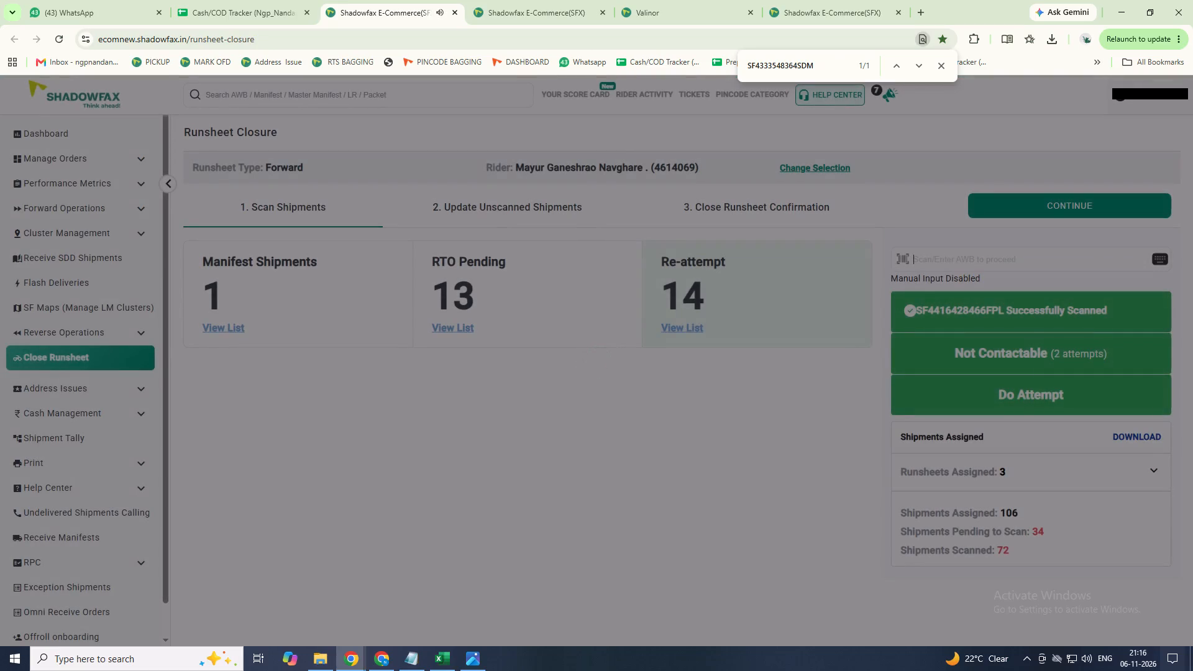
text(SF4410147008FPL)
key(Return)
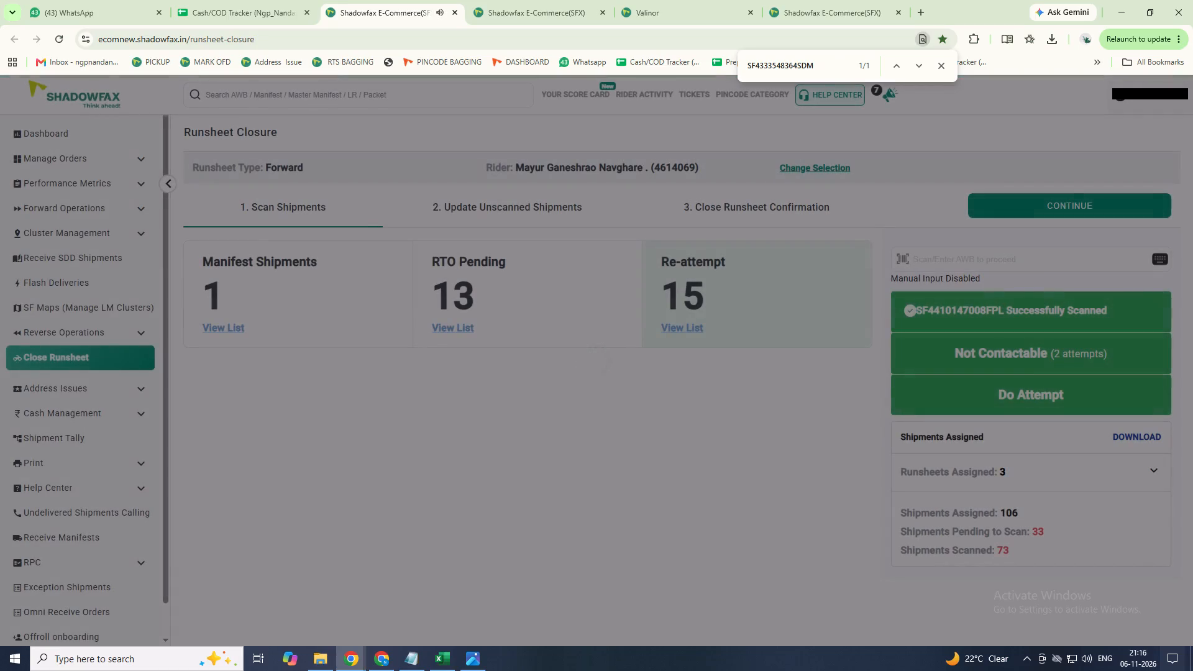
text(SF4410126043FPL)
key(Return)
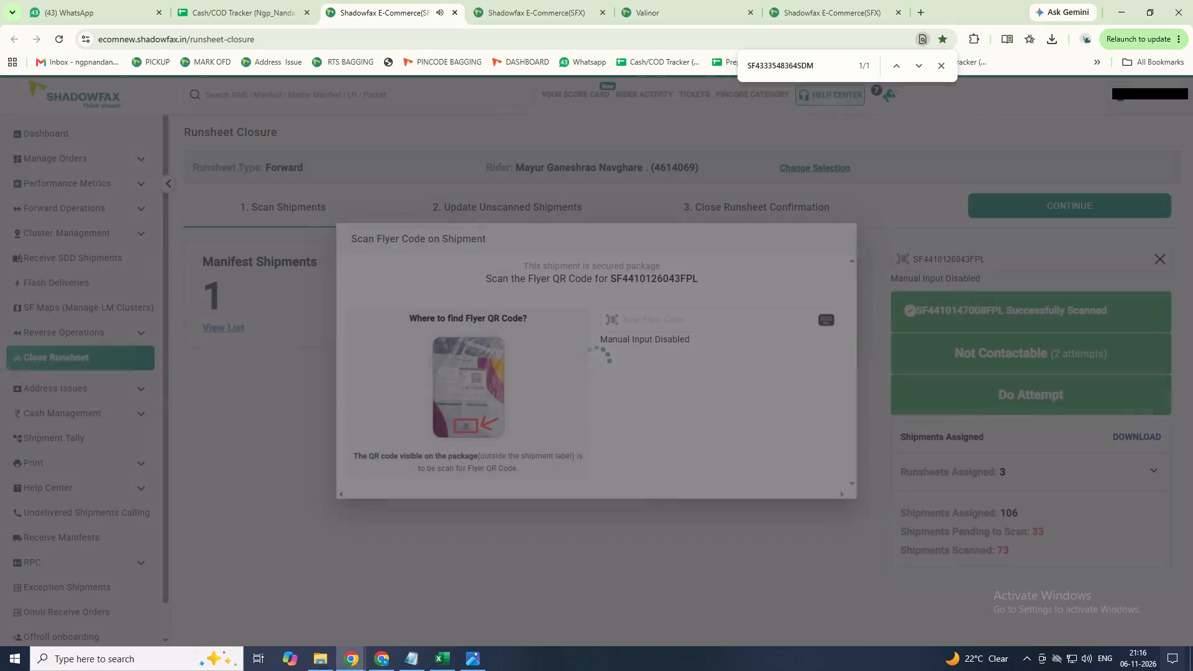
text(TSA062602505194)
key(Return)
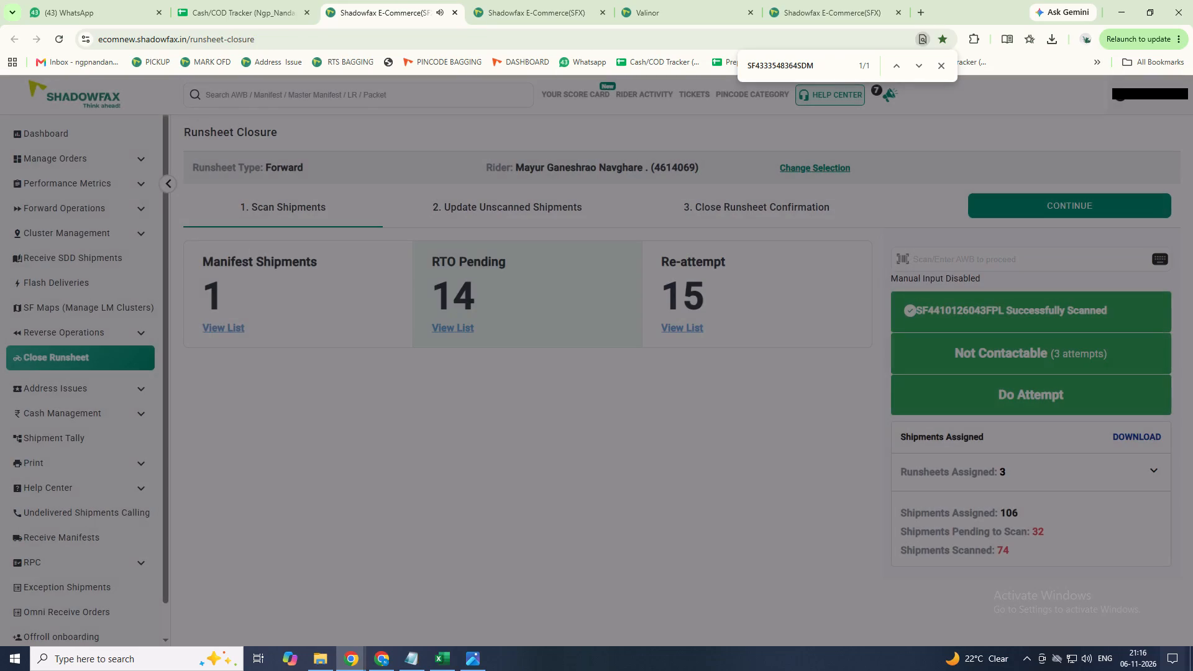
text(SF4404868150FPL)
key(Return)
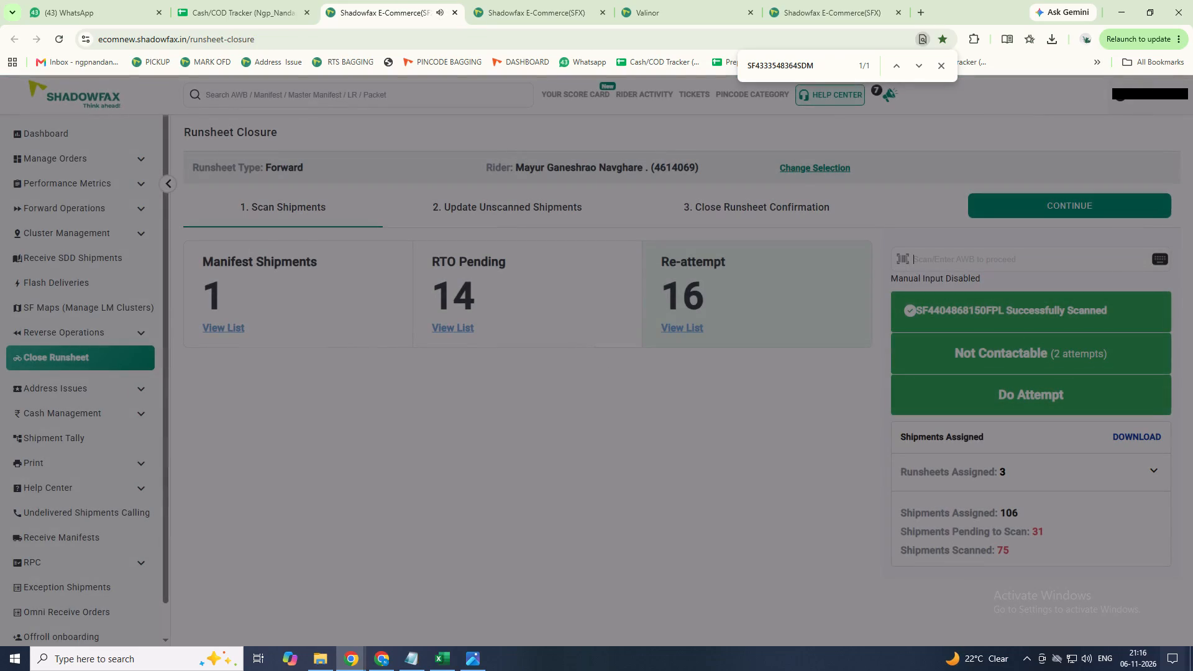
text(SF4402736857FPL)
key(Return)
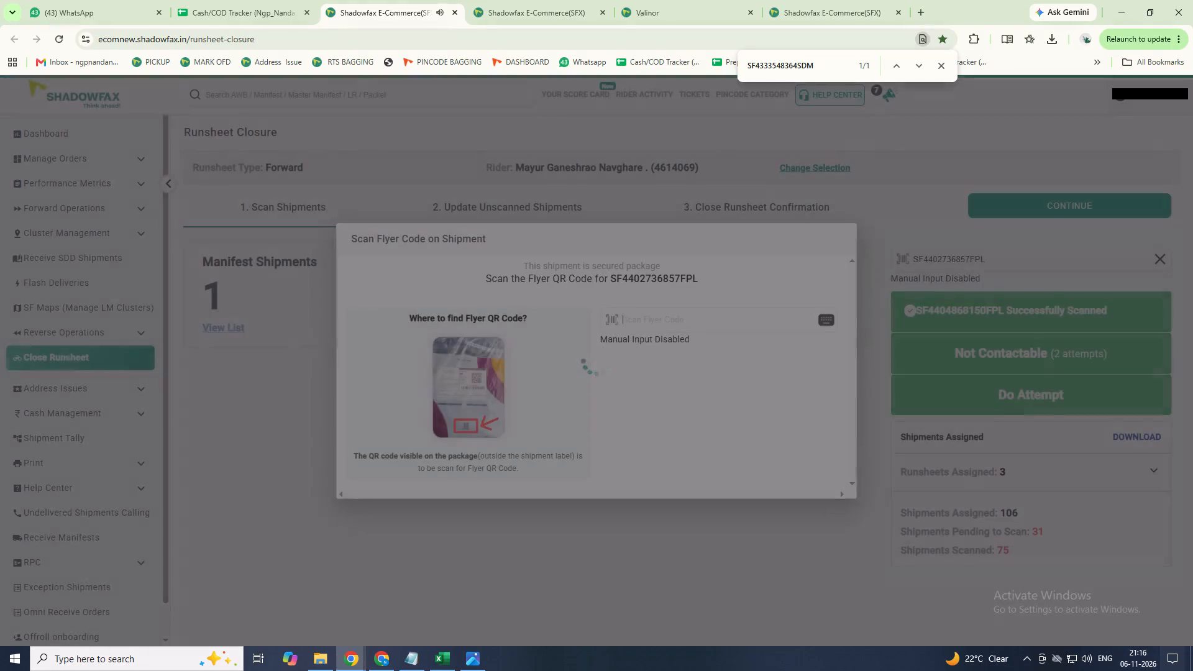
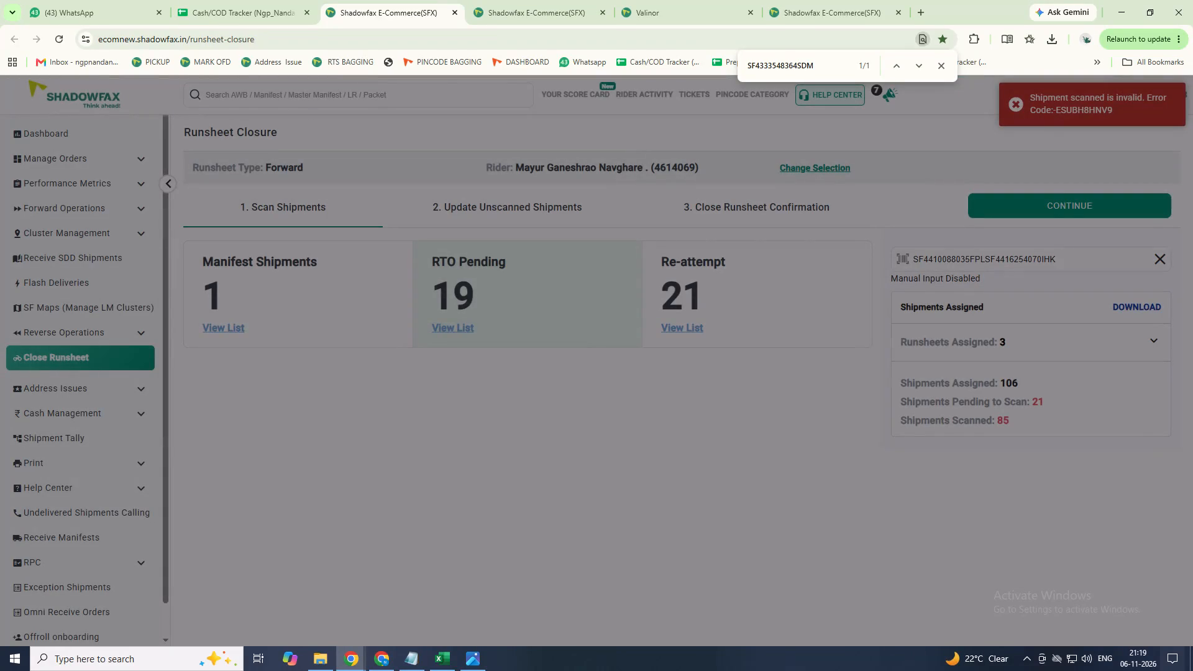
key(BackSpace)
key(BackSpace)
key(BackSpace)
key(BackSpace)
key(BackSpace)
key(BackSpace)
key(BackSpace)
key(BackSpace)
key(BackSpace)
key(BackSpace)
key(BackSpace)
key(BackSpace)
key(BackSpace)
key(BackSpace)
key(BackSpace)
key(BackSpace)
key(BackSpace)
key(BackSpace)
key(BackSpace)
key(BackSpace)
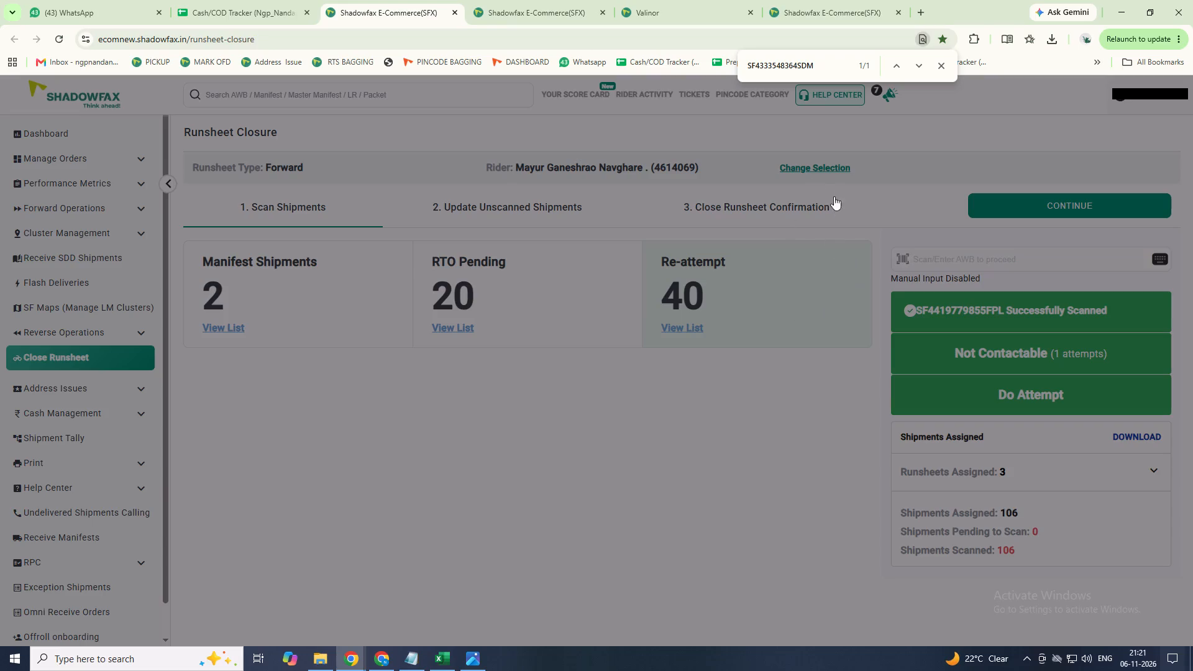
Change the runsheet selection to rider Prathmesh, found with PRA, keep the Forward type, and ready the AWB field for scanning.
click(821, 167)
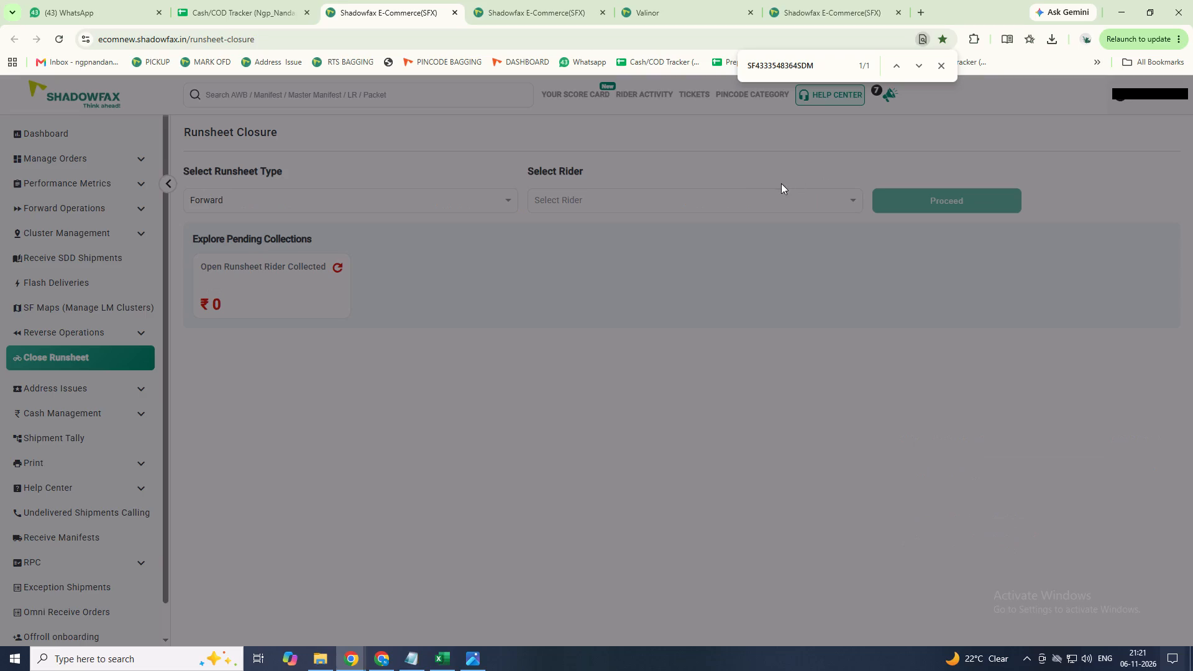
click(603, 201)
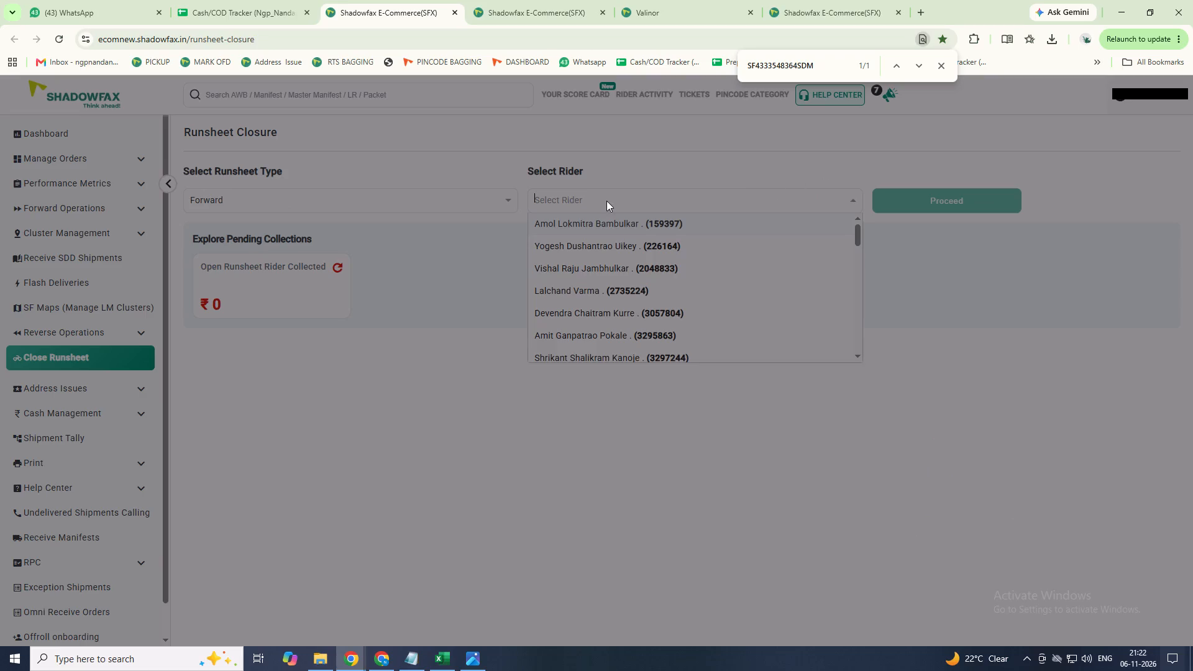
text(PRA)
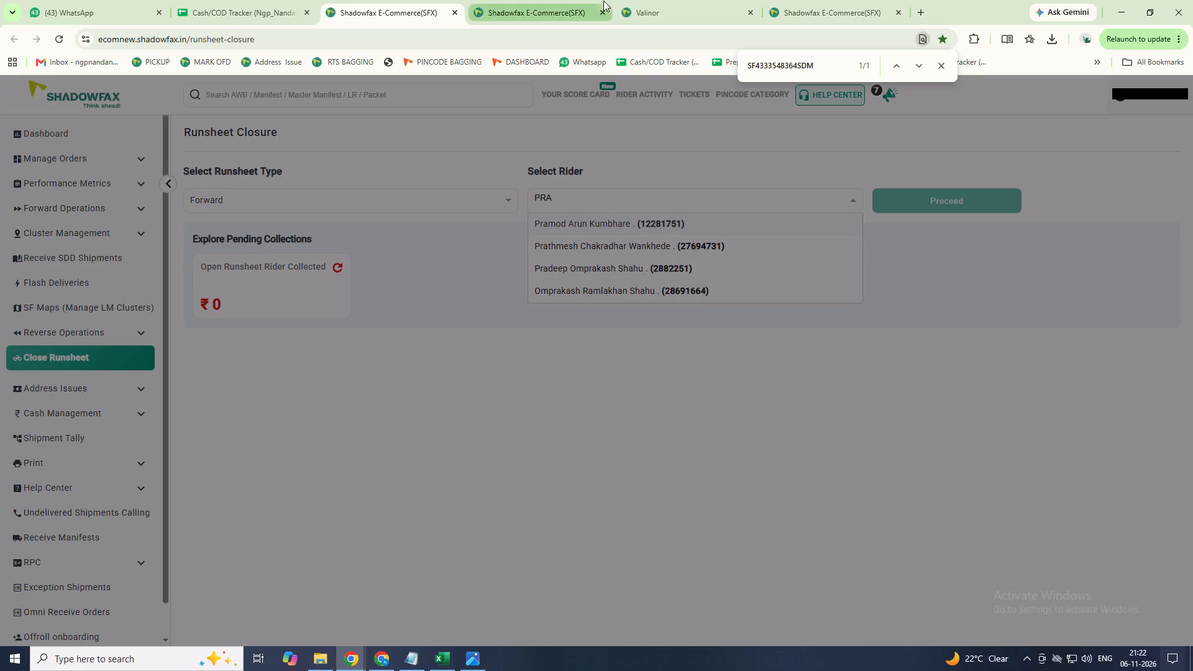
click(685, 242)
click(908, 202)
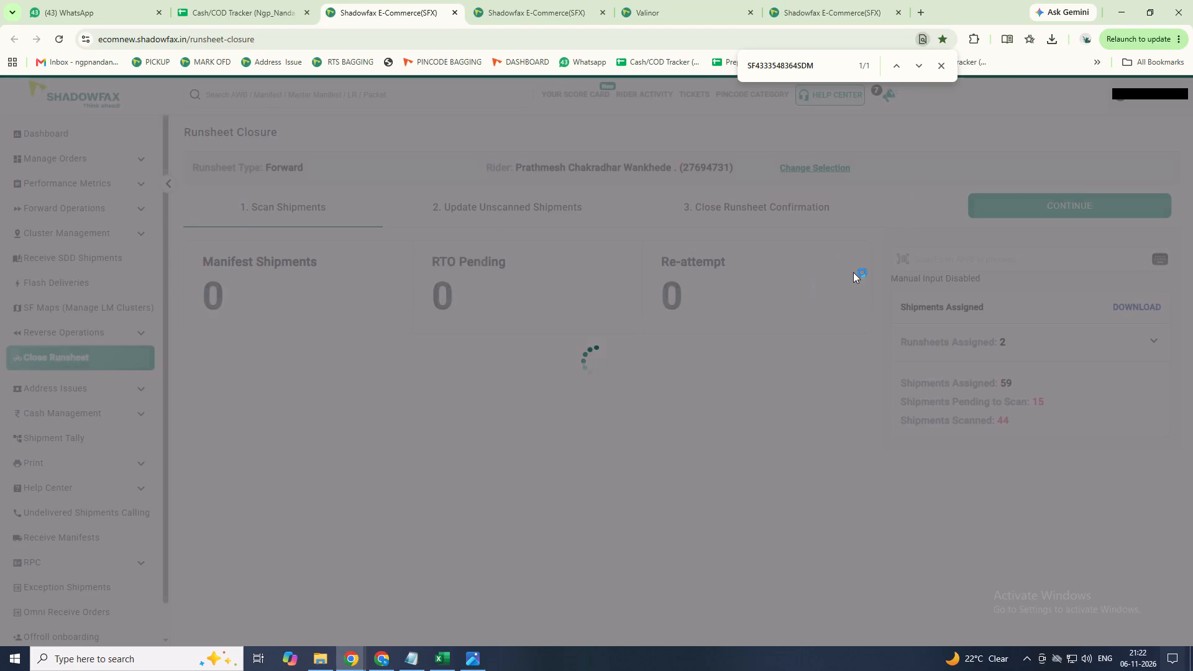
click(946, 263)
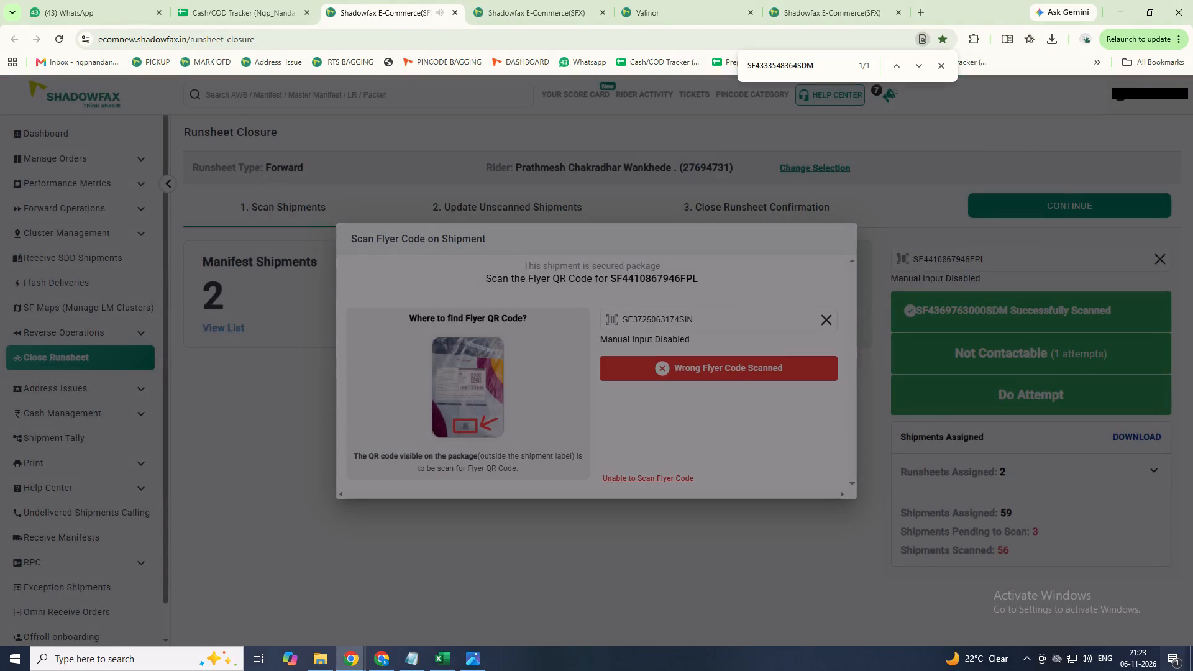
key(BackSpace)
key(BackSpace)
key(BackSpace)
key(BackSpace)
key(BackSpace)
key(BackSpace)
key(BackSpace)
key(BackSpace)
key(BackSpace)
key(BackSpace)
key(BackSpace)
key(BackSpace)
key(BackSpace)
key(BackSpace)
key(BackSpace)
key(BackSpace)
key(BackSpace)
key(BackSpace)
key(BackSpace)
key(BackSpace)
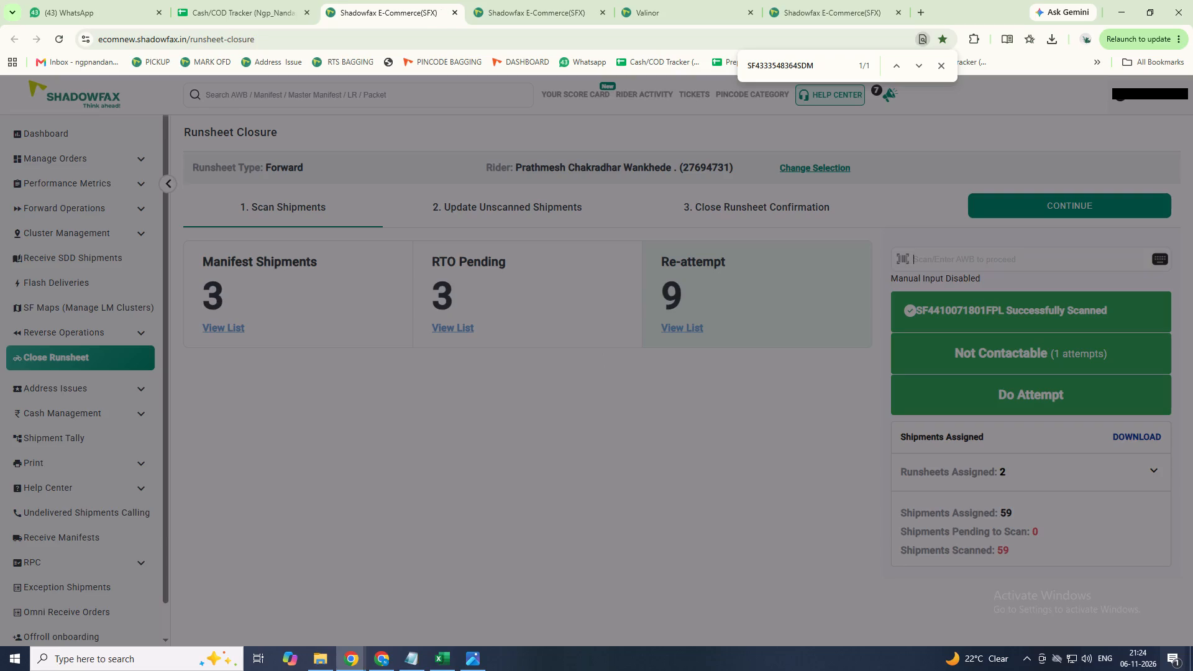
Continue the rider's runsheet closure from scanning to the Update Unscanned Shipments stage.
click(1140, 198)
click(1140, 201)
click(1140, 200)
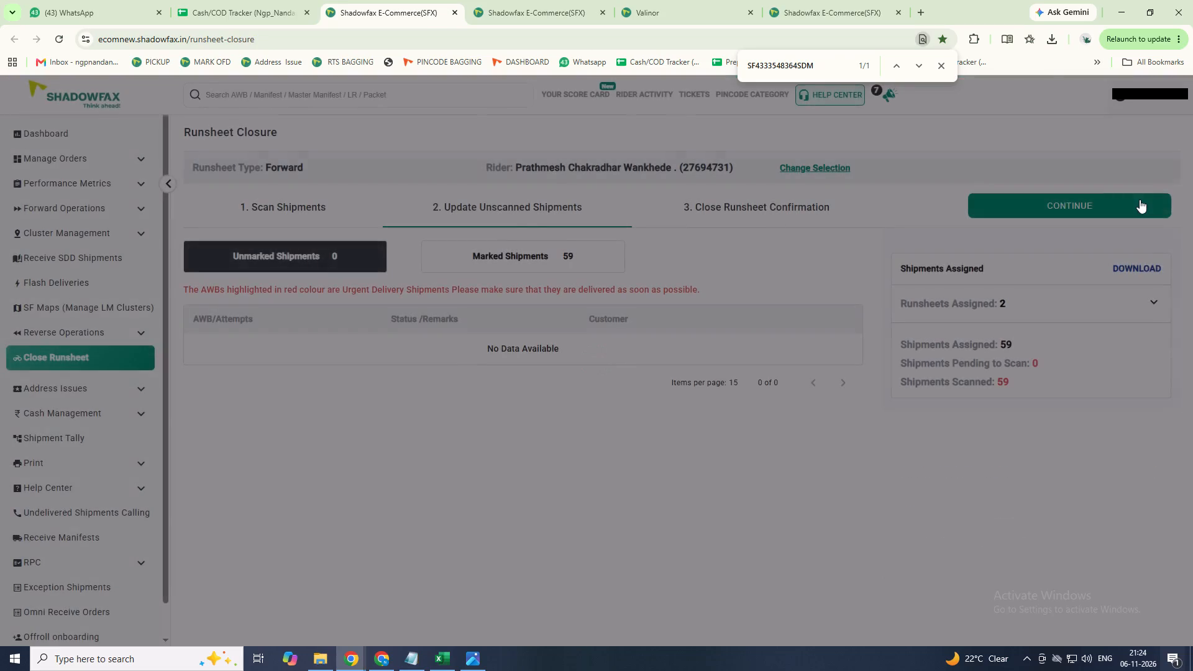
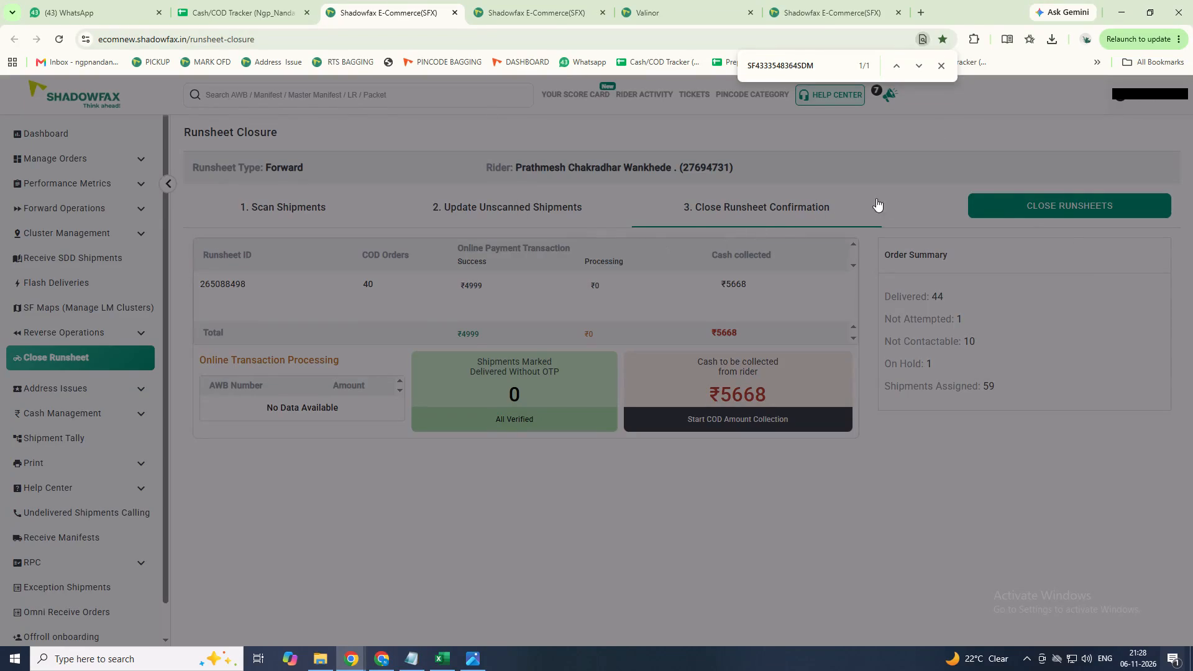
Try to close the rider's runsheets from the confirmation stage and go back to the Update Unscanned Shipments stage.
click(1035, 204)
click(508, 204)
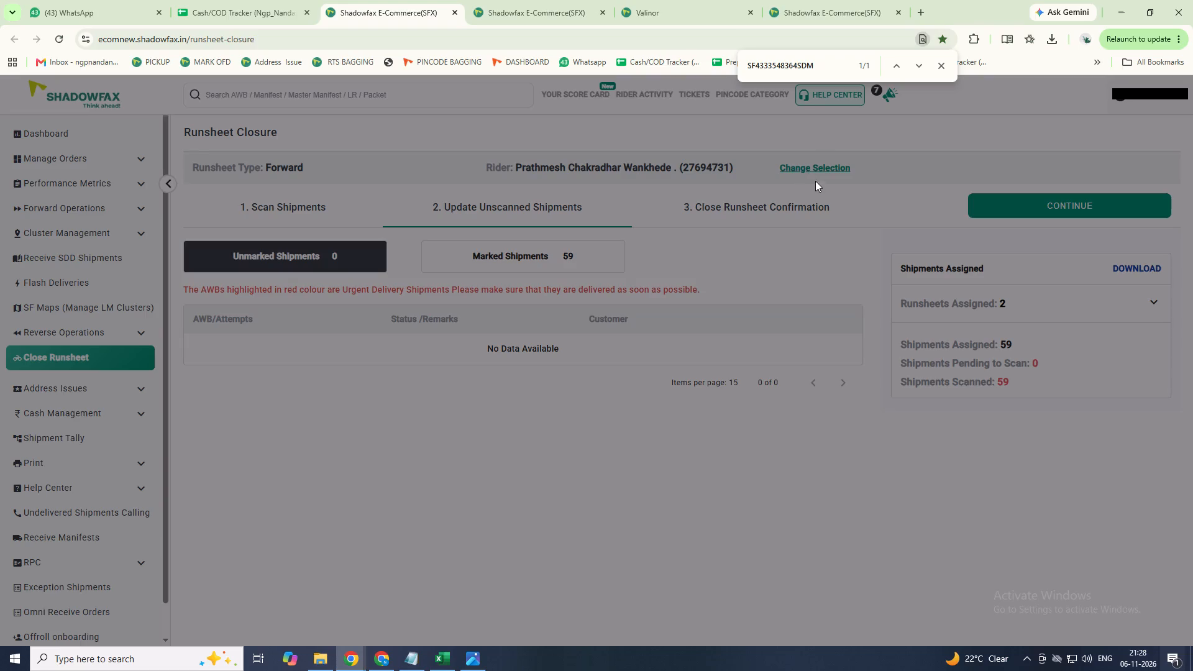
Continue to the Close Runsheet Confirmation stage and start the COD amount collection for the rider's cash.
click(1007, 209)
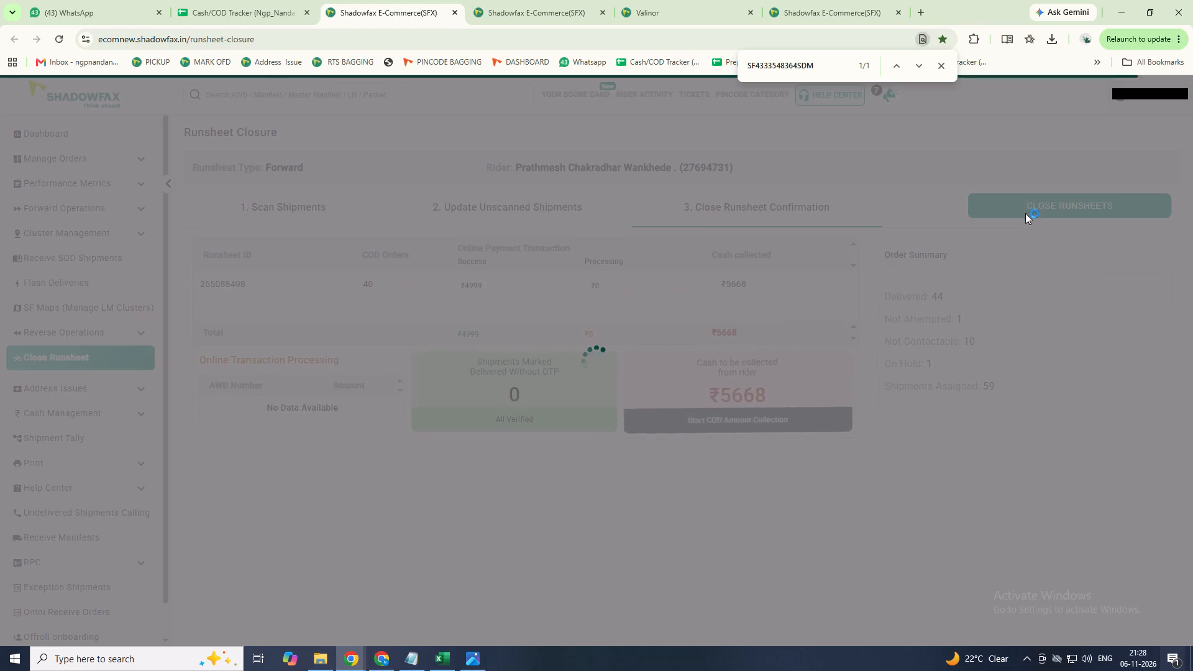
click(787, 422)
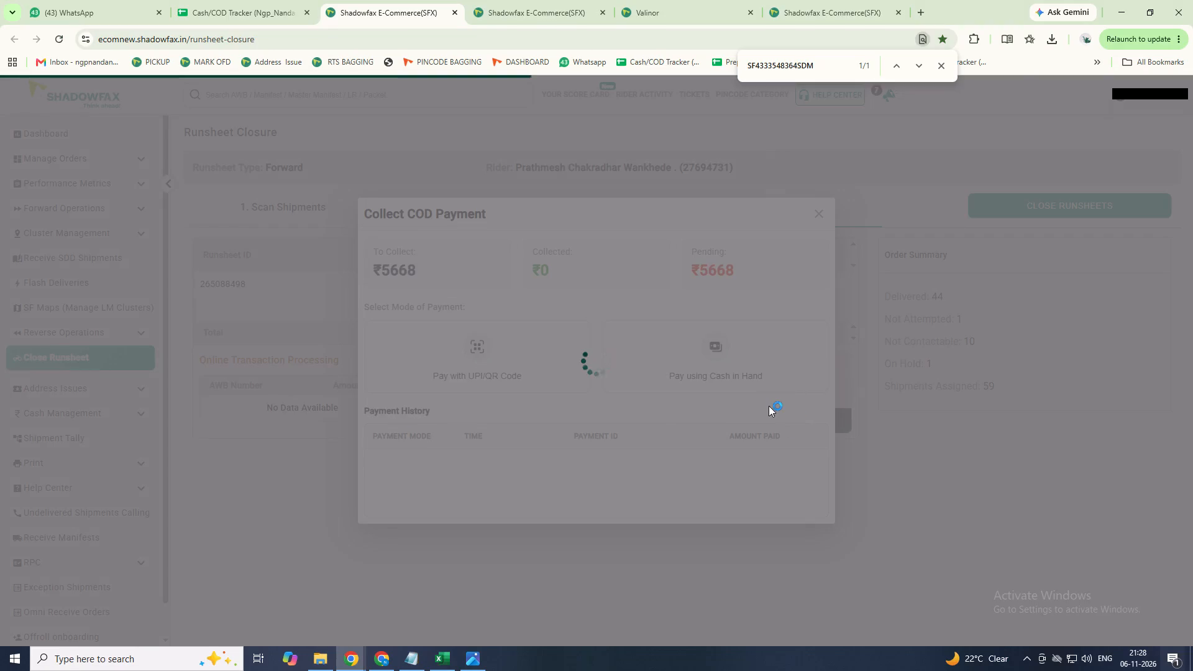
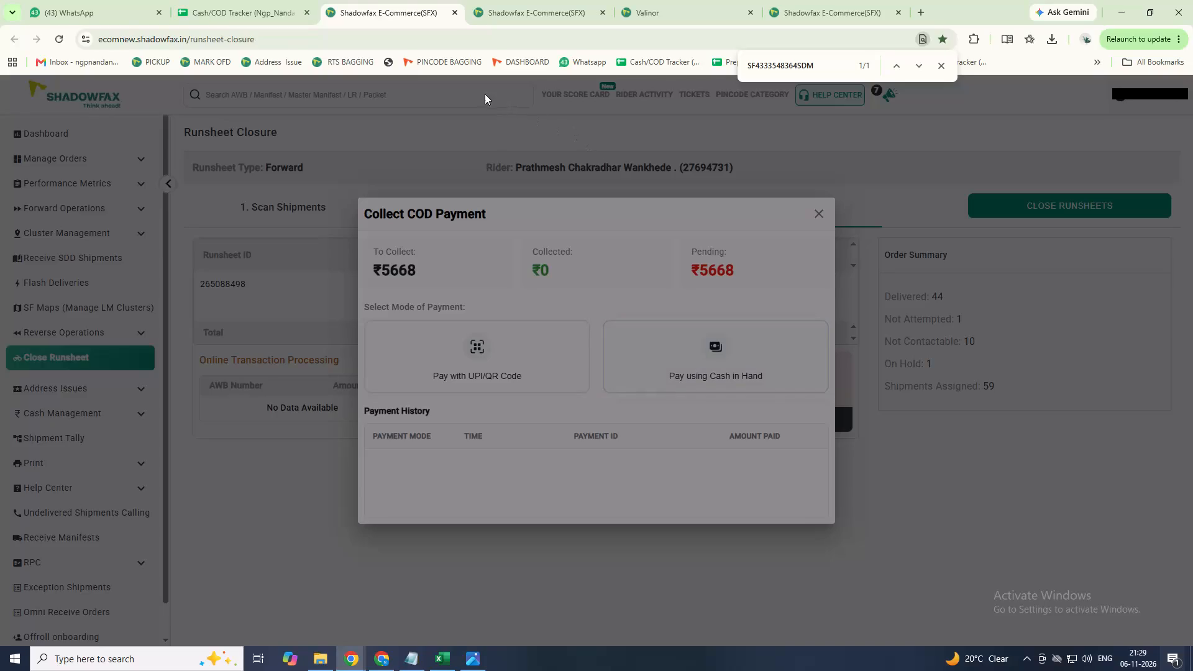
Switch to the Cash/COD Tracker sheet and enter 5668 as rider 17's Demo amount in the 11-6-2026 block.
click(270, 7)
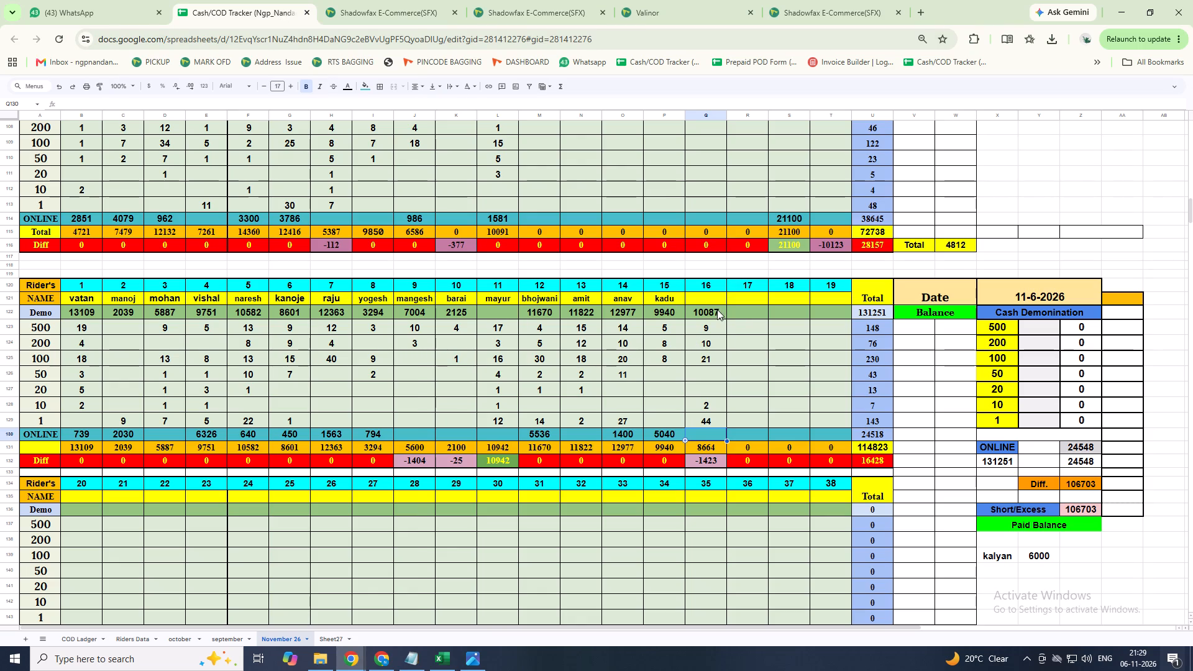
click(739, 316)
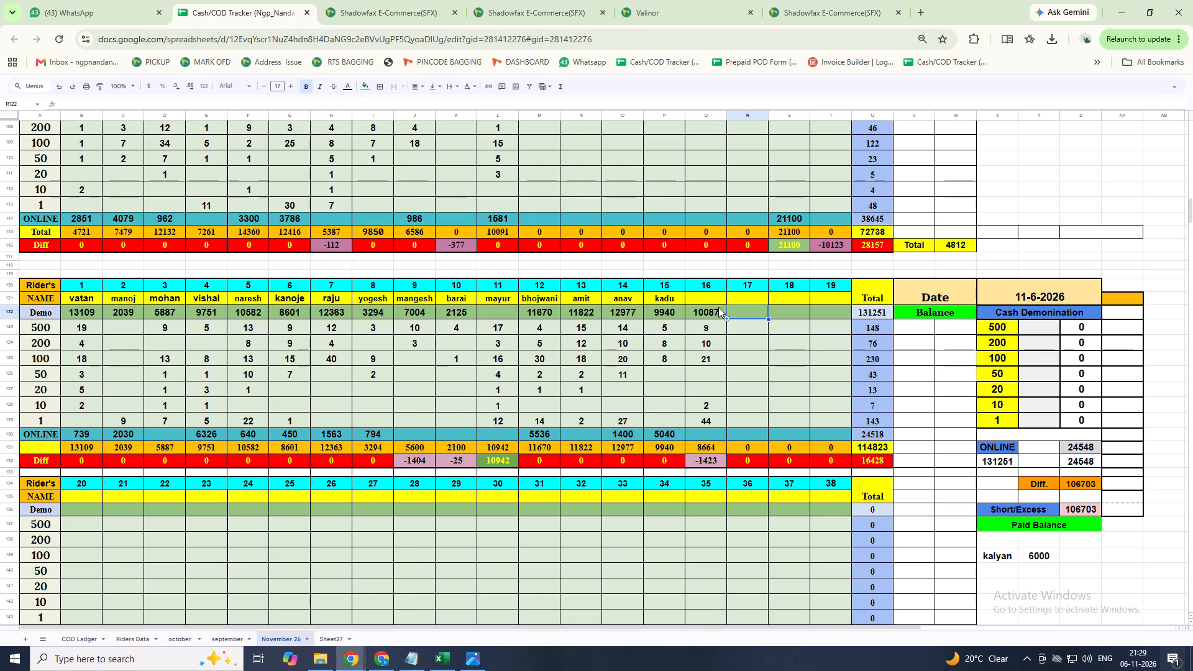
text(5668)
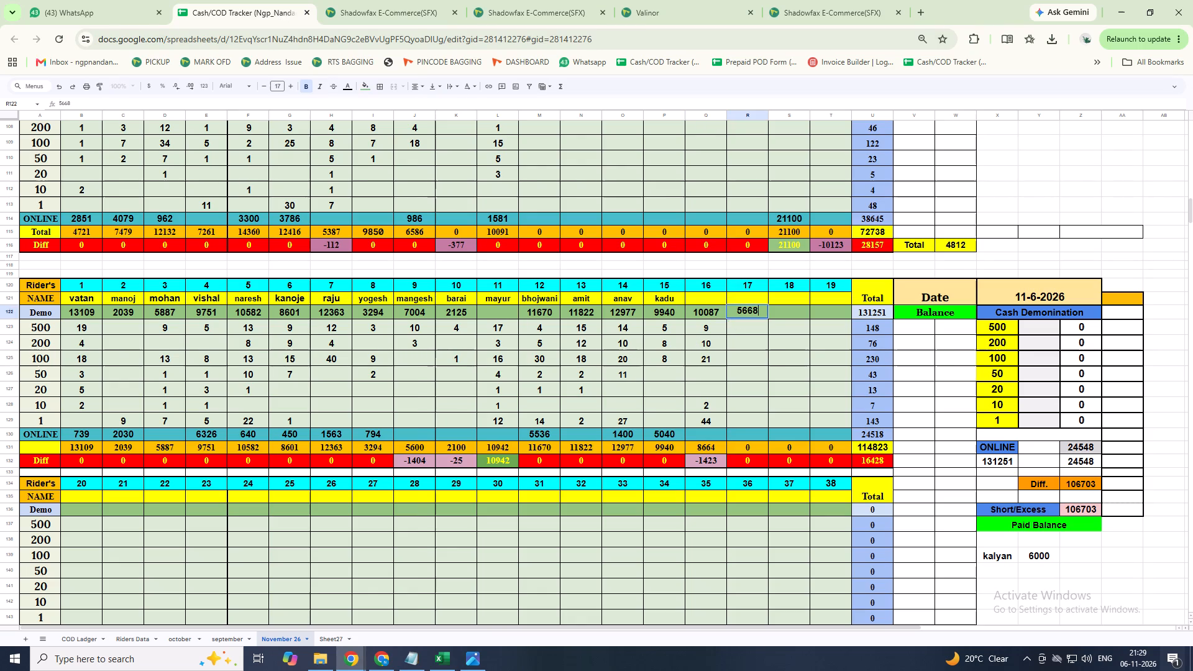
key(Return)
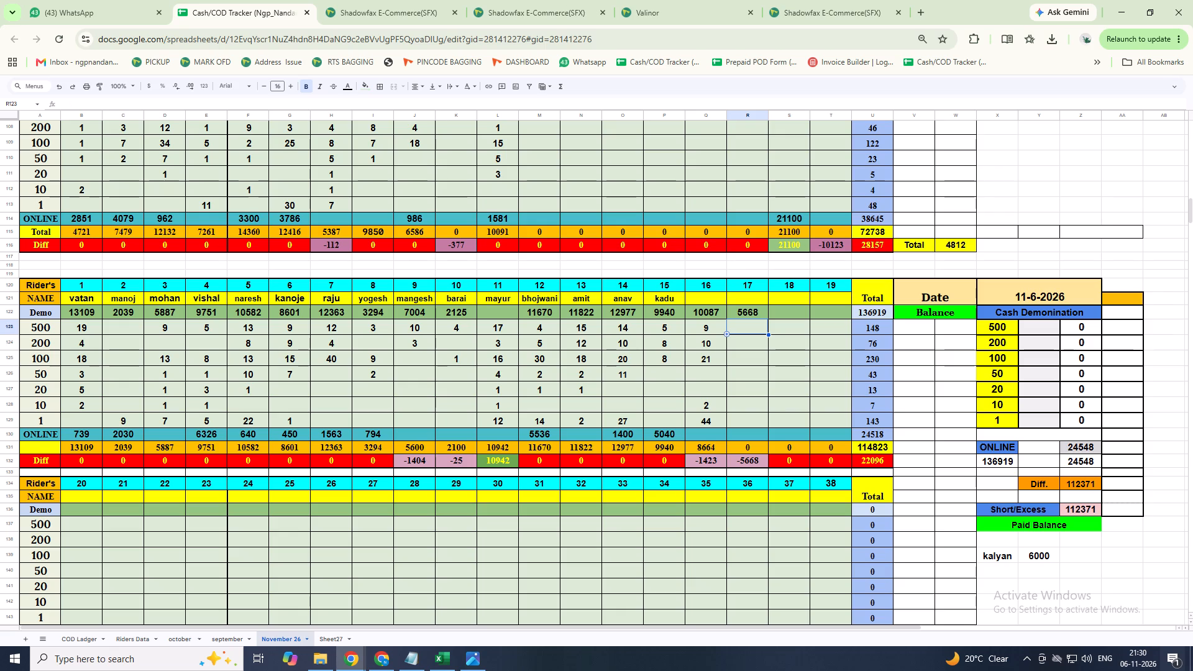
Enter rider 17's cash counts: ten 500s, one 200, four 100s, one 50, one 10 and eight 1s.
text(10)
key(Return)
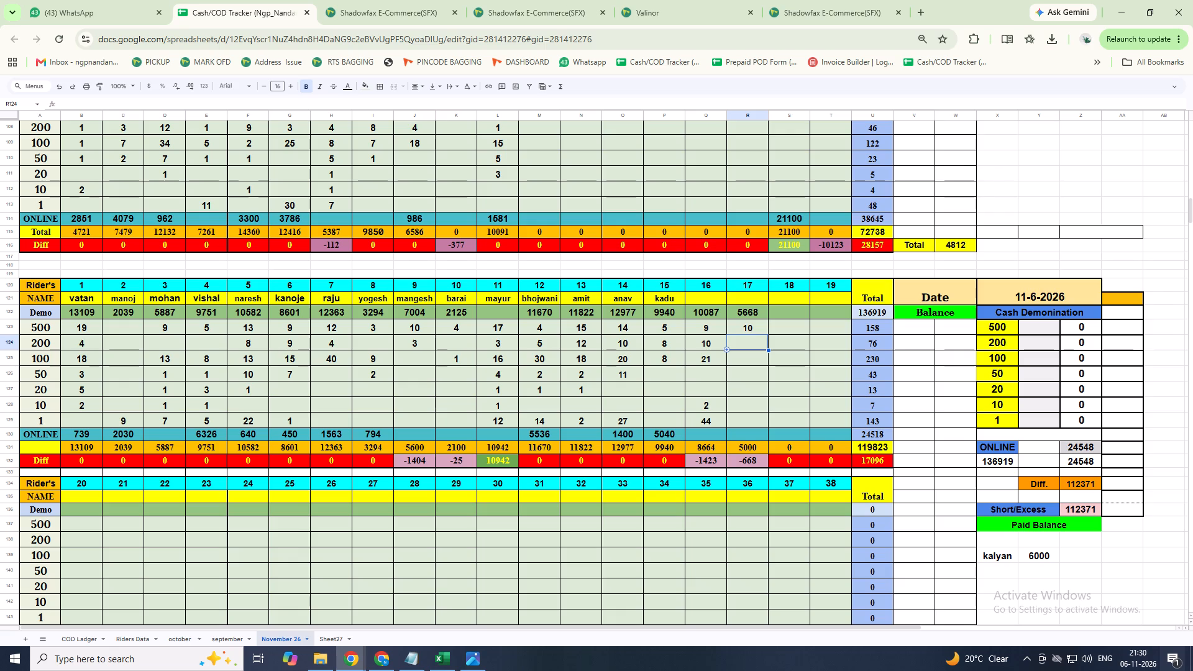
key(1)
key(Return)
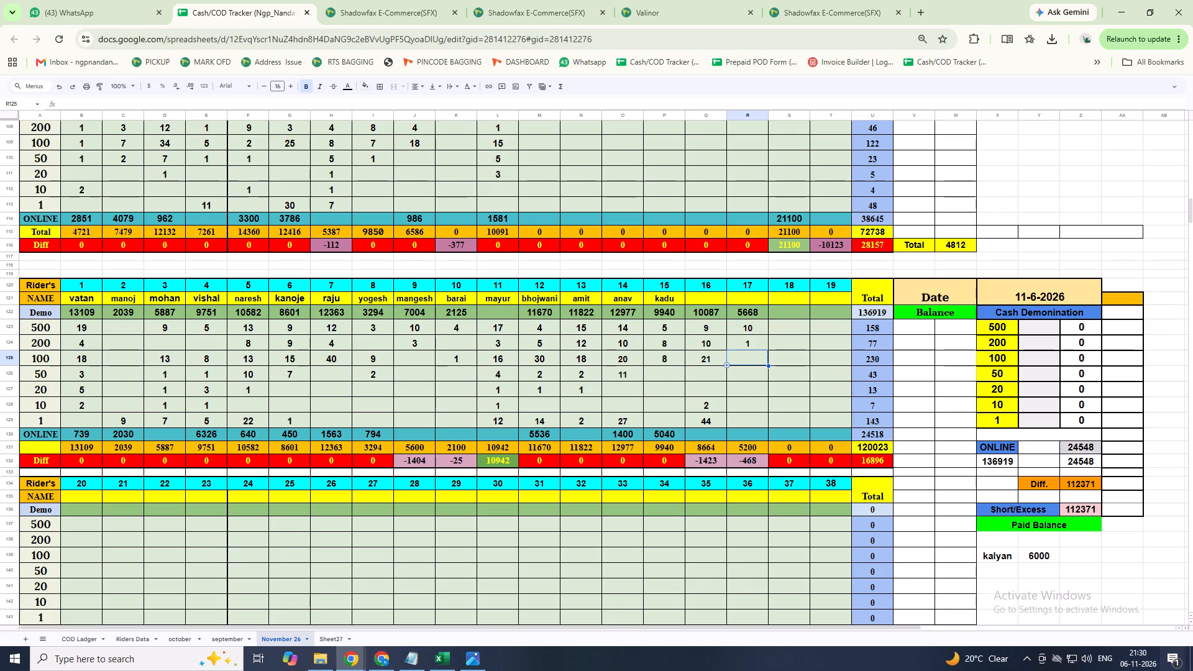
key(4)
key(Return)
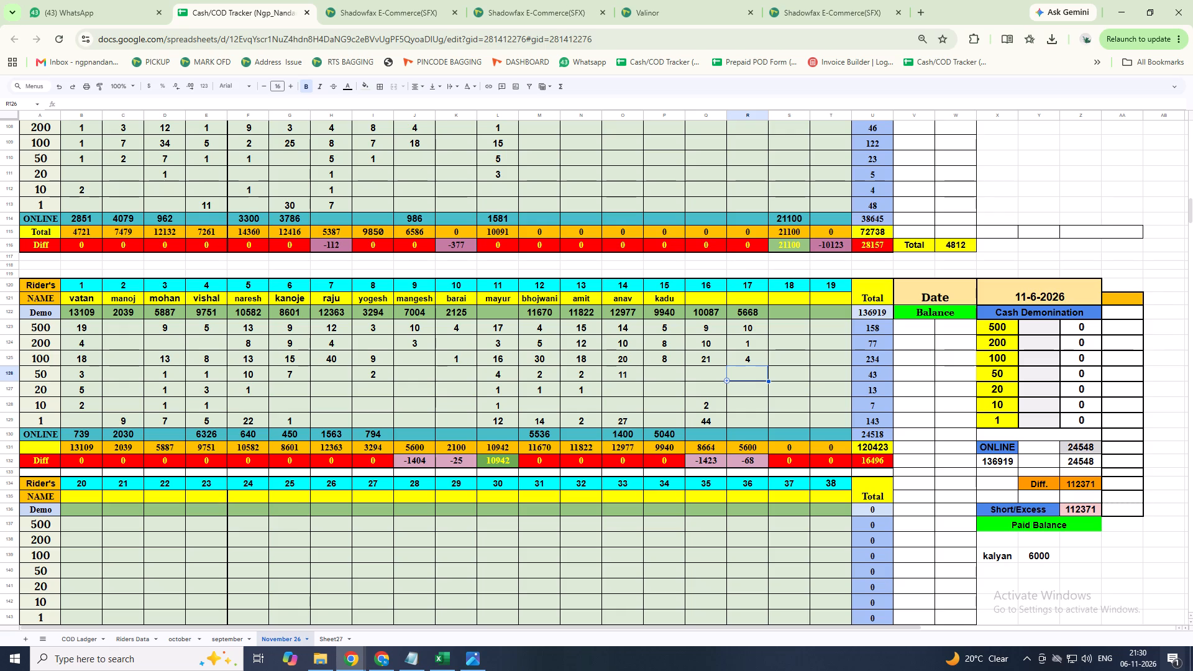
key(4)
key(BackSpace)
key(1)
key(Return)
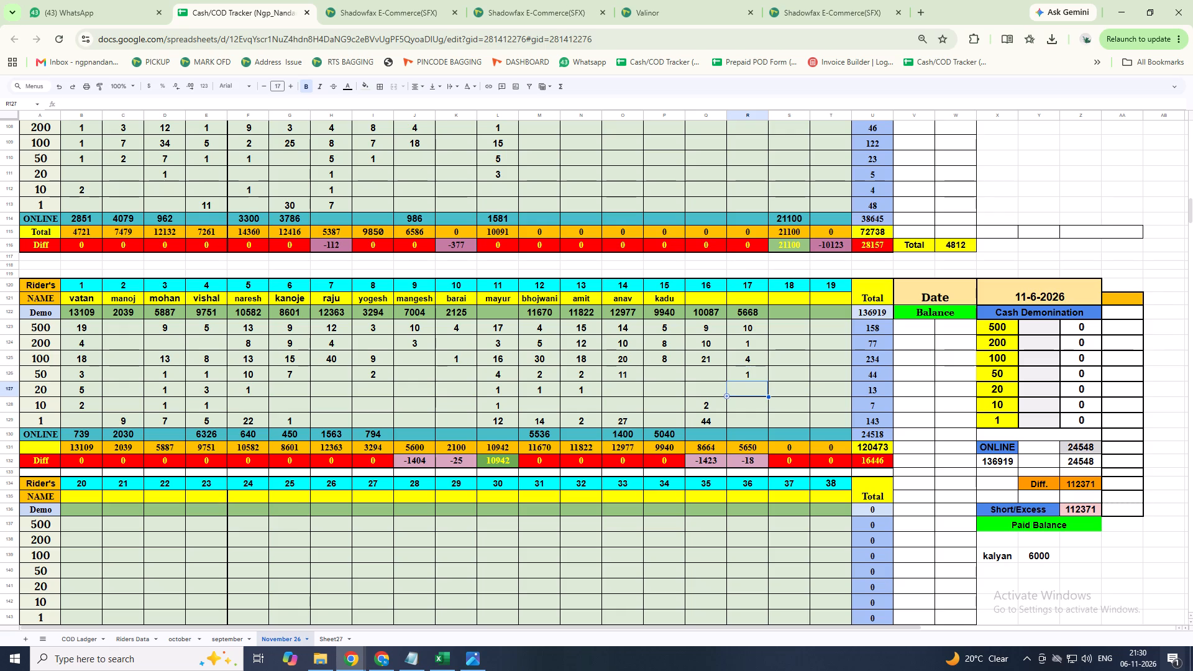
key(Return)
key(Return)
key(1)
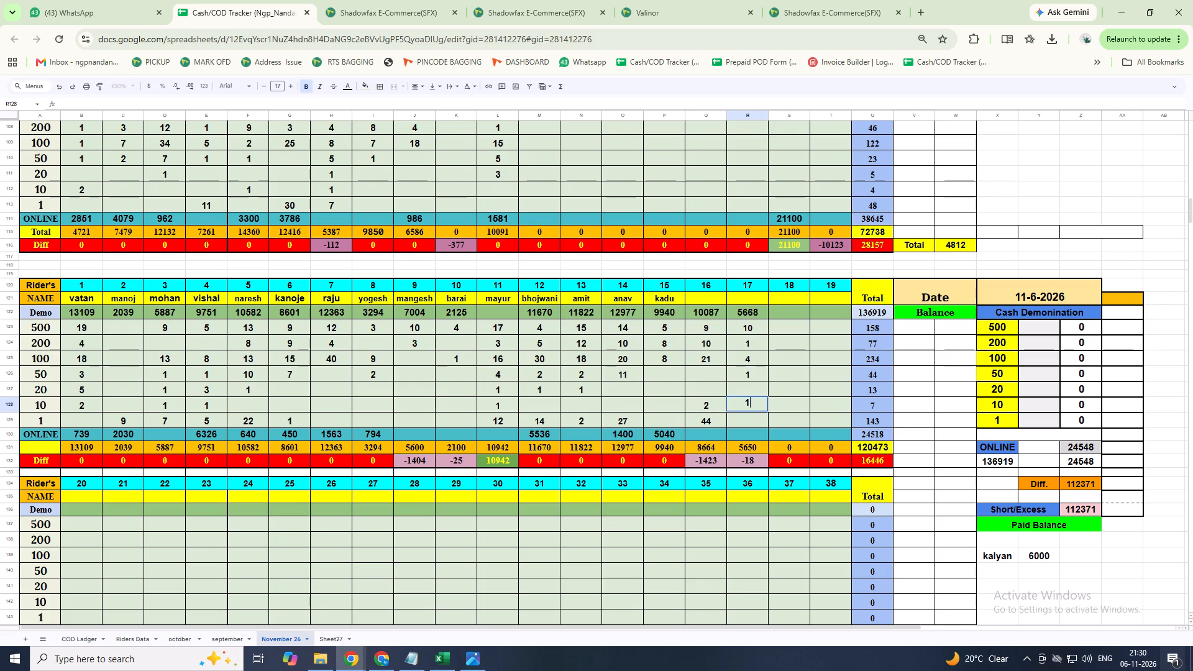
key(Return)
key(8)
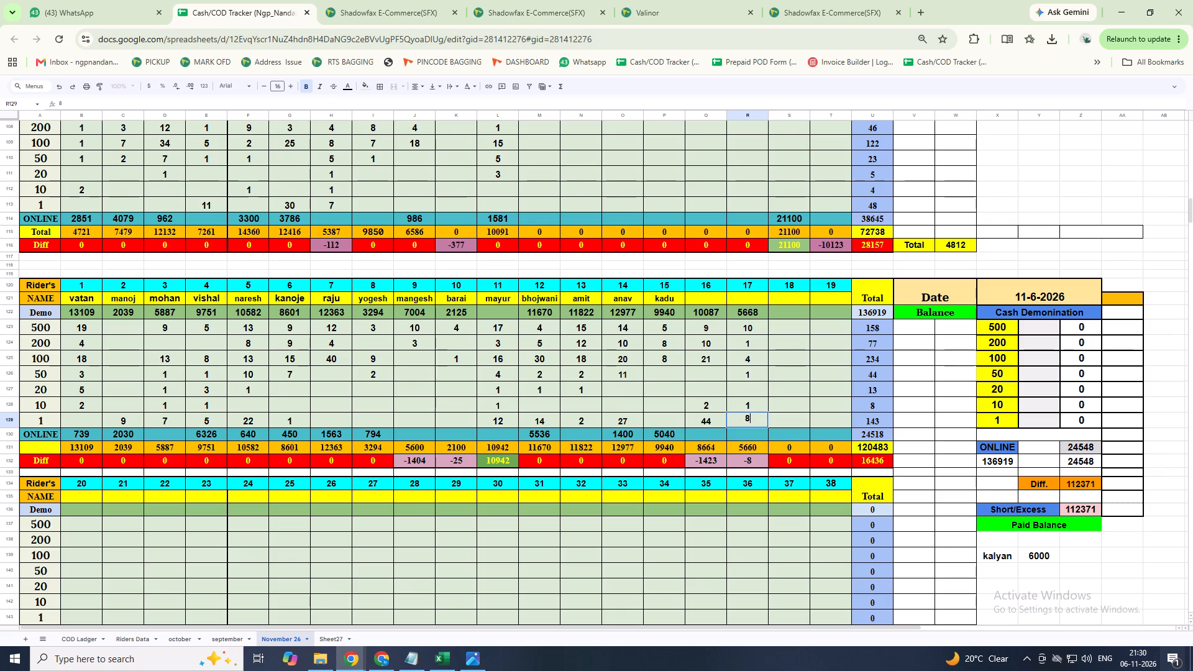
key(Return)
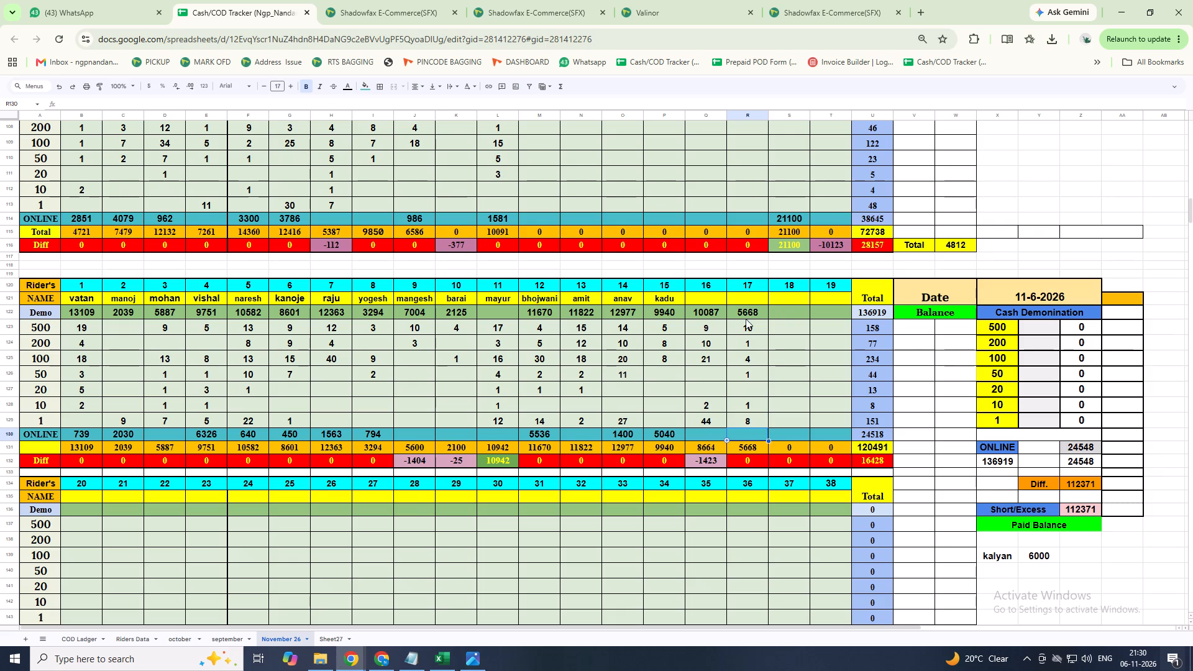
Enter 1423 as rider 16's ONLINE amount.
click(705, 440)
text(1423)
key(Return)
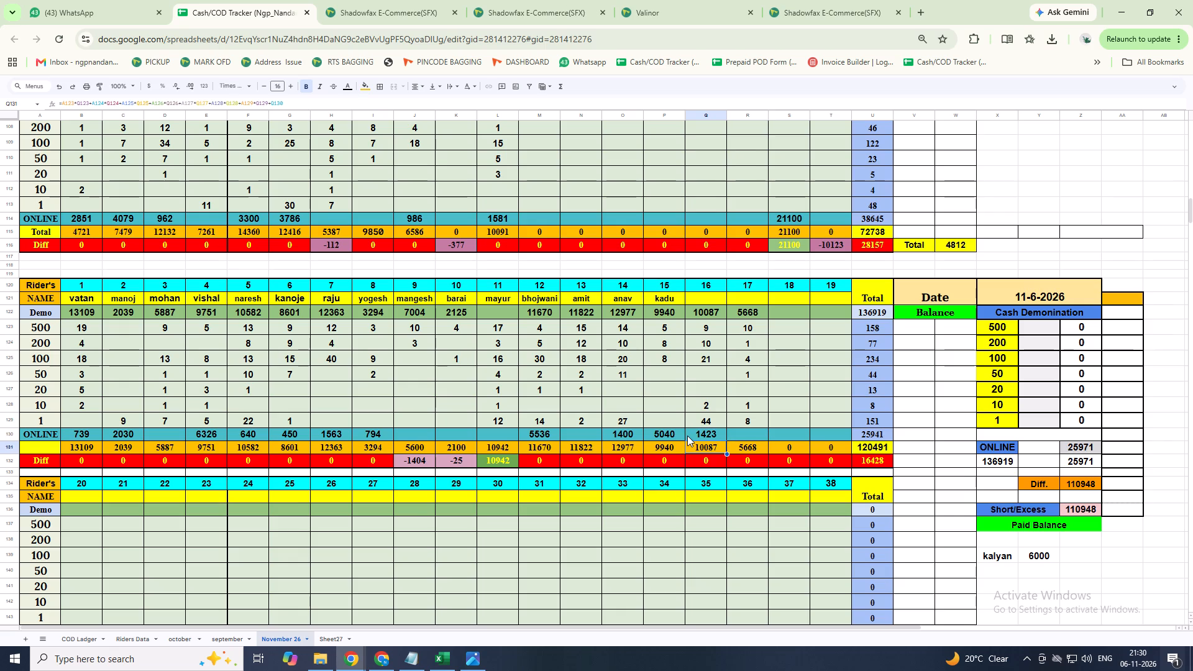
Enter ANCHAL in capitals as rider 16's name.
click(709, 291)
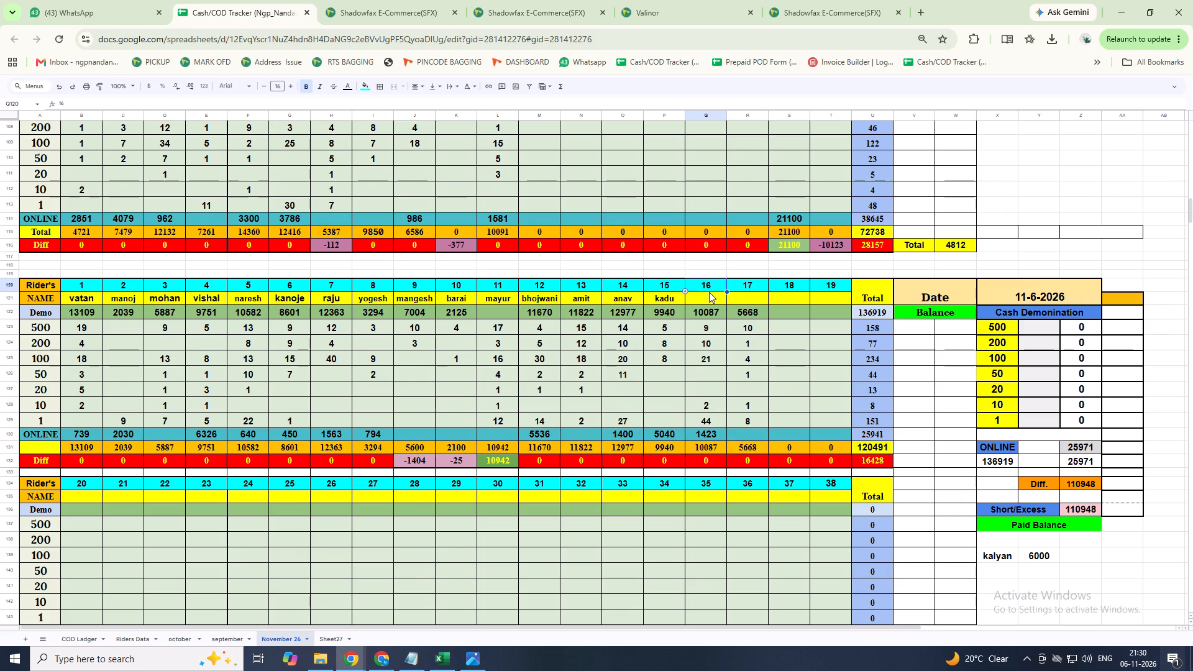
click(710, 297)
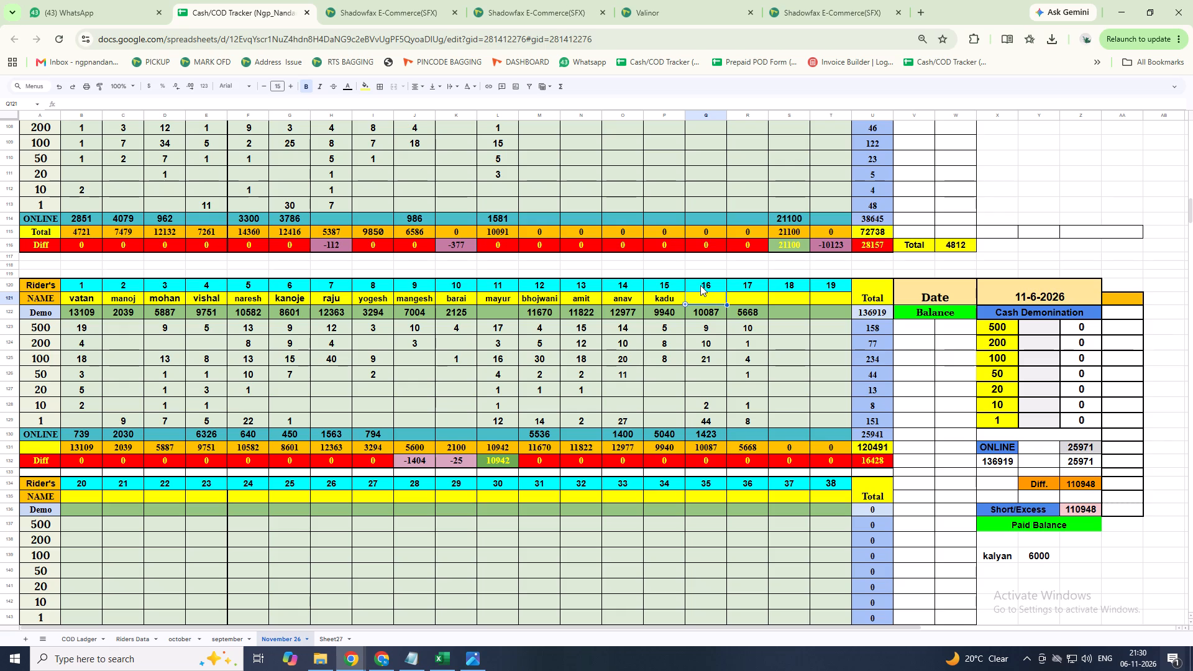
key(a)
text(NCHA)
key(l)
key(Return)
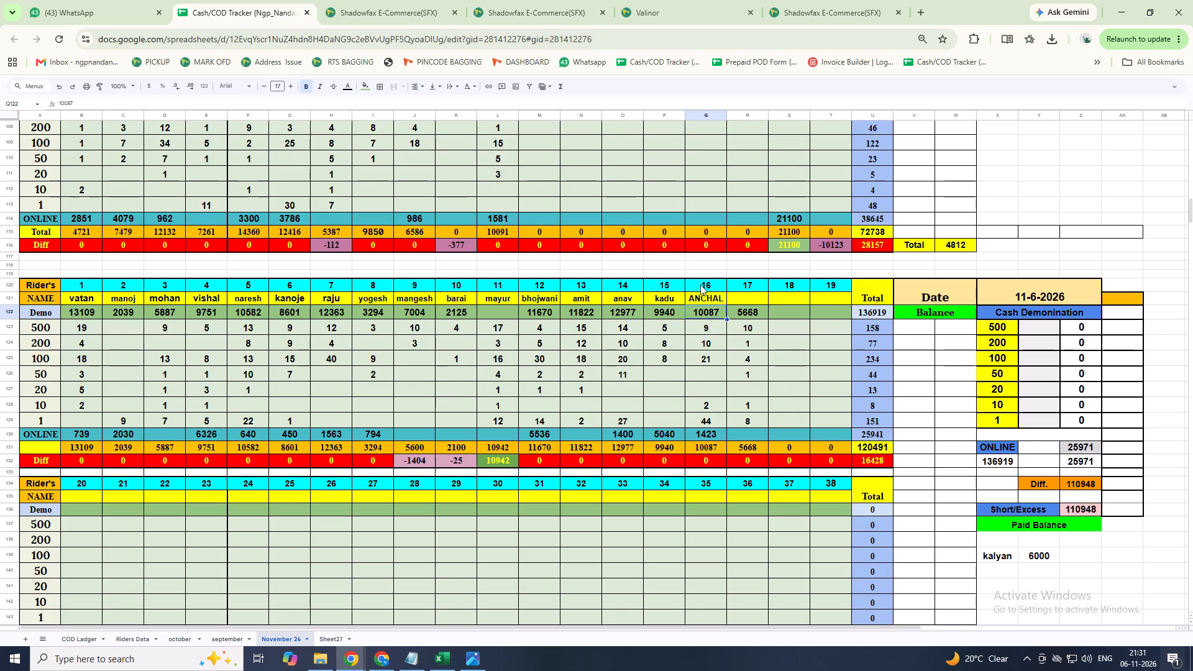
Clear rider 16's name and re-enter it in lowercase as anchal.
click(710, 303)
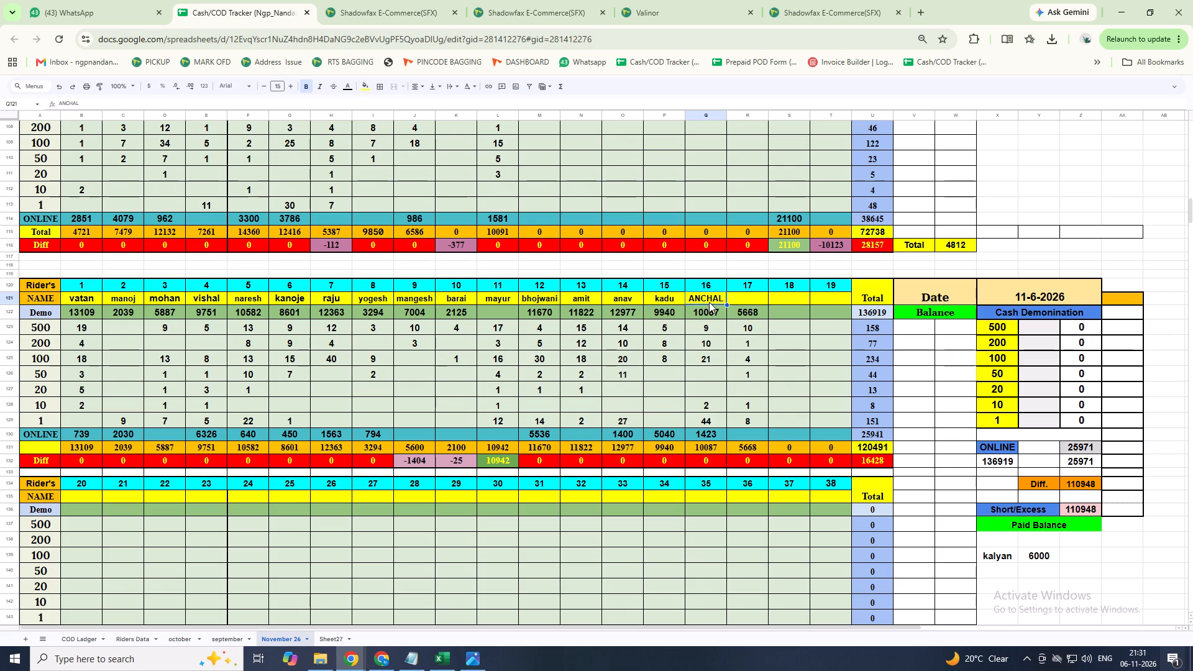
key(BackSpace)
key(a)
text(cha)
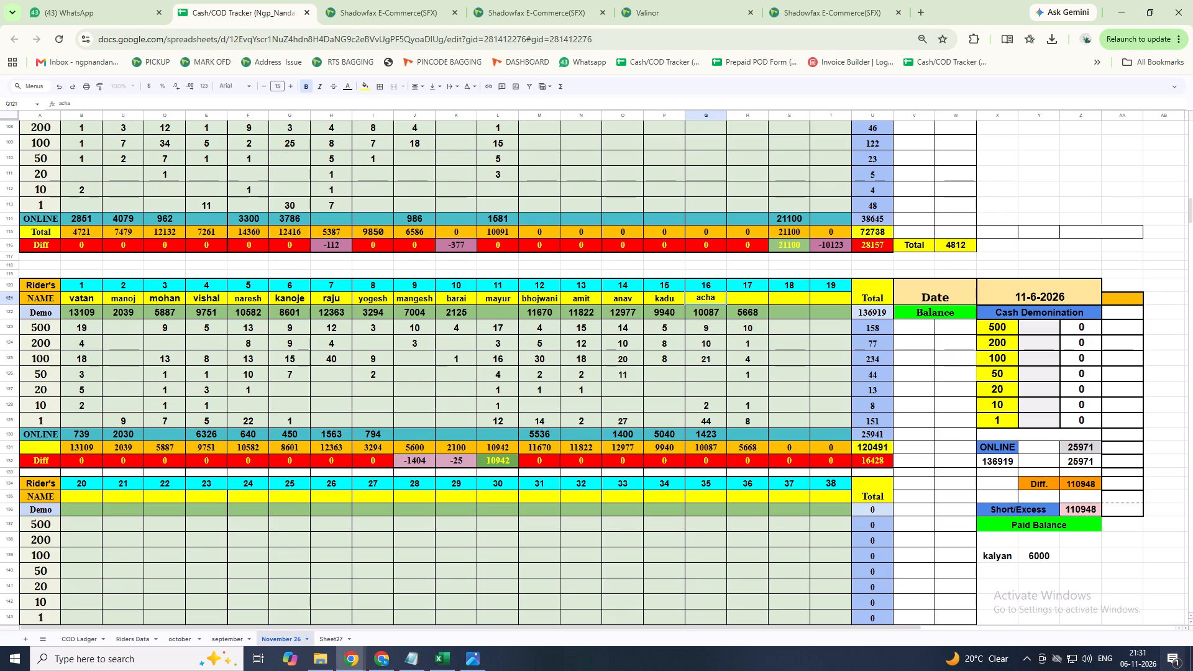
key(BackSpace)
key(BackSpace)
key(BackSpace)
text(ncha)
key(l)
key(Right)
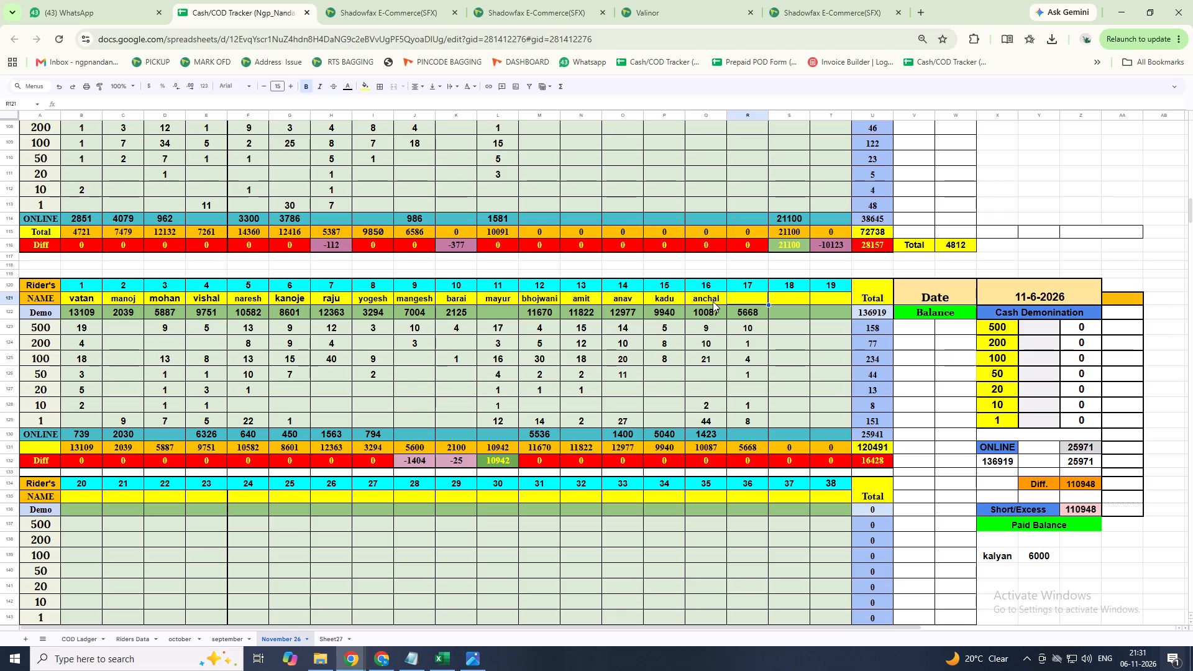
Enter prathamesh as rider 17's name.
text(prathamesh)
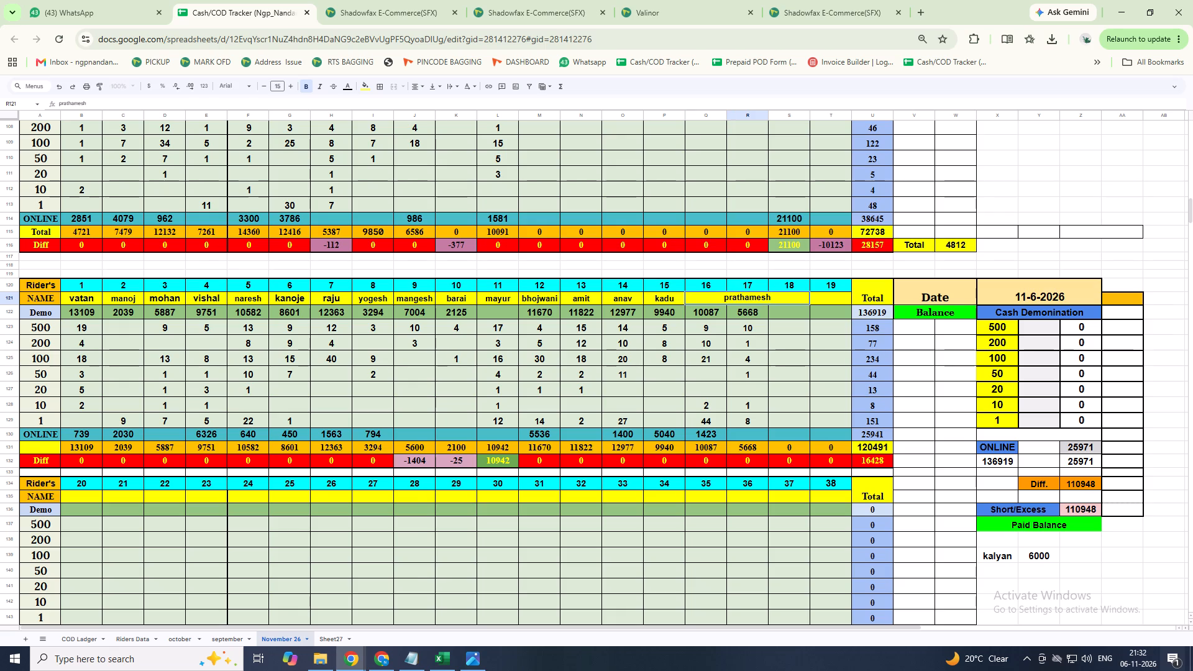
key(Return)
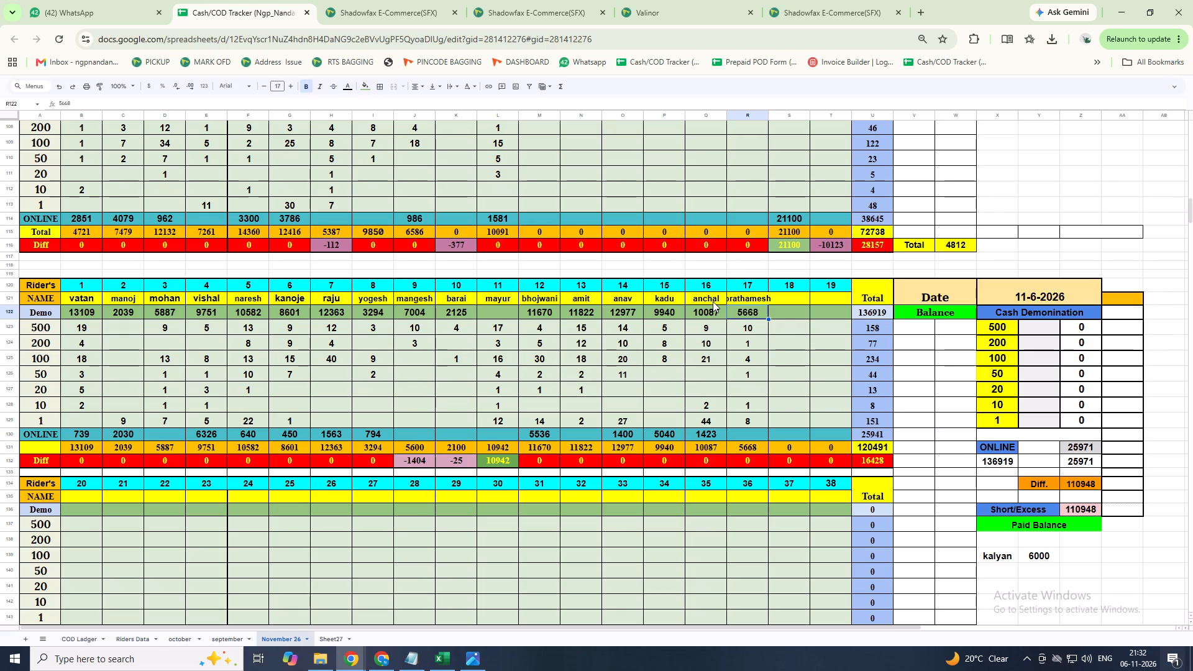
Enter 25 in the 1-rupee row for rider 10, barai.
click(467, 433)
click(459, 419)
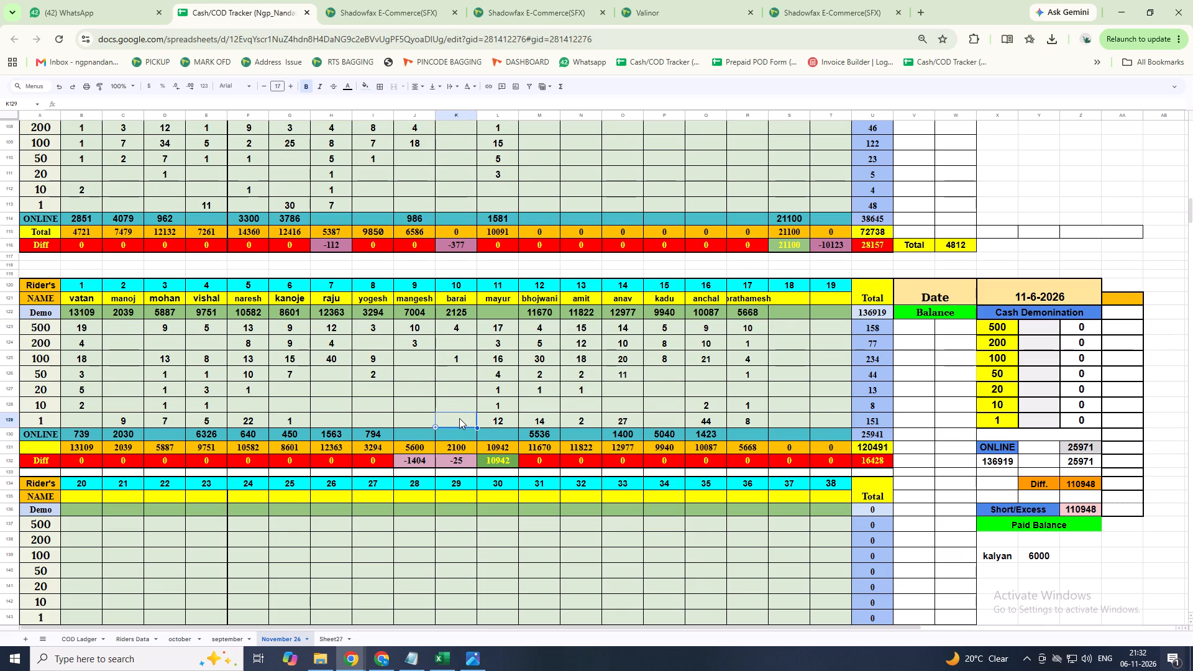
text(25)
key(Return)
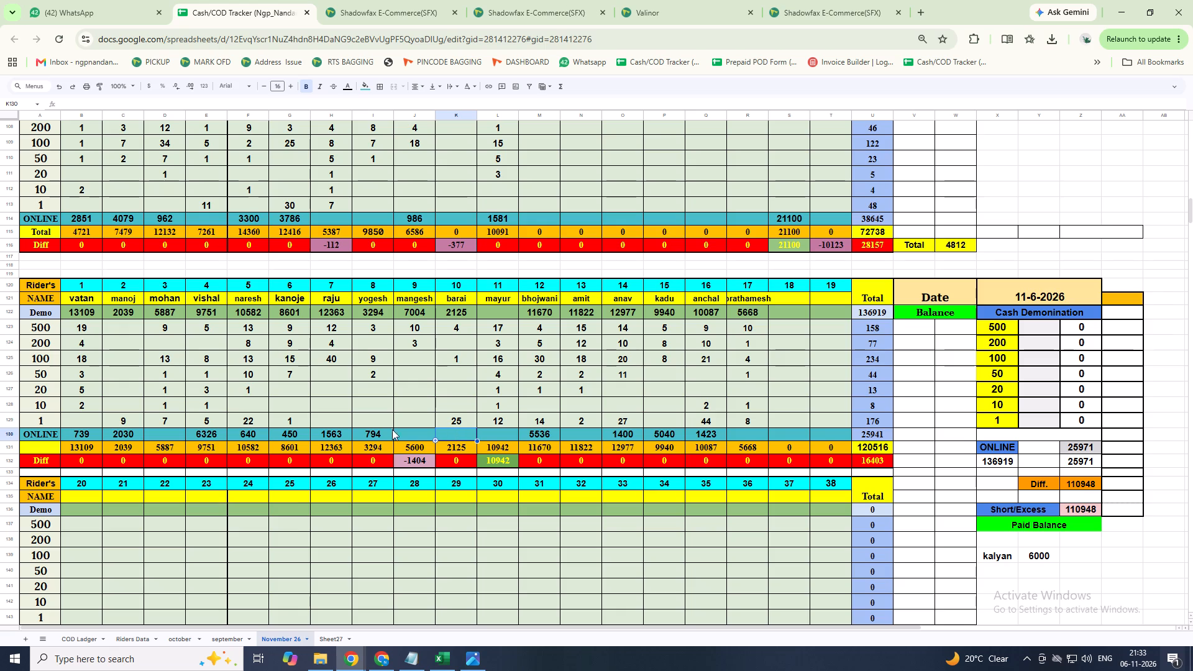
Enter devendr as rider 18's name.
click(787, 301)
text(deve)
text(ndra)
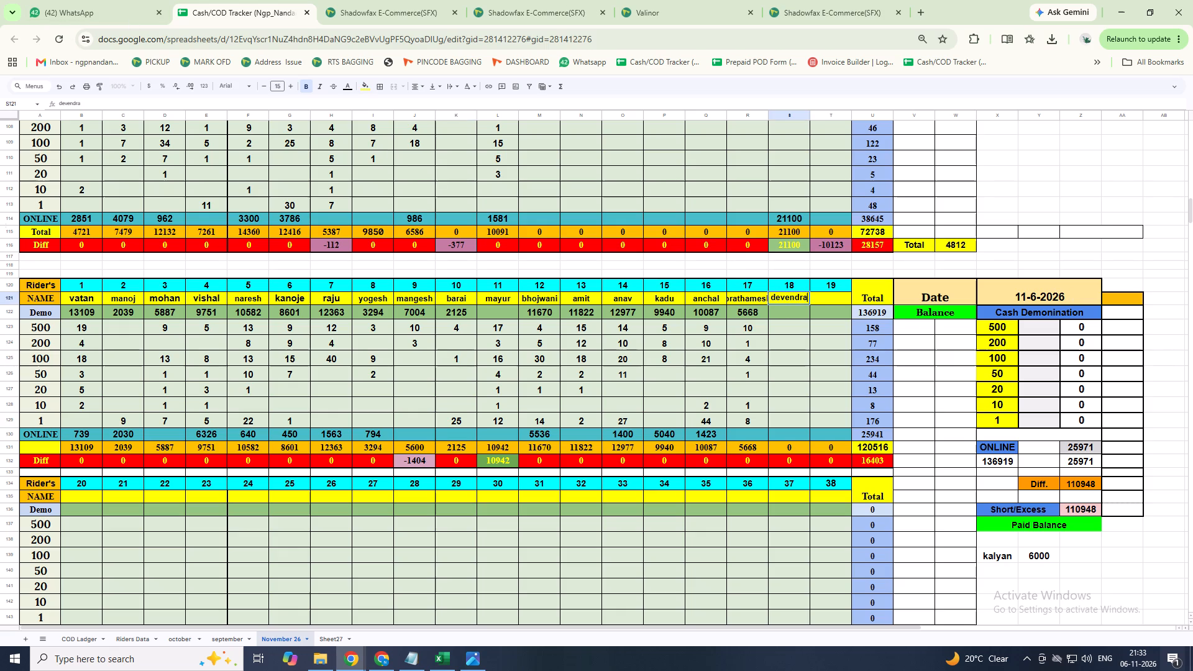
key(BackSpace)
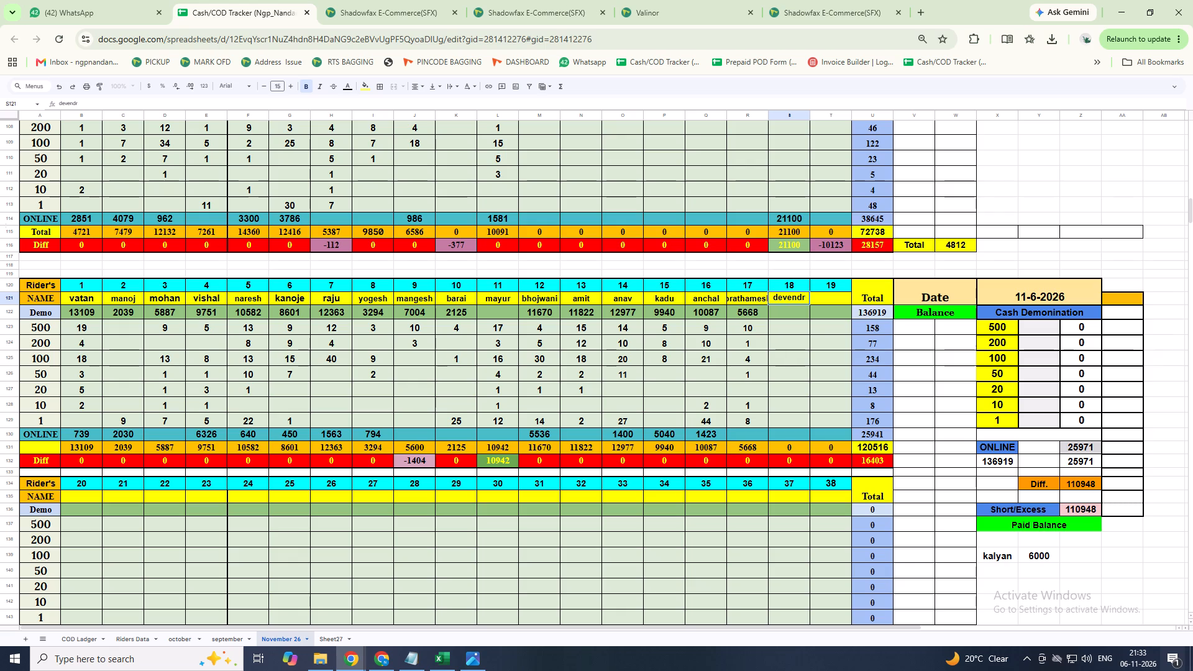
key(Return)
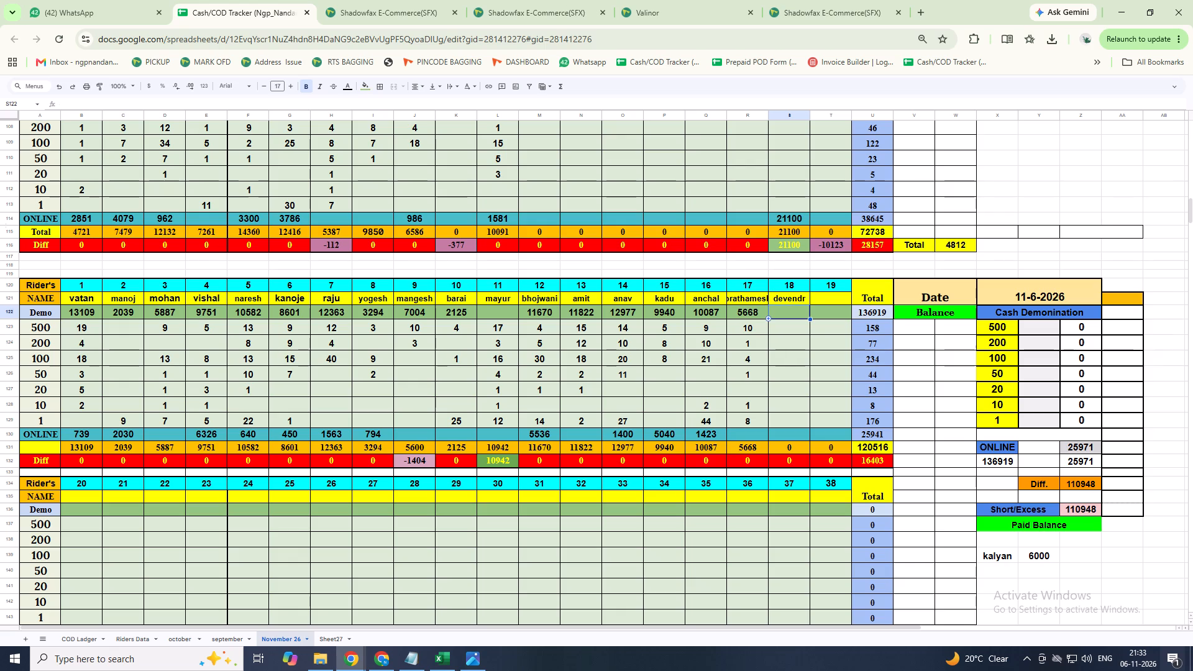
click(796, 296)
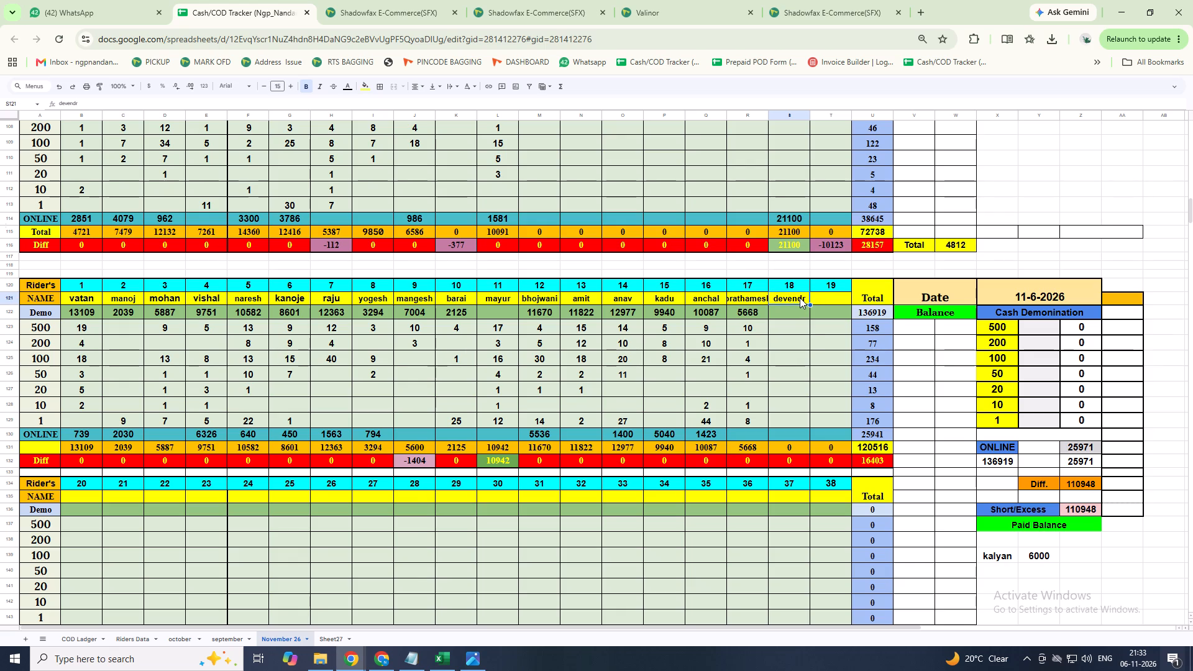
click(798, 296)
click(799, 294)
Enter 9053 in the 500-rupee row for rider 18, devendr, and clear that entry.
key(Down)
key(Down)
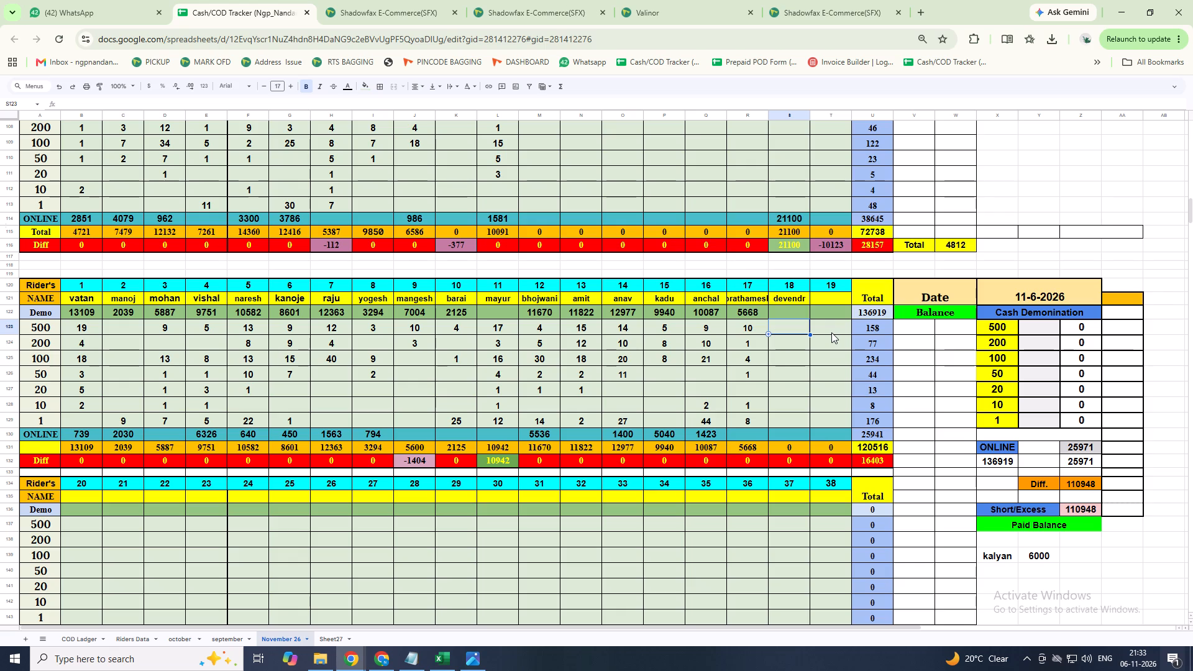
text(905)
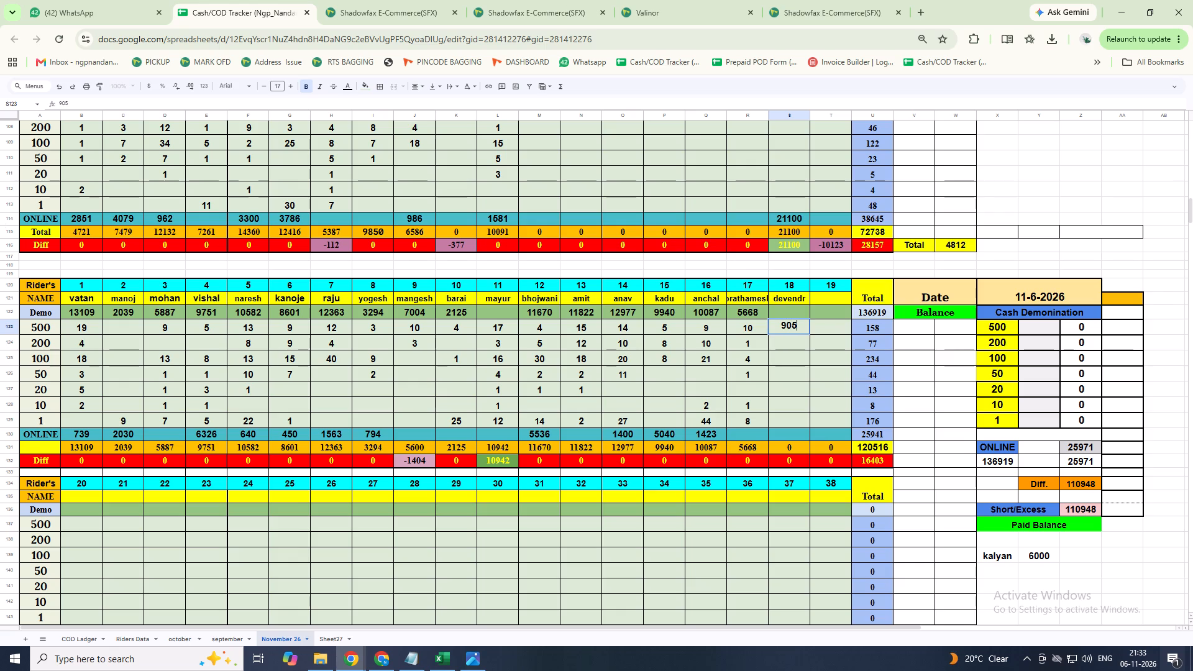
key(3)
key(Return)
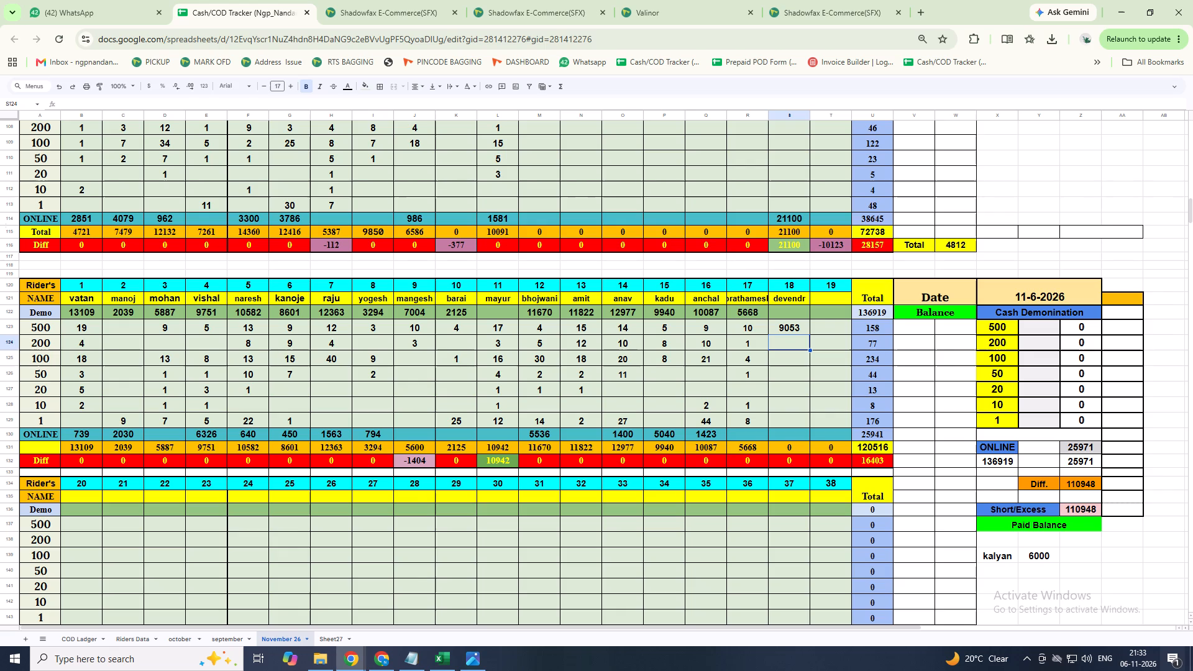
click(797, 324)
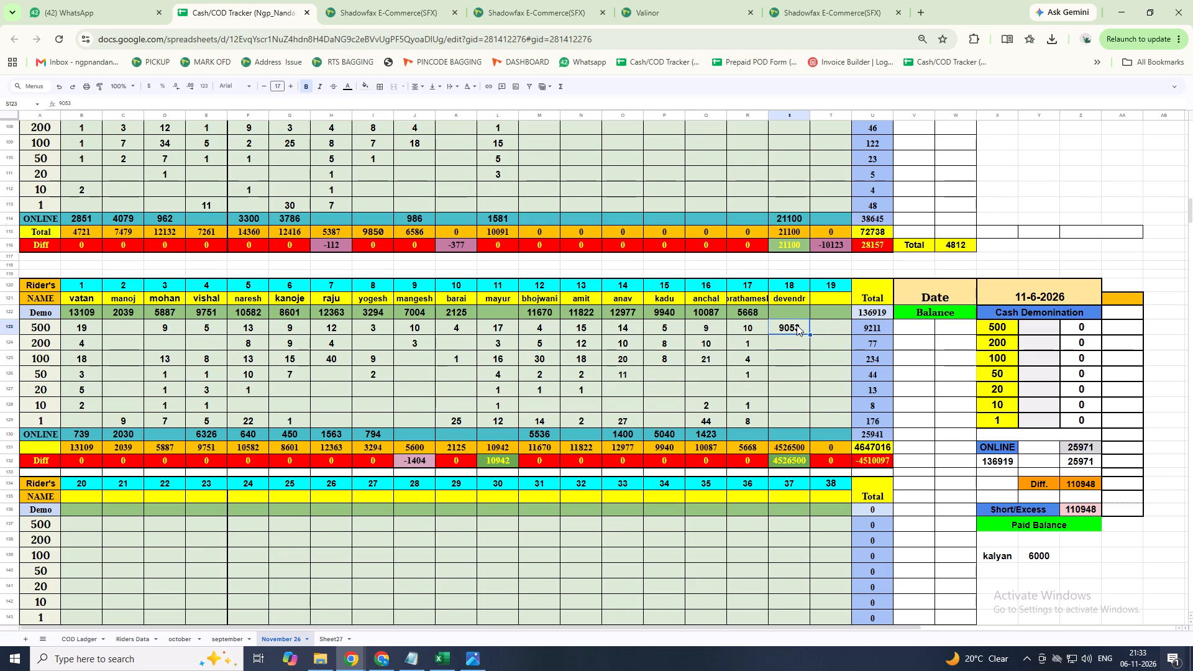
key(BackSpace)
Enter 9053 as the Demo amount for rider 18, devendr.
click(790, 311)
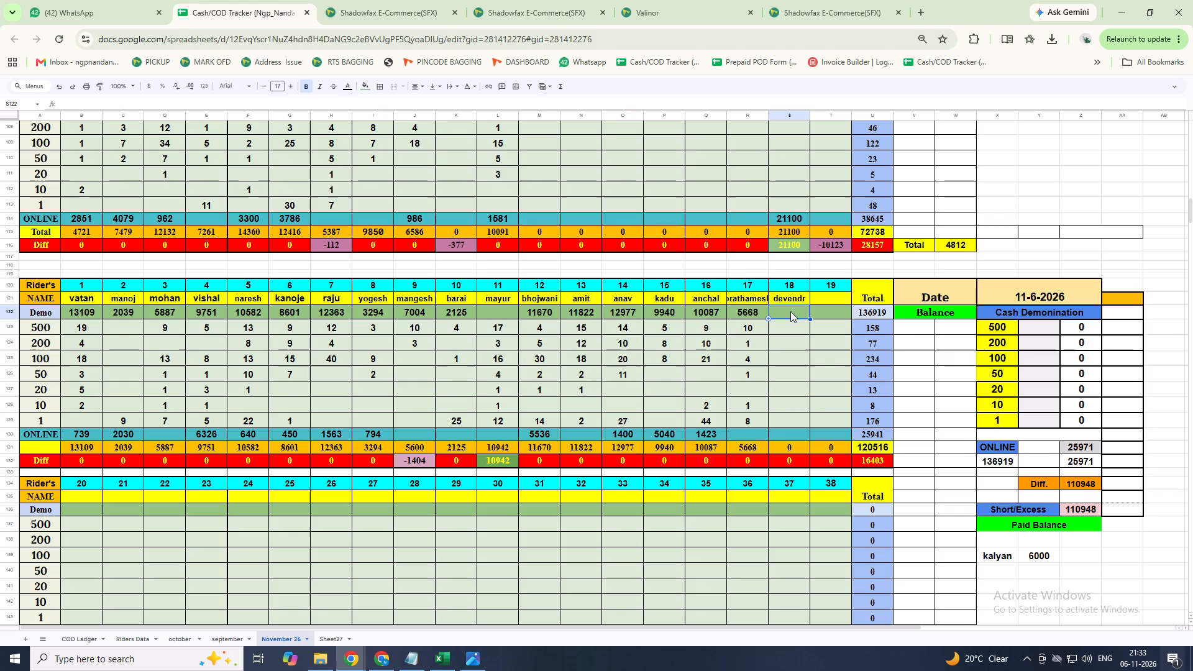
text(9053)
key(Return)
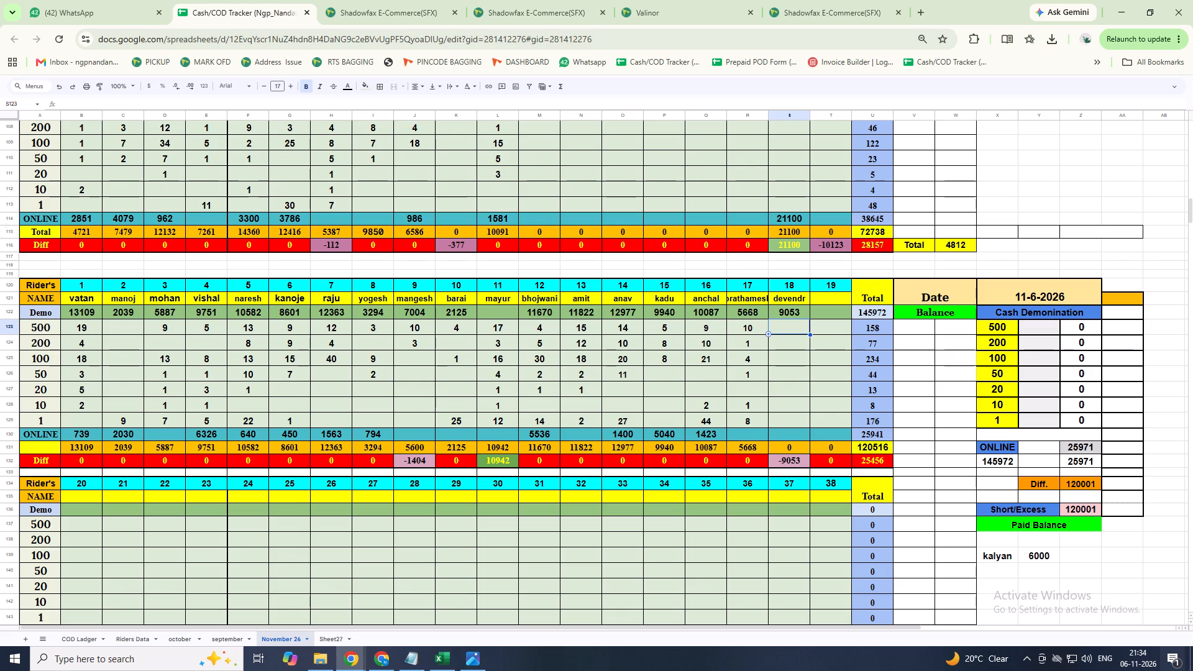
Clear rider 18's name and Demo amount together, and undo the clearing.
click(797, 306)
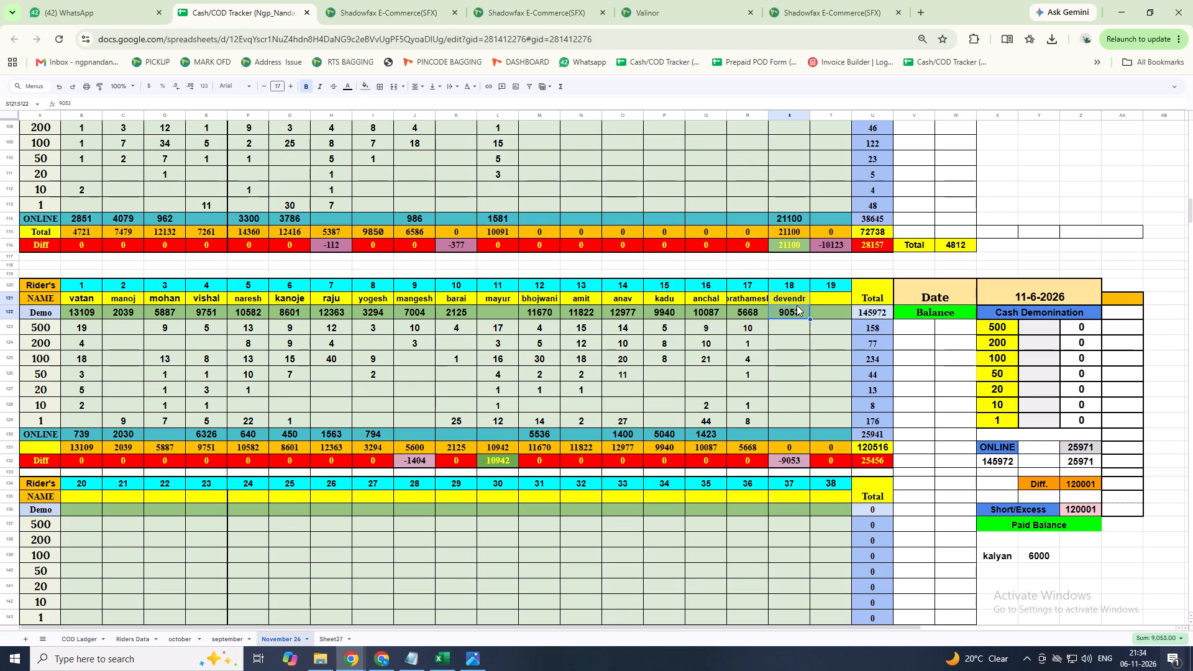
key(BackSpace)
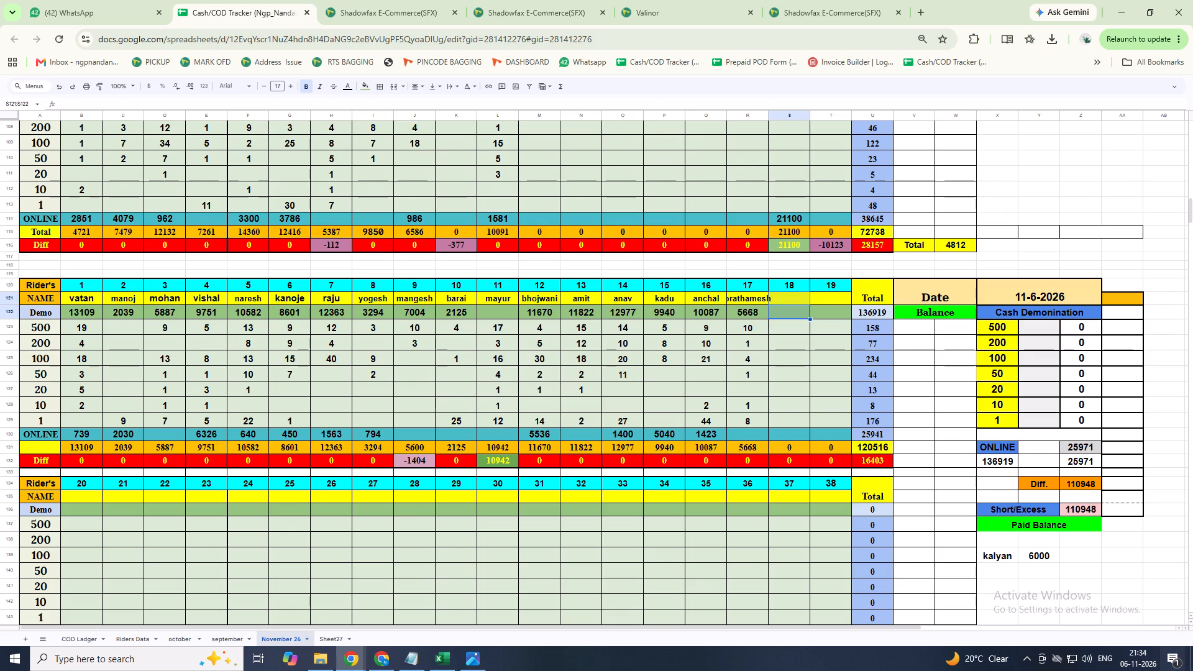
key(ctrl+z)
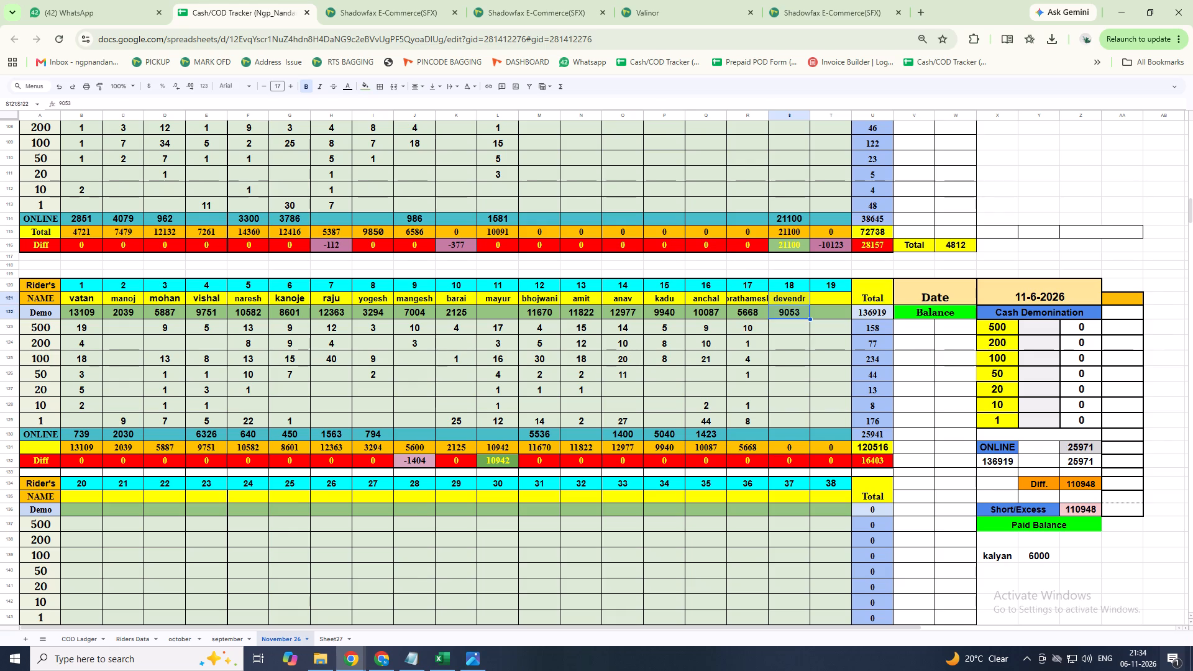
Clear the Demo amount for rider 18, devendr, and enter 9202 instead.
click(797, 391)
click(803, 305)
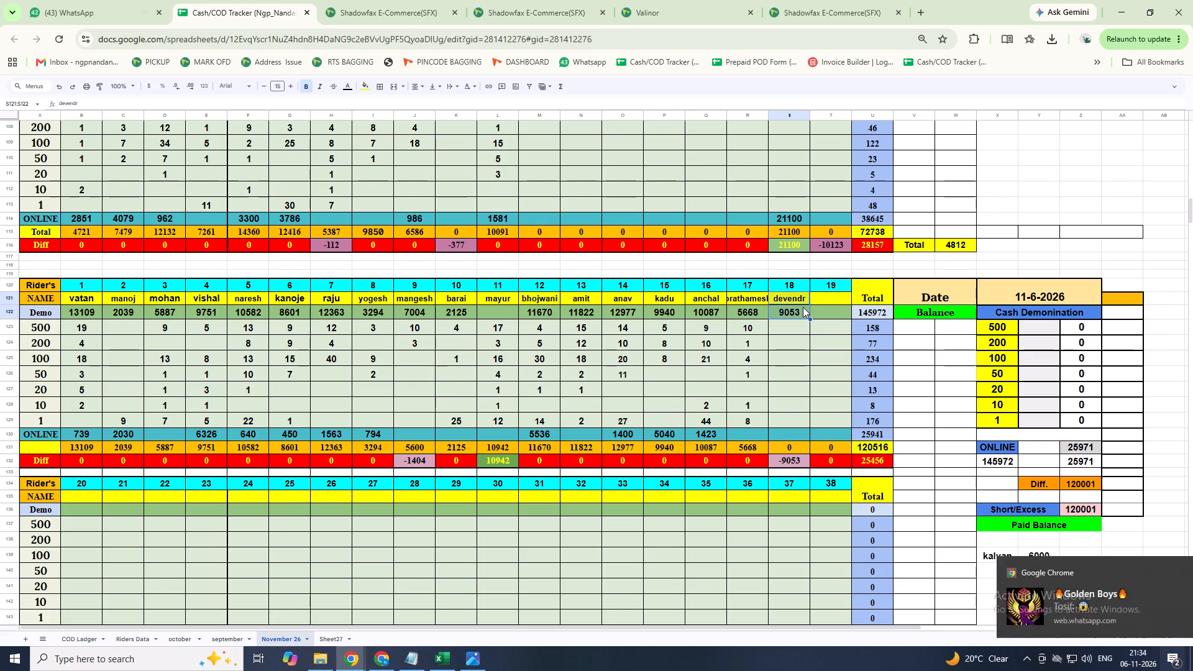
click(803, 311)
key(BackSpace)
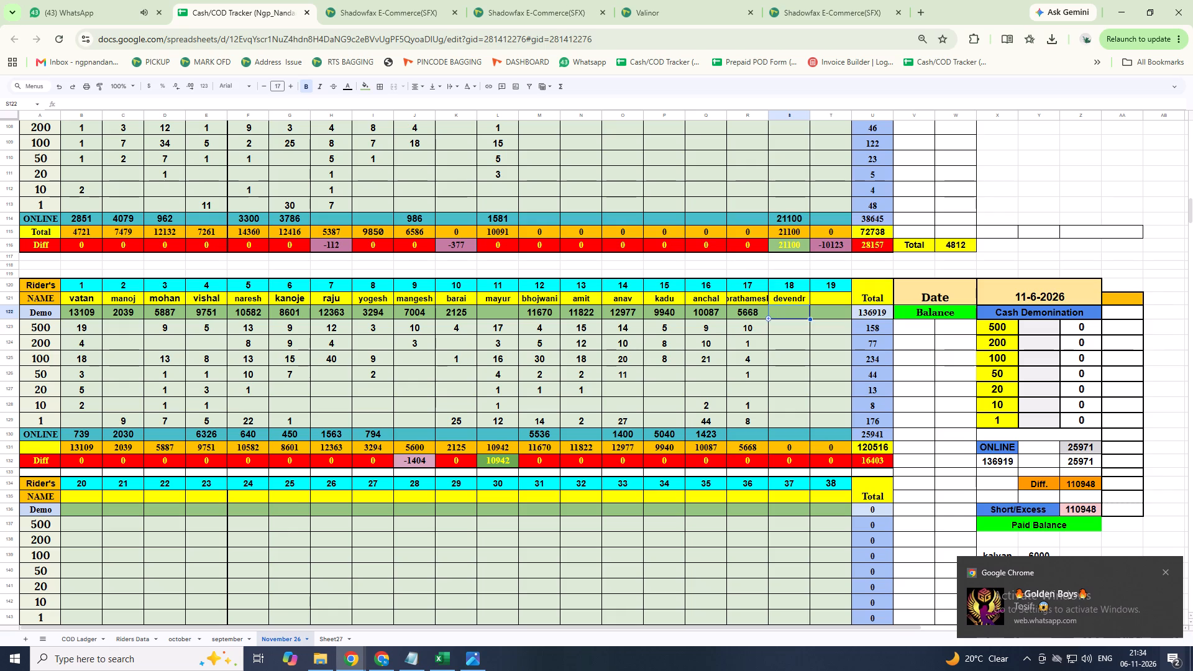
key(9)
key(2)
text(02)
key(Return)
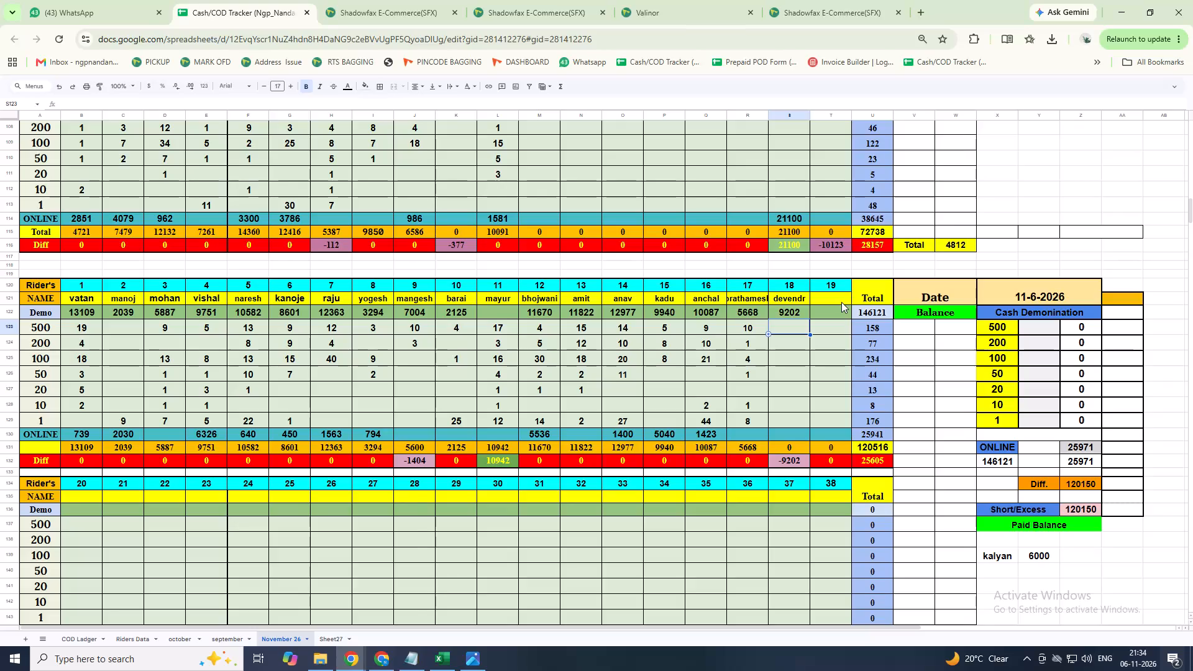
Enter rider 18's cash denominations: 9 in the 500-rupee row and 3 in the 200-rupee row.
key(9)
key(Return)
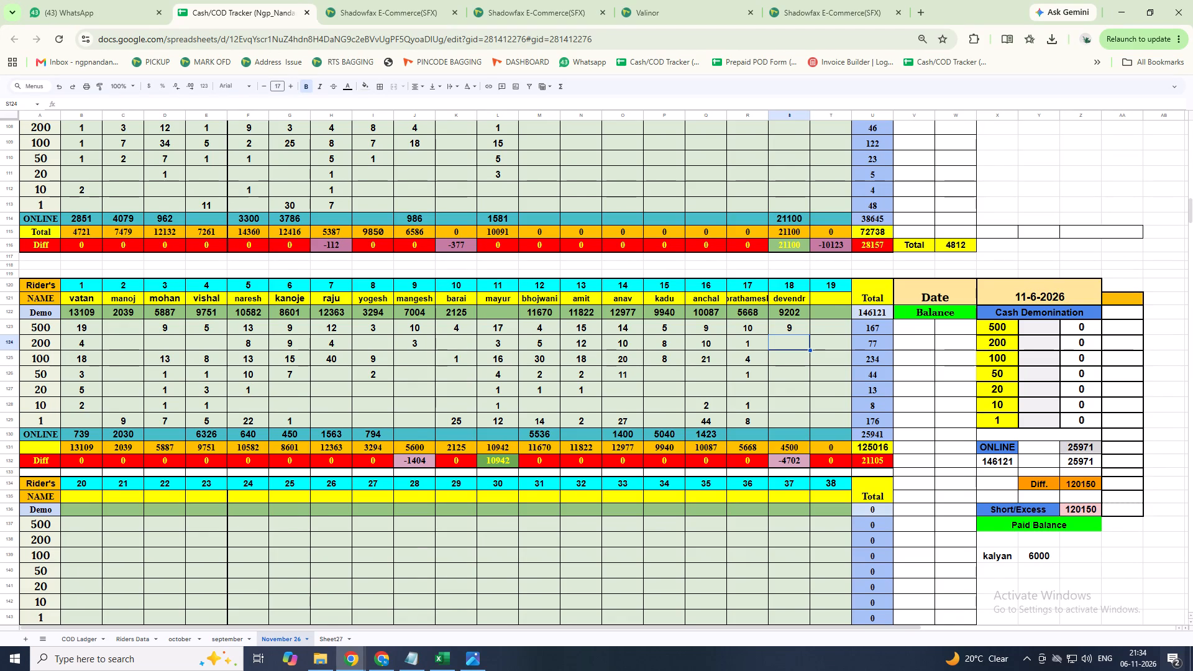
key(3)
key(Return)
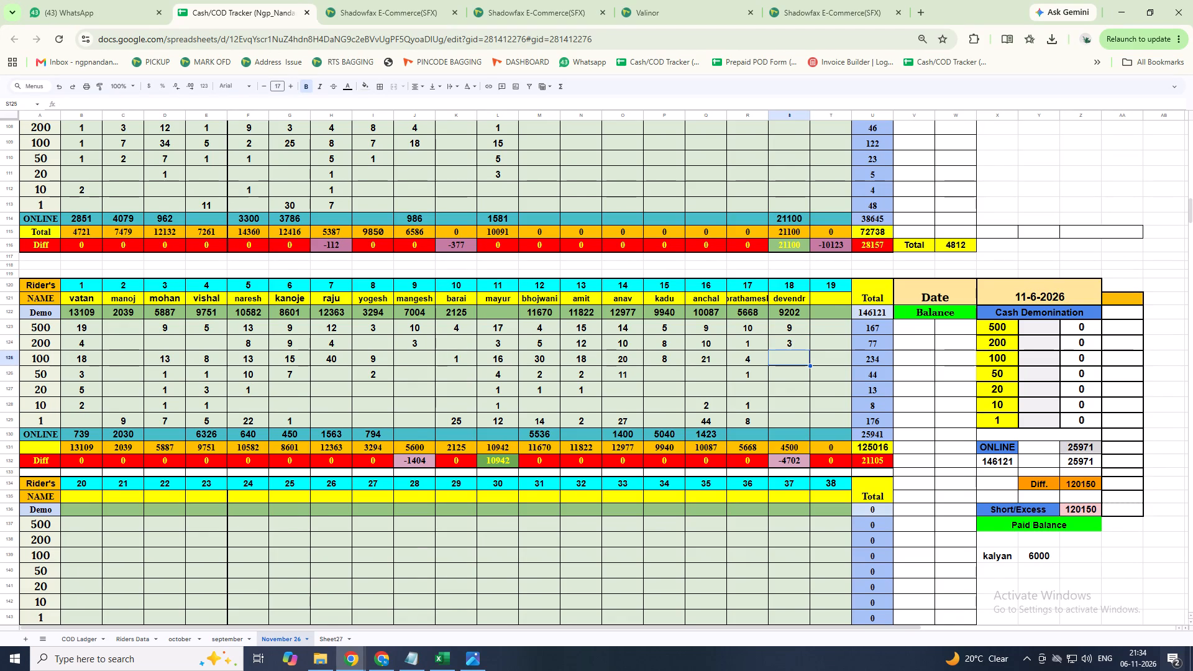
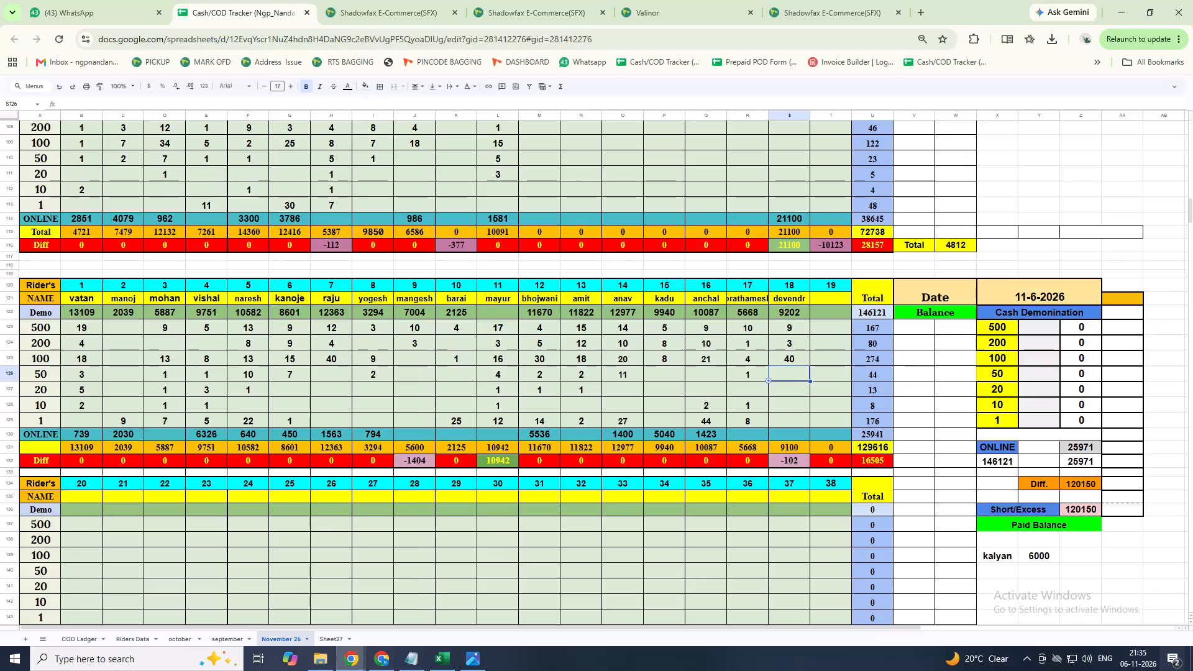
key(2)
key(Return)
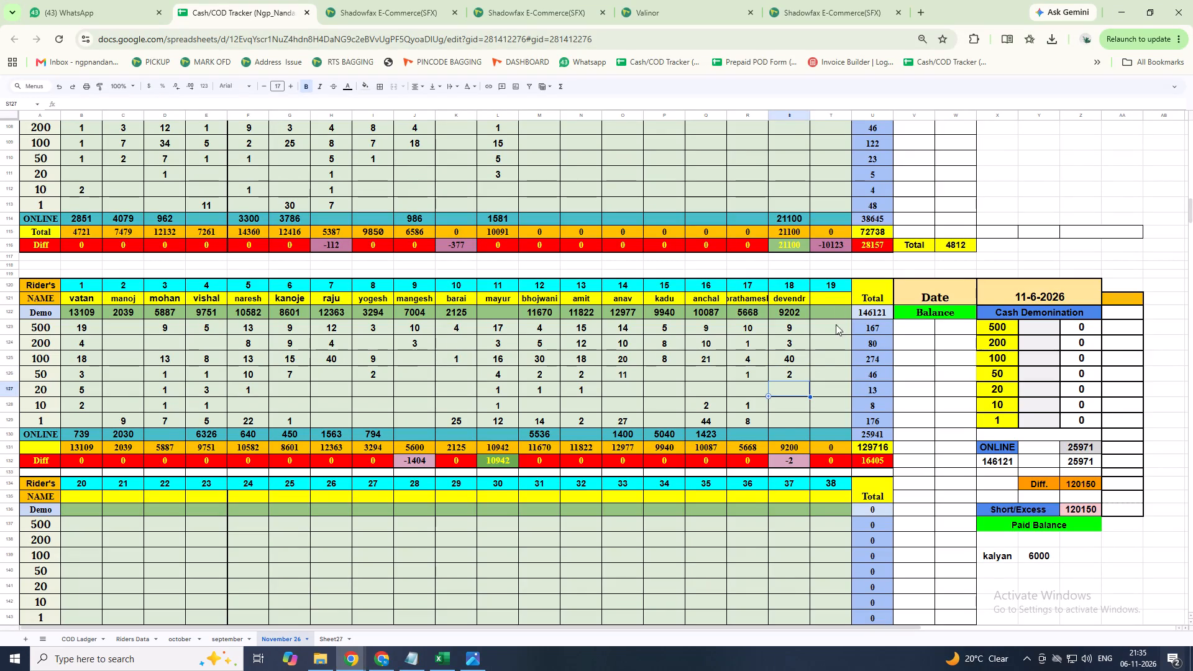
click(789, 427)
key(2)
key(Return)
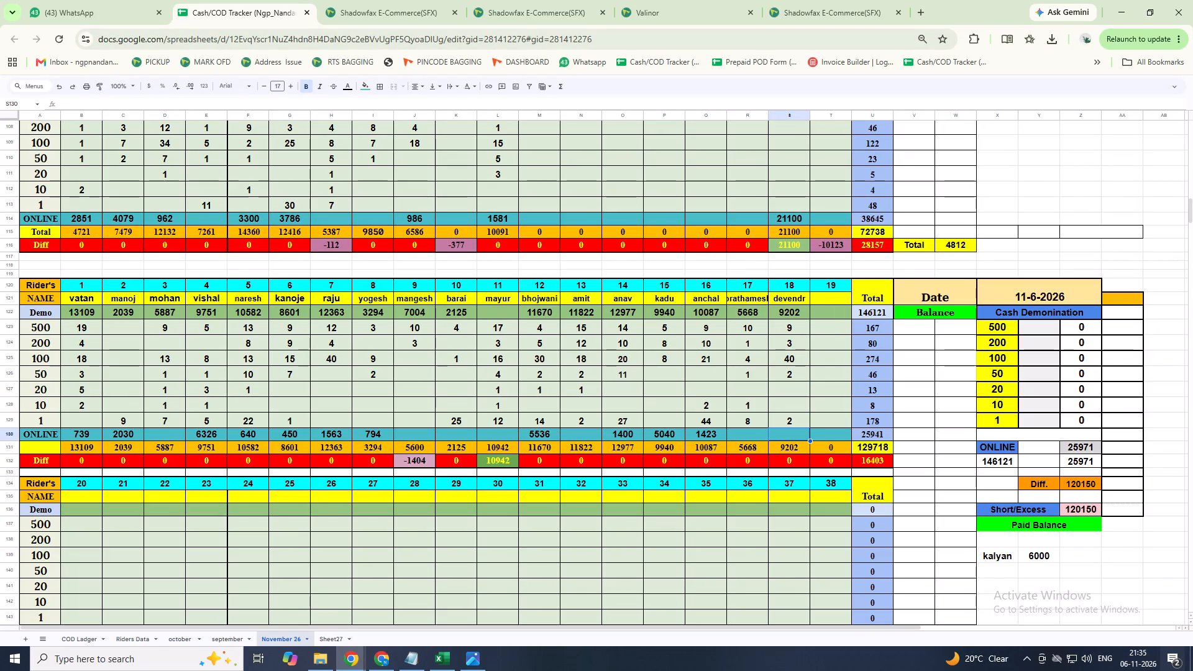
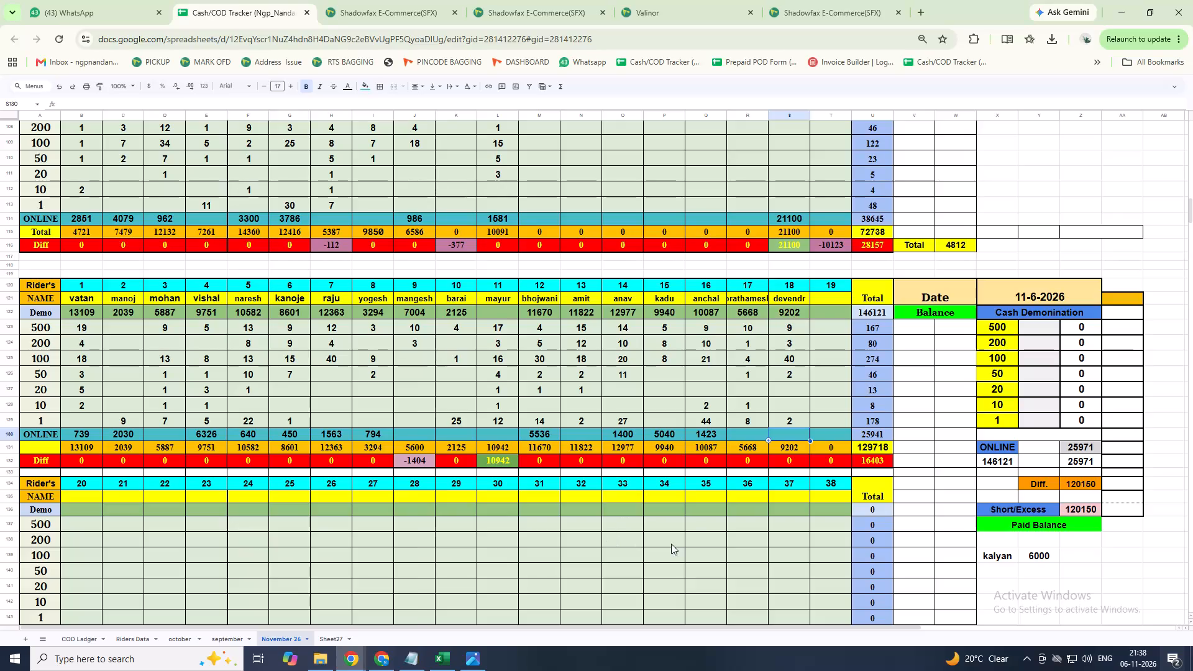
Record 1404 as the online payment for rider 9, mangesh, in the 11-6-2026 block.
click(404, 434)
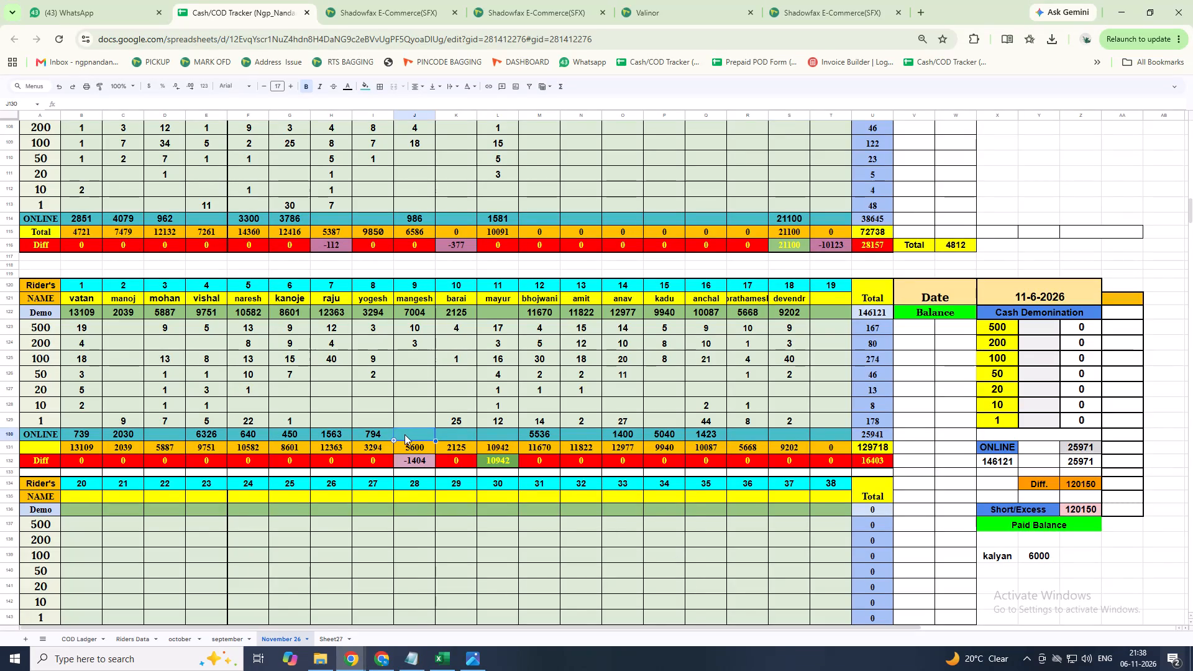
text(1404)
key(Return)
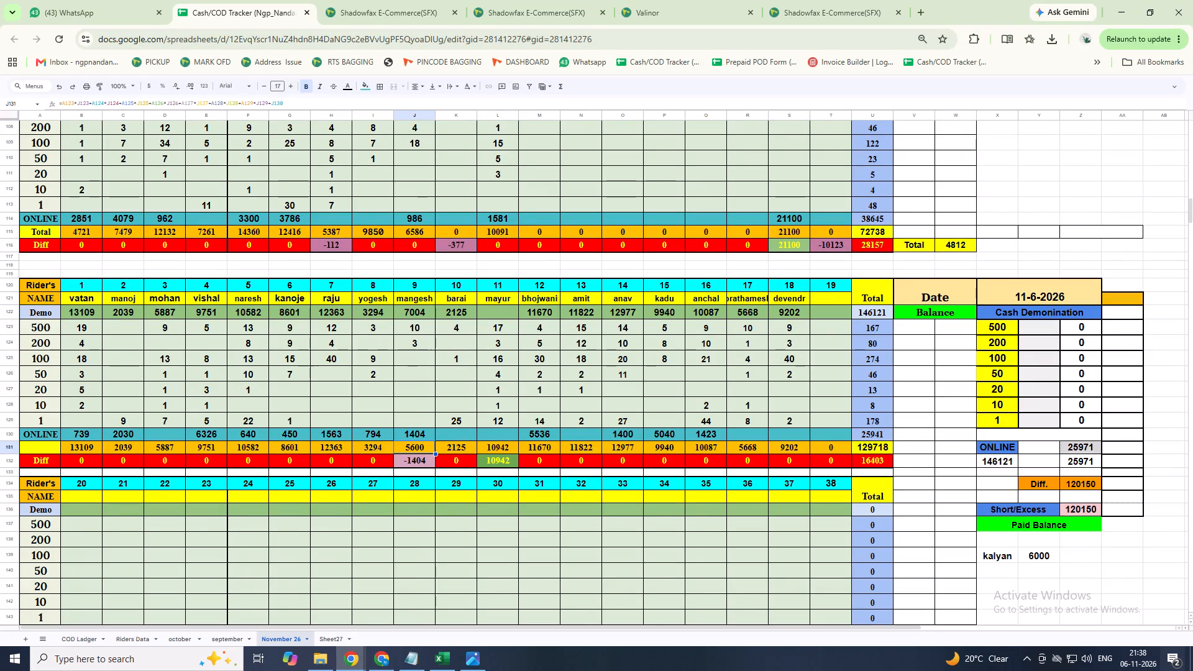
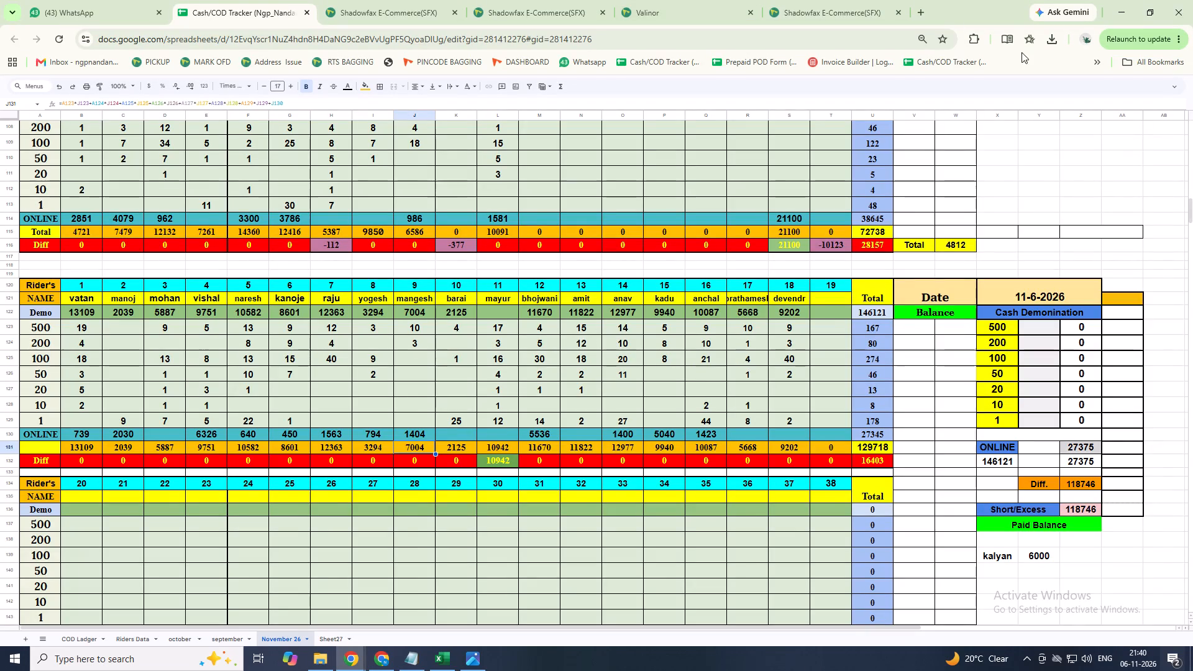
Record 6000 as the online payment in rider column 37 of the lower 11-6-2026 rider table.
scroll(619, 500, down, 5)
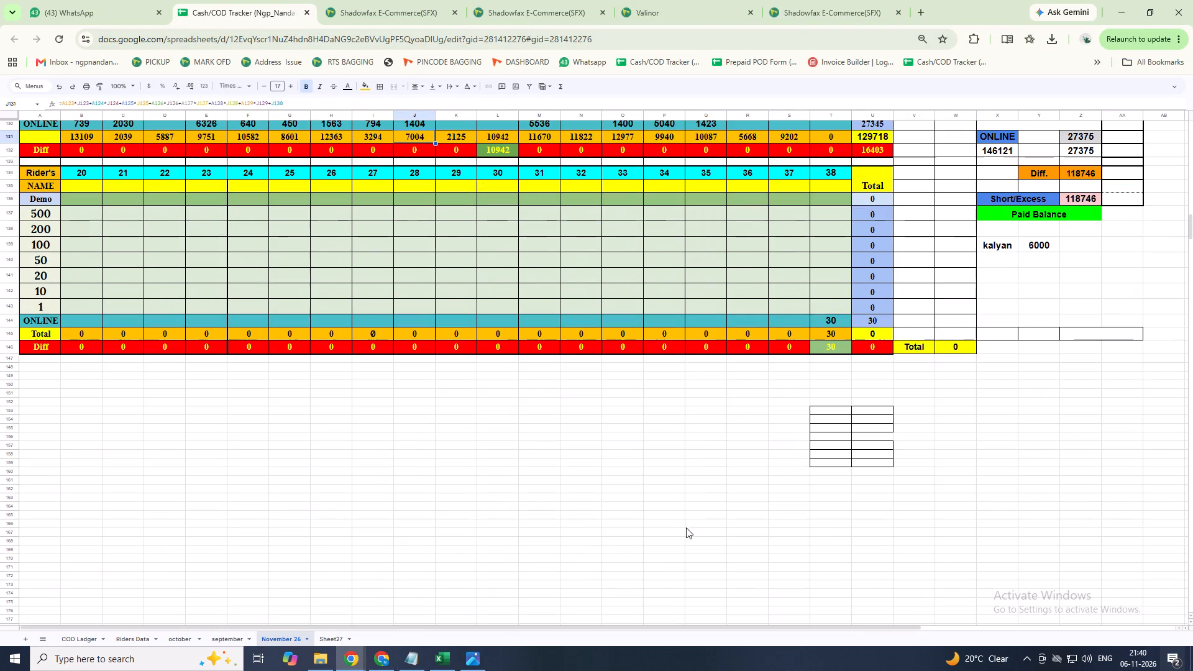
click(793, 319)
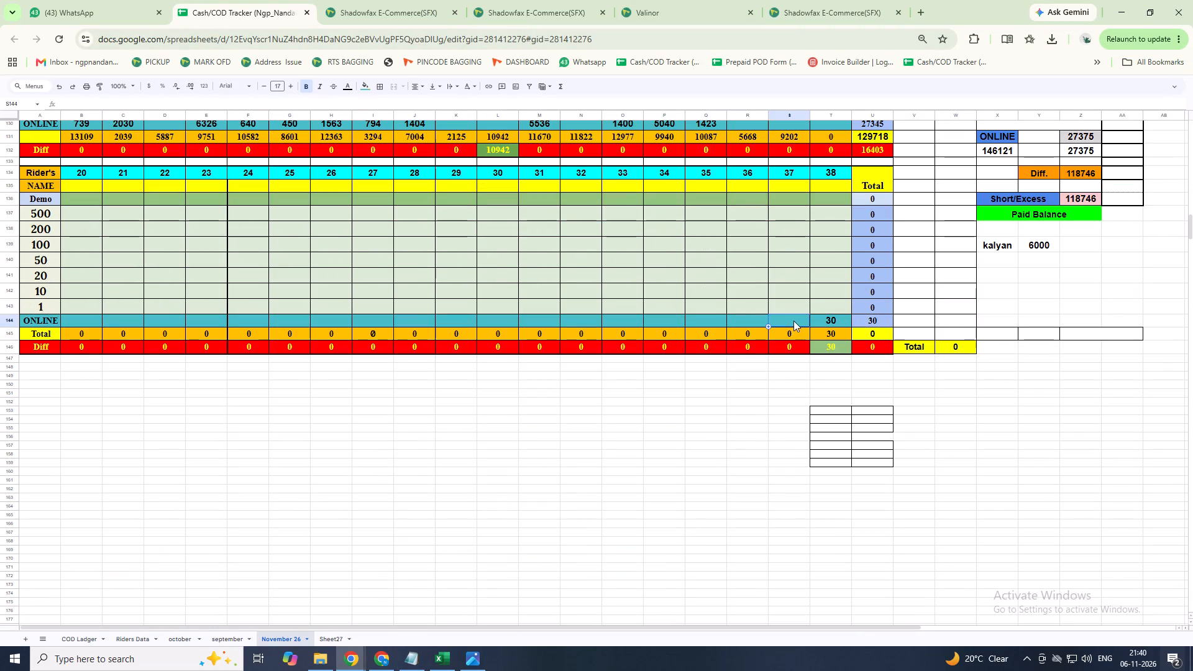
text(60)
text(00)
key(Return)
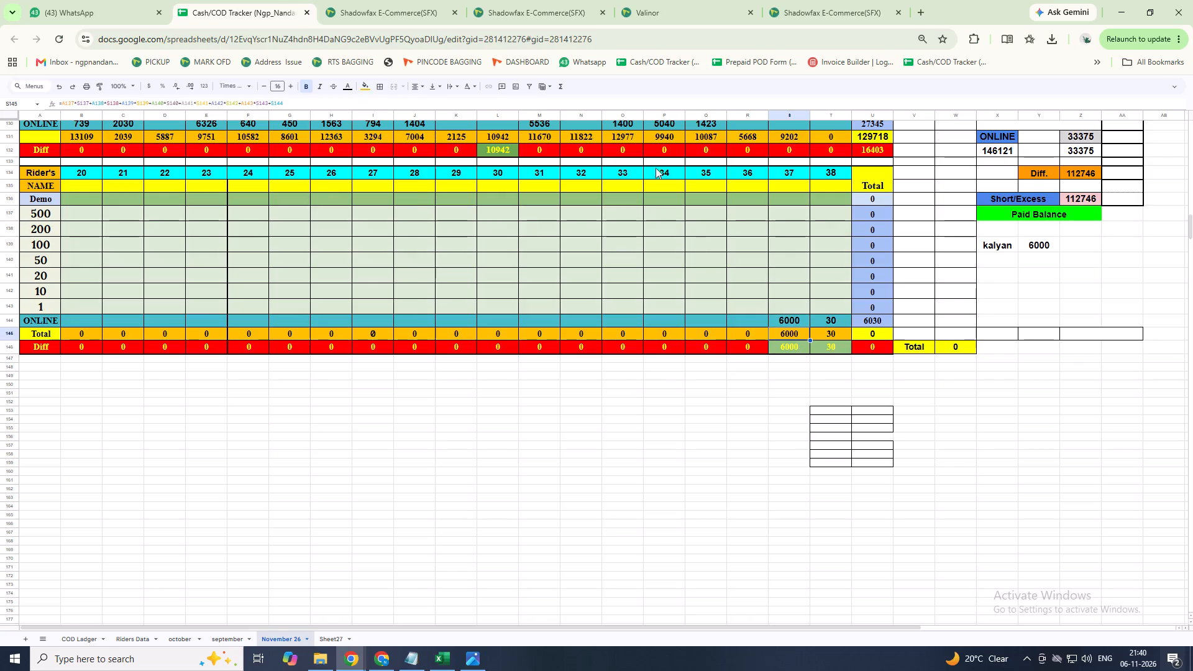
In the Shadowfax Daily Cash Deposit page, start a new UPI deposit of 6000 and generate its UPI payment code.
click(559, 4)
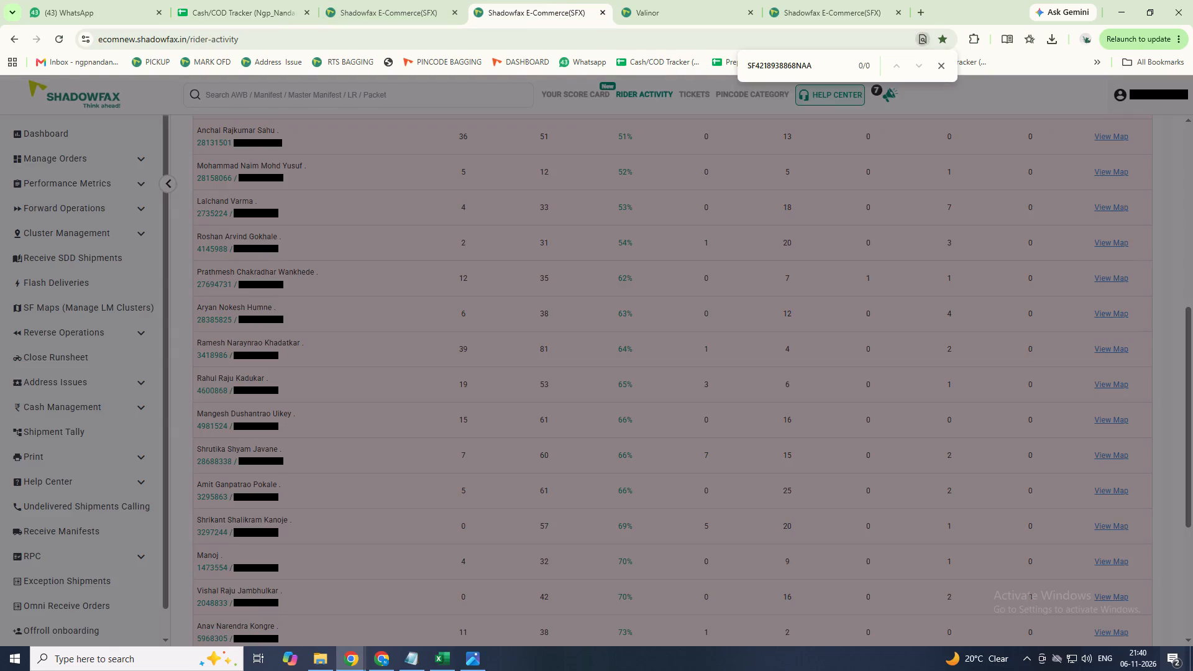
click(415, 8)
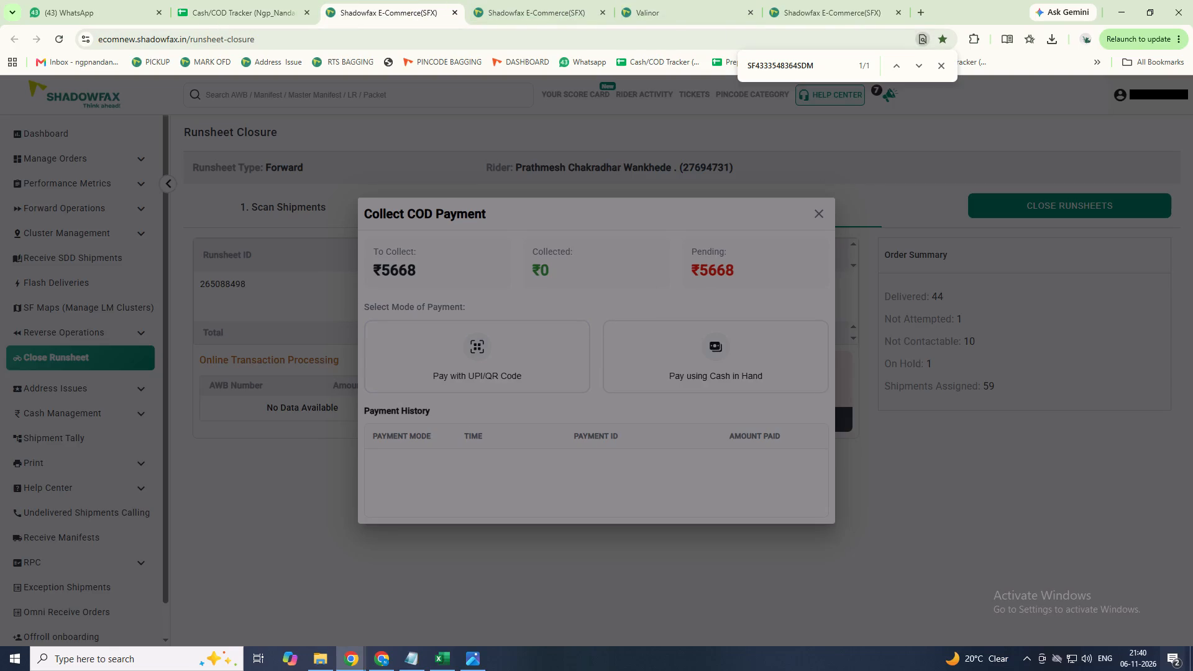
click(846, 2)
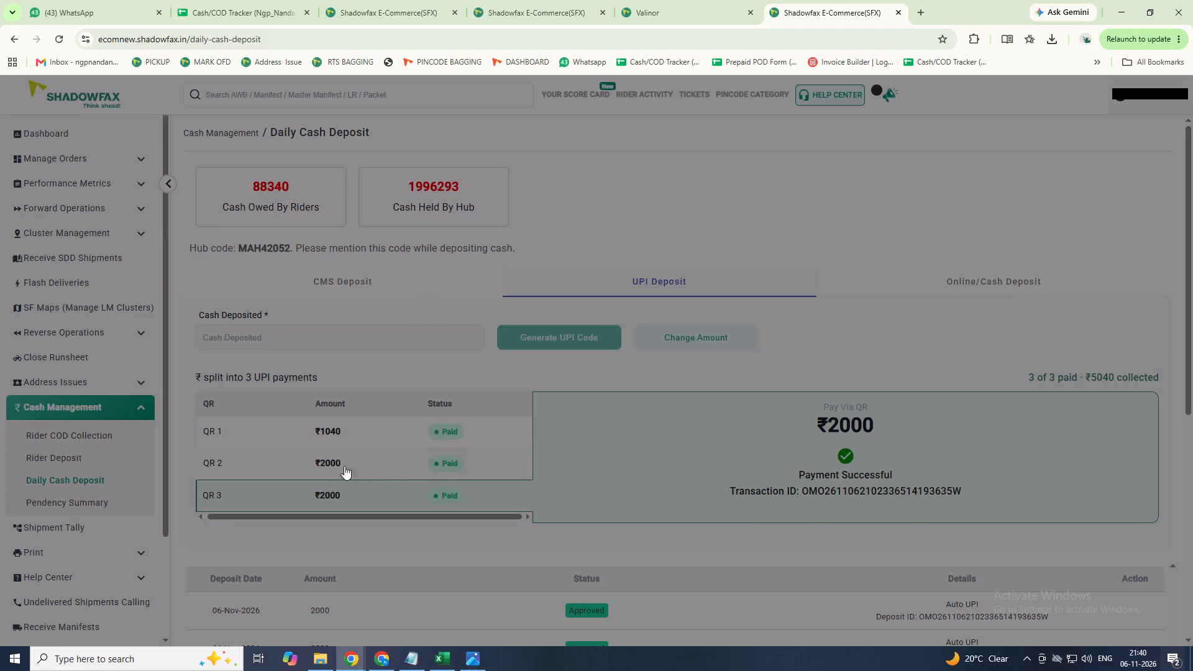
click(326, 338)
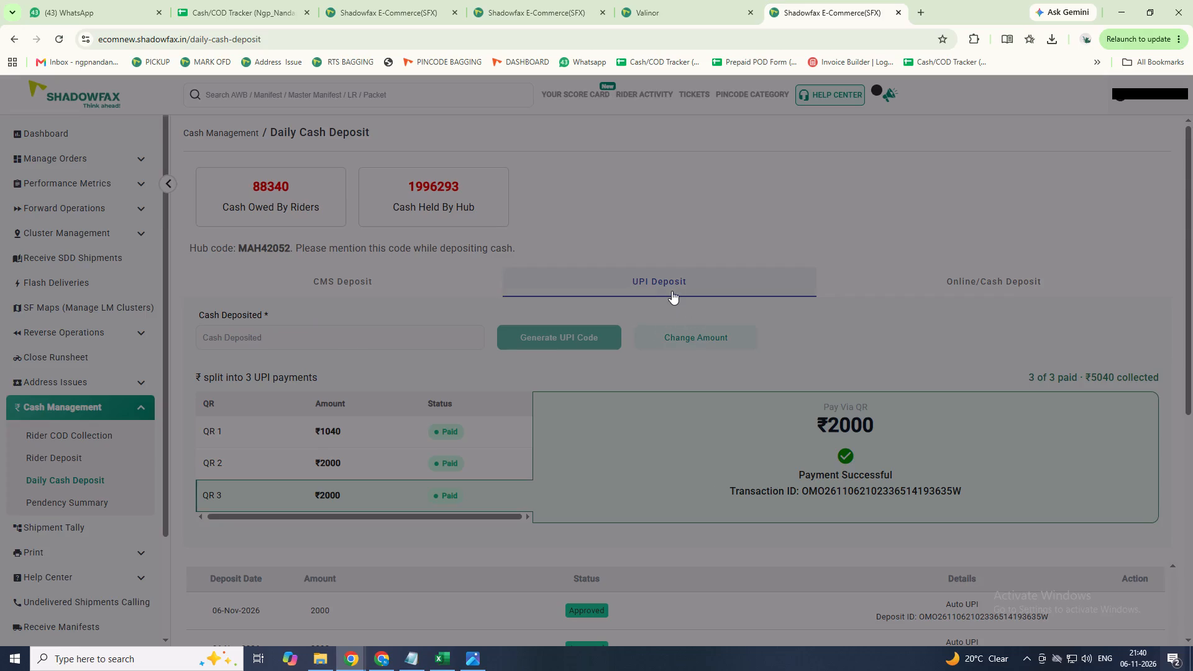
click(673, 283)
click(690, 338)
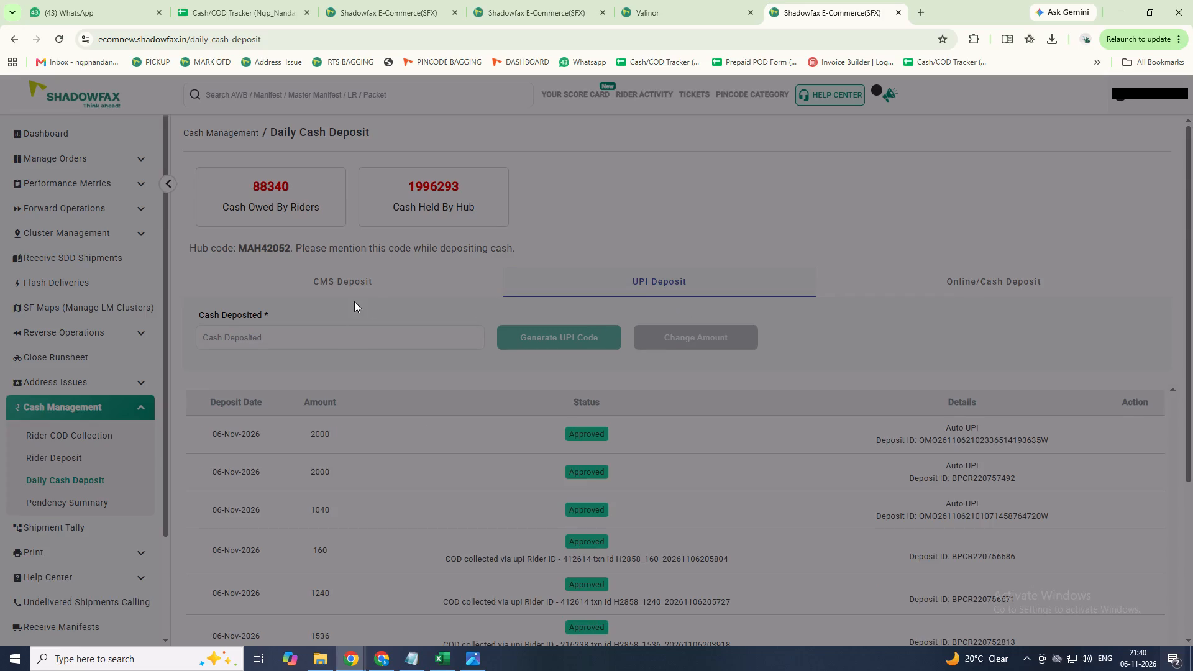
click(335, 330)
text(6000)
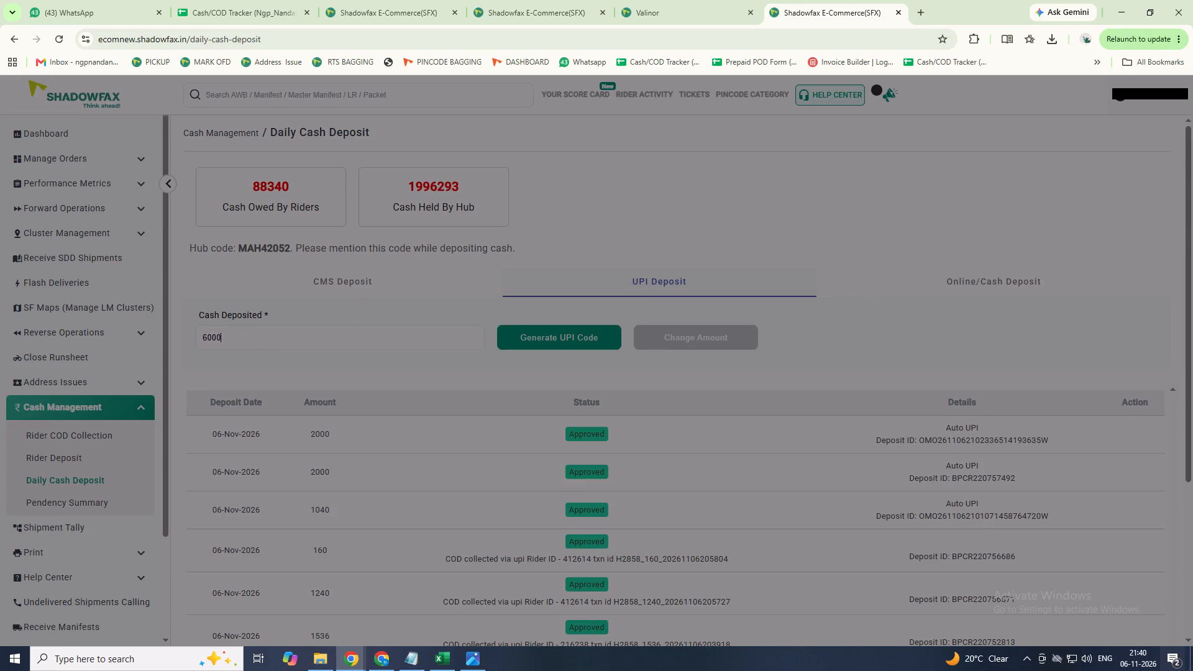
key(Return)
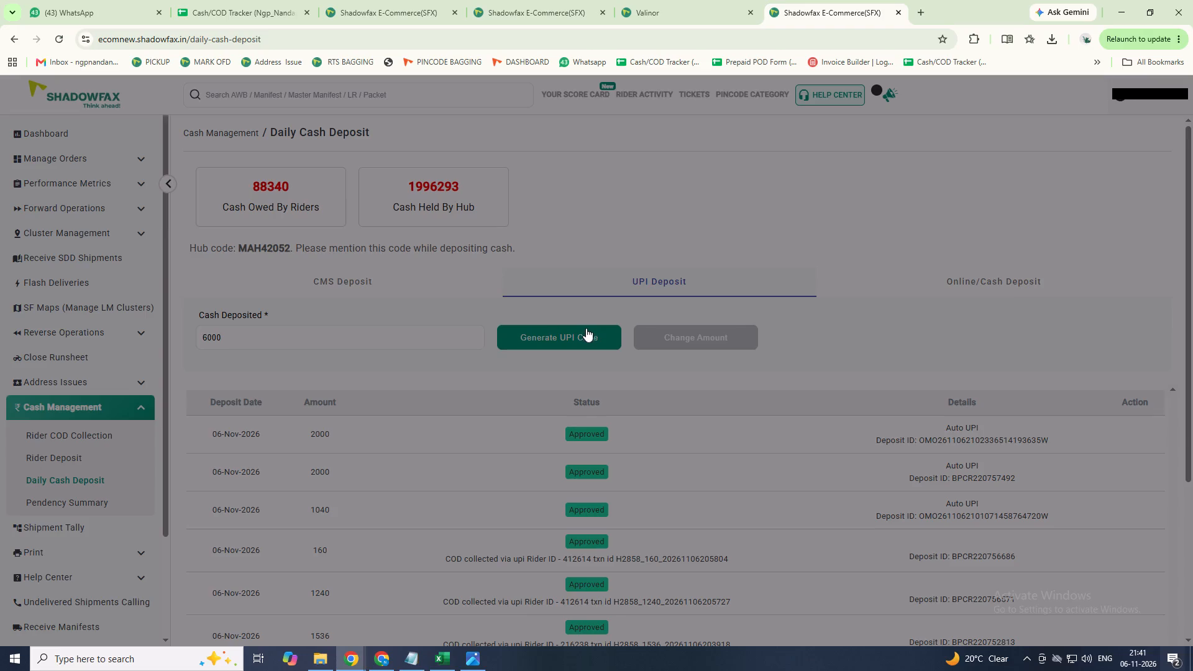
click(585, 329)
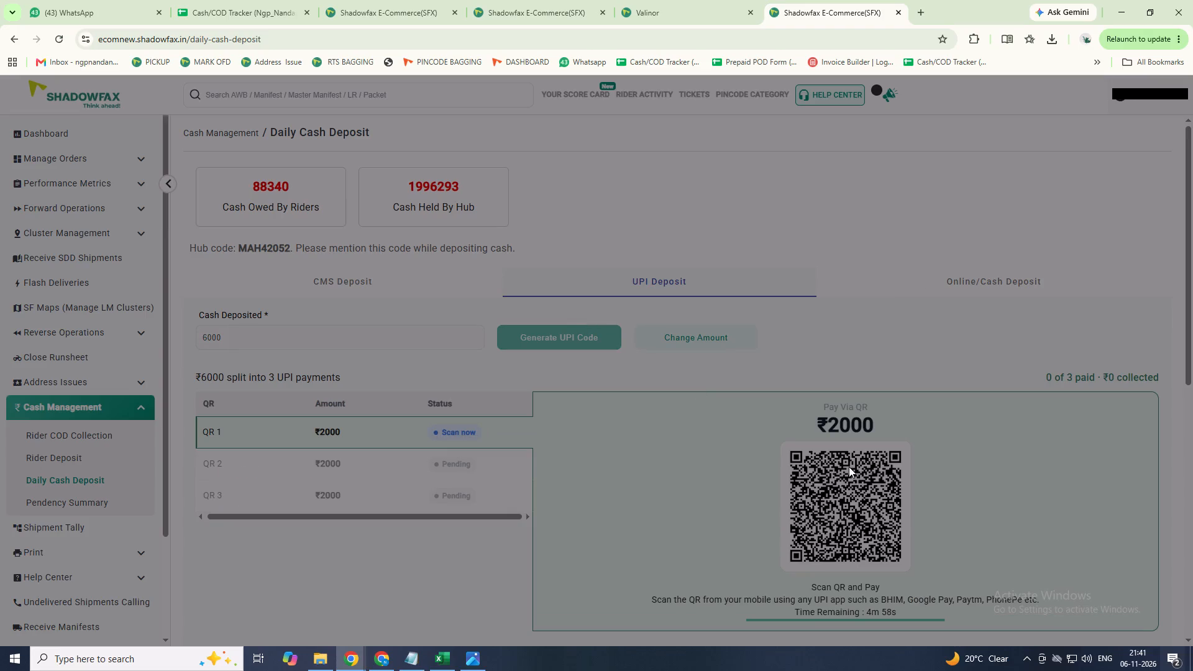
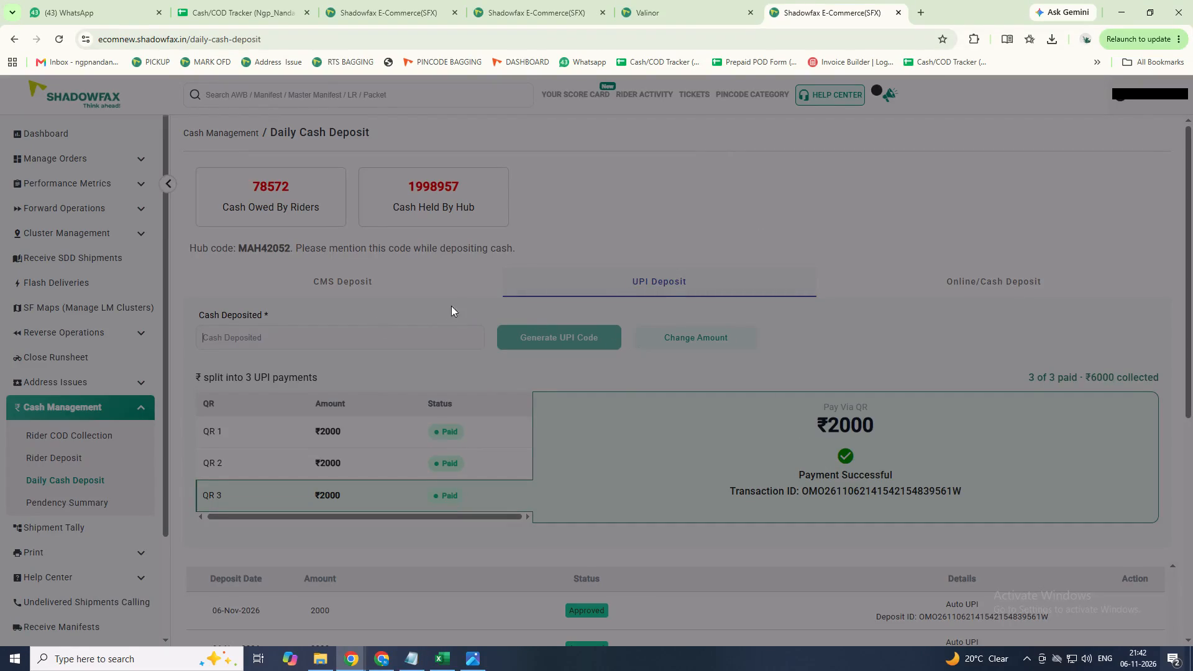
Check the latest UPI entries in the deposit history on the Daily Cash Deposit page.
scroll(582, 349, down, 4)
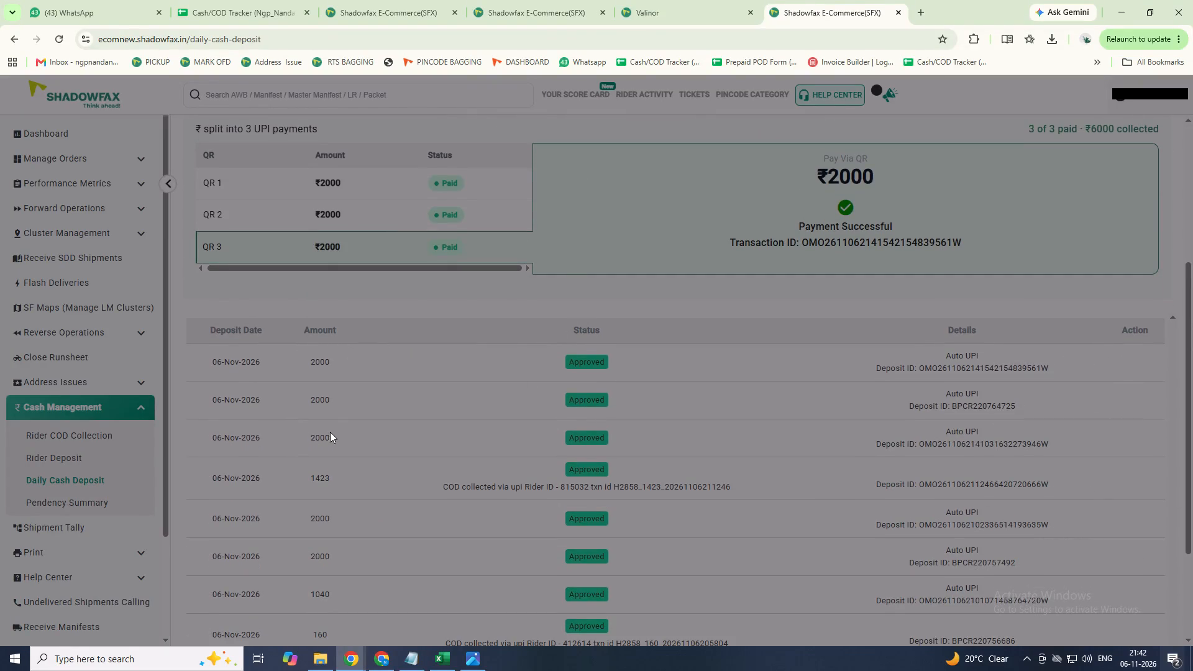
scroll(348, 175, up, 4)
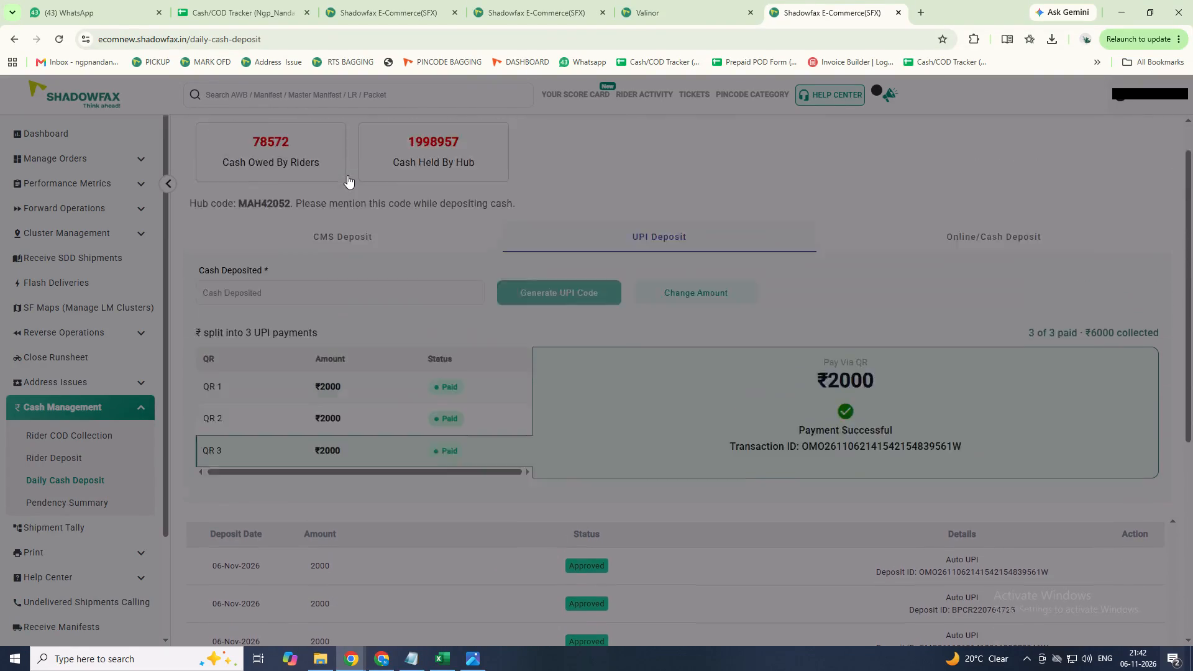
scroll(347, 175, up, 1)
In the open Runsheet Closure for rider Prathmesh, record a COD payment of 5668 as cash in hand.
click(284, 6)
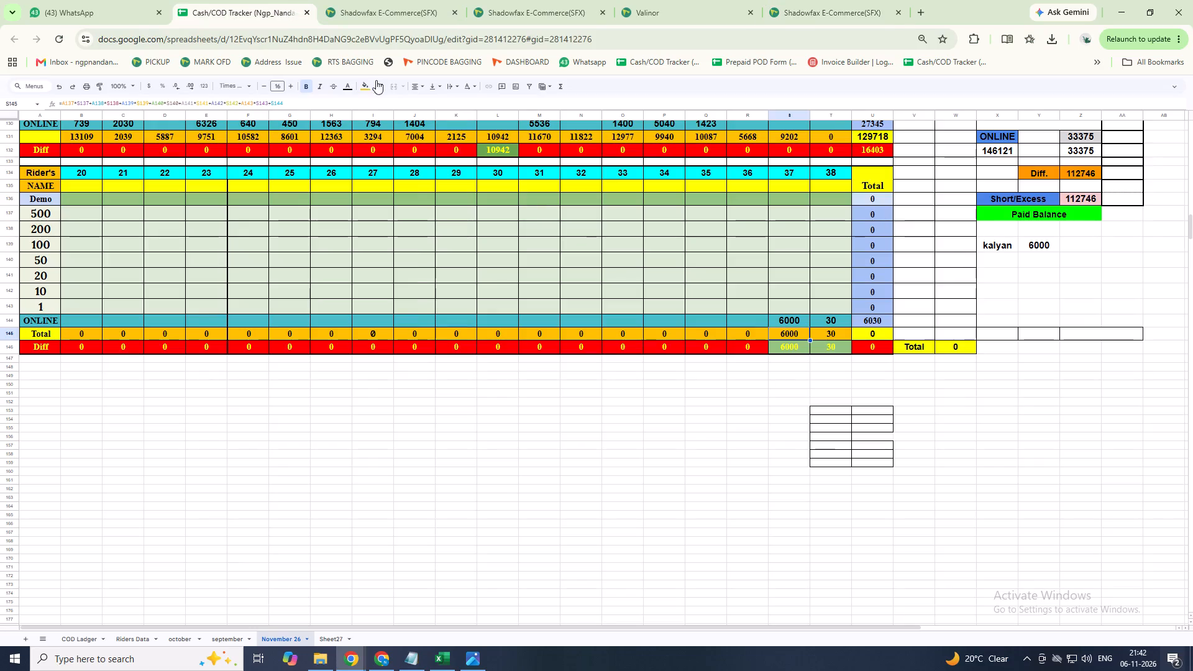
click(401, 1)
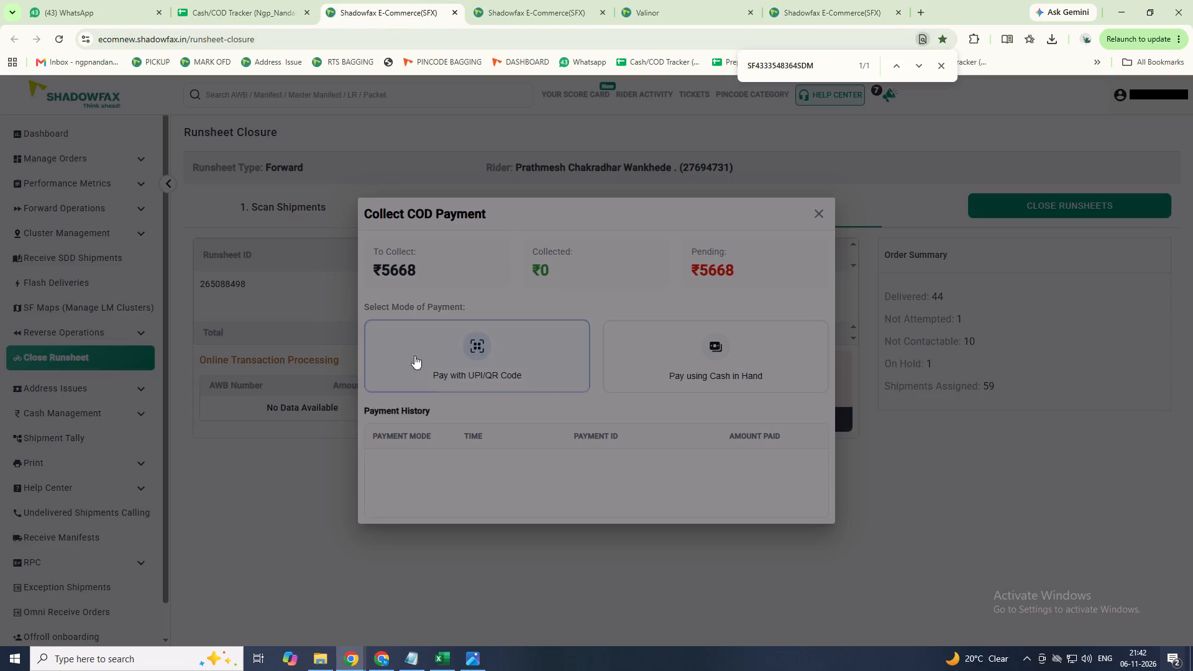
click(728, 364)
click(542, 434)
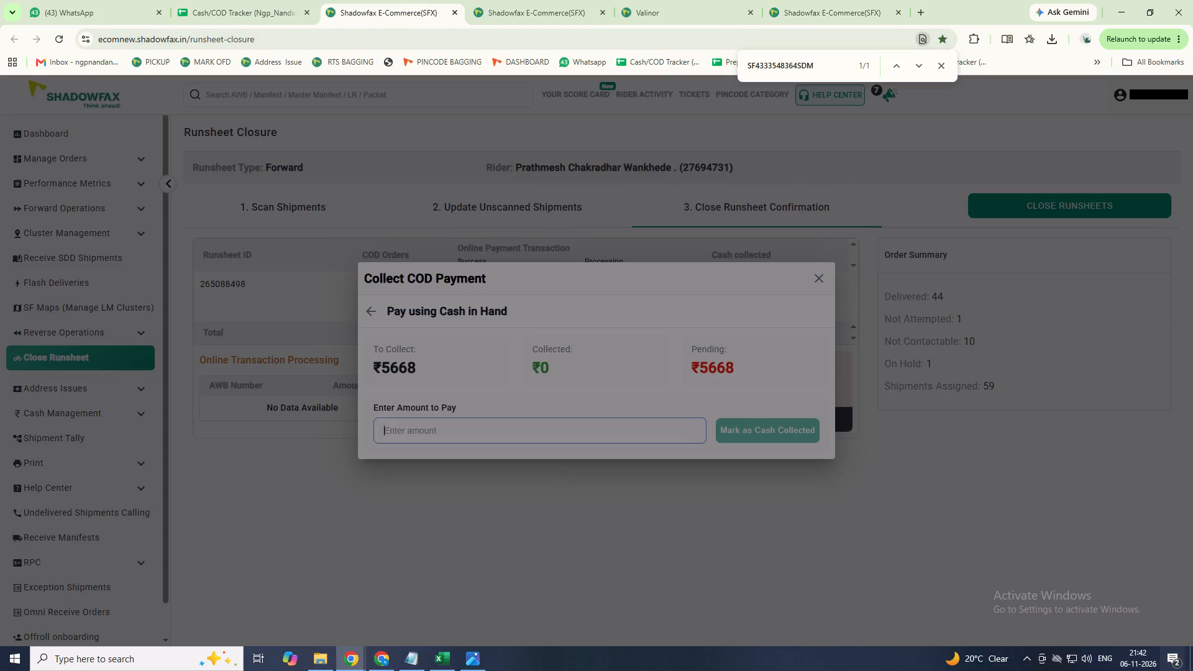
text(566)
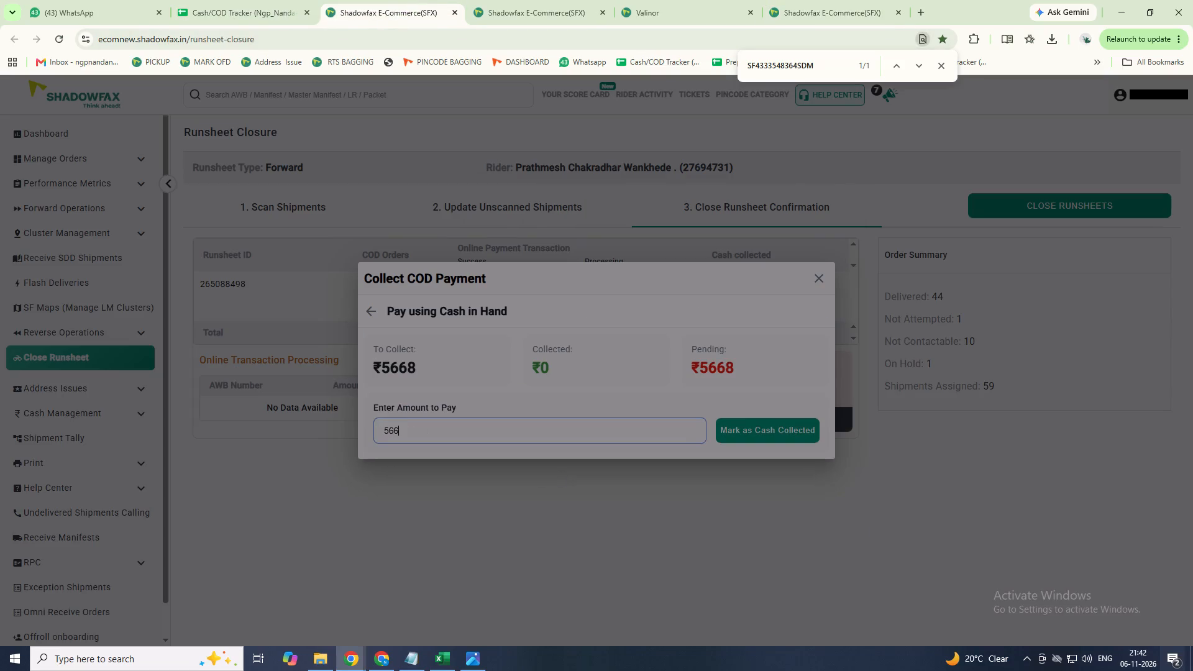
key(8)
key(plus)
key(Return)
key(Return)
click(773, 433)
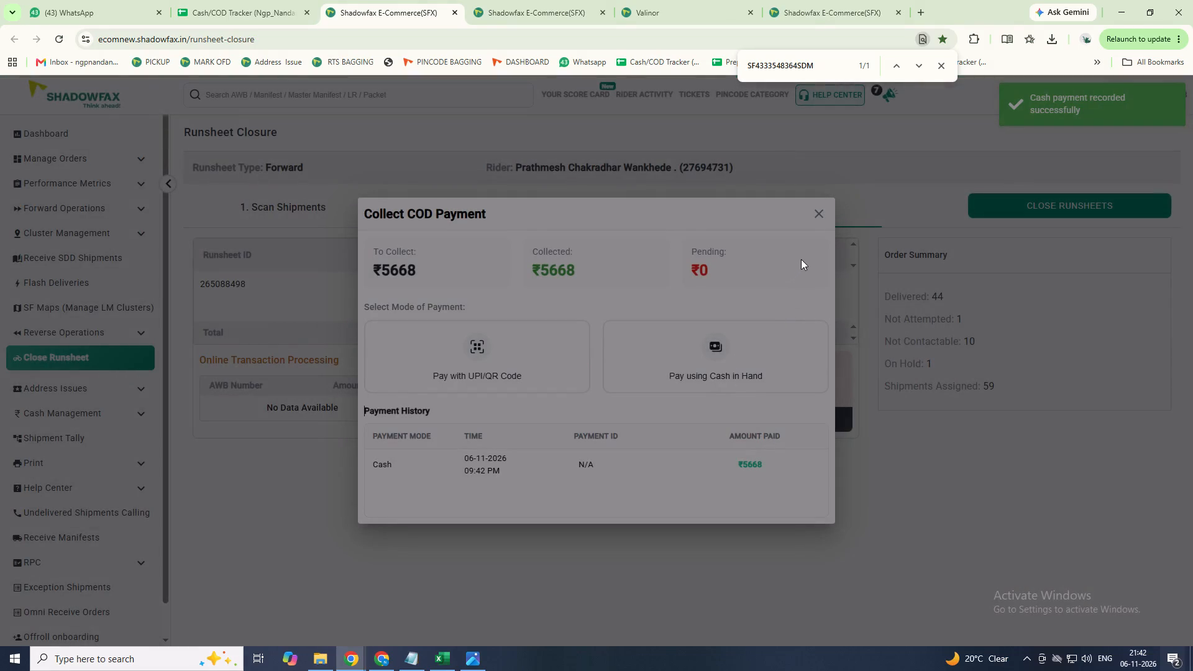
click(818, 209)
Mark the cash as collected and close Prathmesh's forward runsheet.
click(724, 409)
click(731, 418)
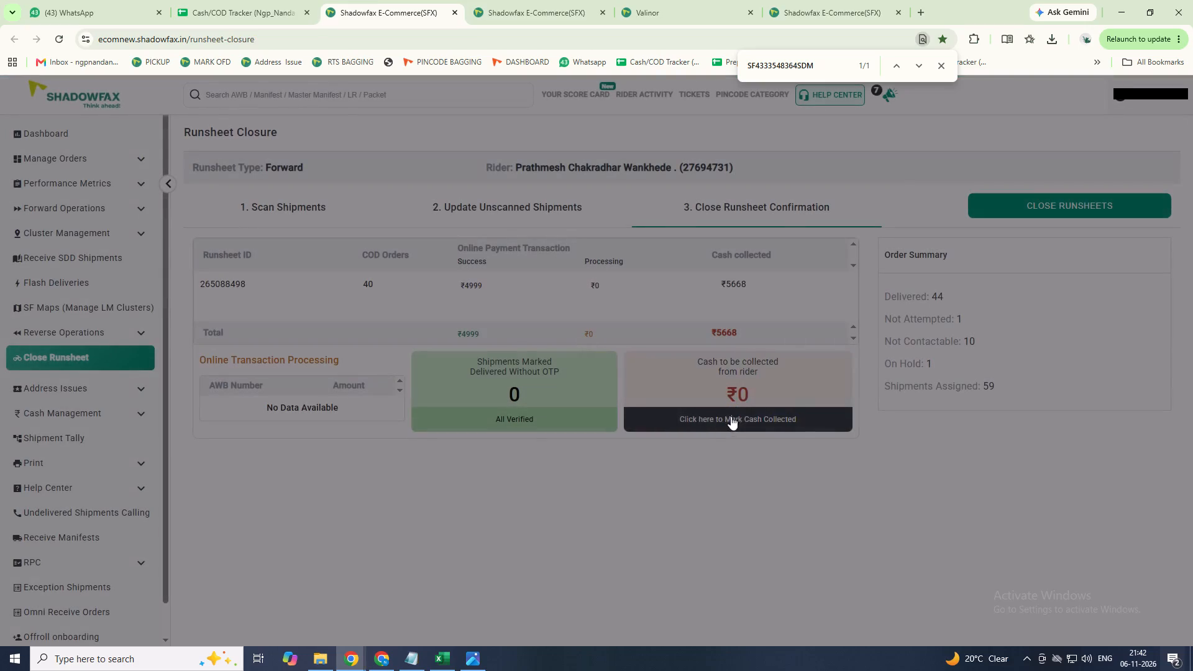
click(1021, 206)
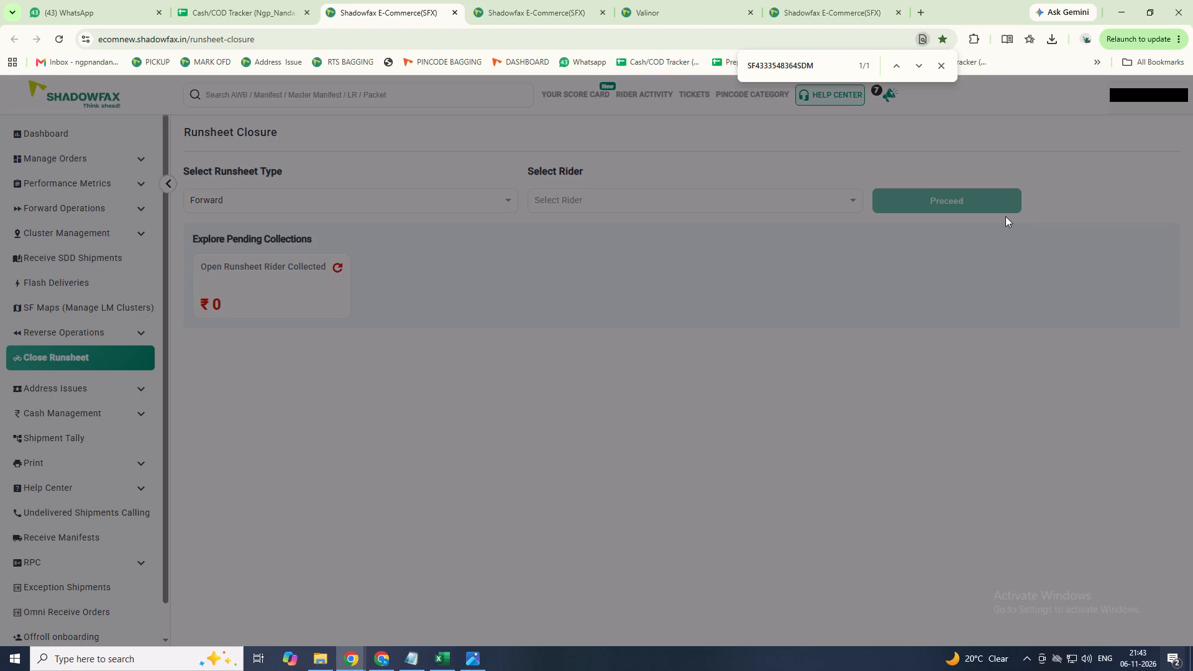
click(692, 203)
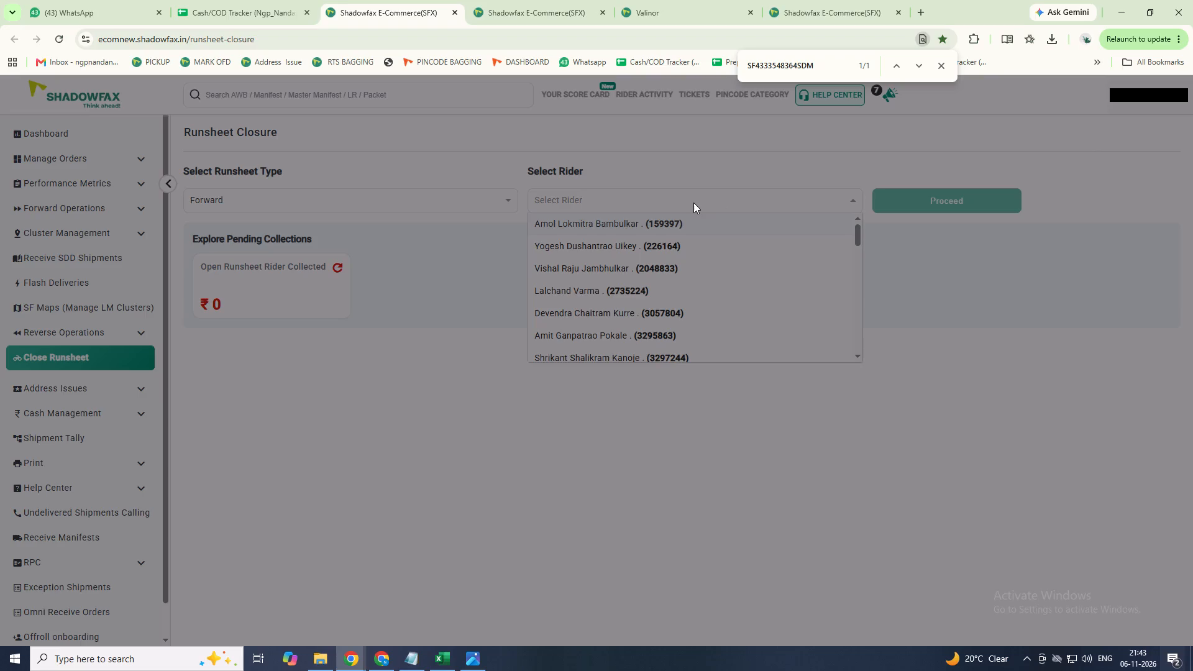
text(kadu)
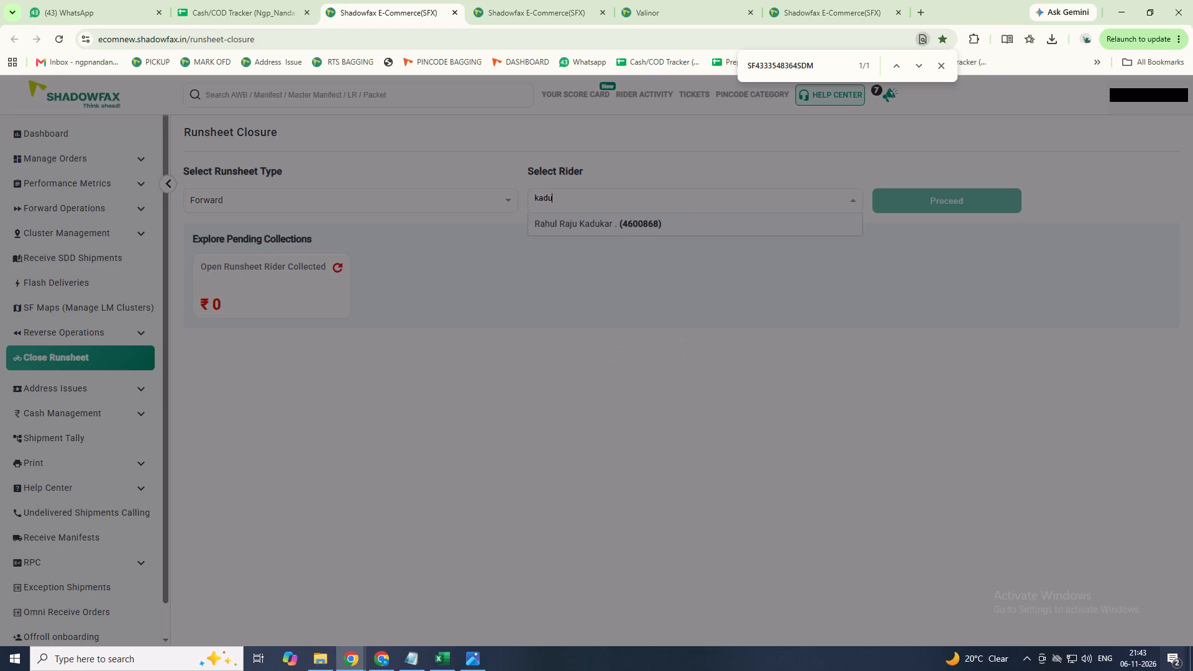
drag(670, 229, 677, 229)
click(915, 204)
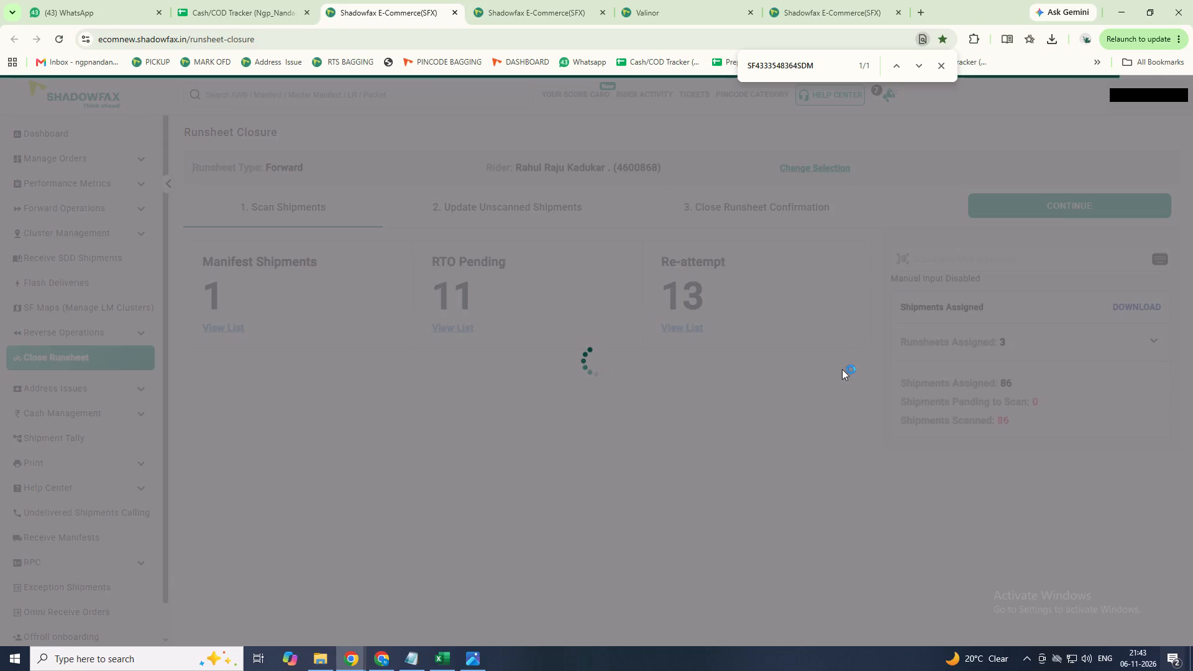
click(997, 175)
click(999, 194)
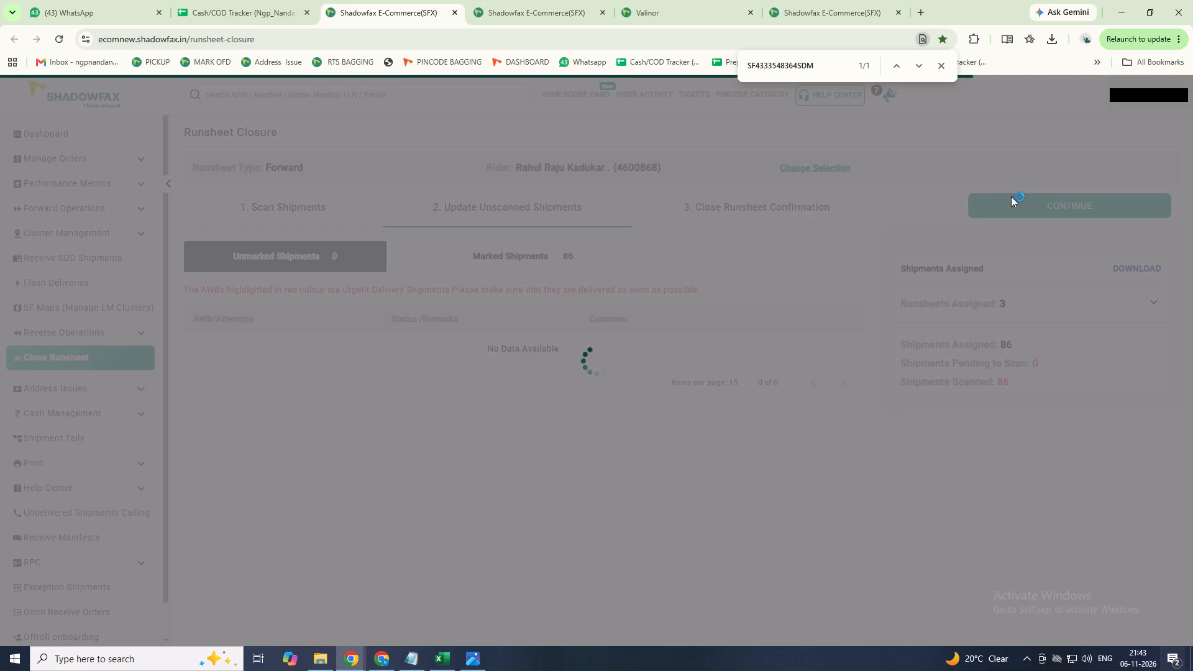
triple_click(1025, 201)
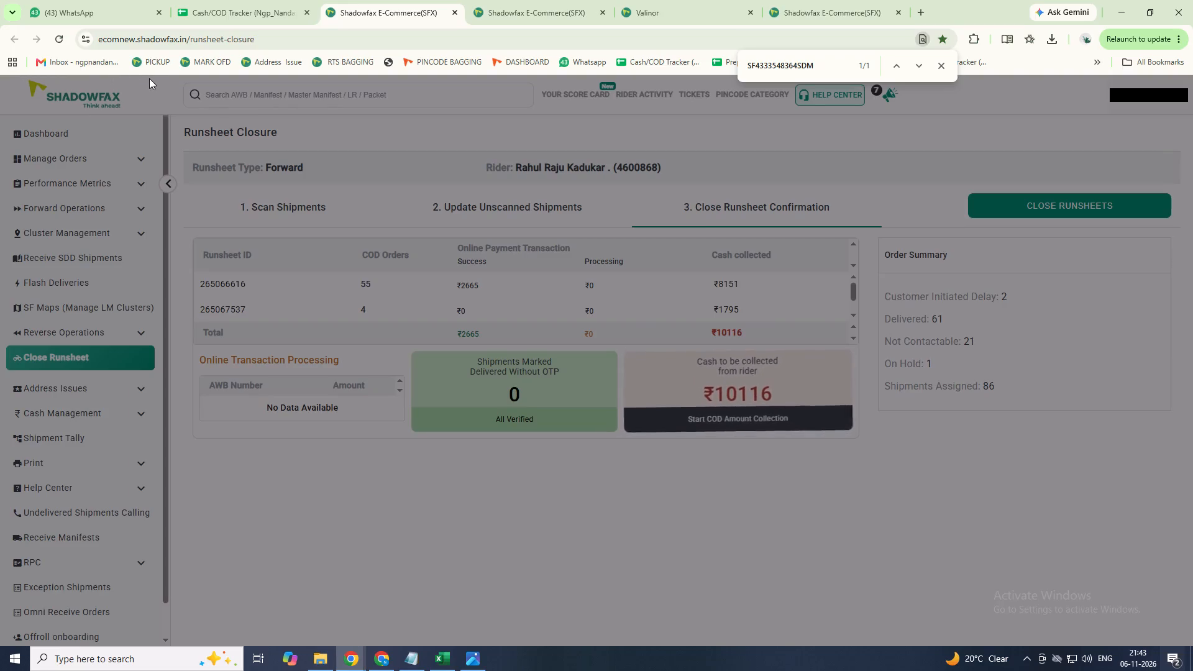
In the Cash/COD Tracker's 11-6-2026 table, set the Demo amount of rider kadu to 10116.
click(272, 13)
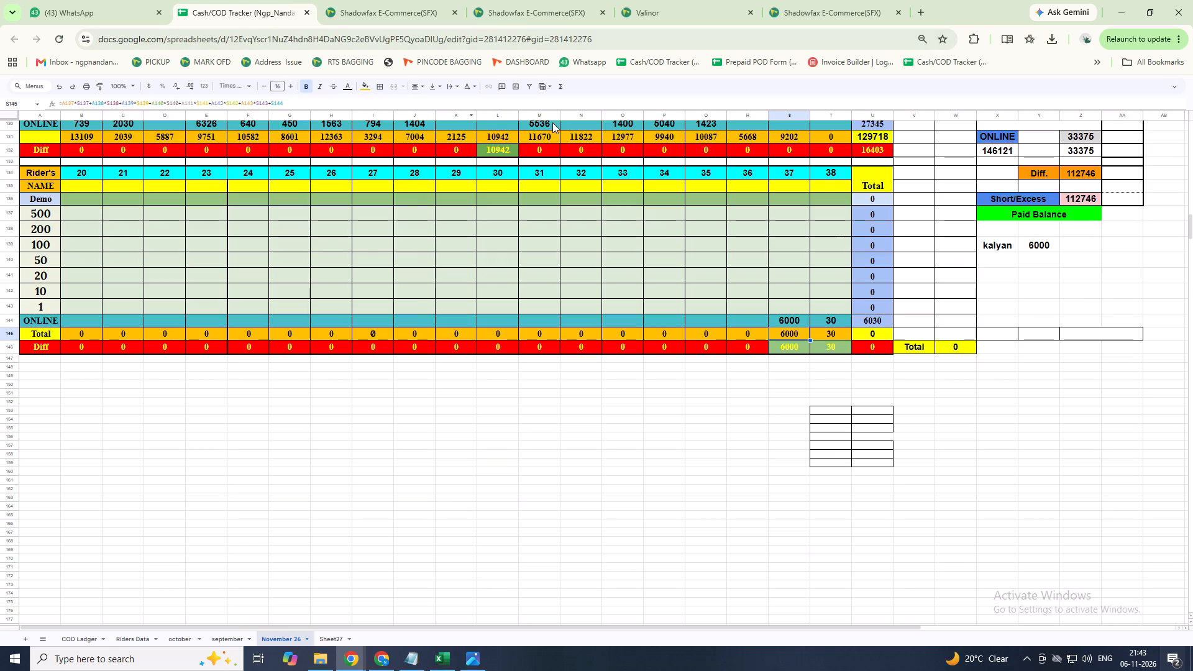
scroll(369, 439, up, 5)
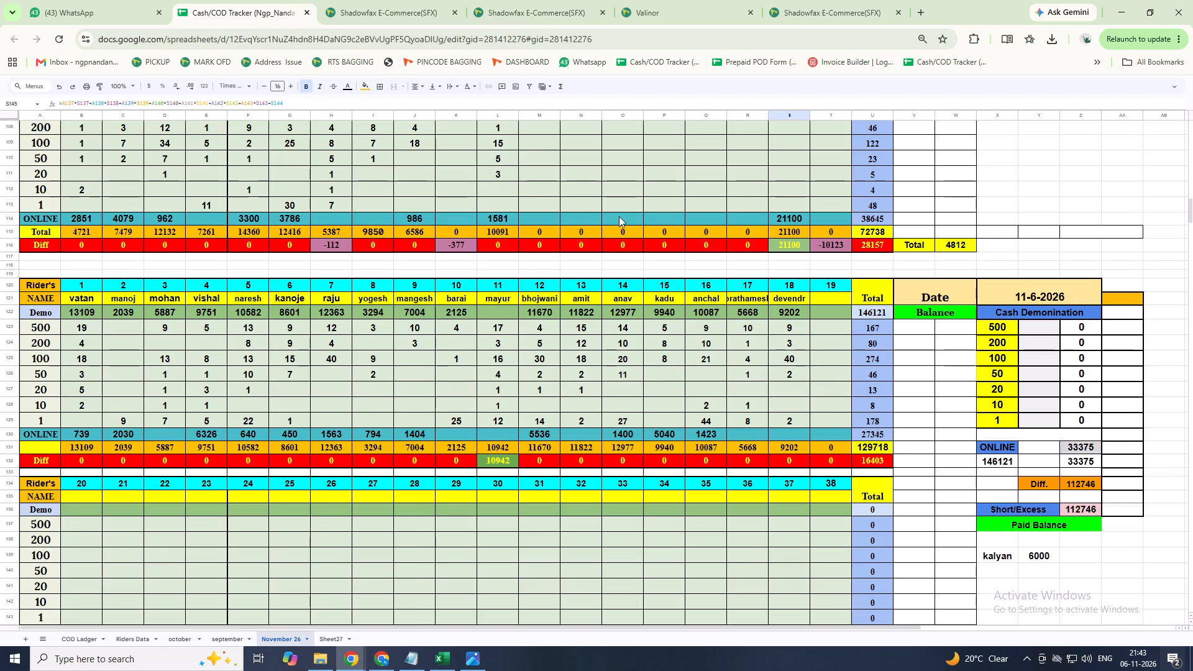
click(674, 310)
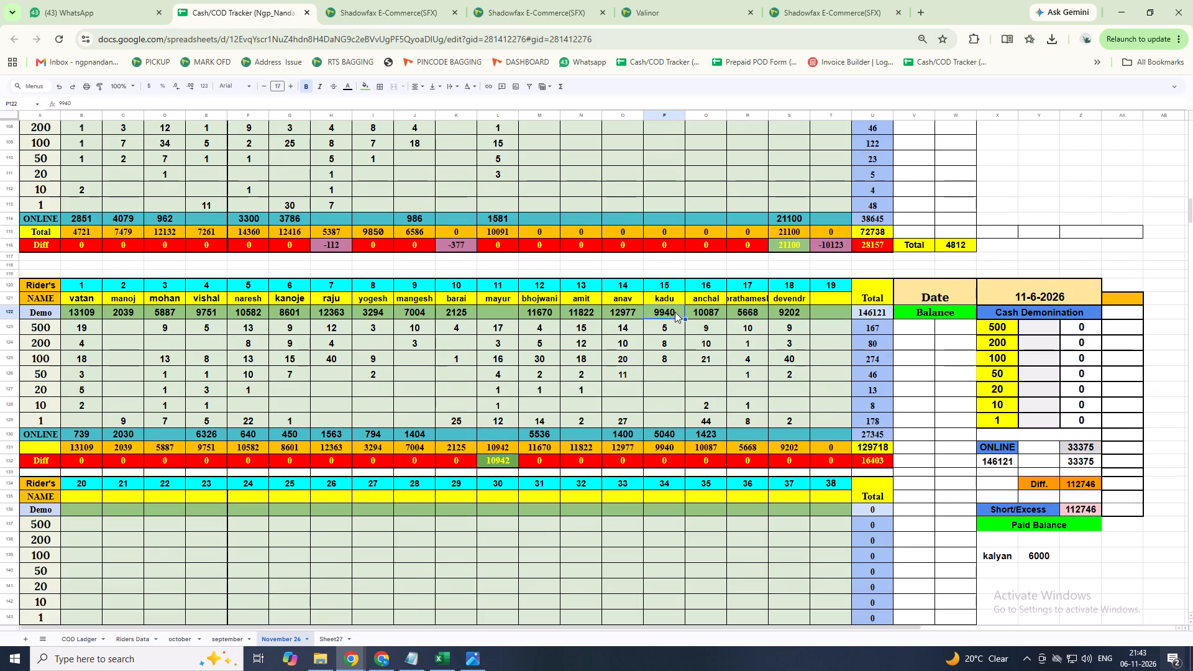
key(BackSpace)
text(101)
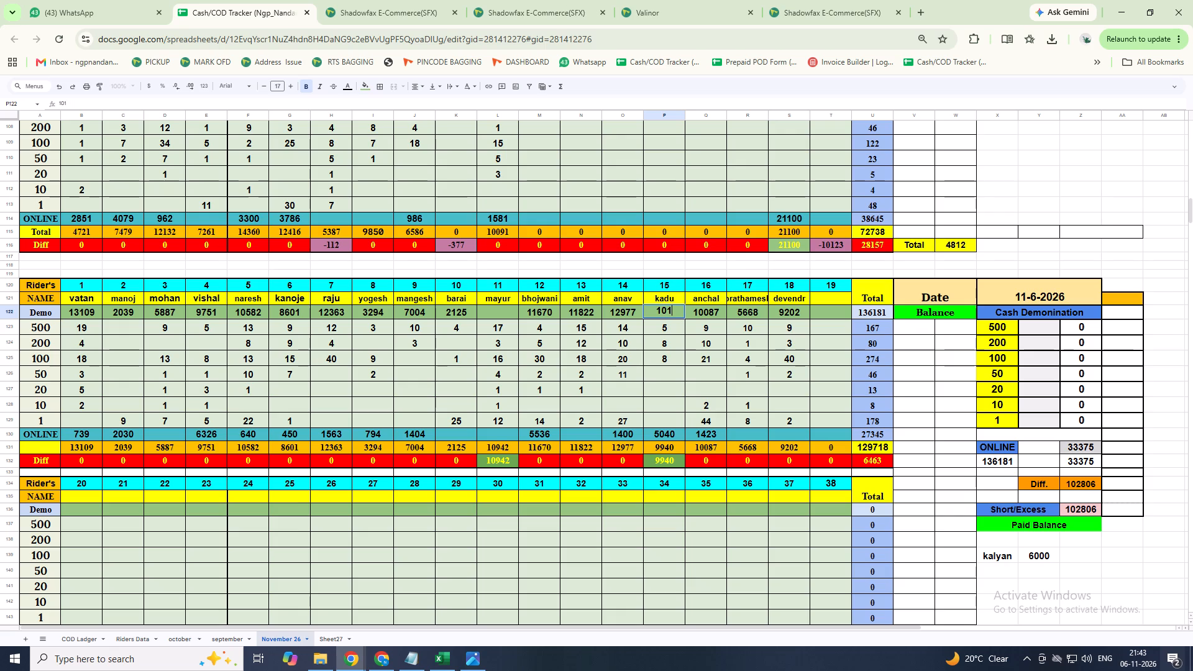
text(16)
key(Return)
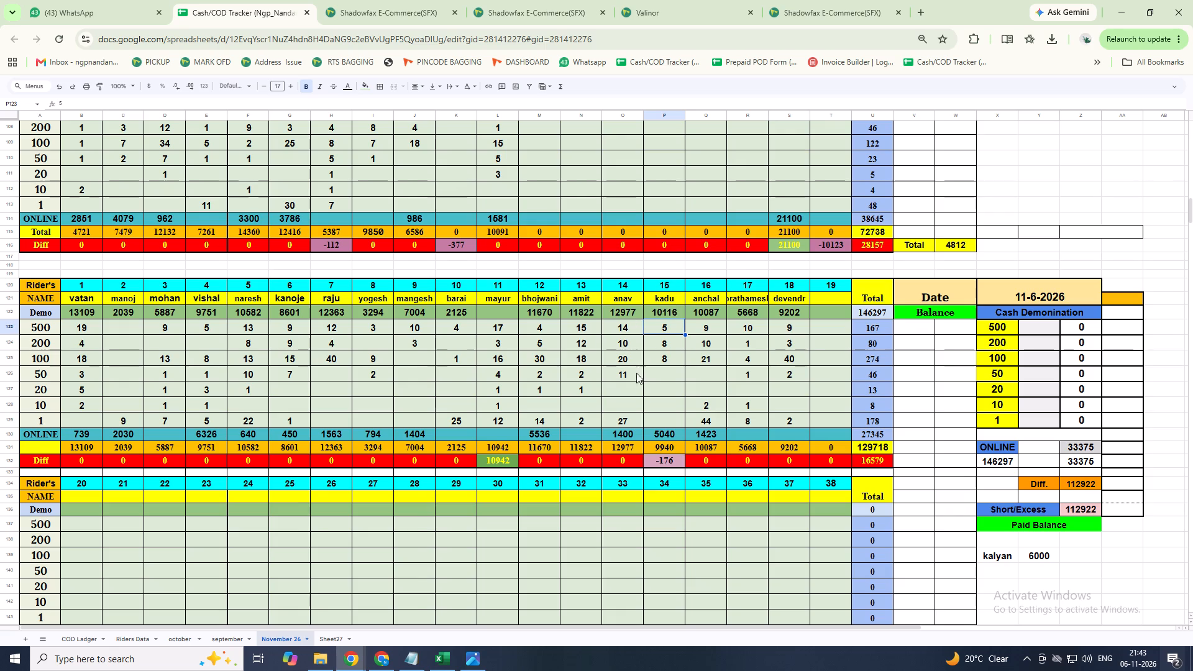